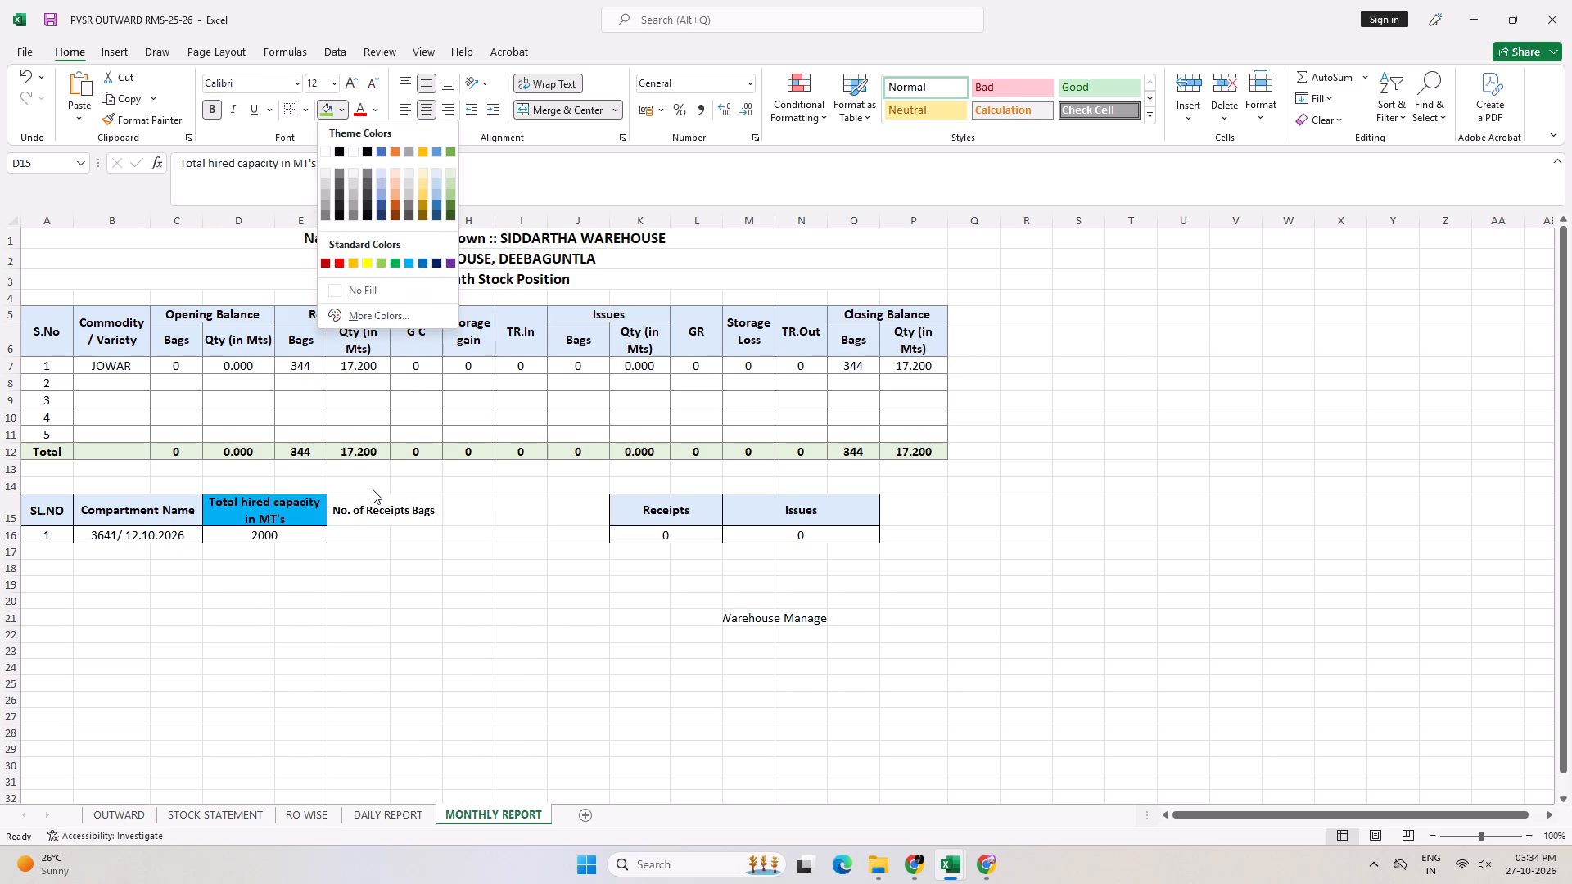
Merge and center cells F16:G16 beneath the No. of Receipts Bags header in the monthly report.
{"action": "left_click", "coordinate": [368, 515]}
{"action": "left_click", "coordinate": [401, 516]}
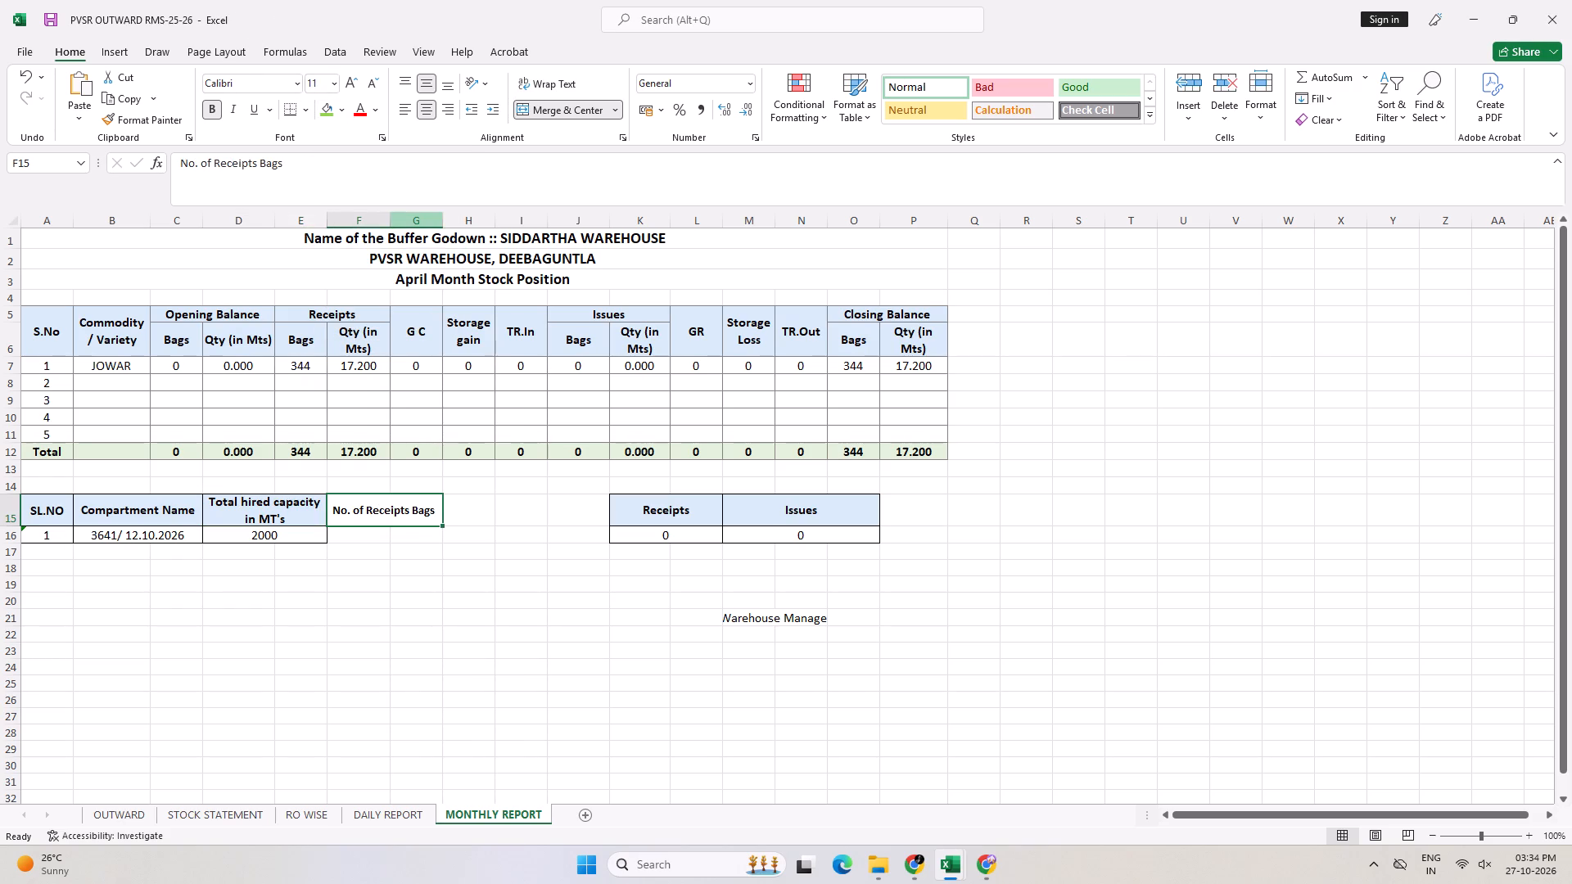
{"action": "left_click", "coordinate": [366, 534]}
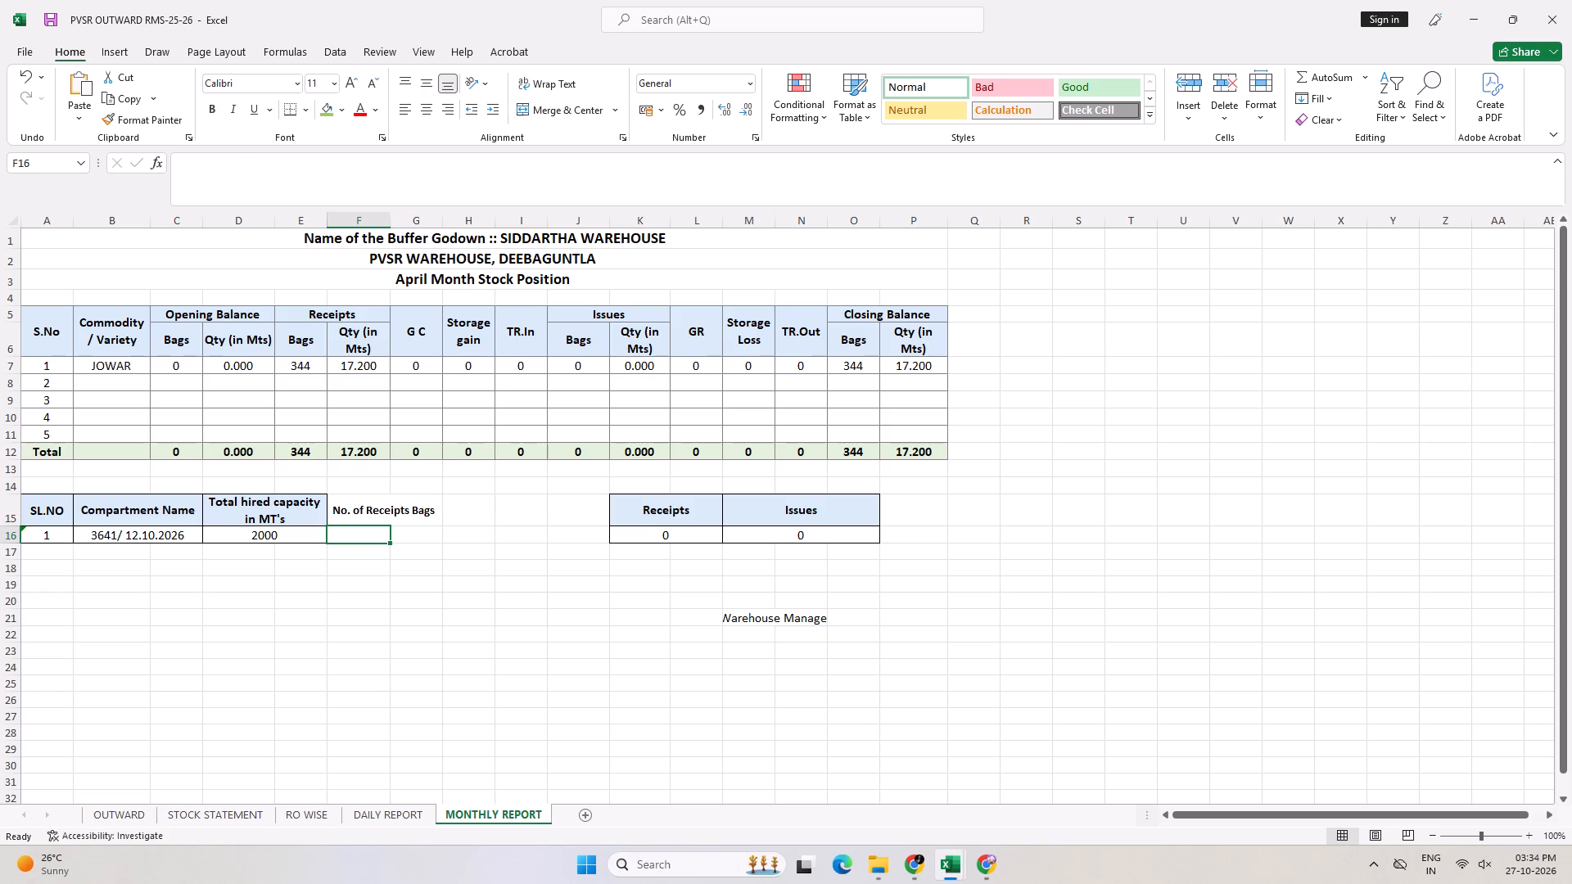
{"action": "key", "text": "shift+Right"}
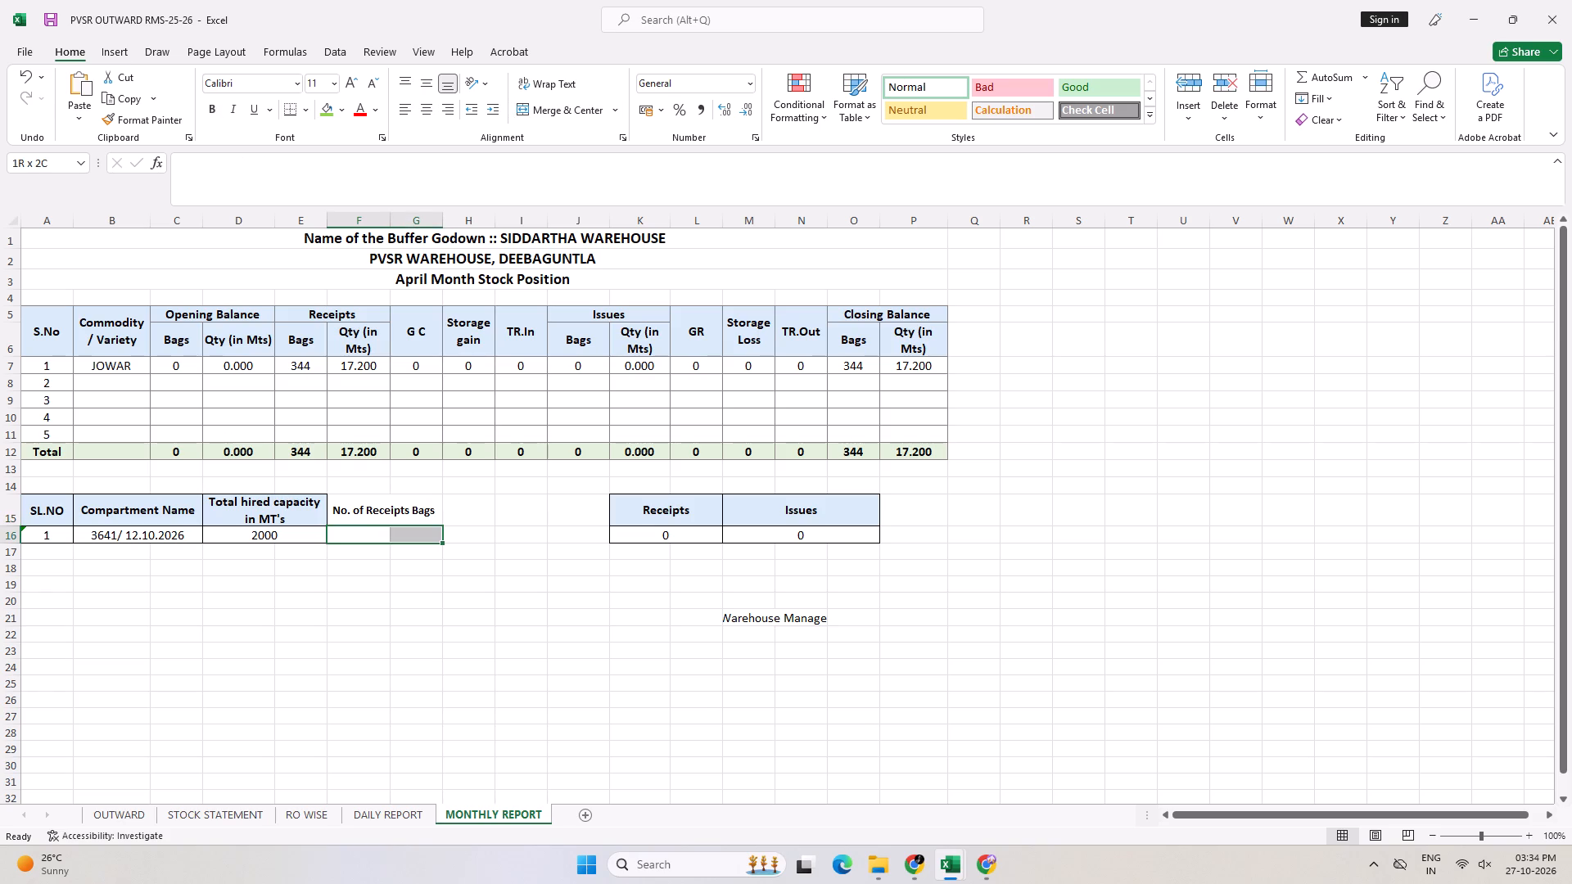
{"action": "left_click", "coordinate": [572, 573]}
{"action": "left_click", "coordinate": [363, 541]}
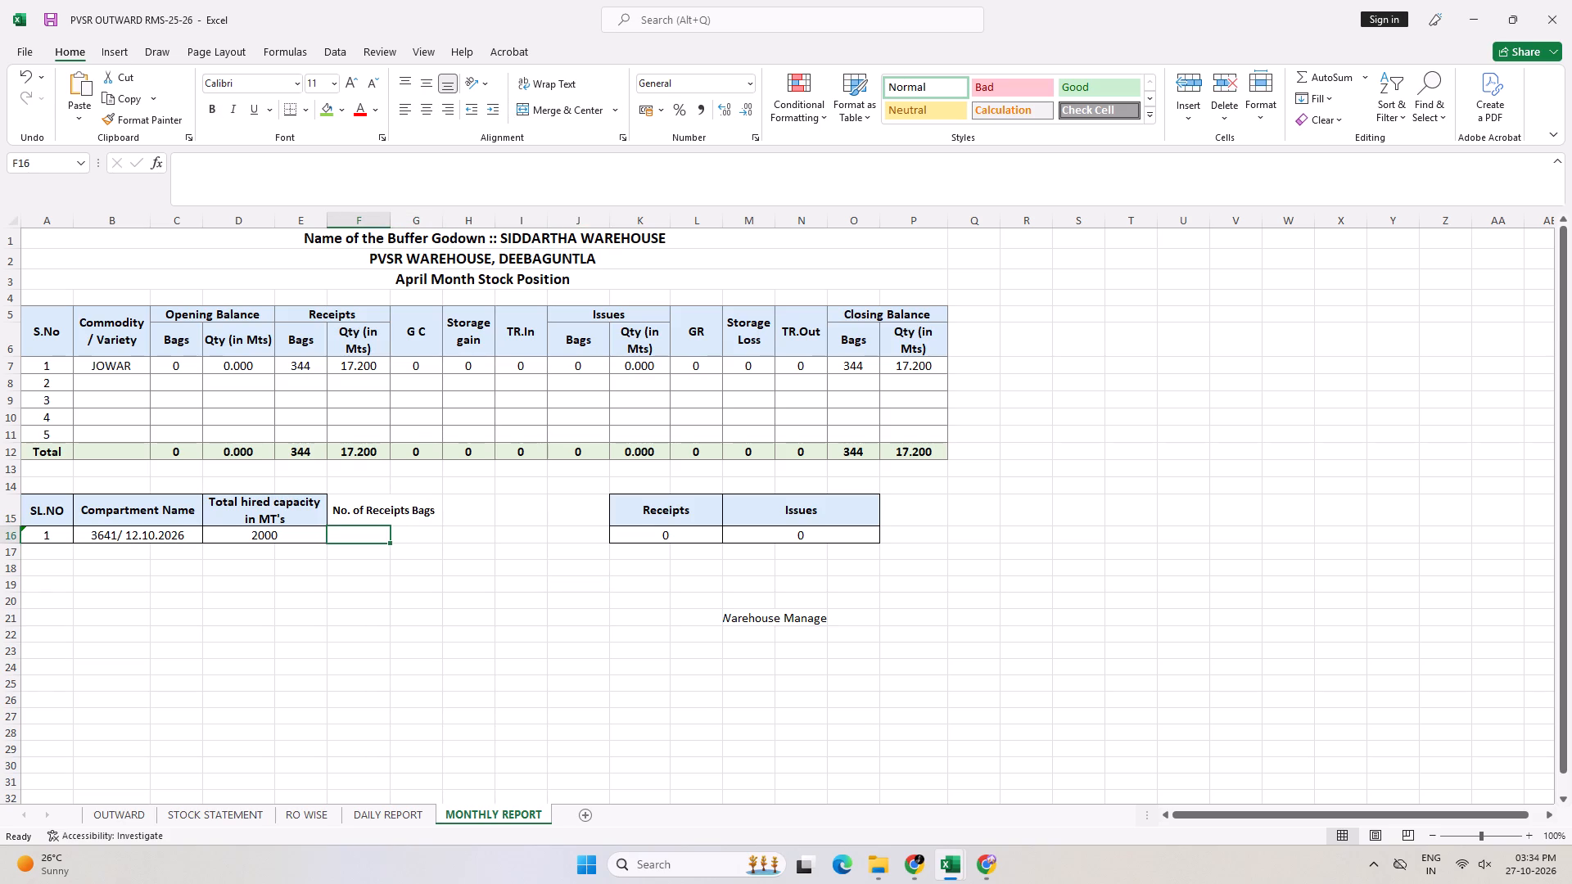
{"action": "key", "text": "shift+Right"}
{"action": "left_click", "coordinate": [536, 110]}
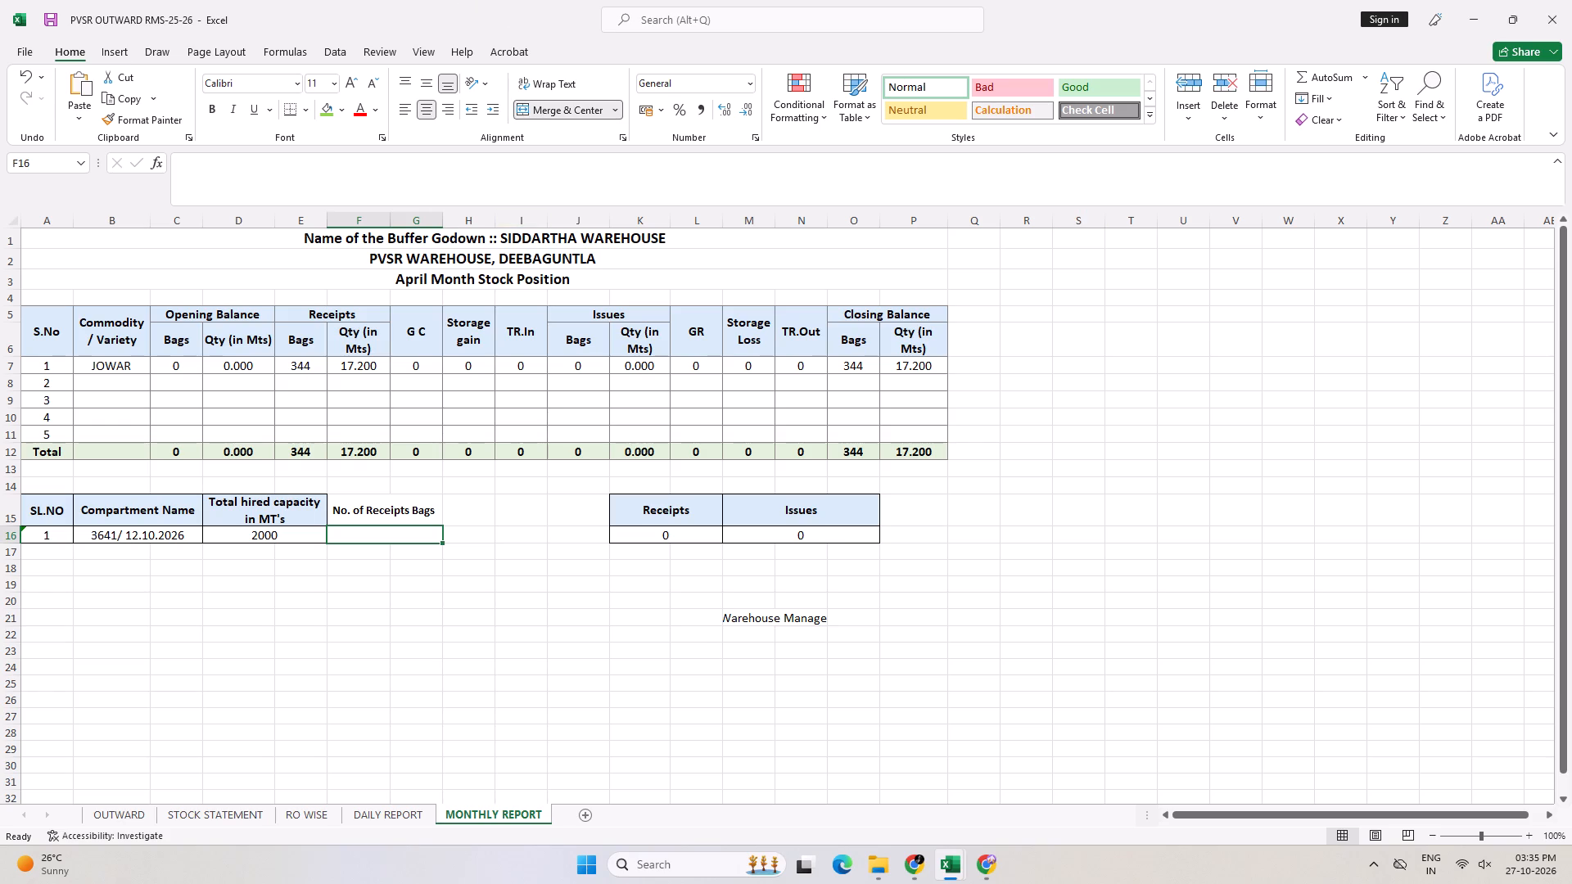
Copy the formatting of the Total hired capacity in MT's header onto the No. of Receipts Bags header with Format Painter.
{"action": "left_click", "coordinate": [386, 516]}
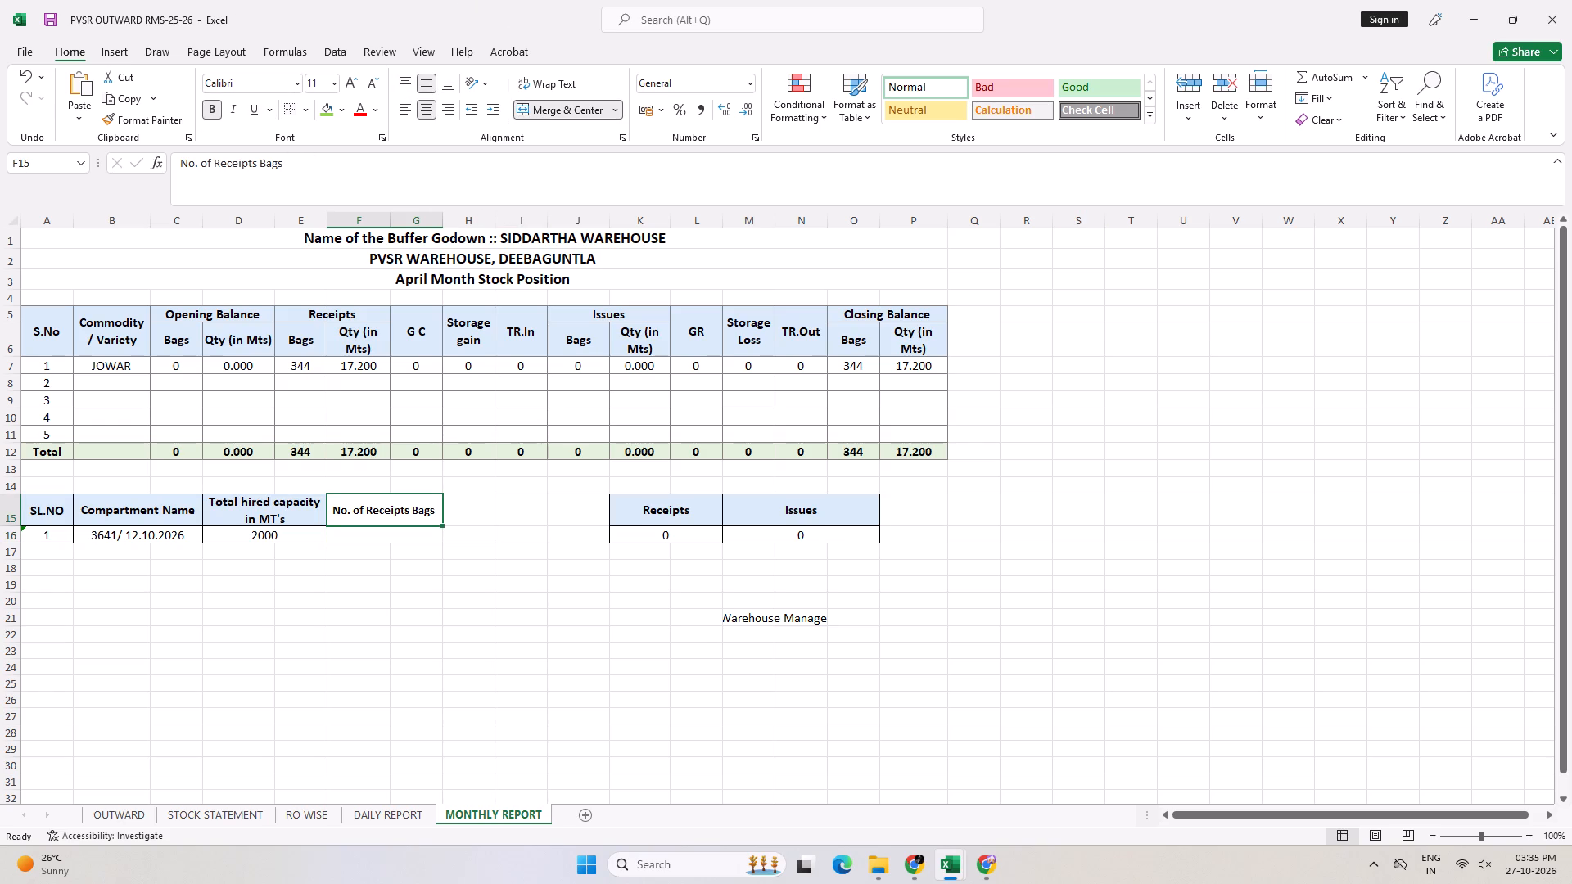
{"action": "left_click", "coordinate": [311, 522]}
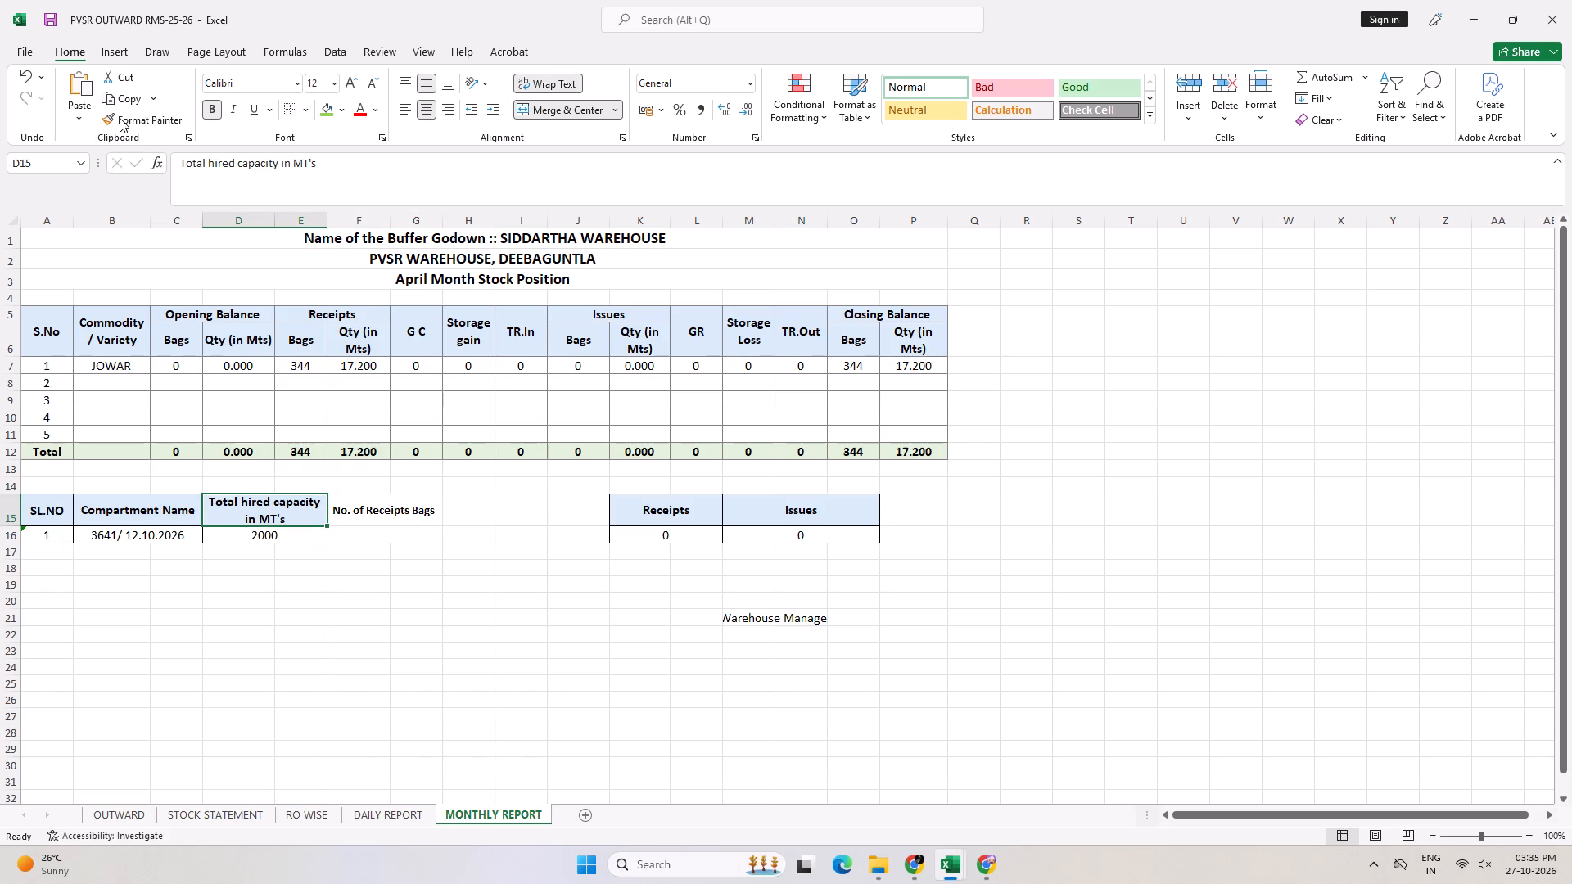
{"action": "left_click", "coordinate": [128, 121]}
{"action": "left_click", "coordinate": [347, 514]}
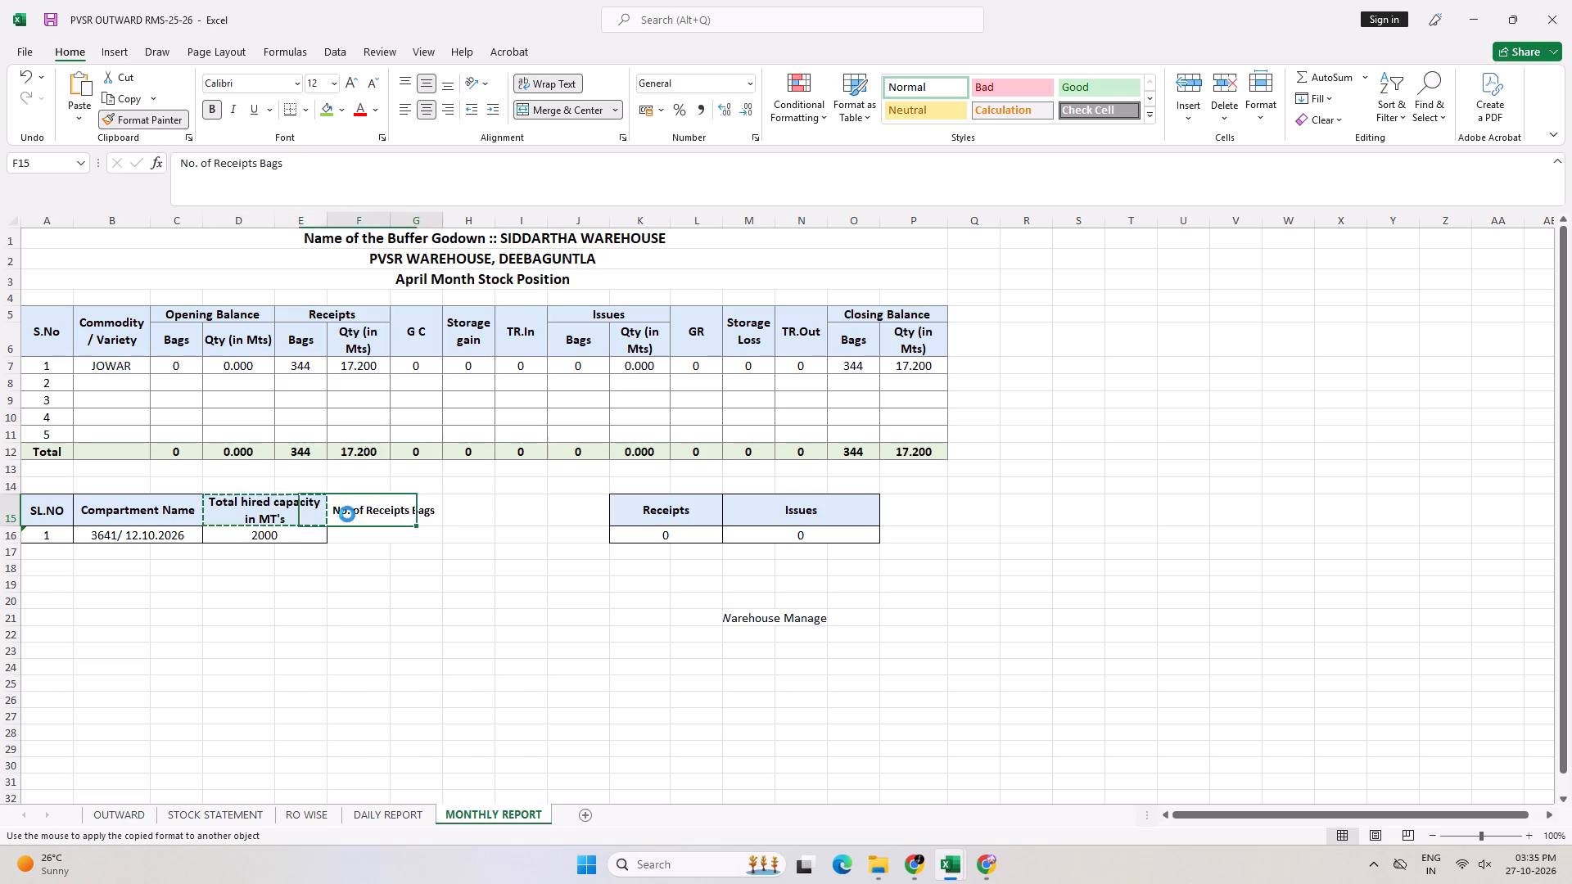
{"action": "left_click", "coordinate": [515, 533]}
Select the empty cell below No. of Receipts Bags and switch to the Civil Supplies page in Chrome.
{"action": "left_click", "coordinate": [364, 534]}
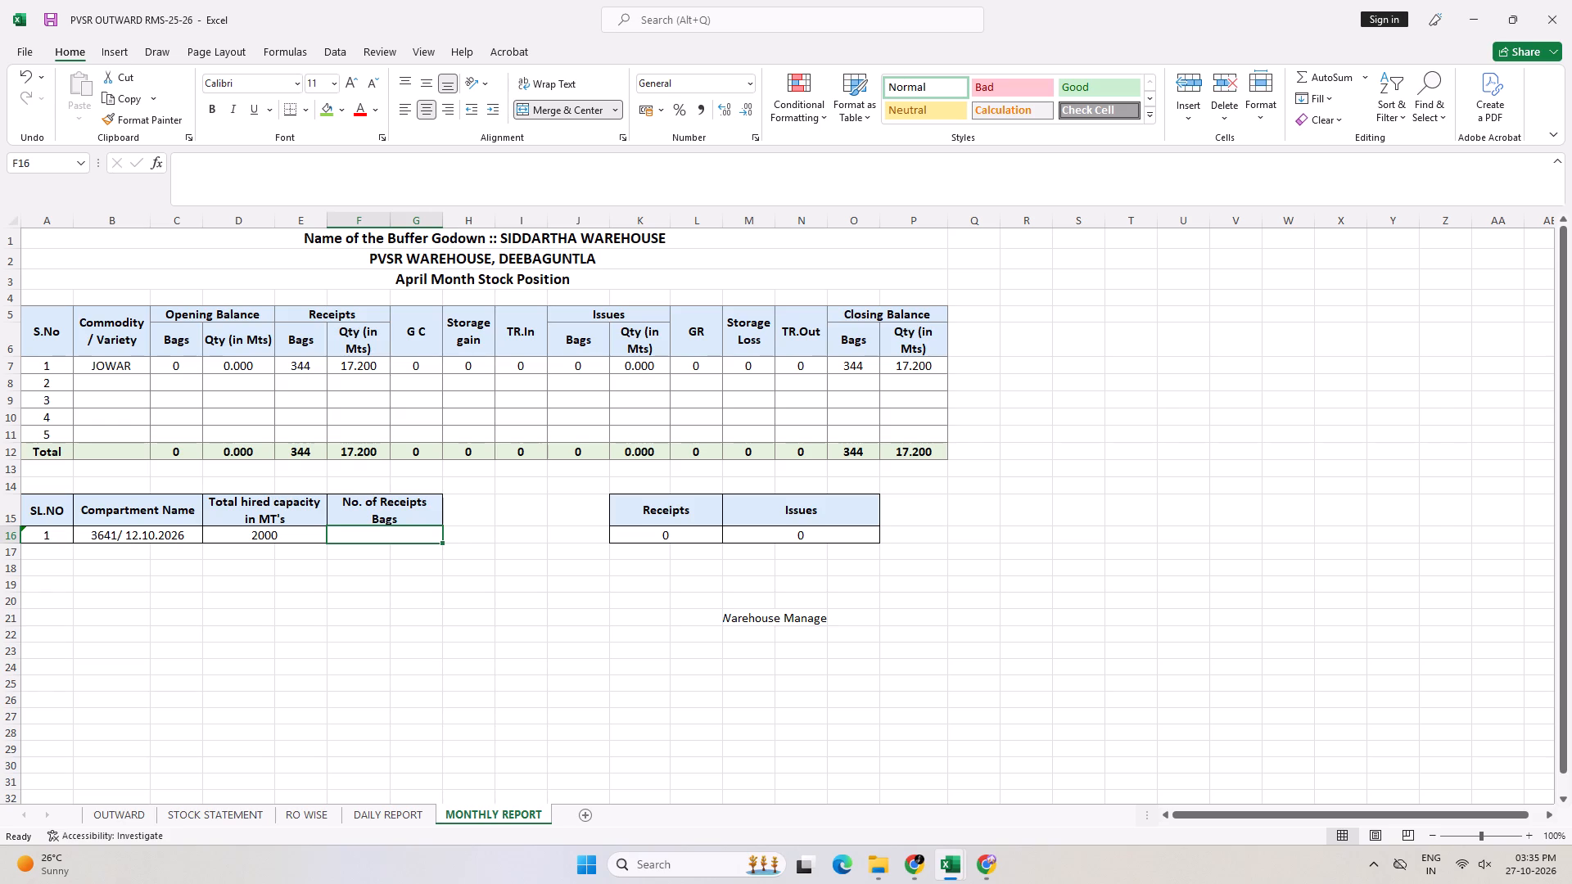
{"action": "key", "text": "alt+Tab"}
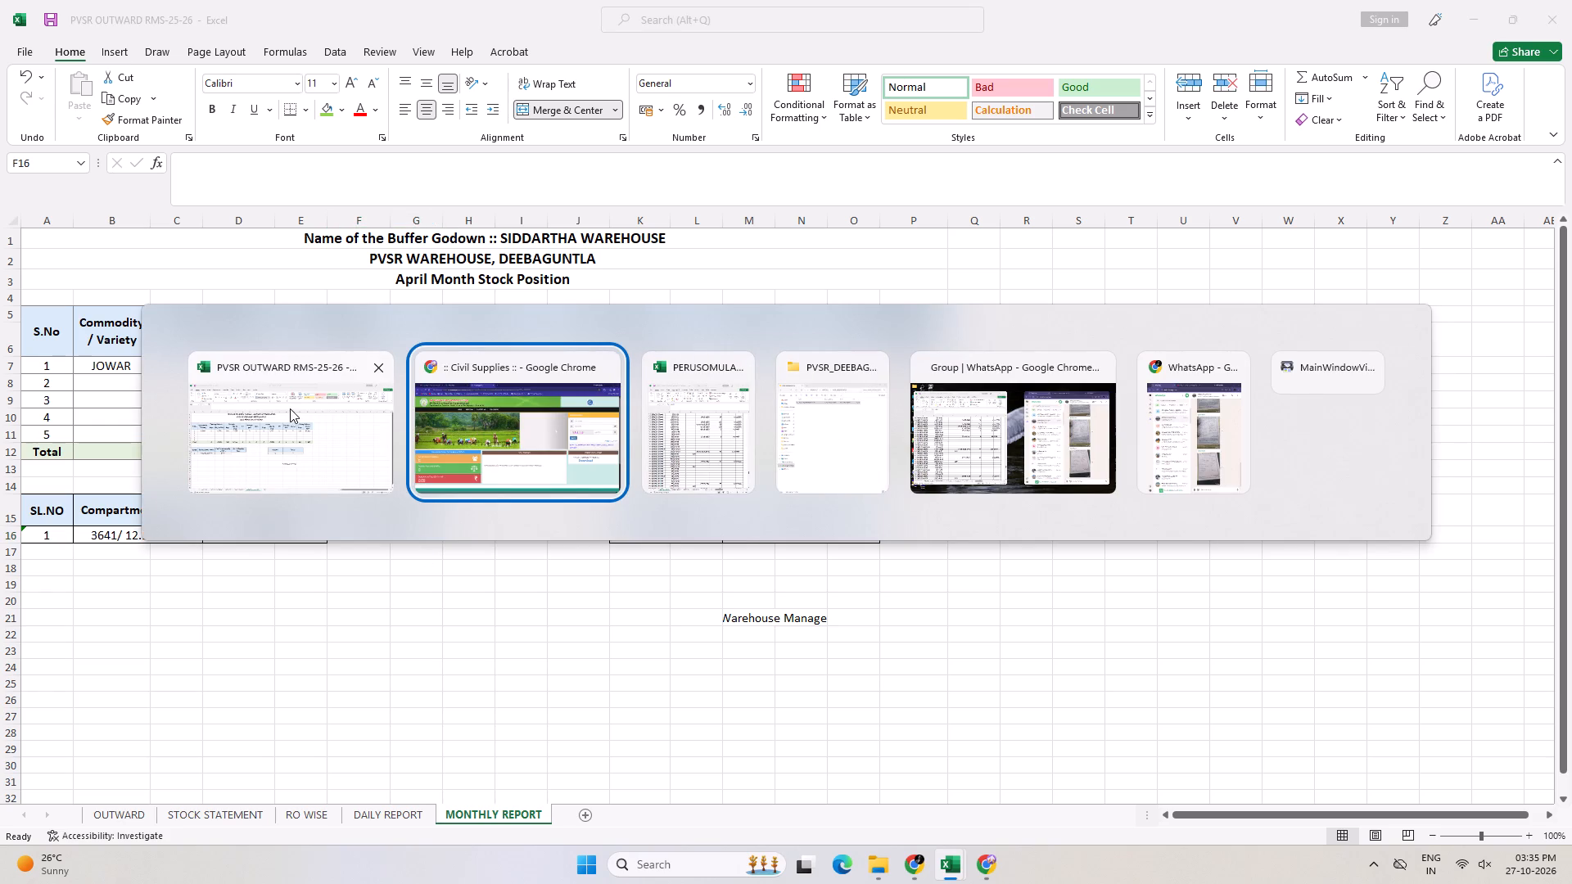
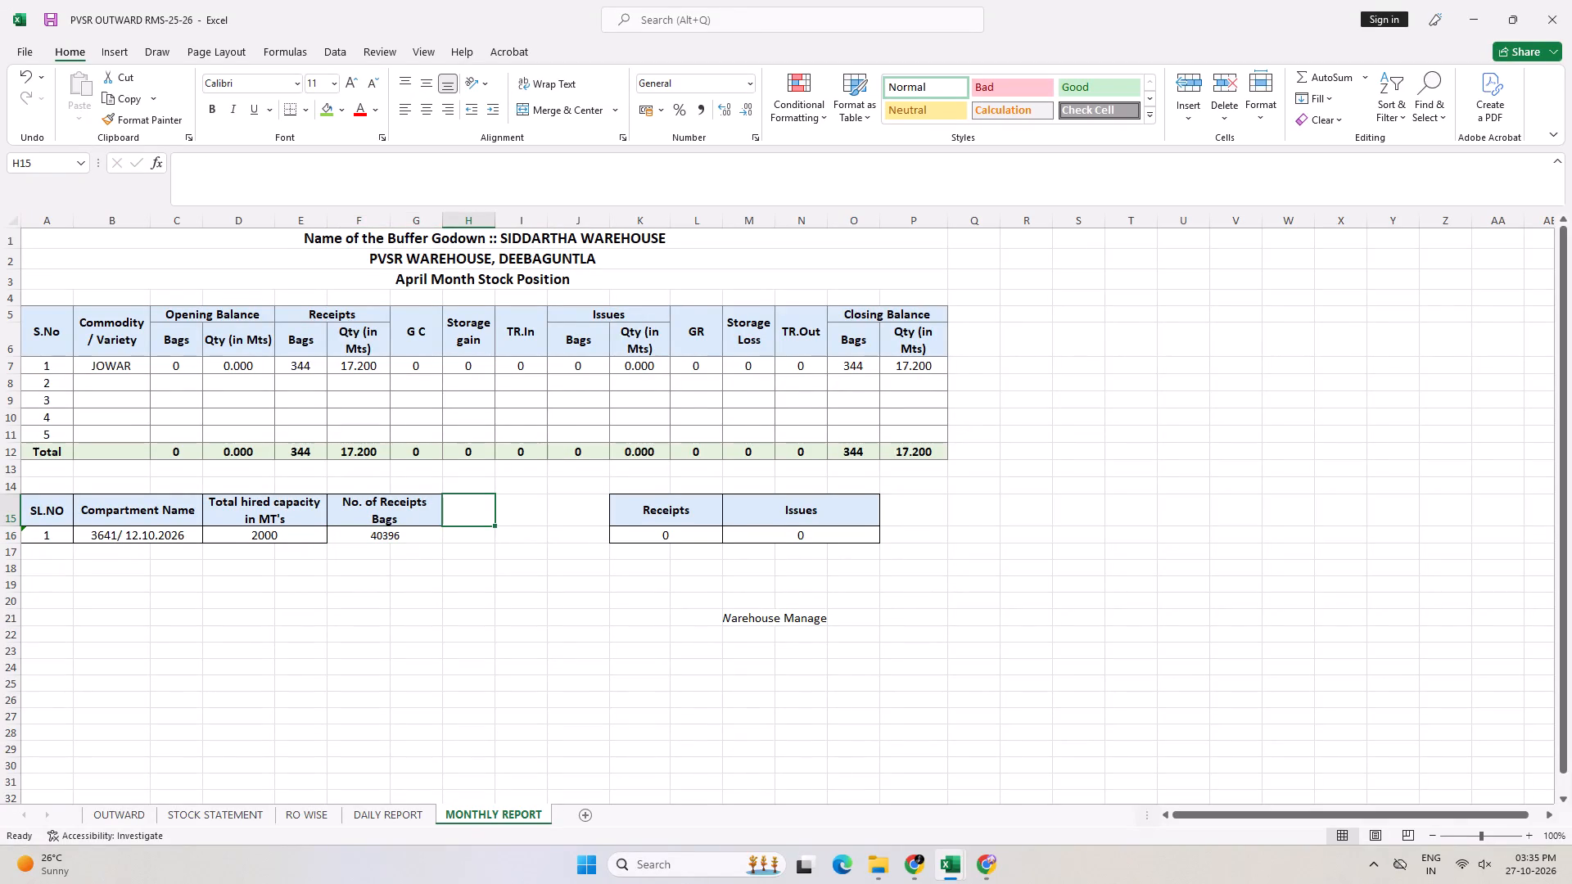
Enter the header No.of Issue Bags in cell H15, beside the No. of Receipts Bags header.
{"action": "type", "text": "No.l"}
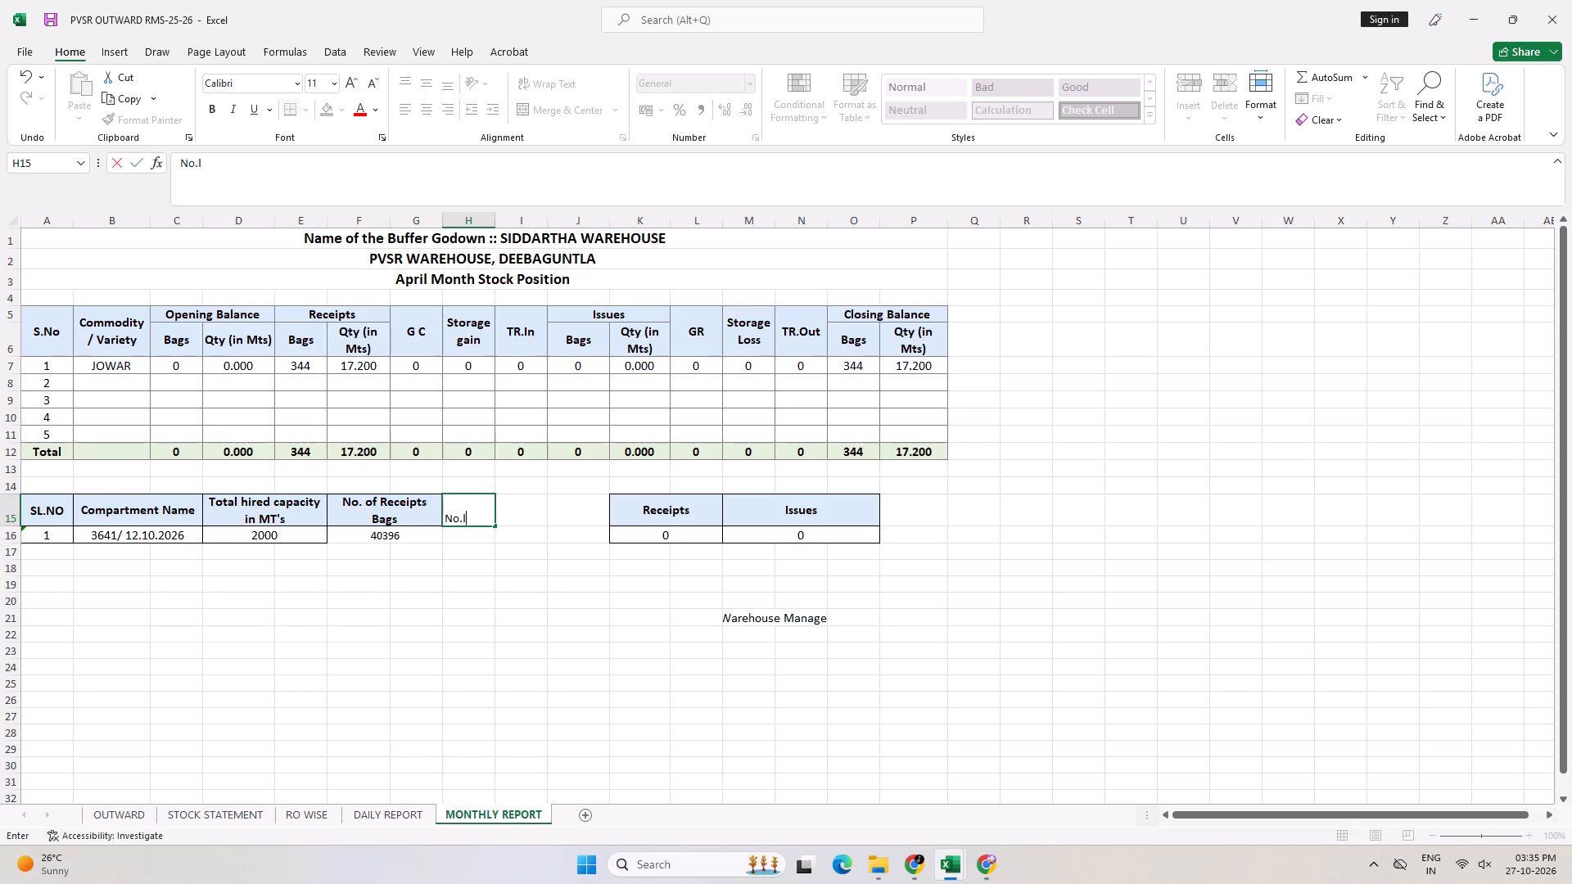
{"action": "key", "text": "BackSpace"}
{"action": "type", "text": "of"}
{"action": "key", "text": "space"}
{"action": "type", "text": "Sii"}
{"action": "key", "text": "BackSpace"}
{"action": "key", "text": "BackSpace"}
{"action": "key", "text": "BackSpace"}
{"action": "key", "text": "shift+i"}
{"action": "type", "text": "ss"}
{"action": "type", "text": "ue"}
{"action": "key", "text": "space"}
{"action": "type", "text": "Bags"}
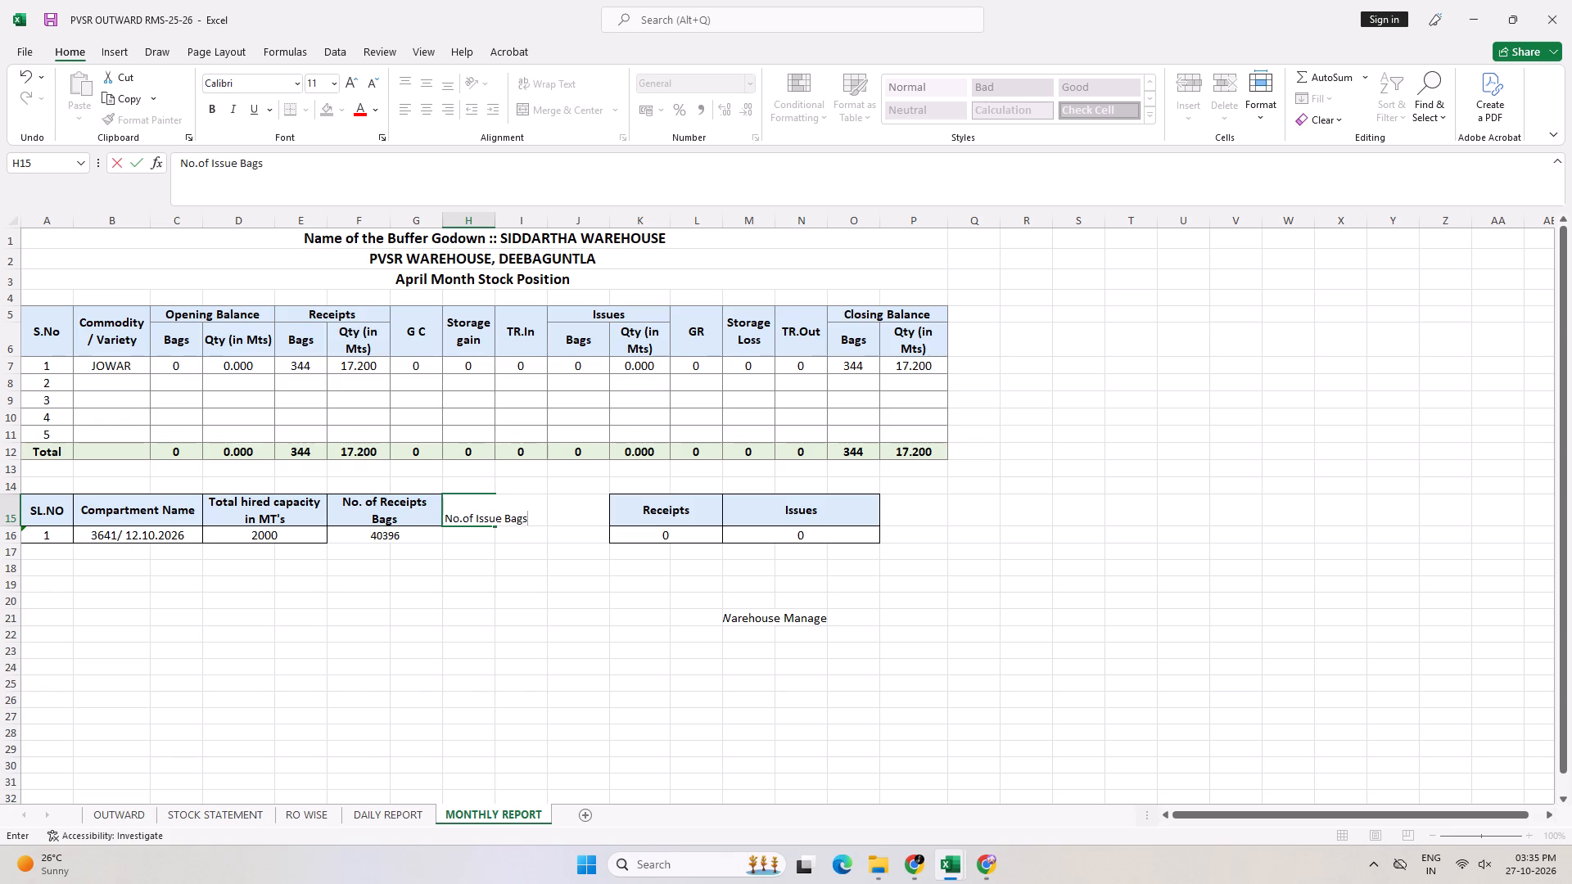
{"action": "key", "text": "Return"}
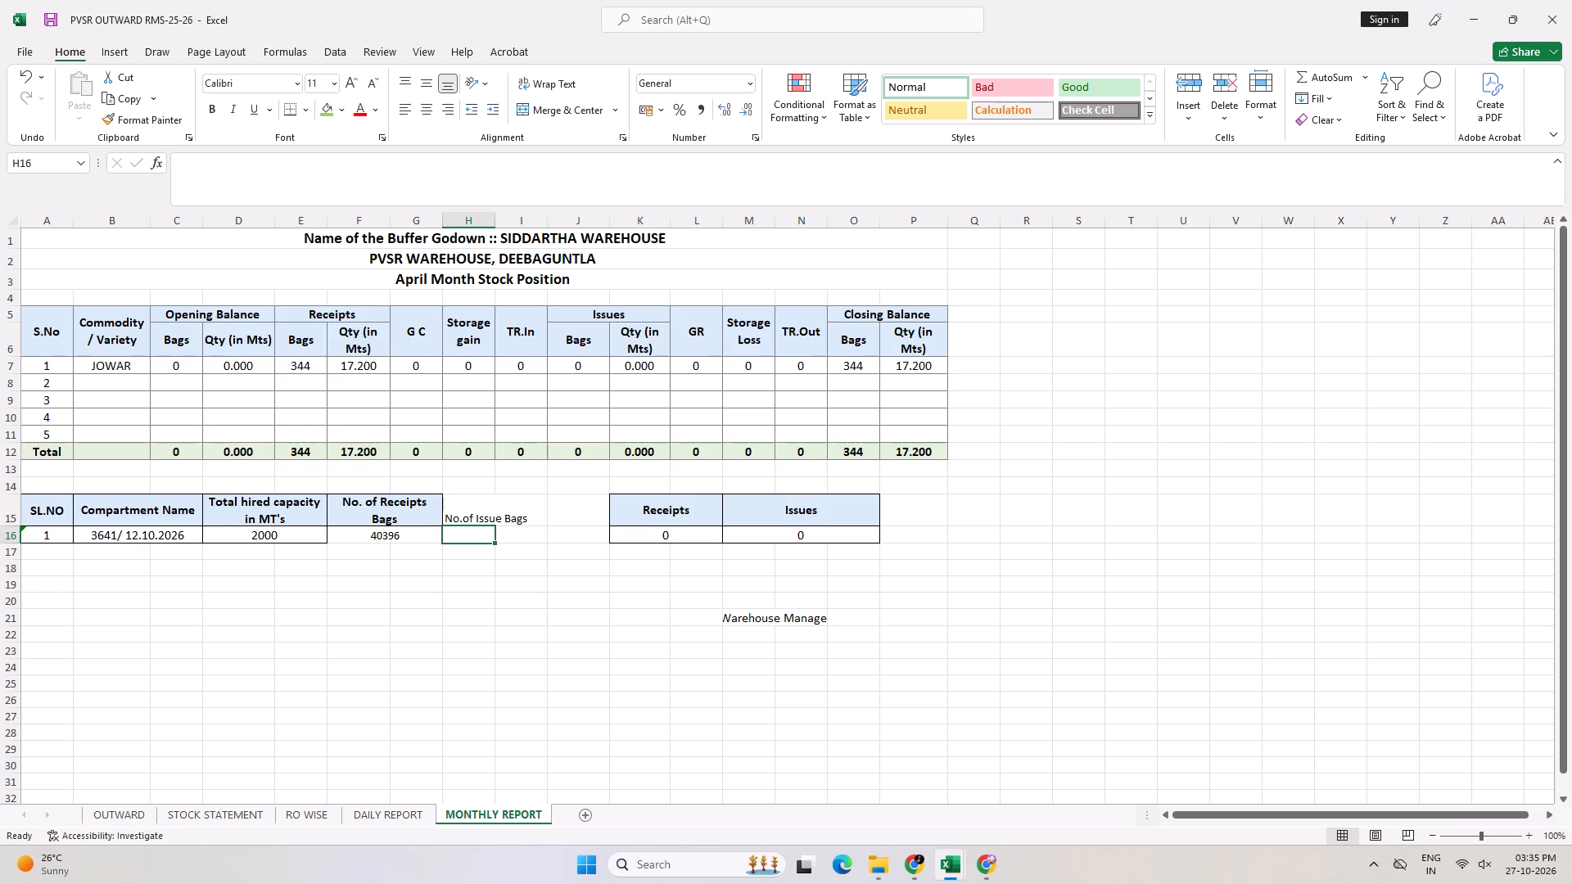
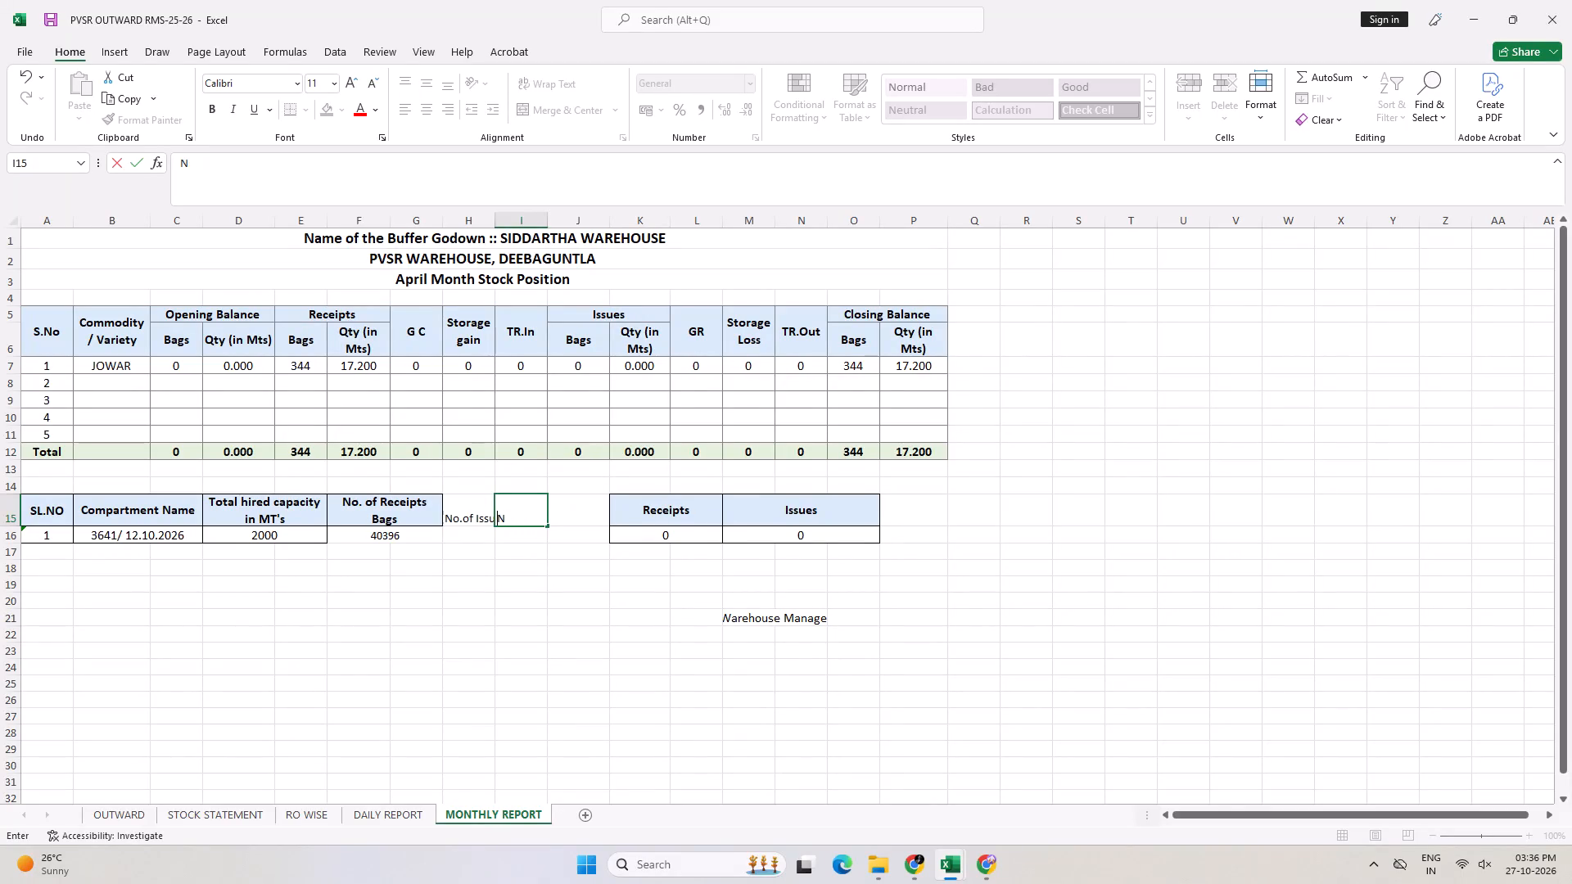
Enter the header No.of Issue Mts in cell I15, beside the No.of Issue Bags header.
{"action": "key", "text": "BackSpace"}
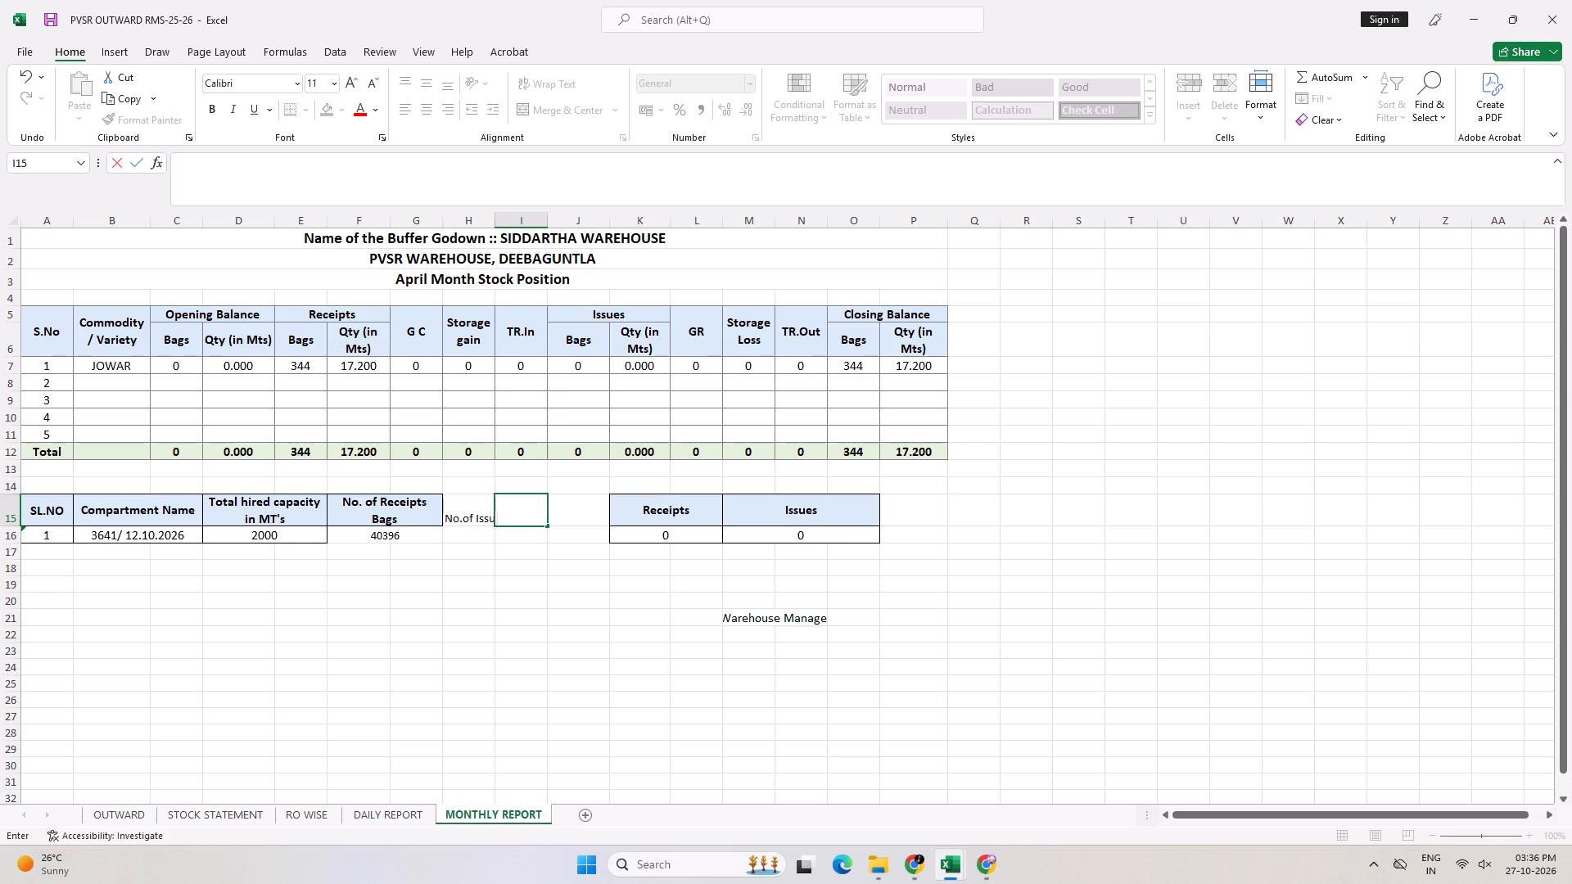
{"action": "key", "text": "Left"}
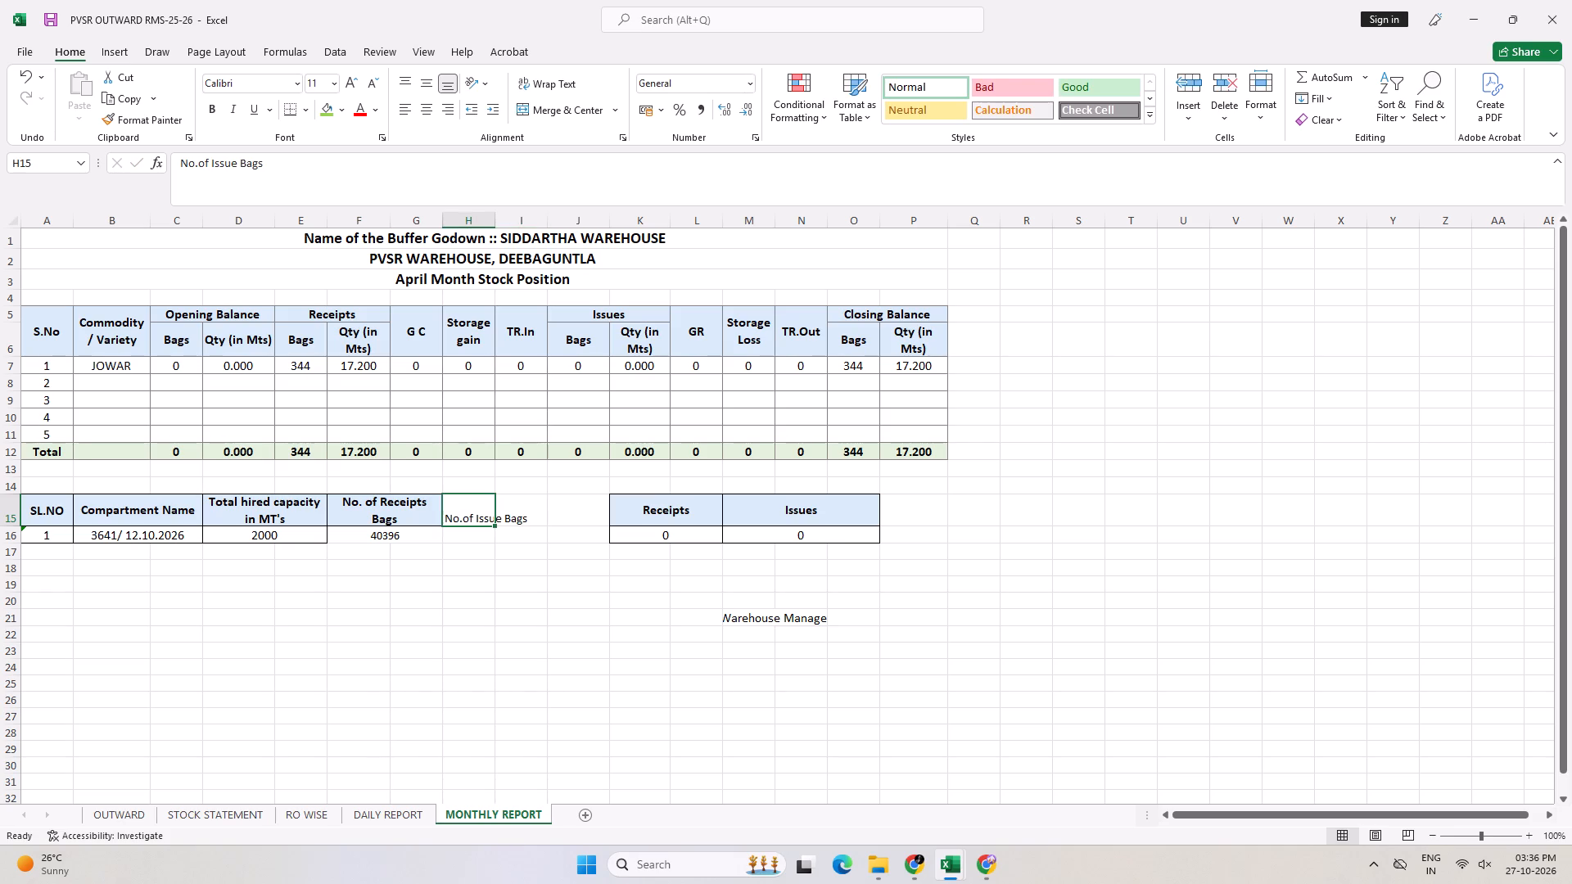
{"action": "key", "text": "Right"}
{"action": "type", "text": "No.of"}
{"action": "key", "text": "space"}
{"action": "type", "text": "Issue"}
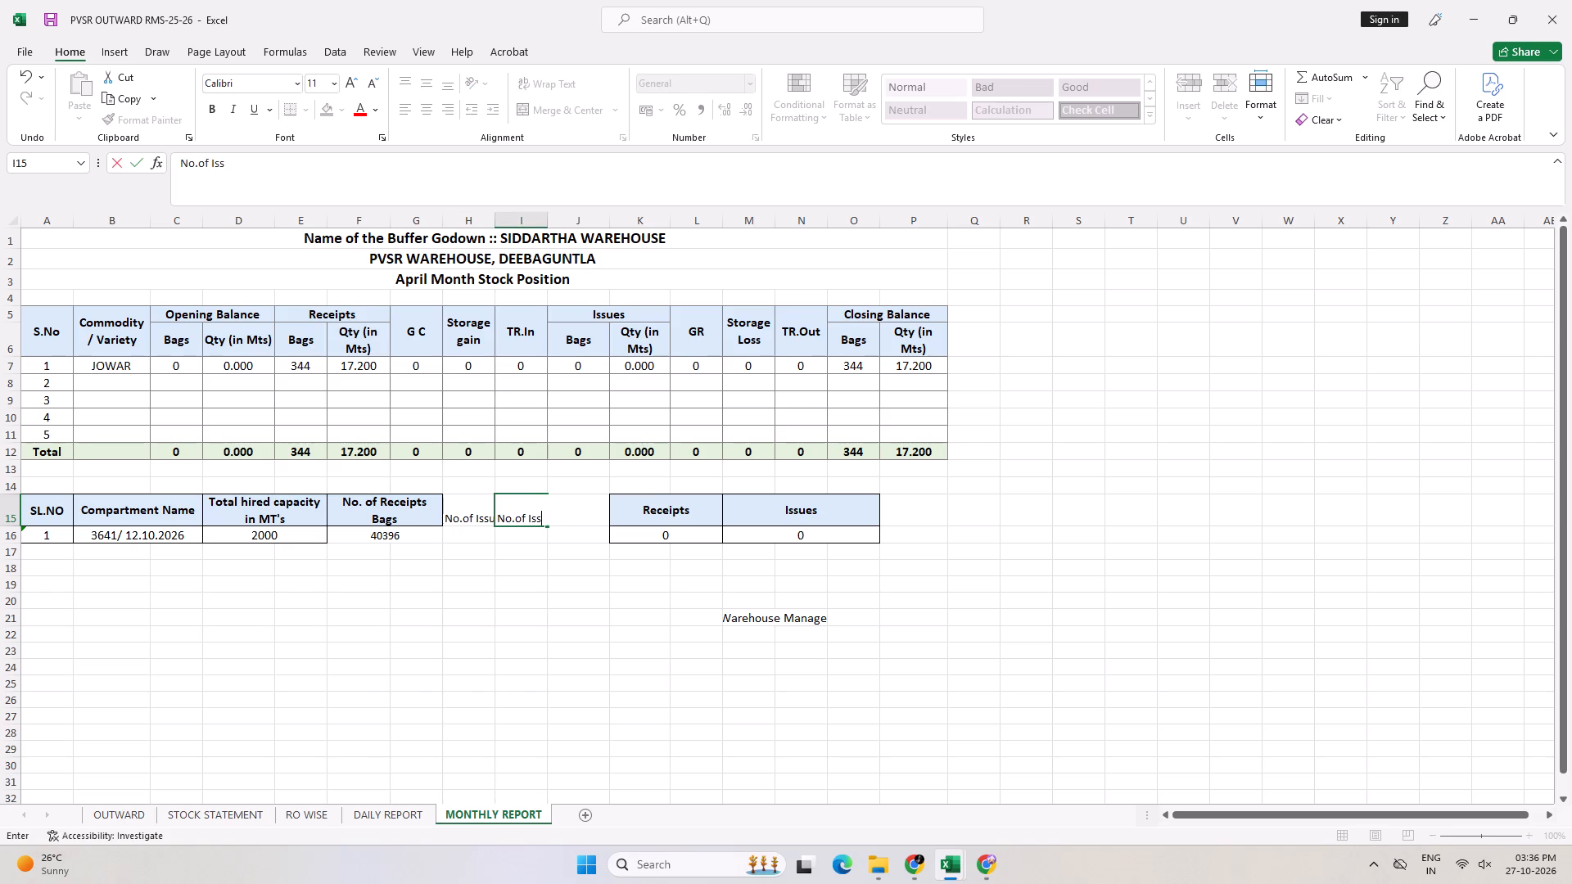
{"action": "key", "text": "space"}
{"action": "type", "text": "Mts"}
{"action": "key", "text": "Tab"}
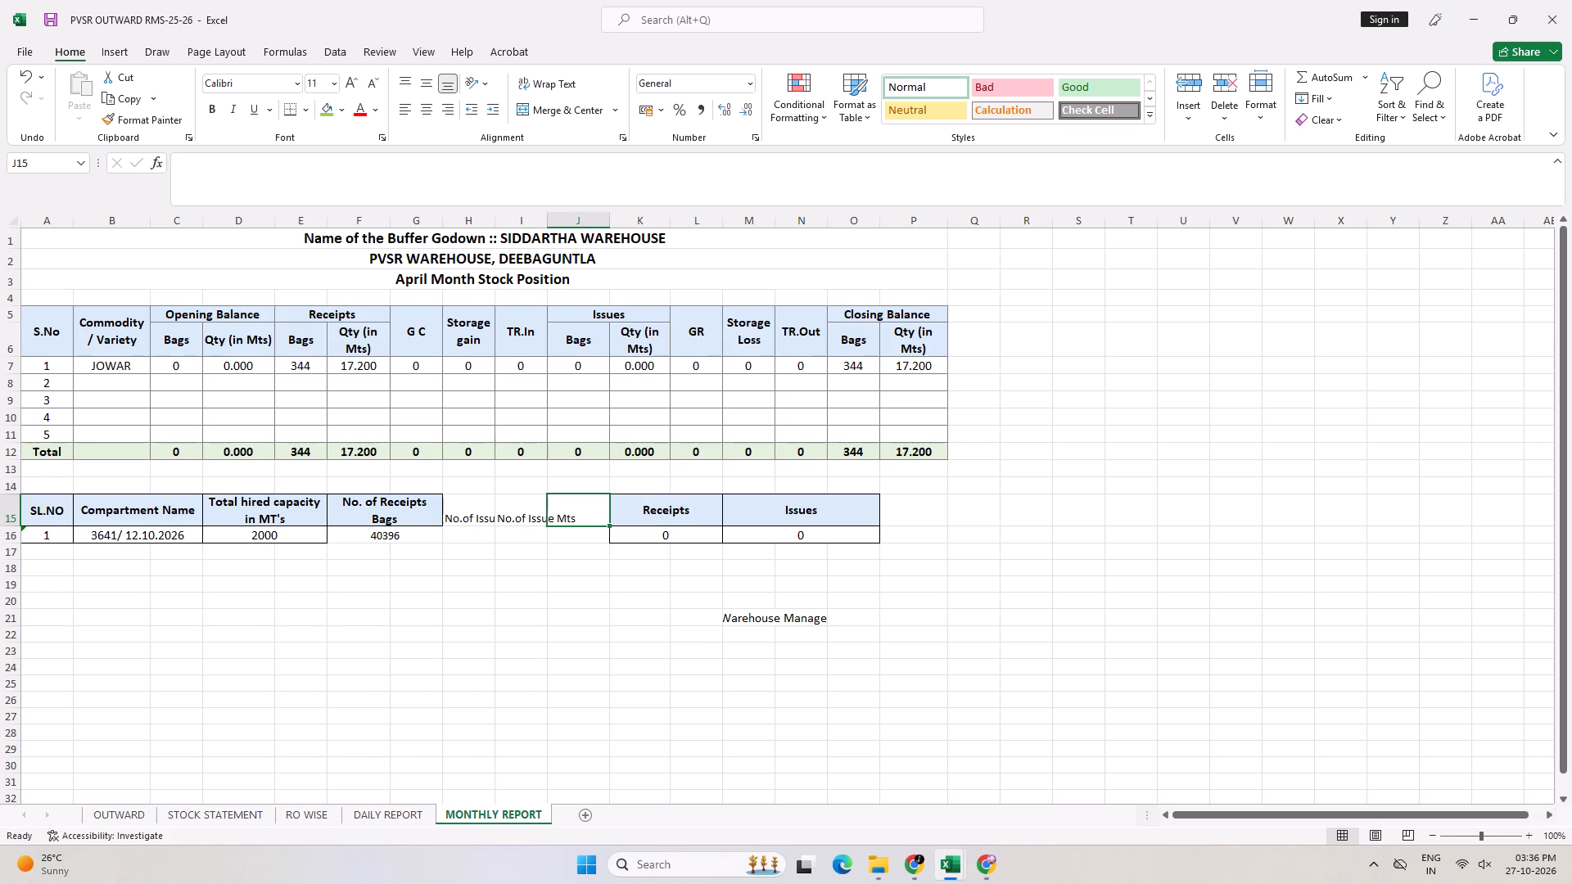
Auto-fit the width of column H so the No.of Issue Bags header fits.
{"action": "double_click", "coordinate": [495, 223]}
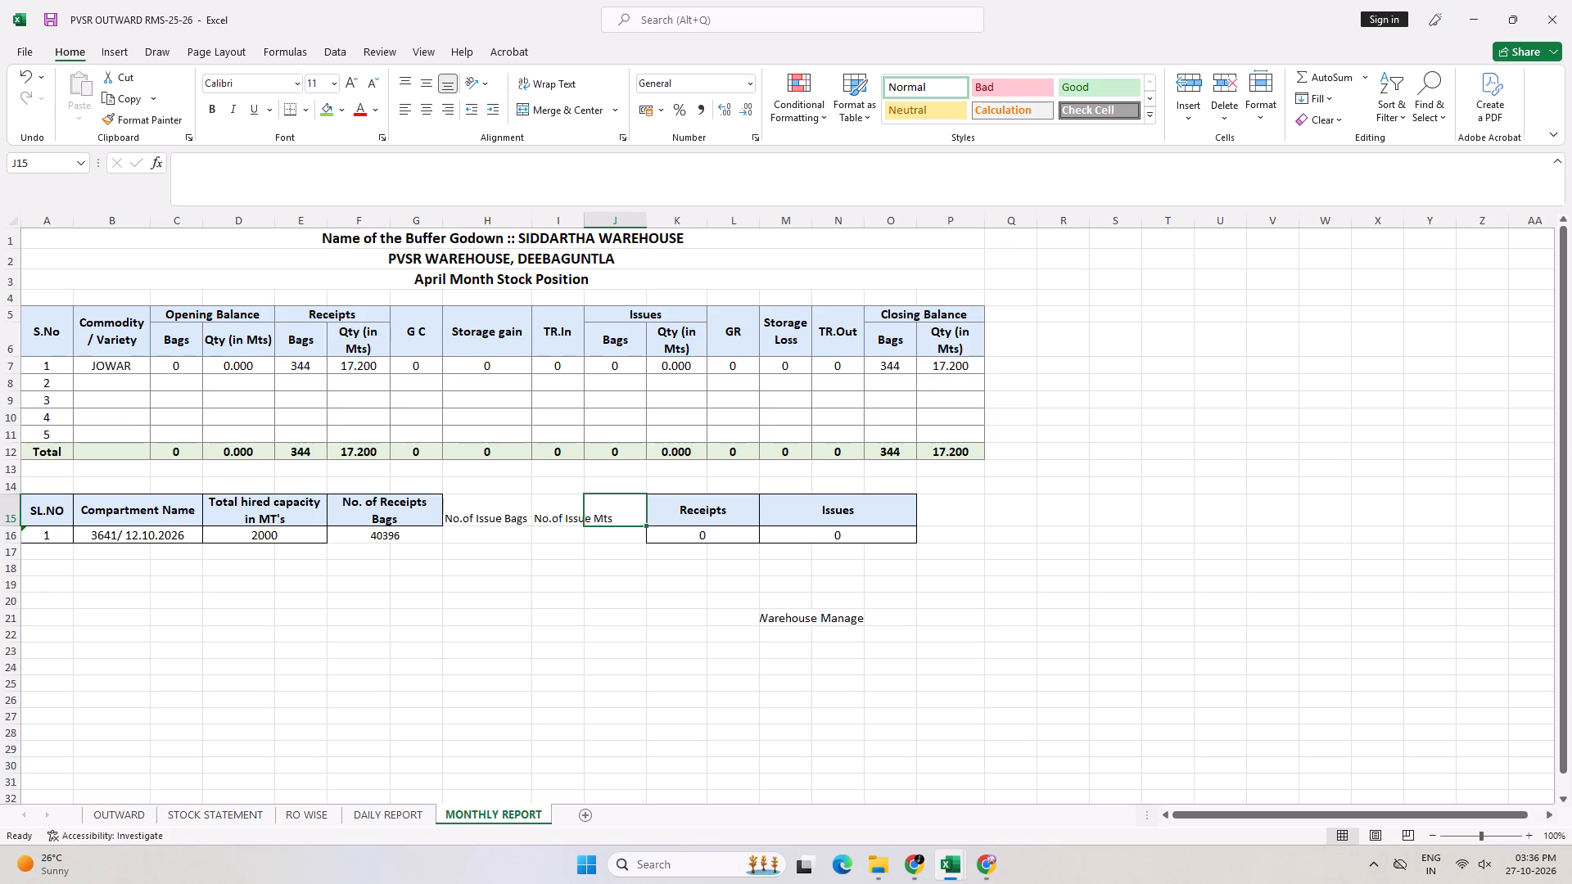
{"action": "left_click", "coordinate": [501, 507]}
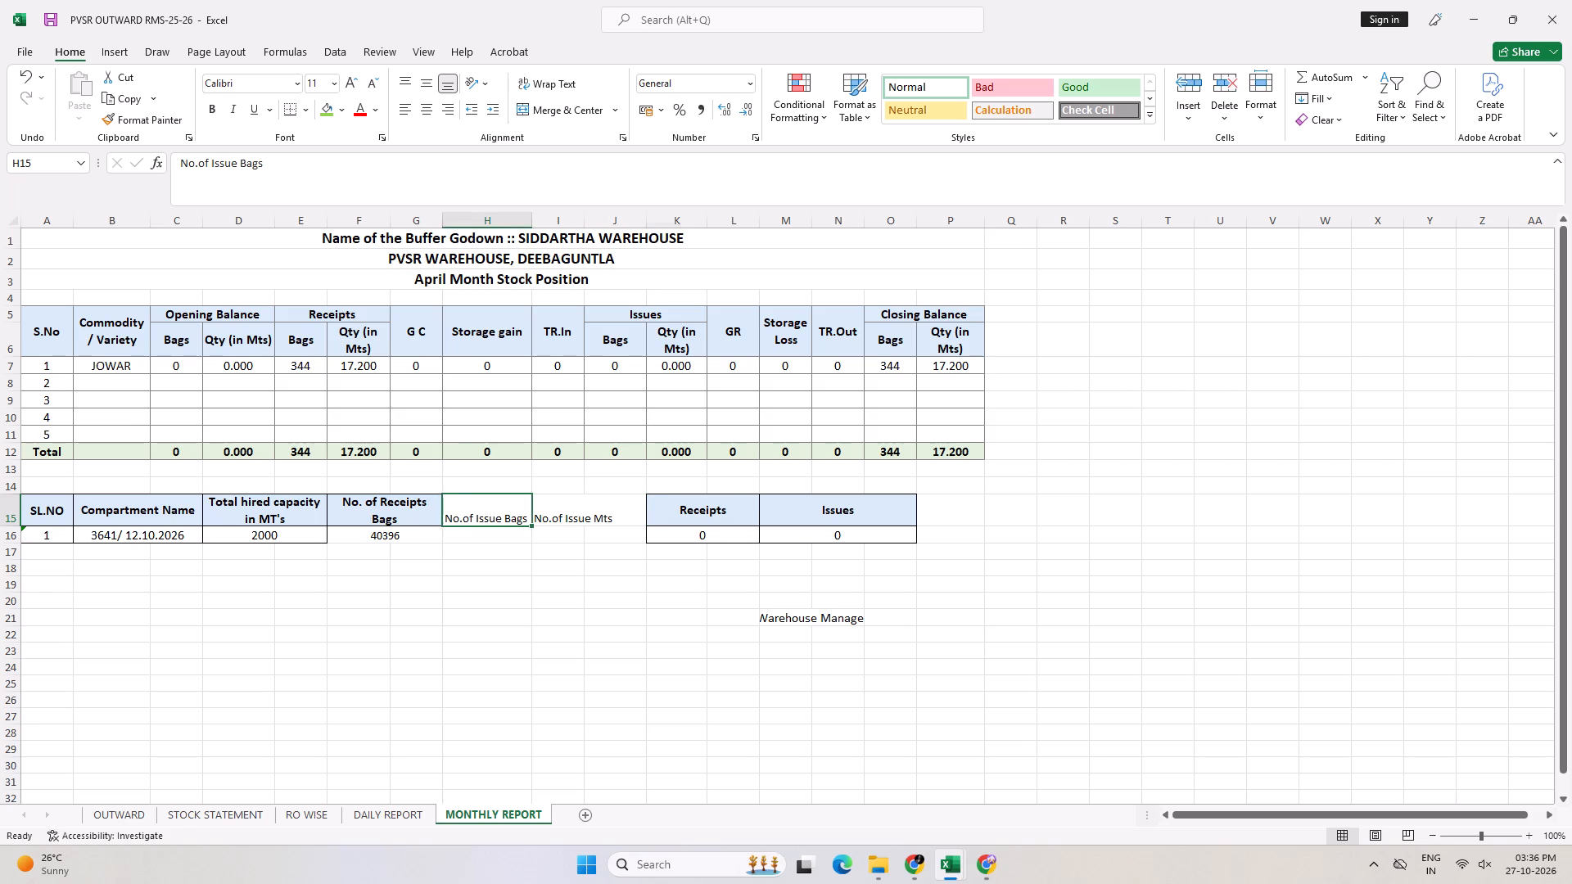
Clear the contents of the separate Receipts and Issues table, covering the range K14:P18.
{"action": "left_click", "coordinate": [680, 503]}
{"action": "left_click_drag", "start_coordinate": [632, 487], "coordinate": [635, 491]}
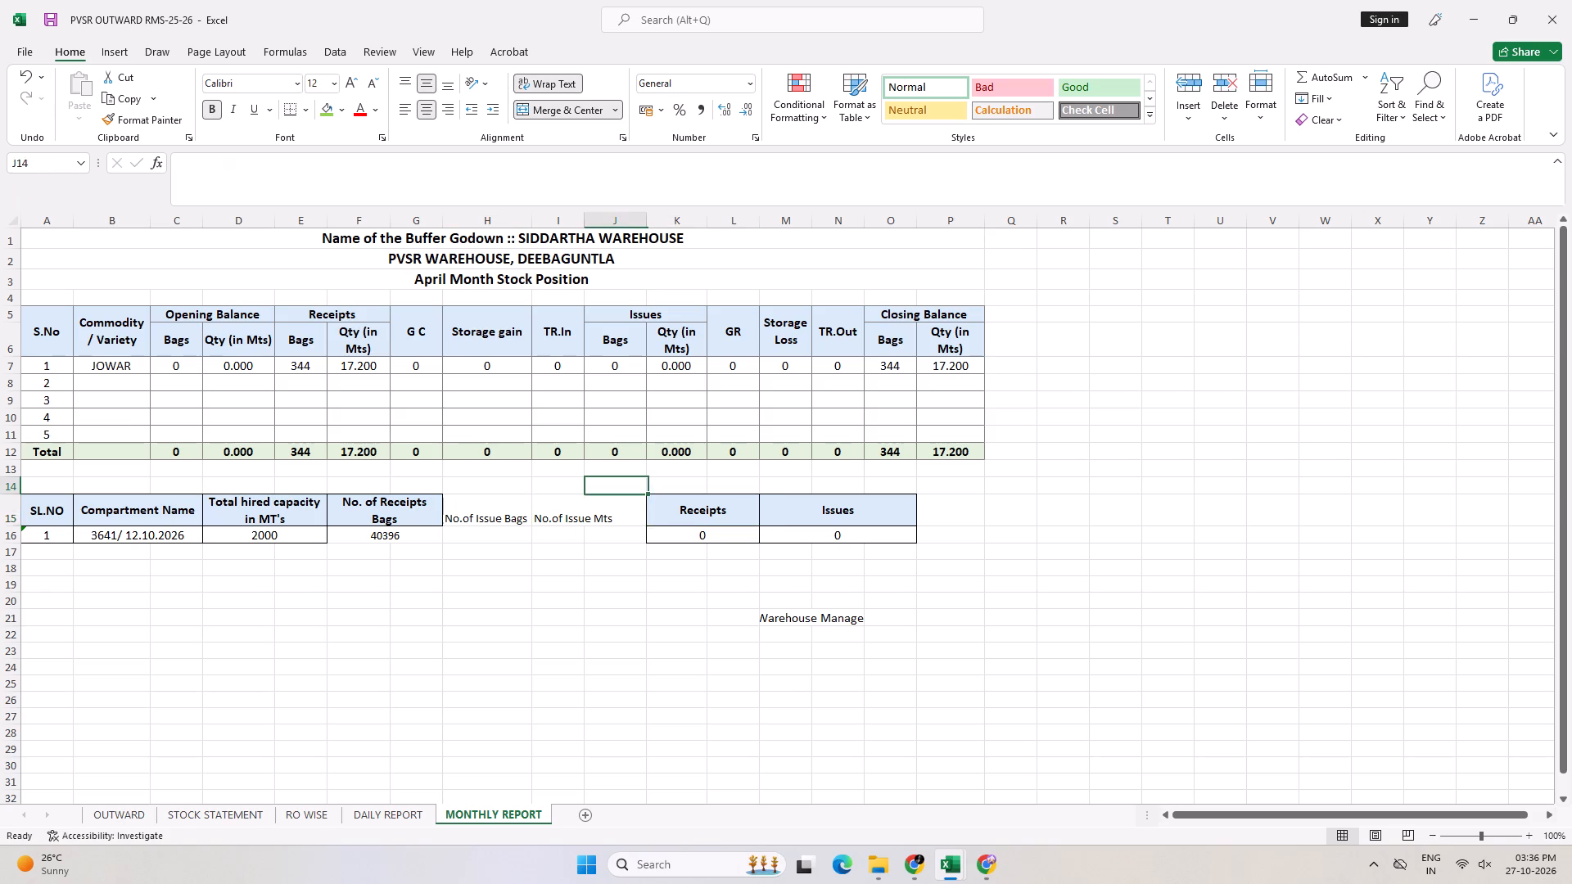
{"action": "left_click_drag", "start_coordinate": [635, 491], "coordinate": [732, 548]}
{"action": "left_click", "coordinate": [672, 483]}
{"action": "left_click_drag", "start_coordinate": [672, 483], "coordinate": [710, 618]}
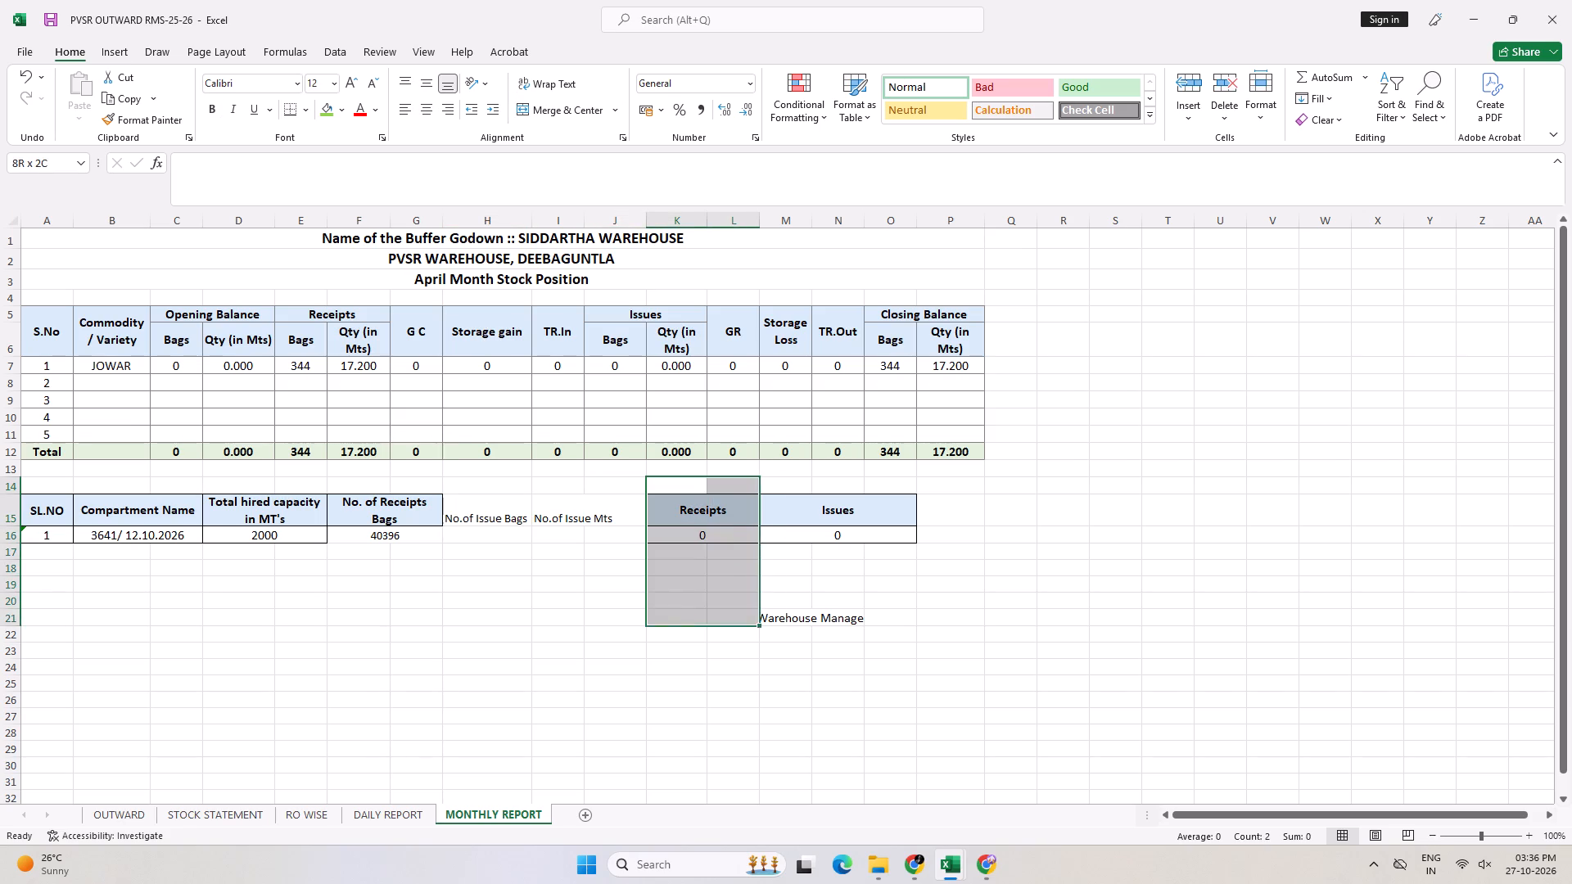
{"action": "left_click_drag", "start_coordinate": [710, 618], "coordinate": [964, 566]}
{"action": "key", "text": "Delete"}
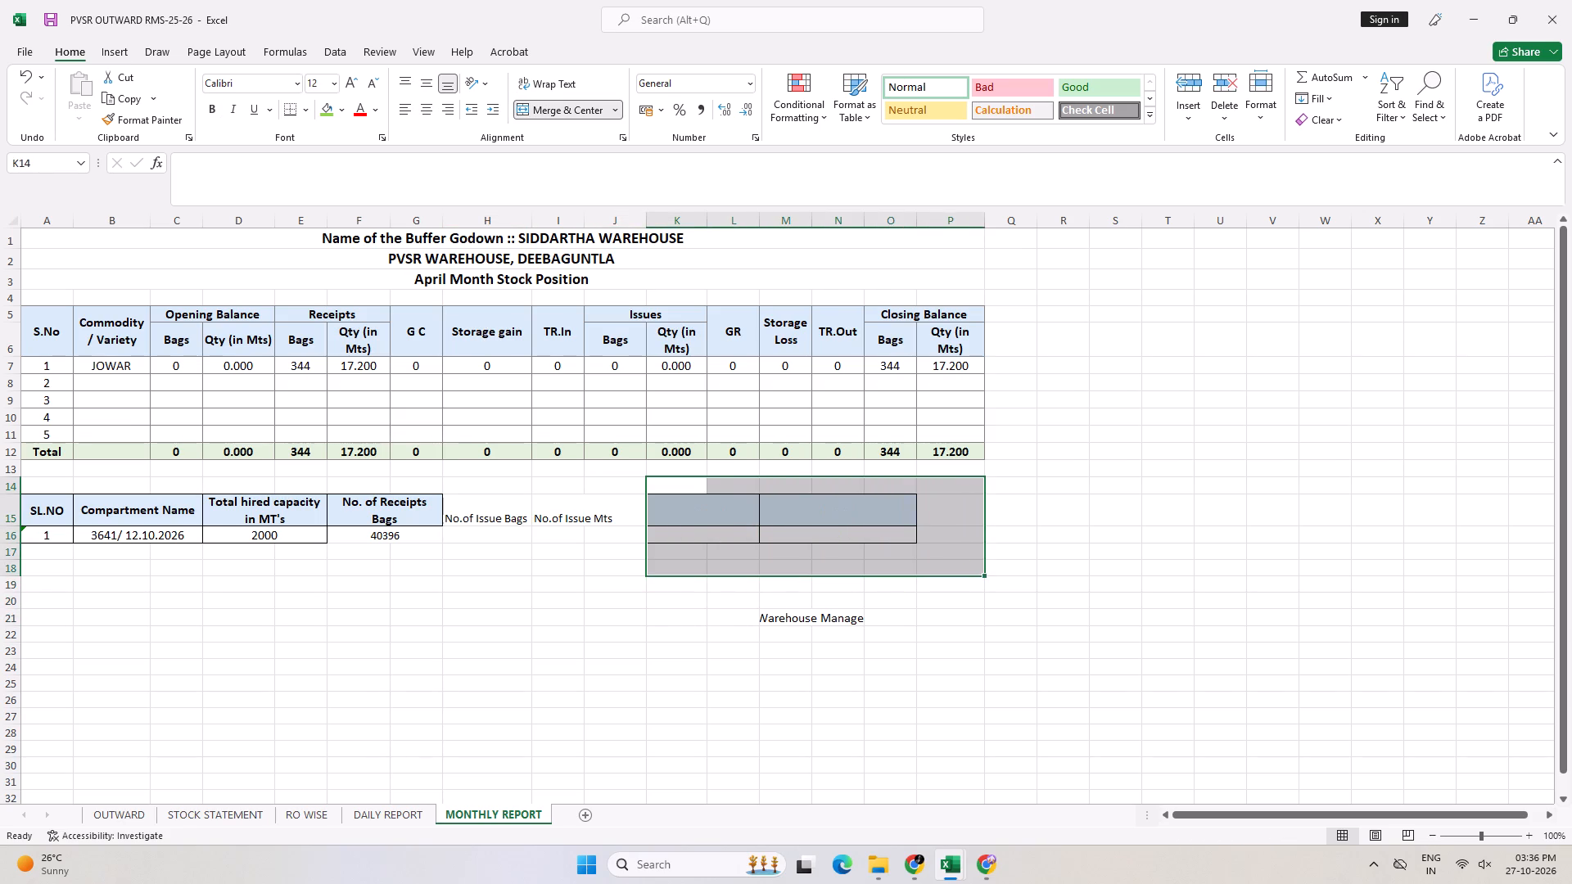
{"action": "left_click", "coordinate": [761, 520]}
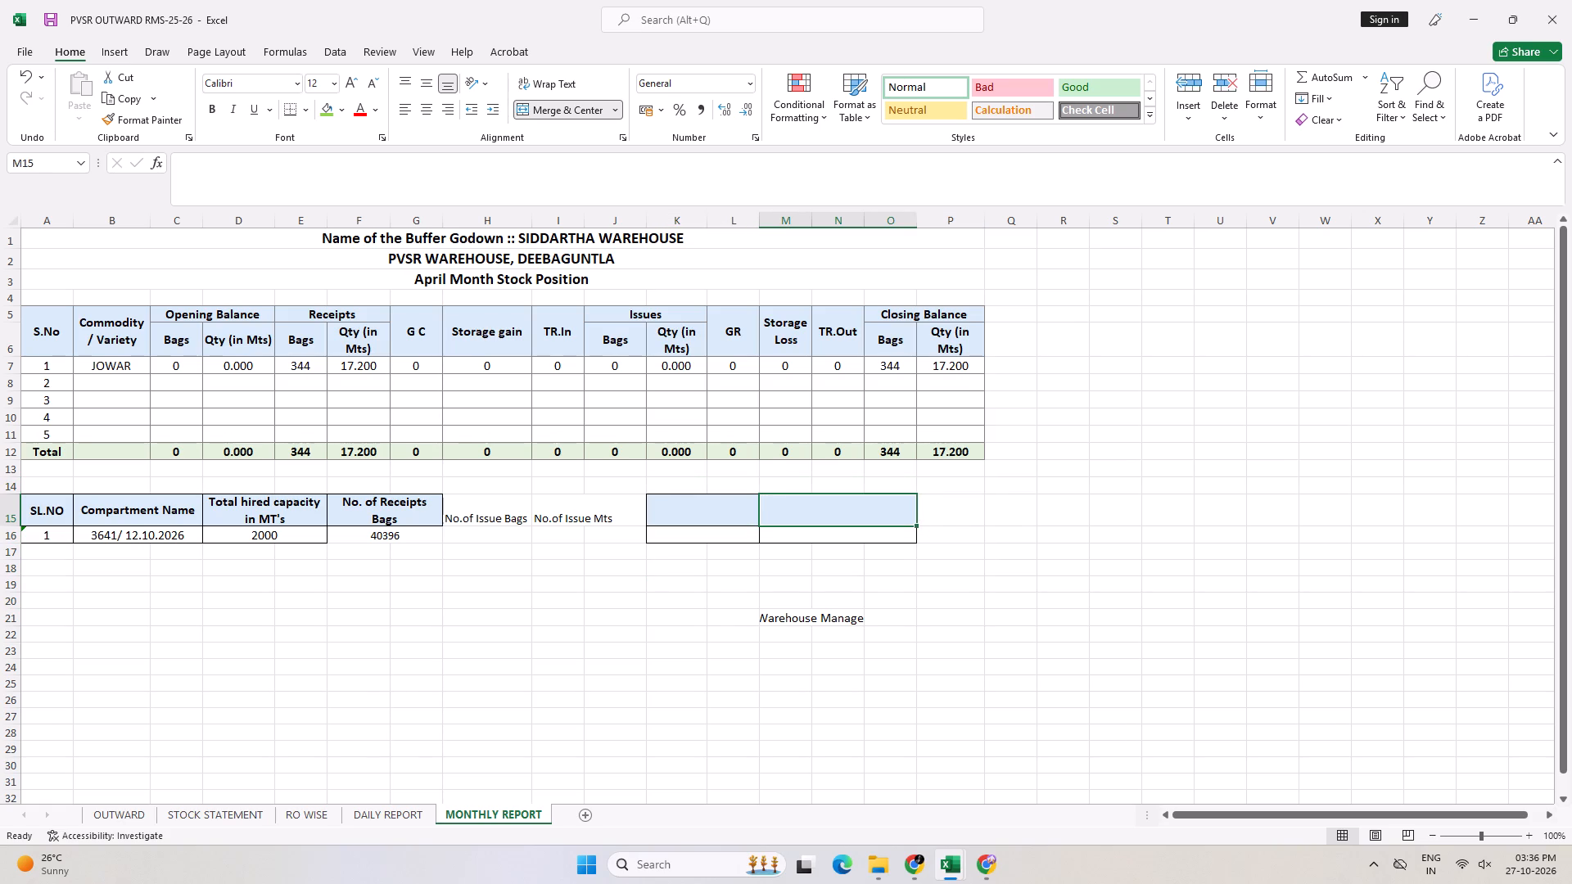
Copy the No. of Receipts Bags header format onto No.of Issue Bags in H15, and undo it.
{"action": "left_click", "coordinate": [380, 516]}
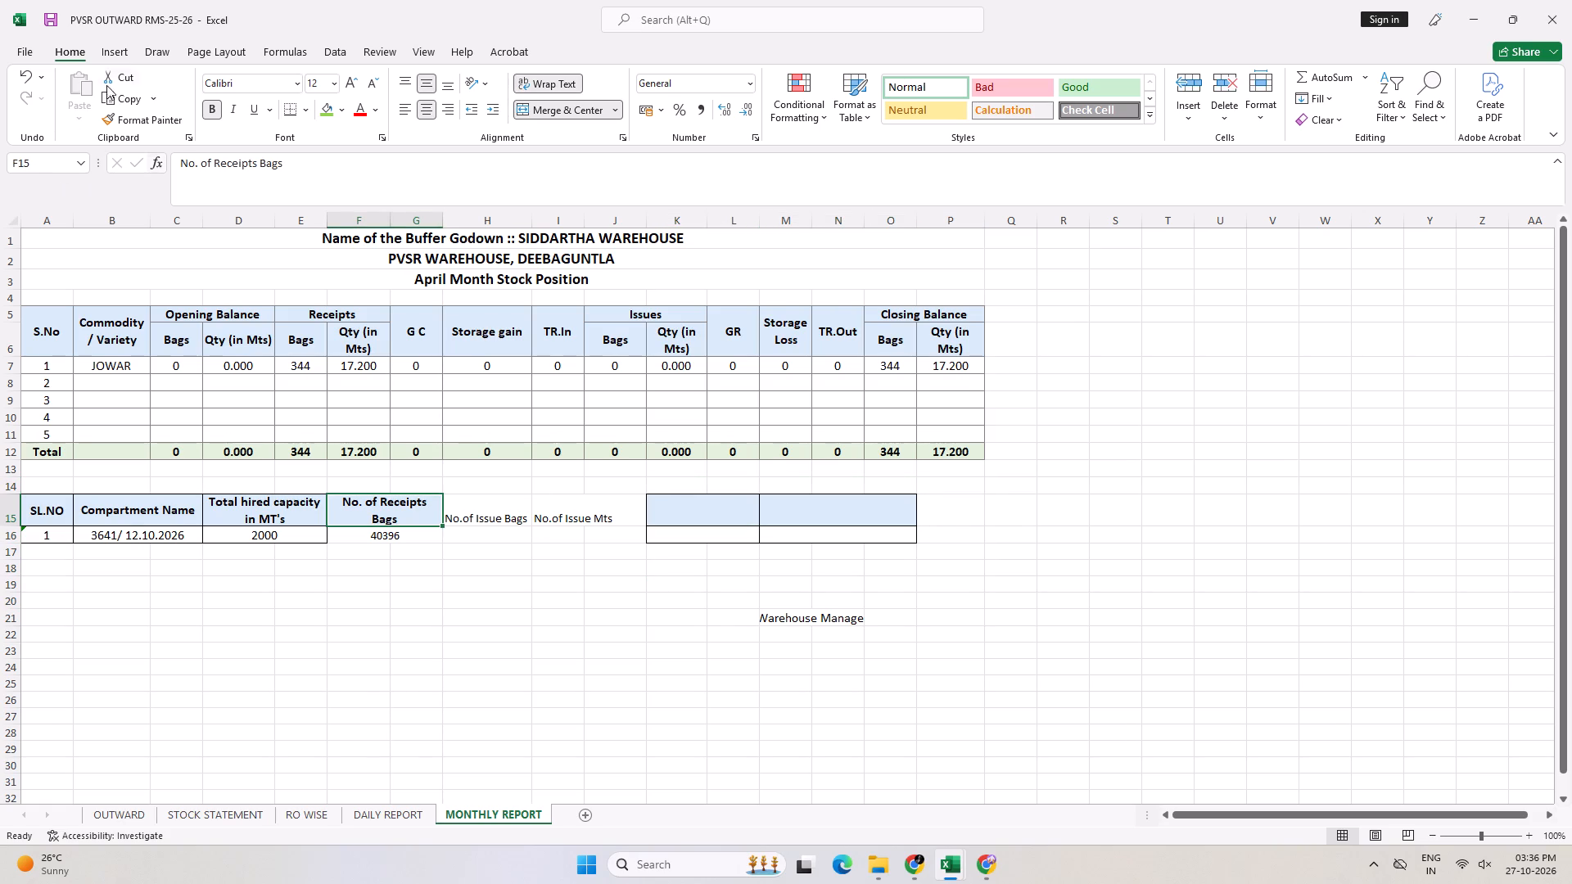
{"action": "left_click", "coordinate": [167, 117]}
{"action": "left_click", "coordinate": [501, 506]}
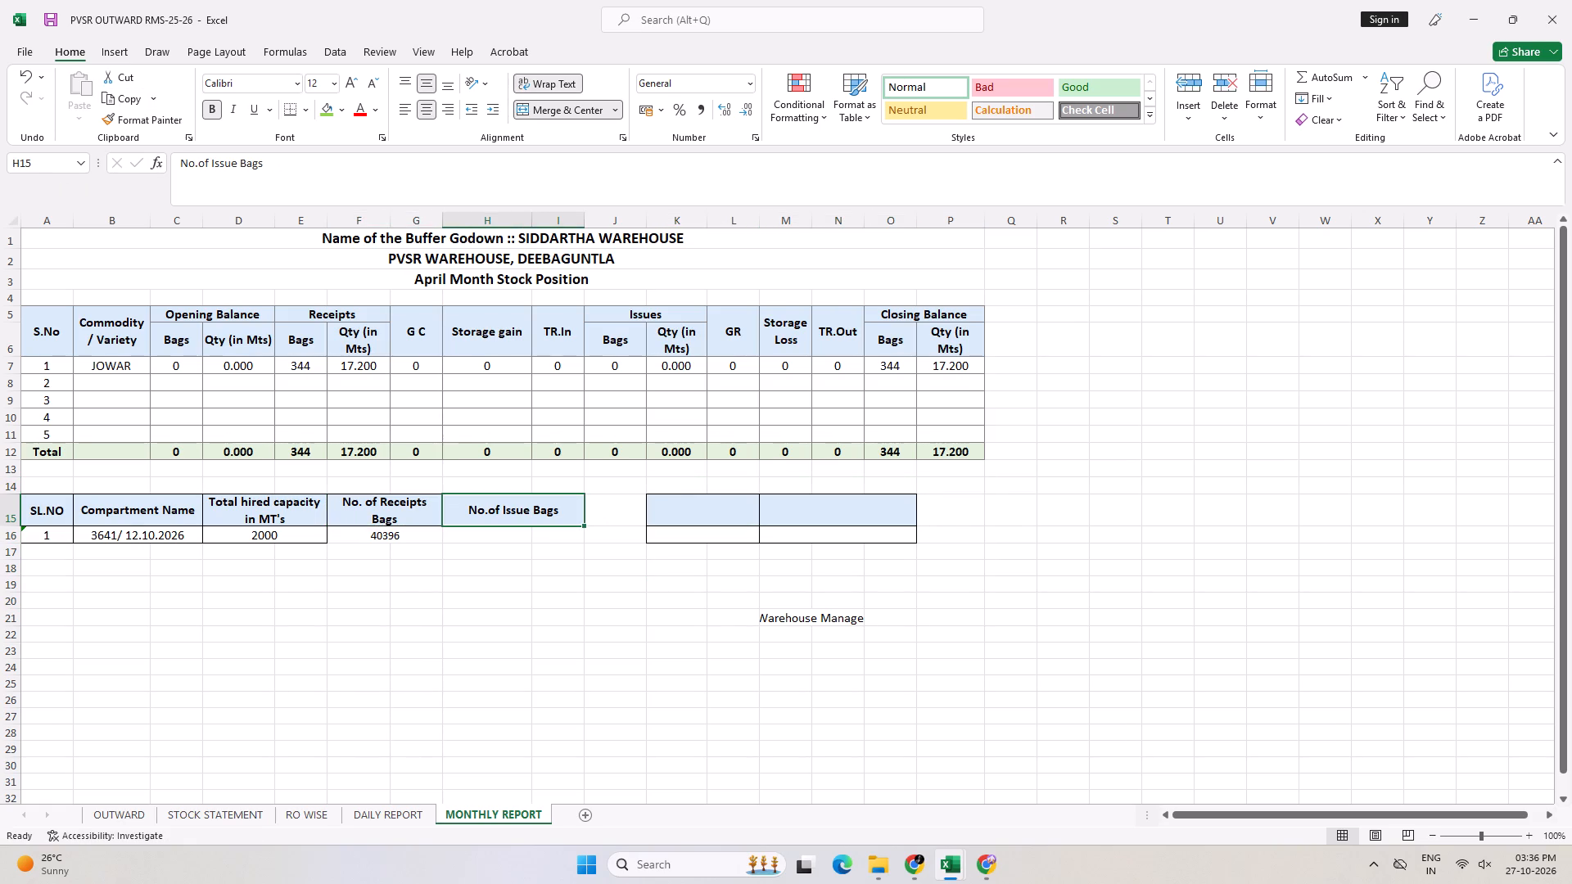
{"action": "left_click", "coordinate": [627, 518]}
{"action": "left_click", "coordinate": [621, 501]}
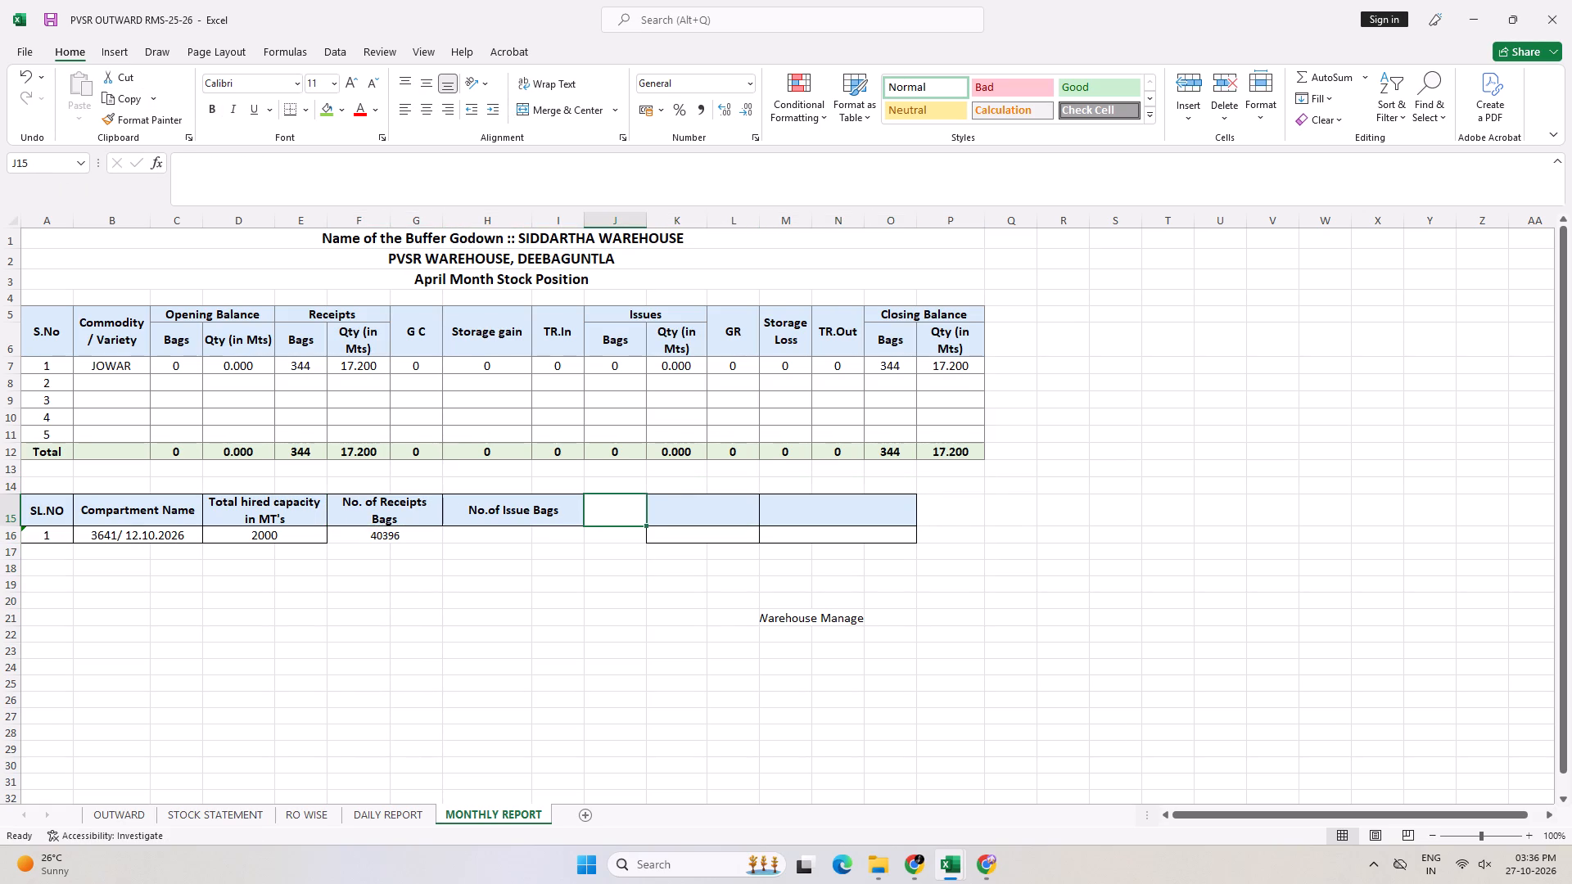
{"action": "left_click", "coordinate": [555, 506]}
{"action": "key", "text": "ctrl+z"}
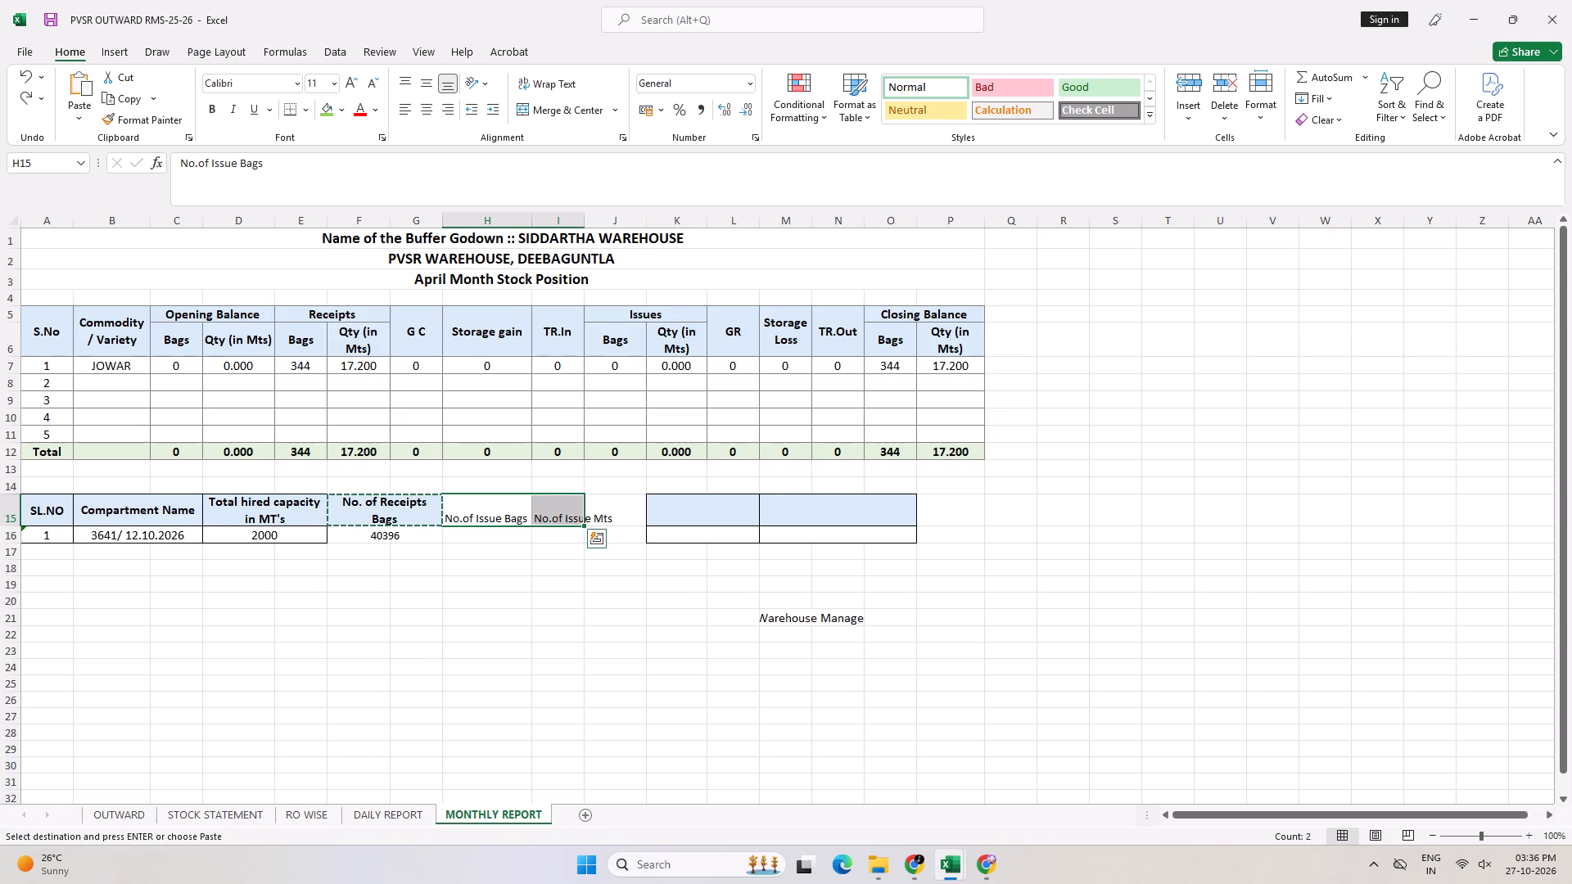
Move the No.of Issue Mts header from cell I15 to J15.
{"action": "left_click", "coordinate": [513, 516]}
{"action": "left_click", "coordinate": [553, 508]}
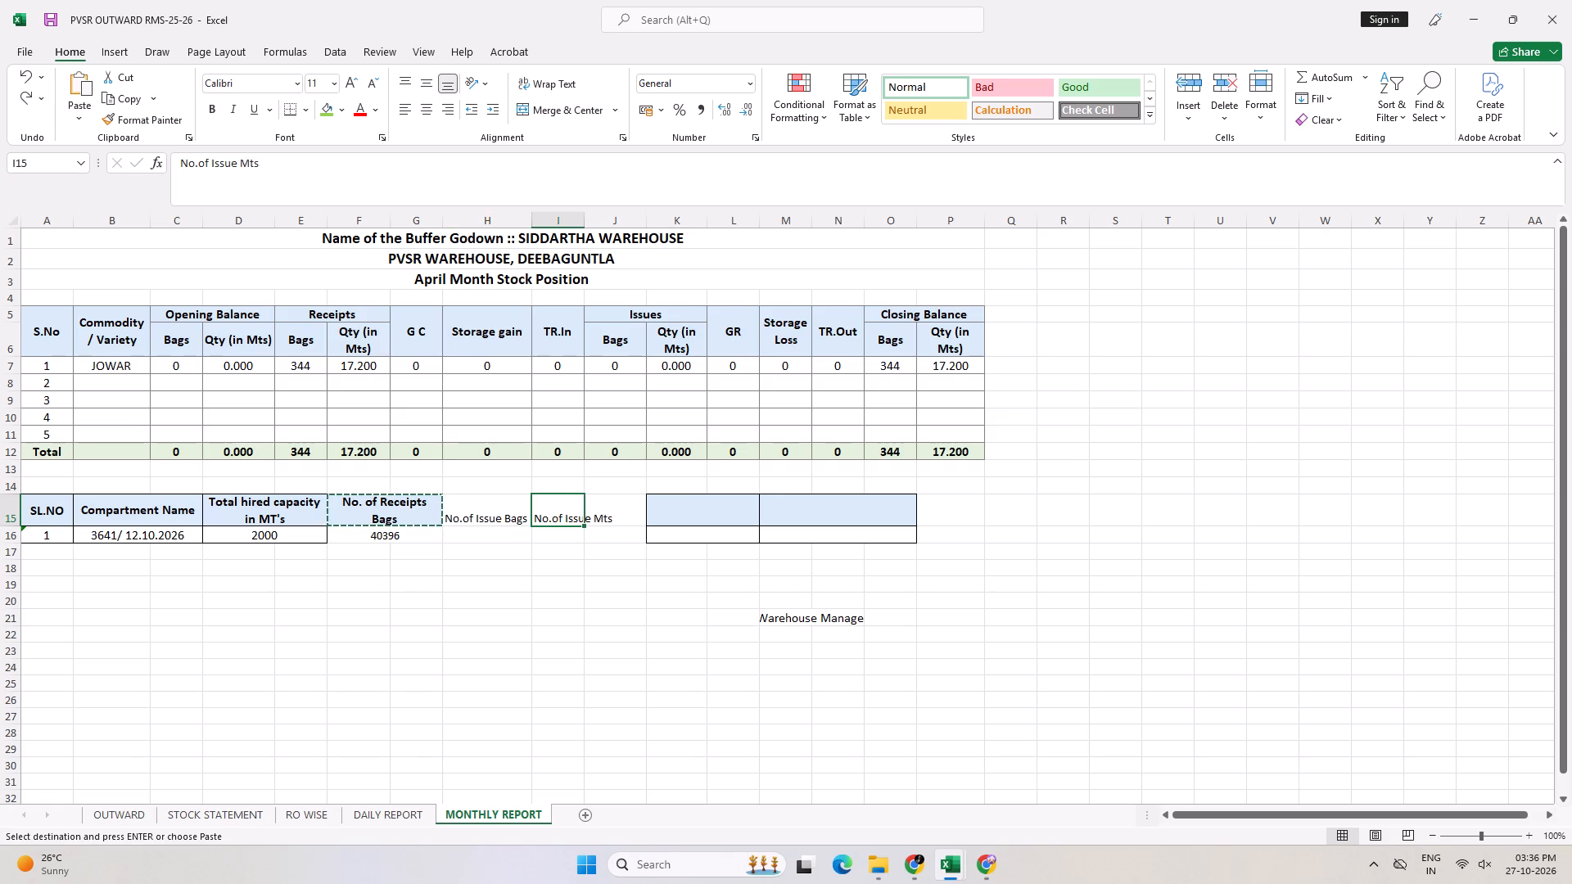
{"action": "key", "text": "ctrl+x"}
{"action": "left_click", "coordinate": [611, 512]}
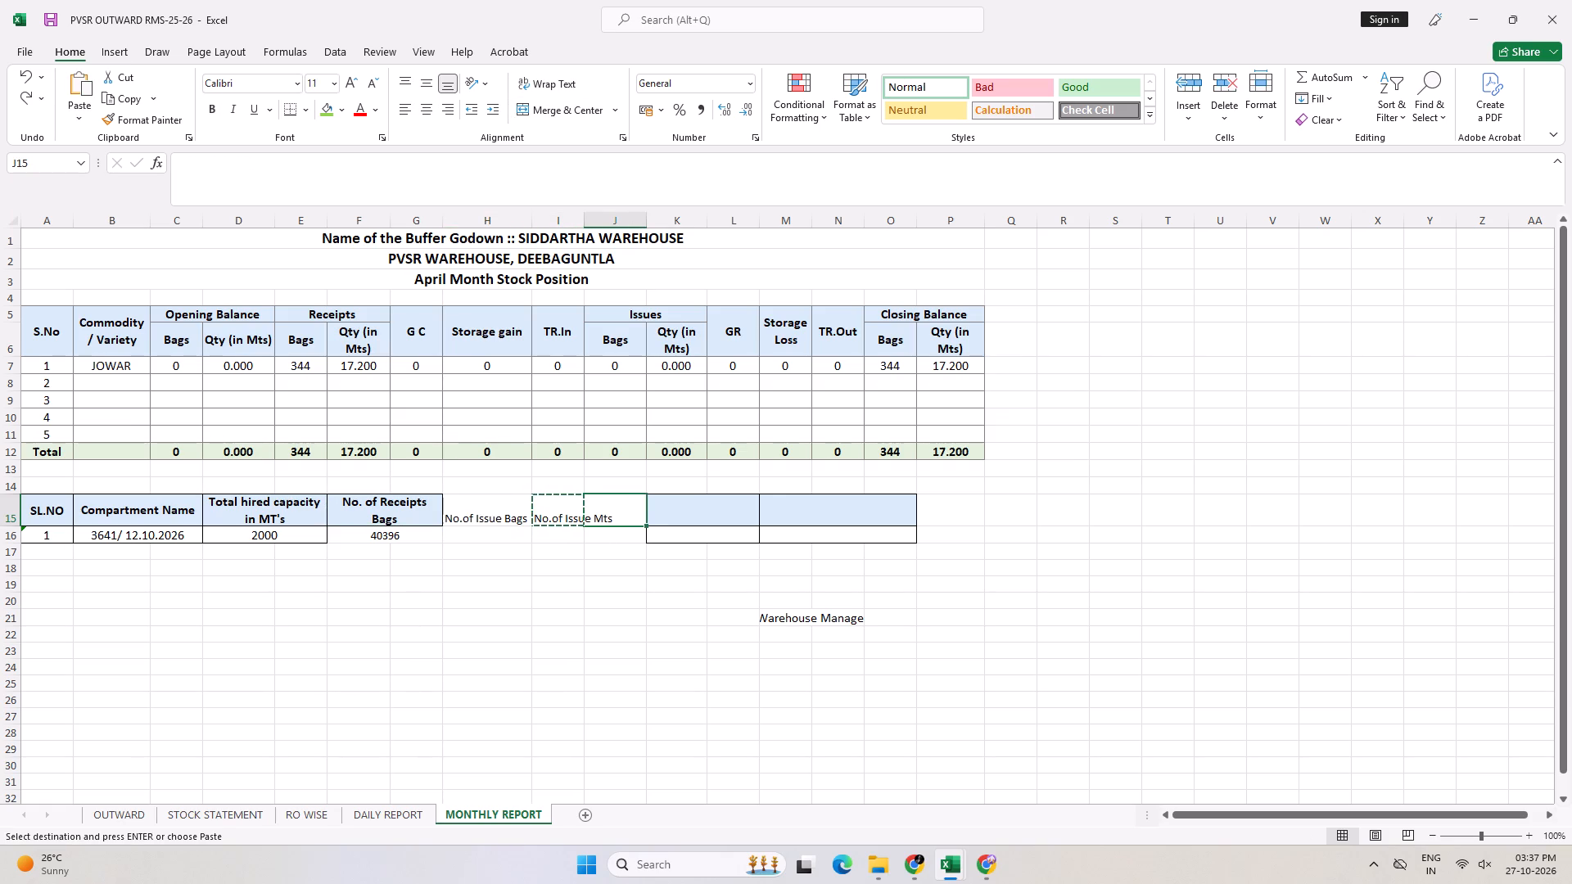
{"action": "key", "text": "ctrl+v"}
Copy the merged header format of No. of Receipts Bags onto the No.of Issue Bags header in H15:I15.
{"action": "left_click", "coordinate": [491, 507]}
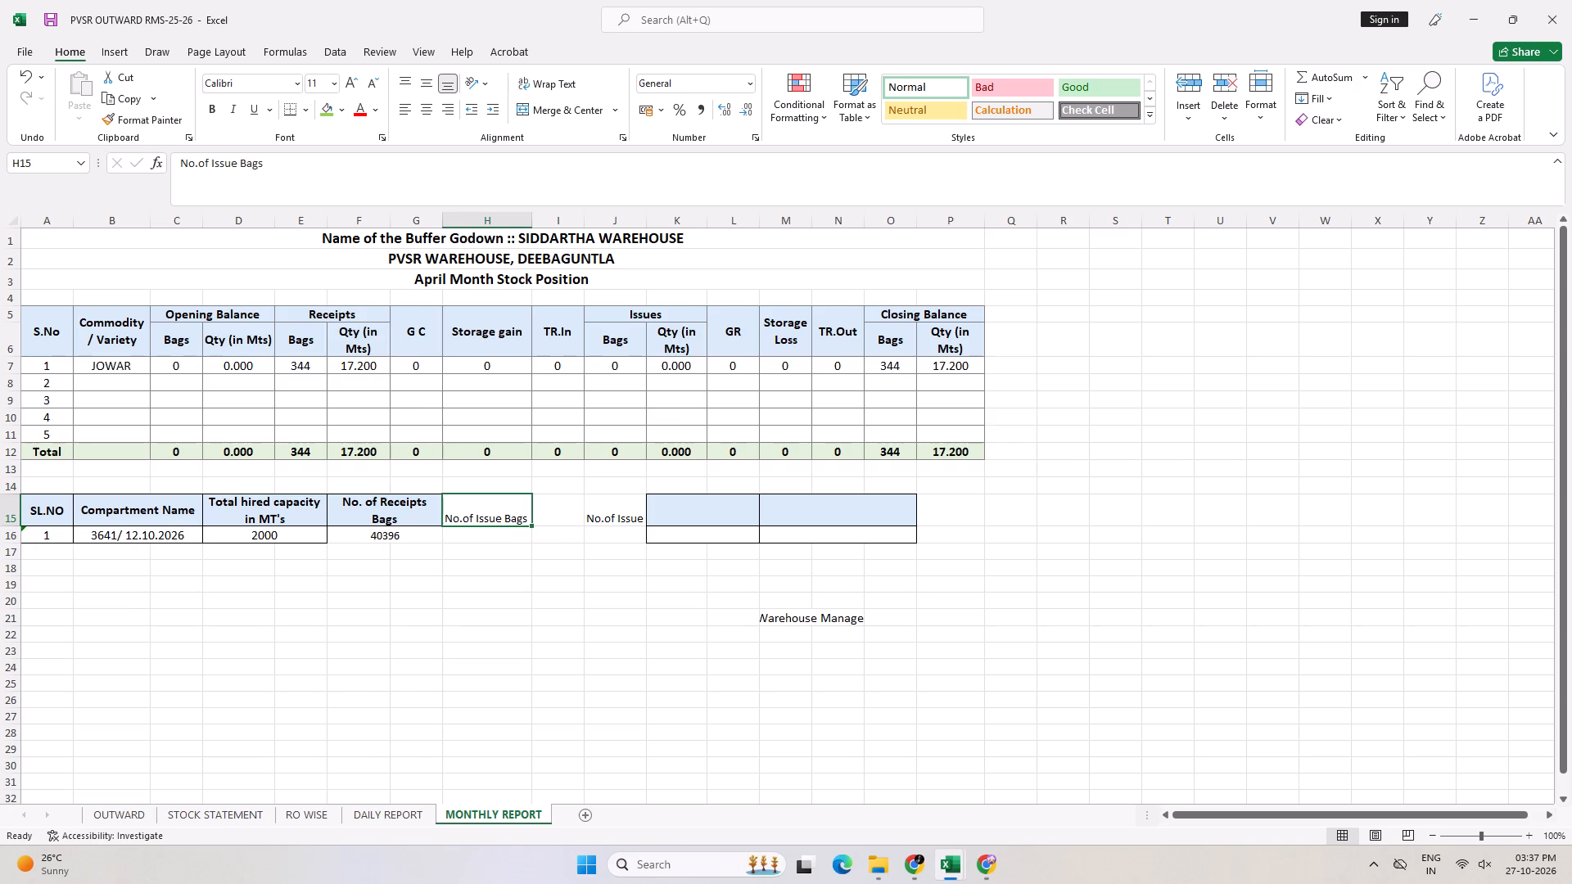
{"action": "key", "text": "shift+Right"}
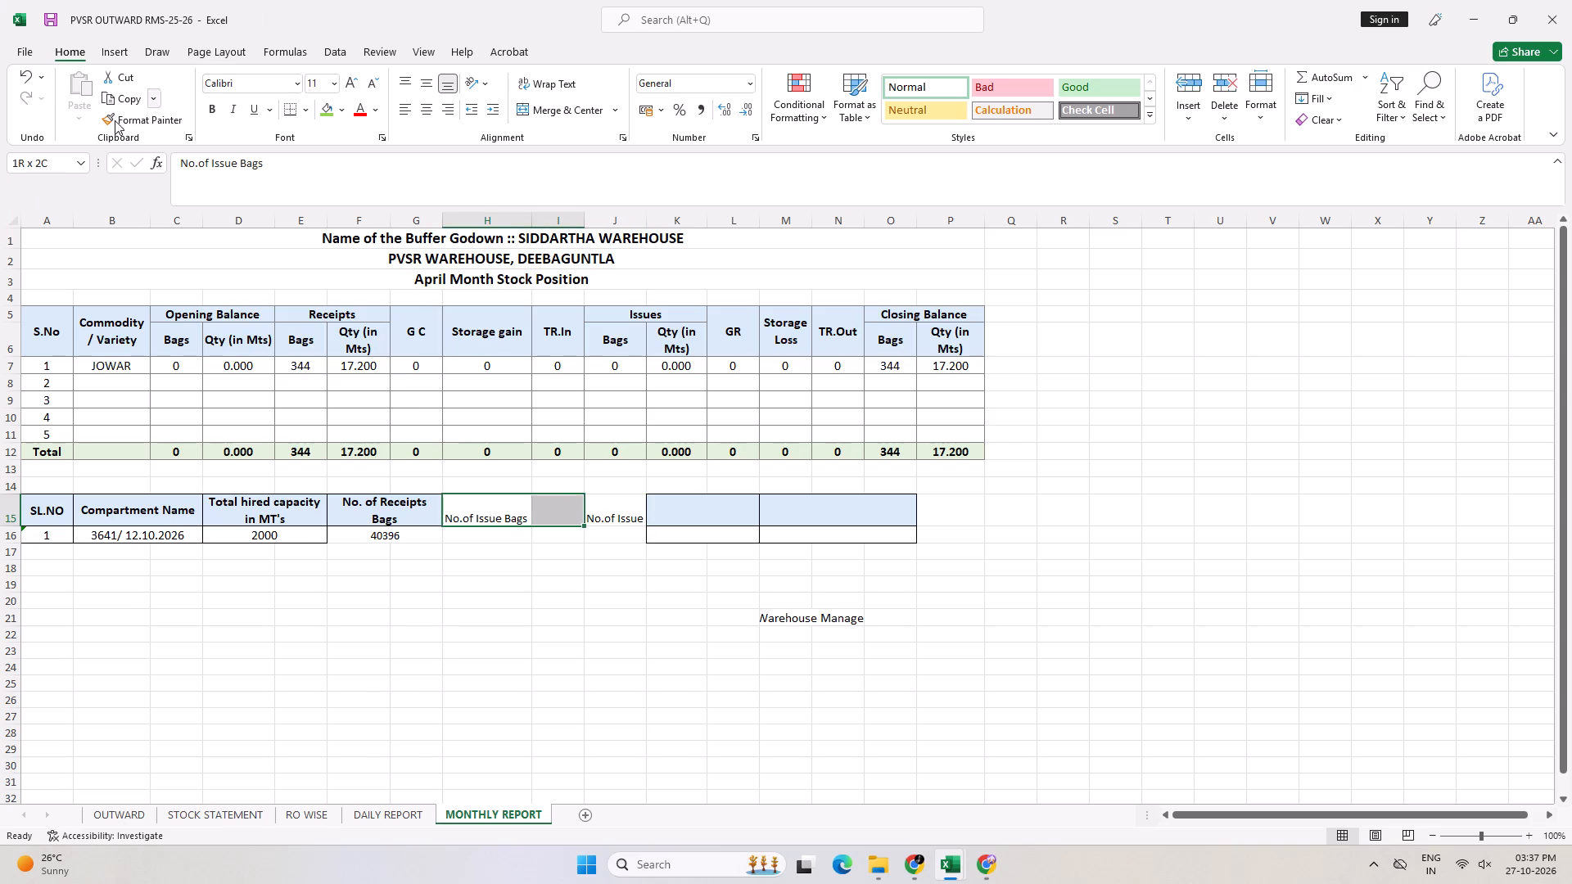
{"action": "left_click", "coordinate": [422, 503]}
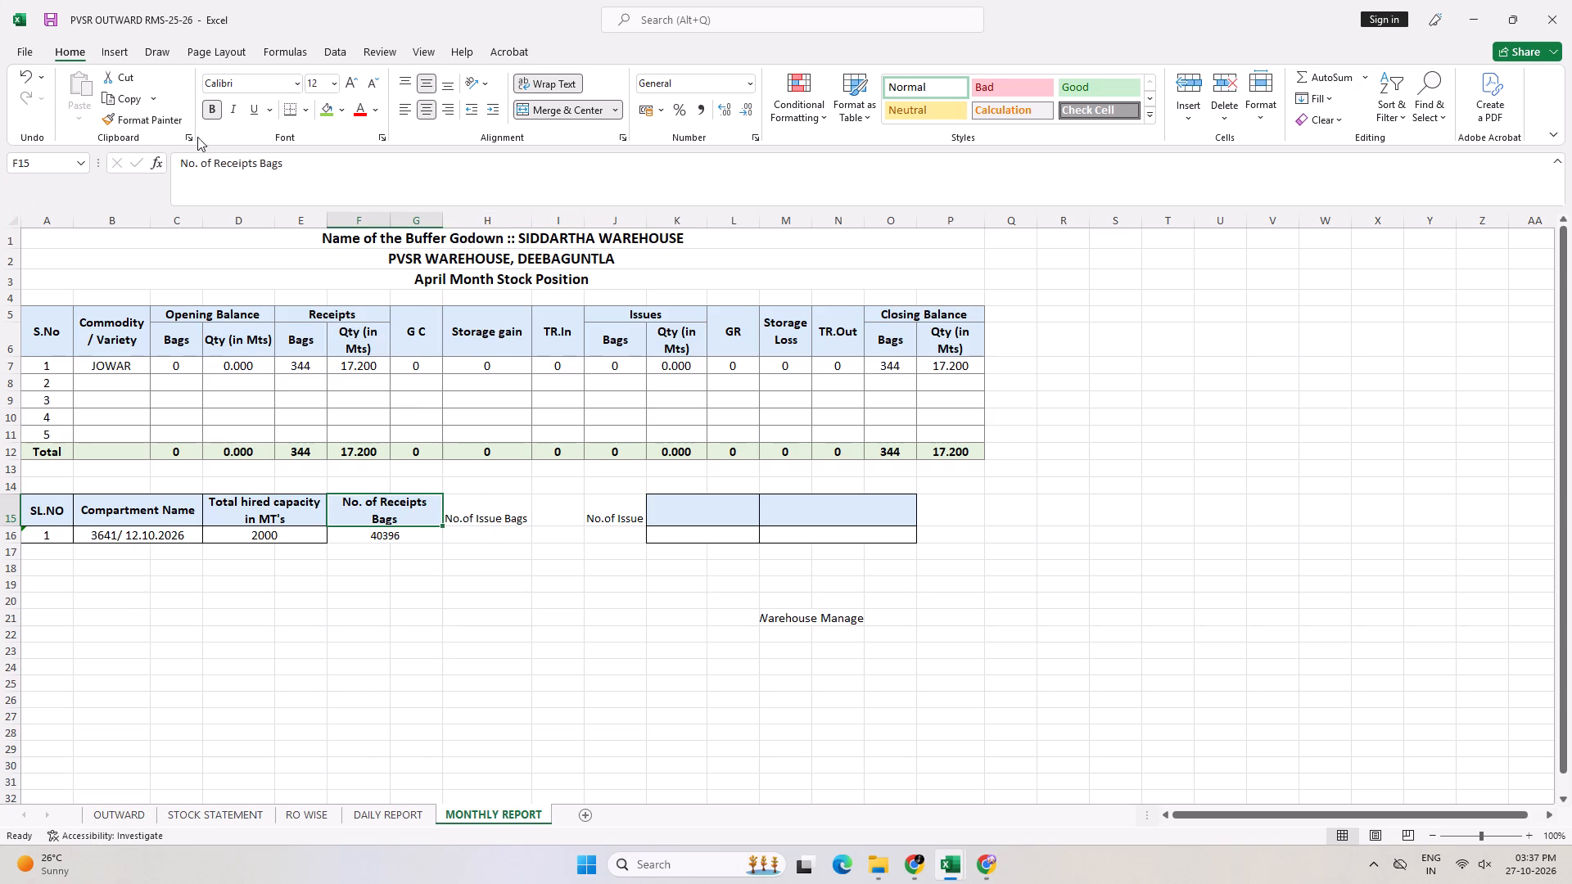
{"action": "left_click", "coordinate": [109, 120]}
{"action": "left_click", "coordinate": [472, 503]}
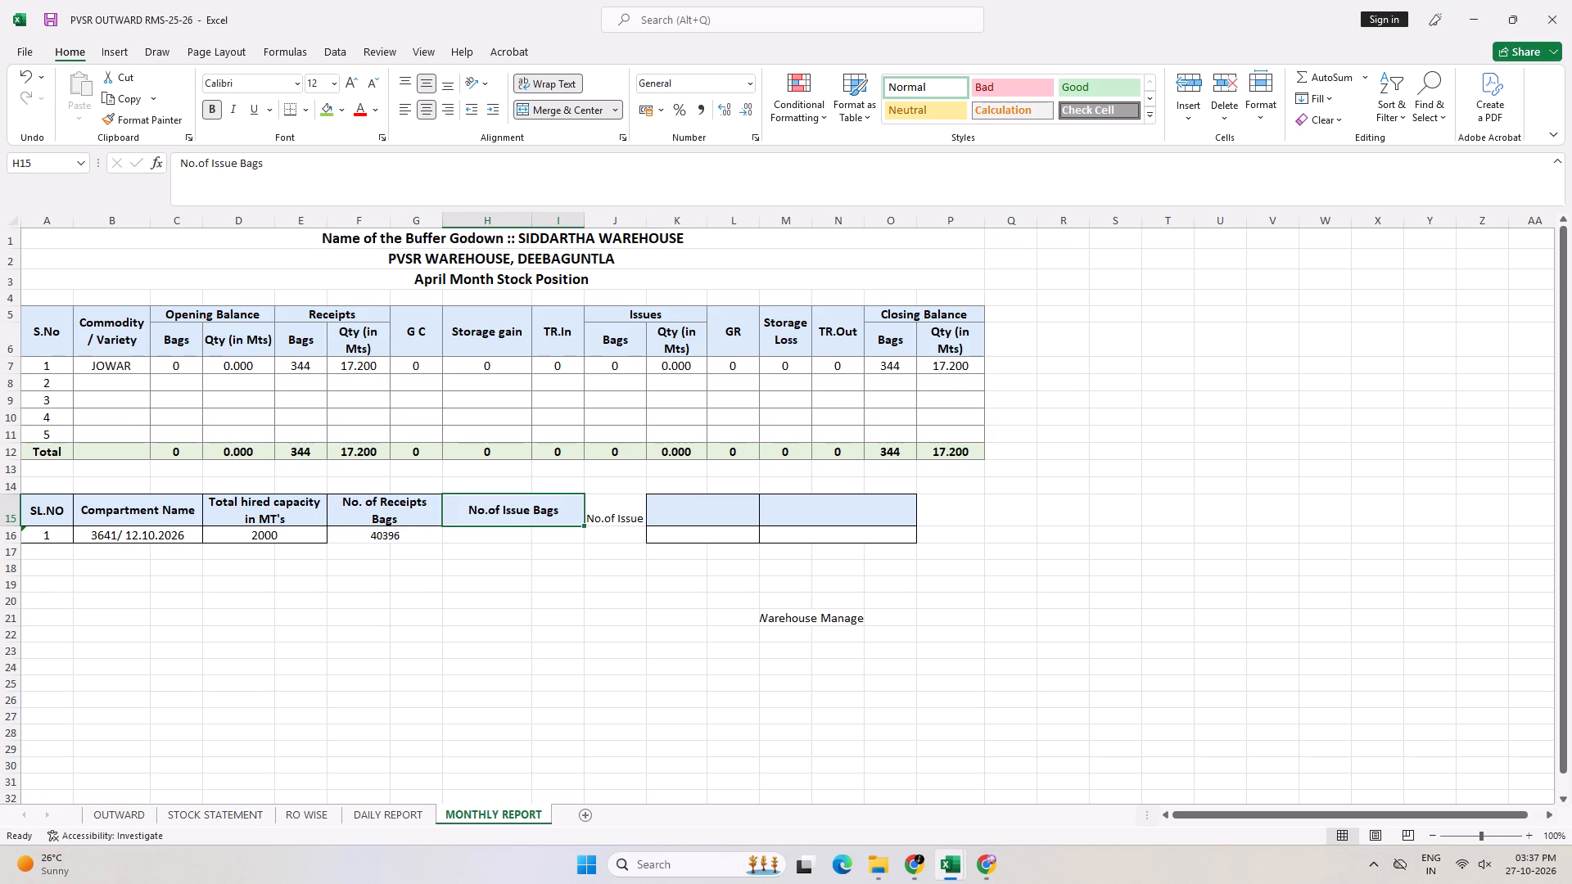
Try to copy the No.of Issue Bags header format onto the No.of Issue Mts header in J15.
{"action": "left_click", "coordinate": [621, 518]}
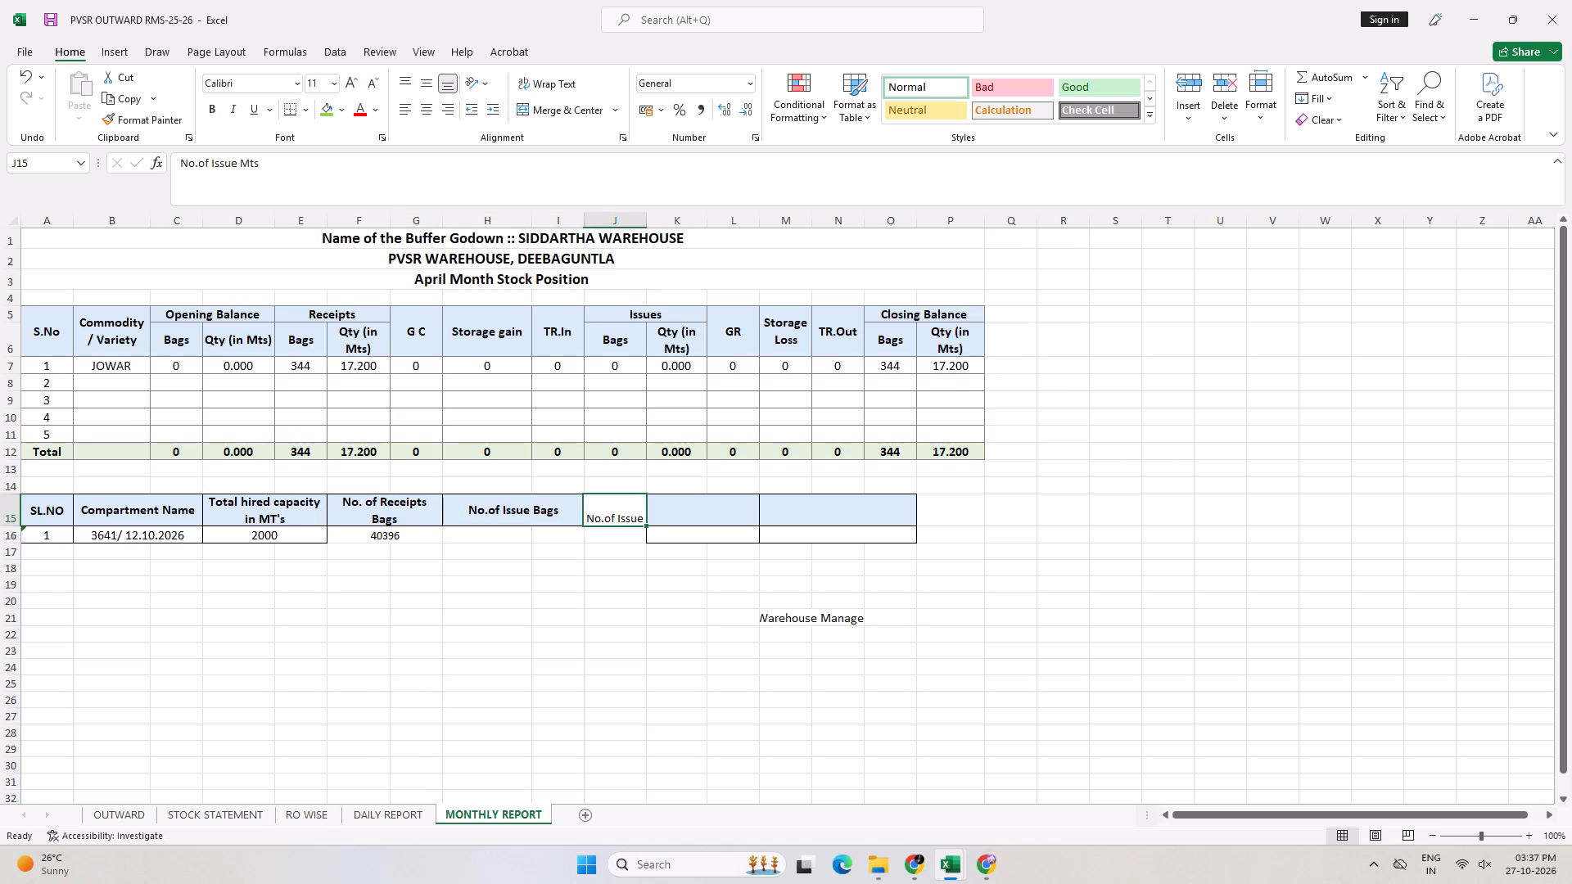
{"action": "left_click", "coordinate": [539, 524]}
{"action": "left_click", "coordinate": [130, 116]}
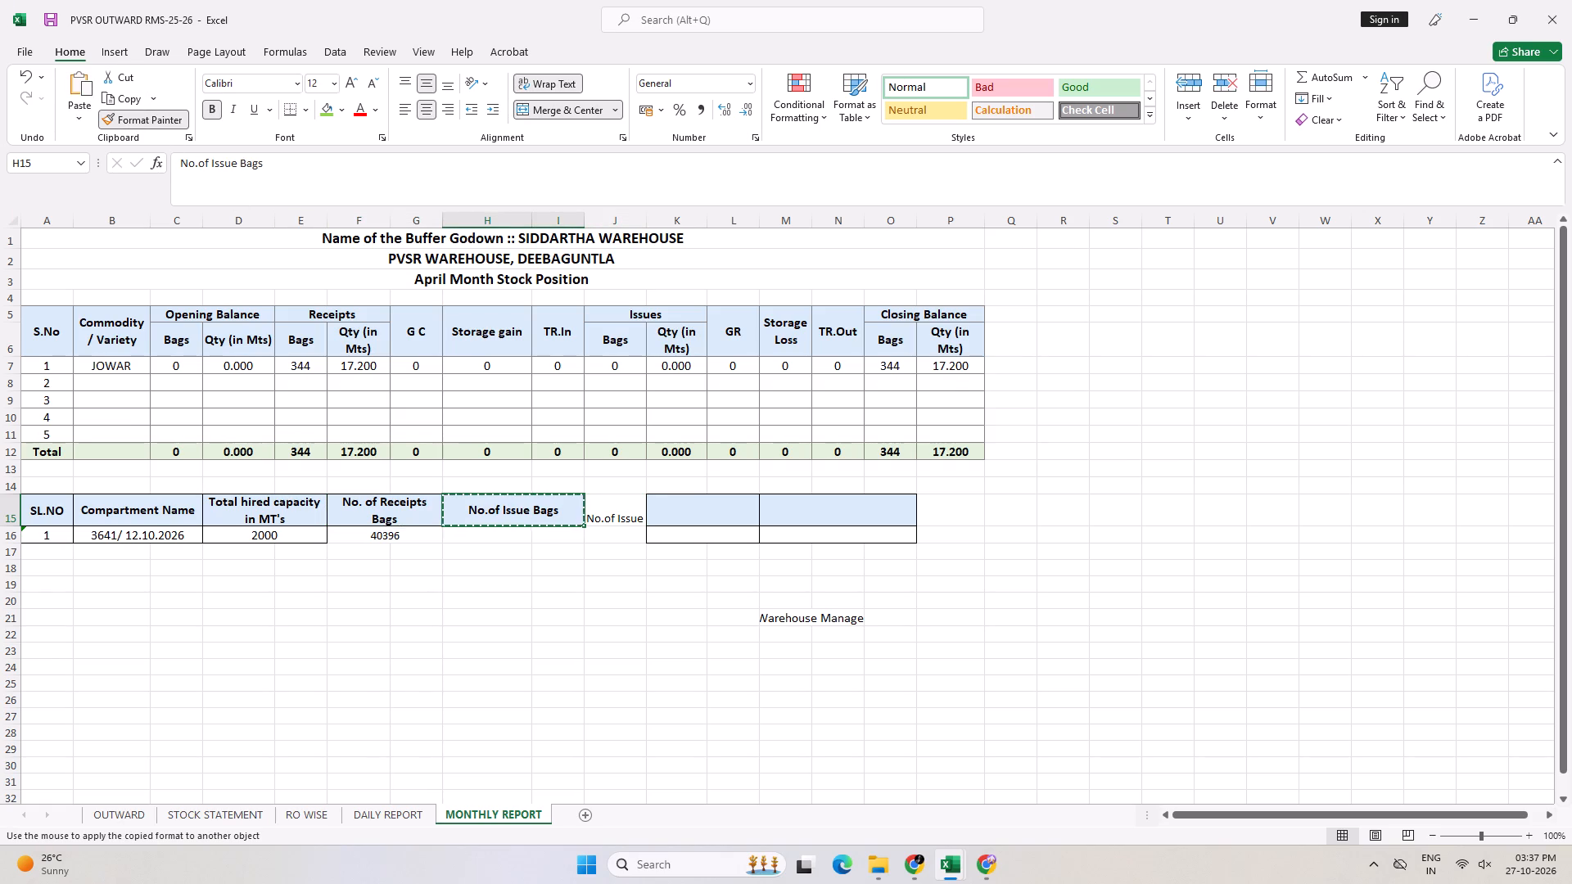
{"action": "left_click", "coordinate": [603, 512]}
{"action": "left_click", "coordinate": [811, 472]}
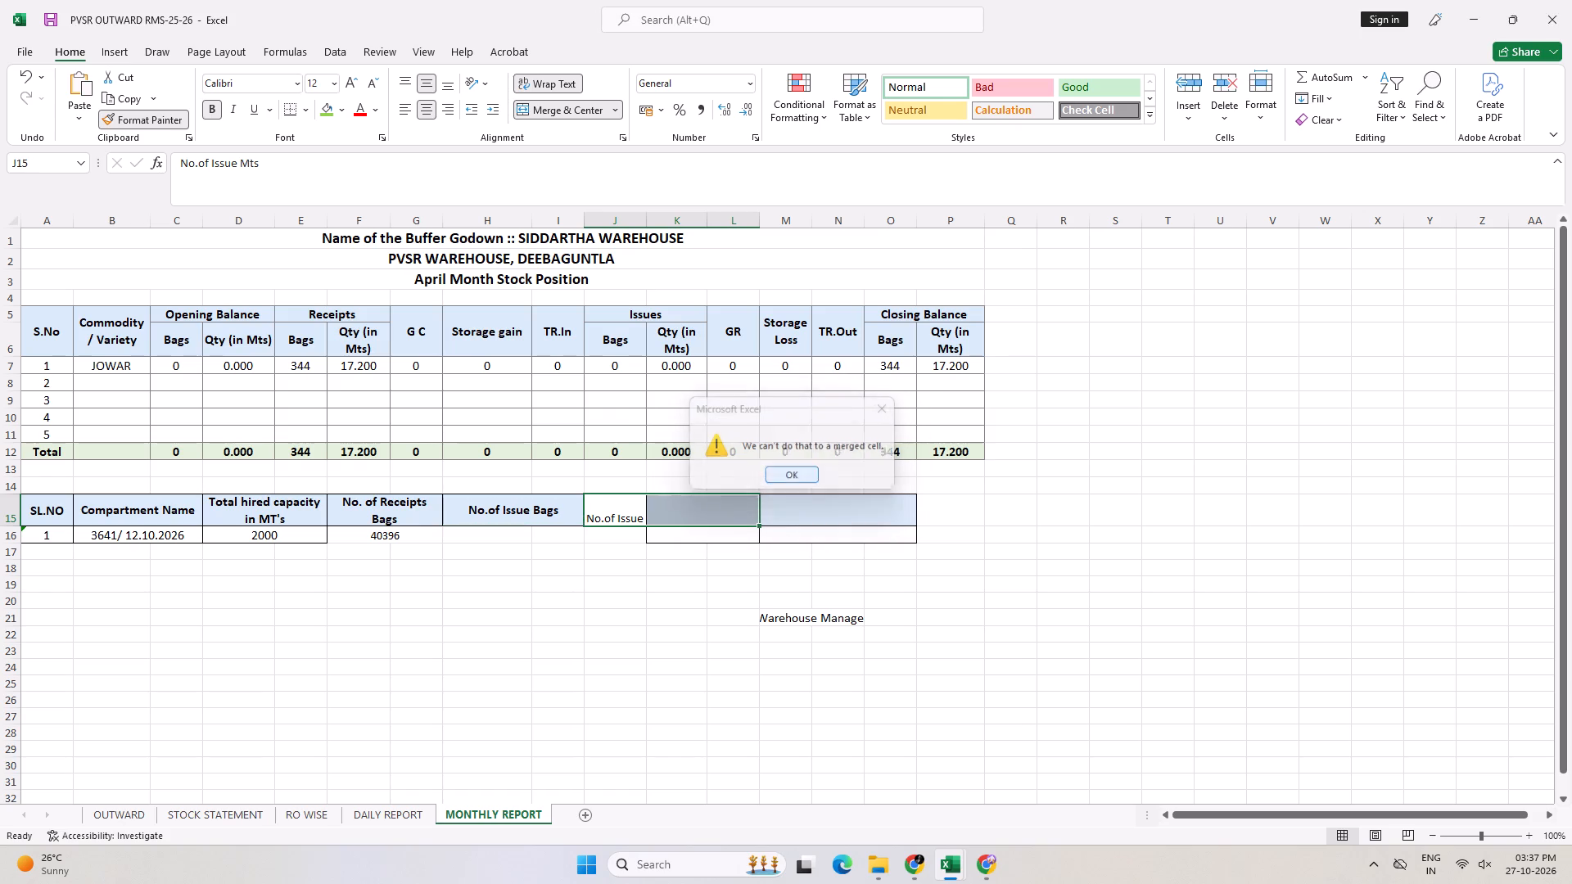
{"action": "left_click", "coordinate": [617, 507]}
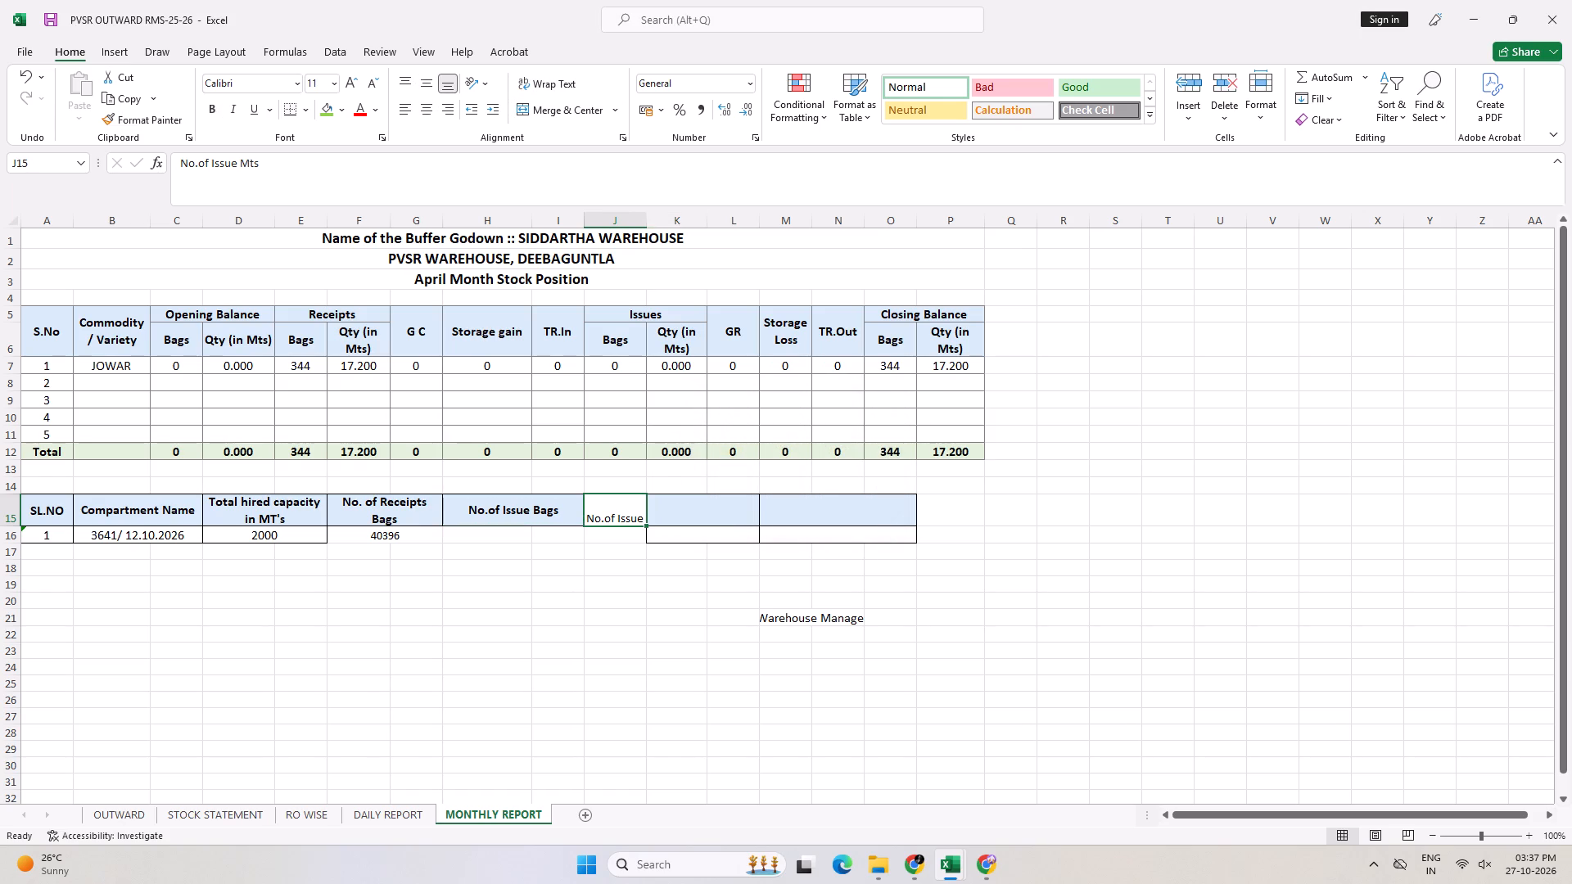
Remove the merging, fill and borders from the emptied table in K15:O16 by copying the format of blank cells R15:T15 onto it.
{"action": "left_click", "coordinate": [728, 508]}
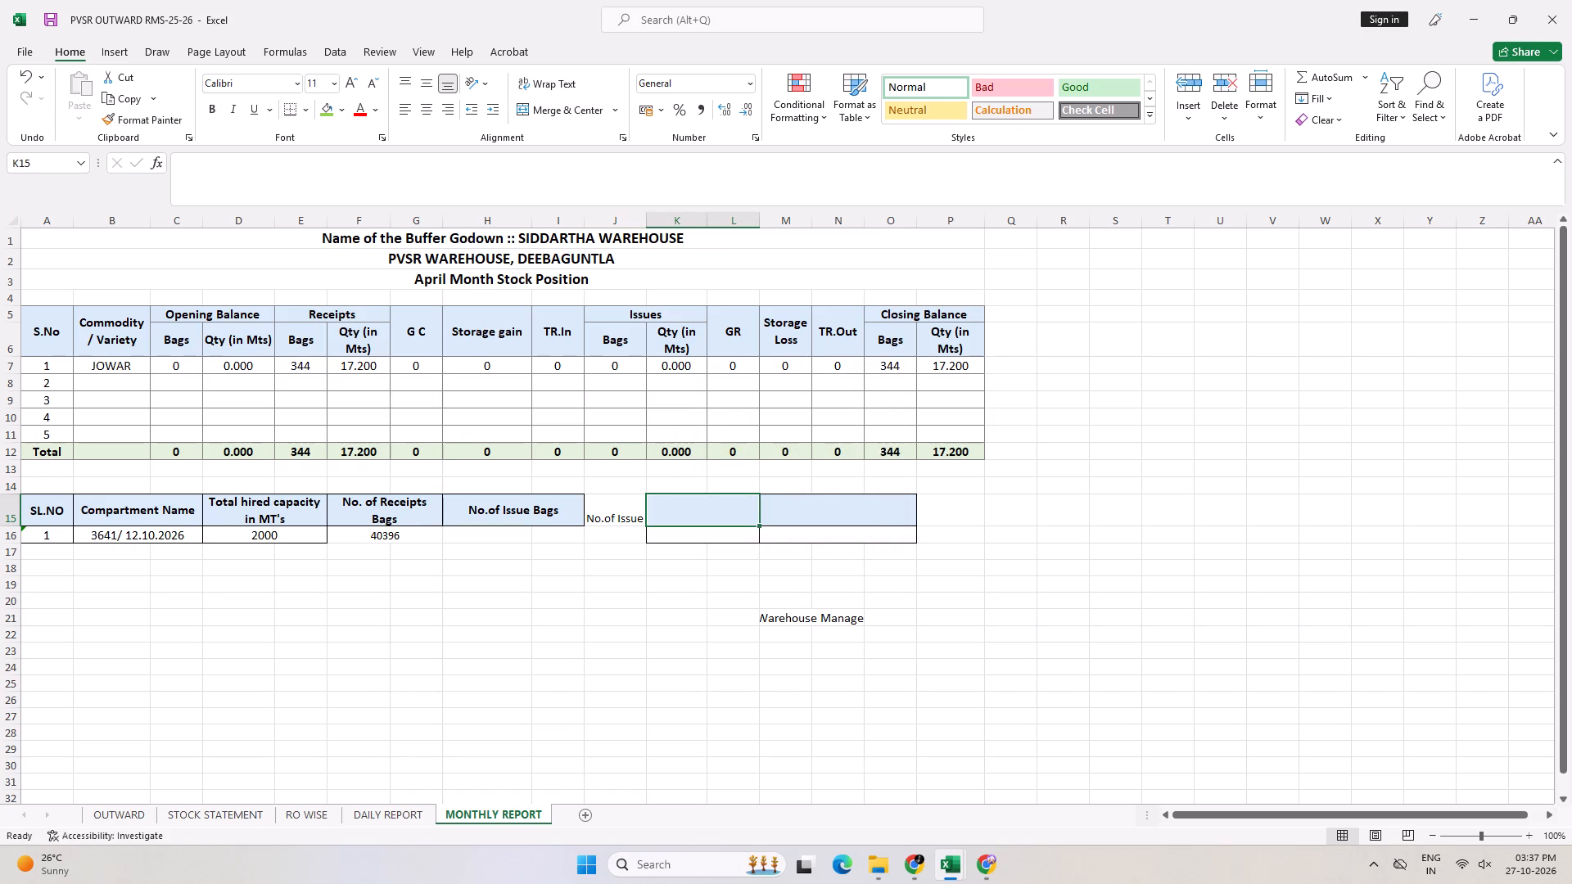
{"action": "key", "text": "Down"}
{"action": "key", "text": "Up"}
{"action": "key", "text": "Up"}
{"action": "key", "text": "Right"}
{"action": "key", "text": "Right"}
{"action": "key", "text": "Right"}
{"action": "key", "text": "Right"}
{"action": "key", "text": "Right"}
{"action": "key", "text": "Right"}
{"action": "key", "text": "Right"}
{"action": "key", "text": "Right"}
{"action": "key", "text": "Right"}
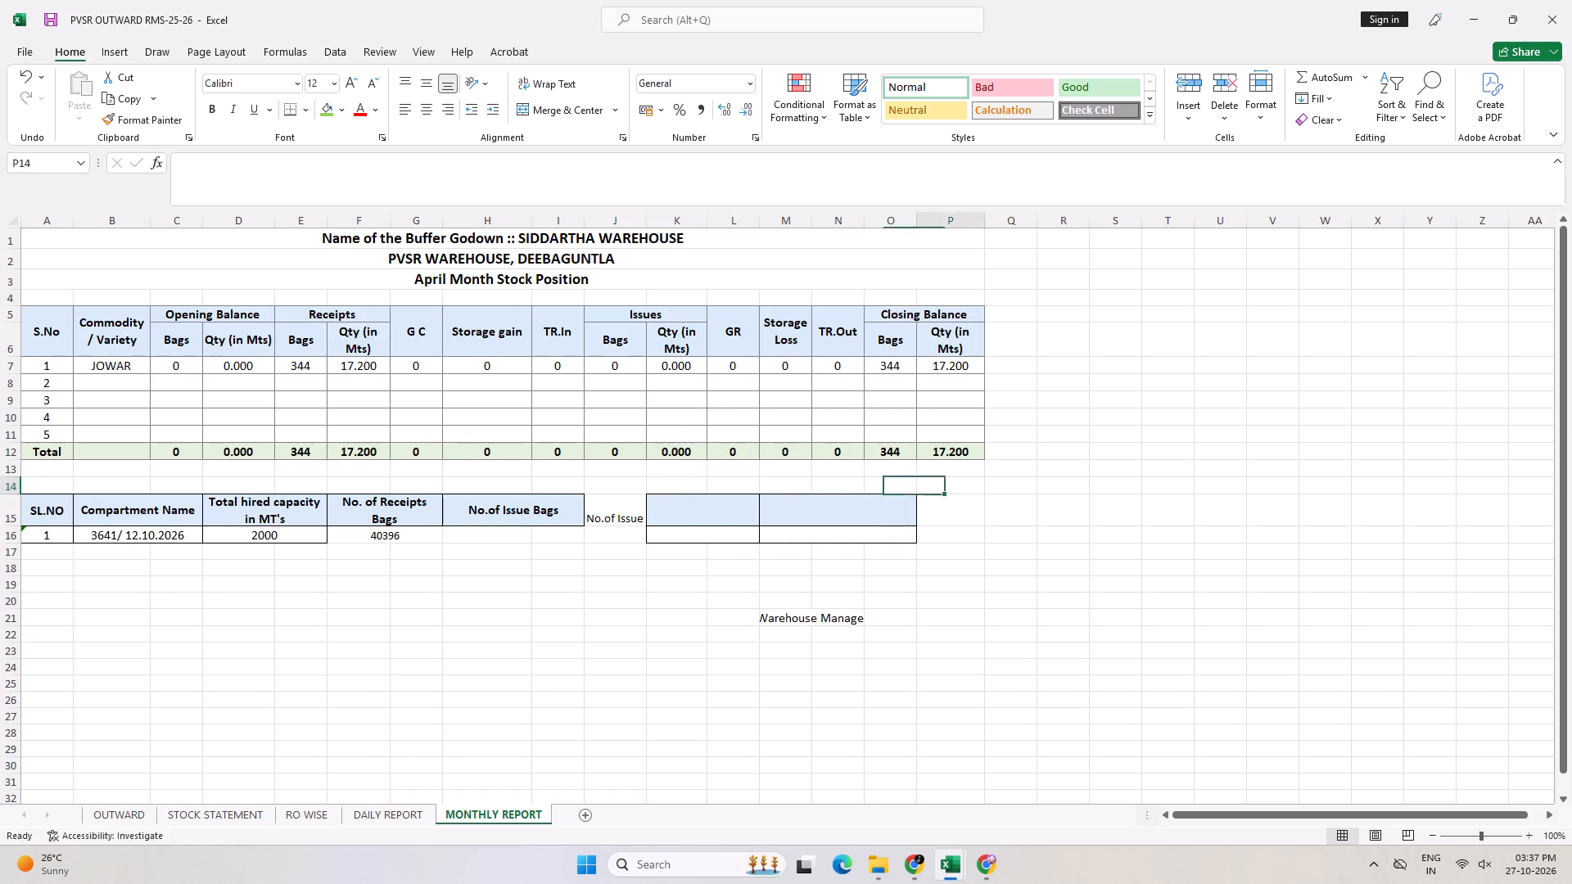
{"action": "key", "text": "Down"}
{"action": "key", "text": "Down"}
{"action": "key", "text": "Up"}
{"action": "key", "text": "shift+Left"}
{"action": "key", "text": "shift+Left"}
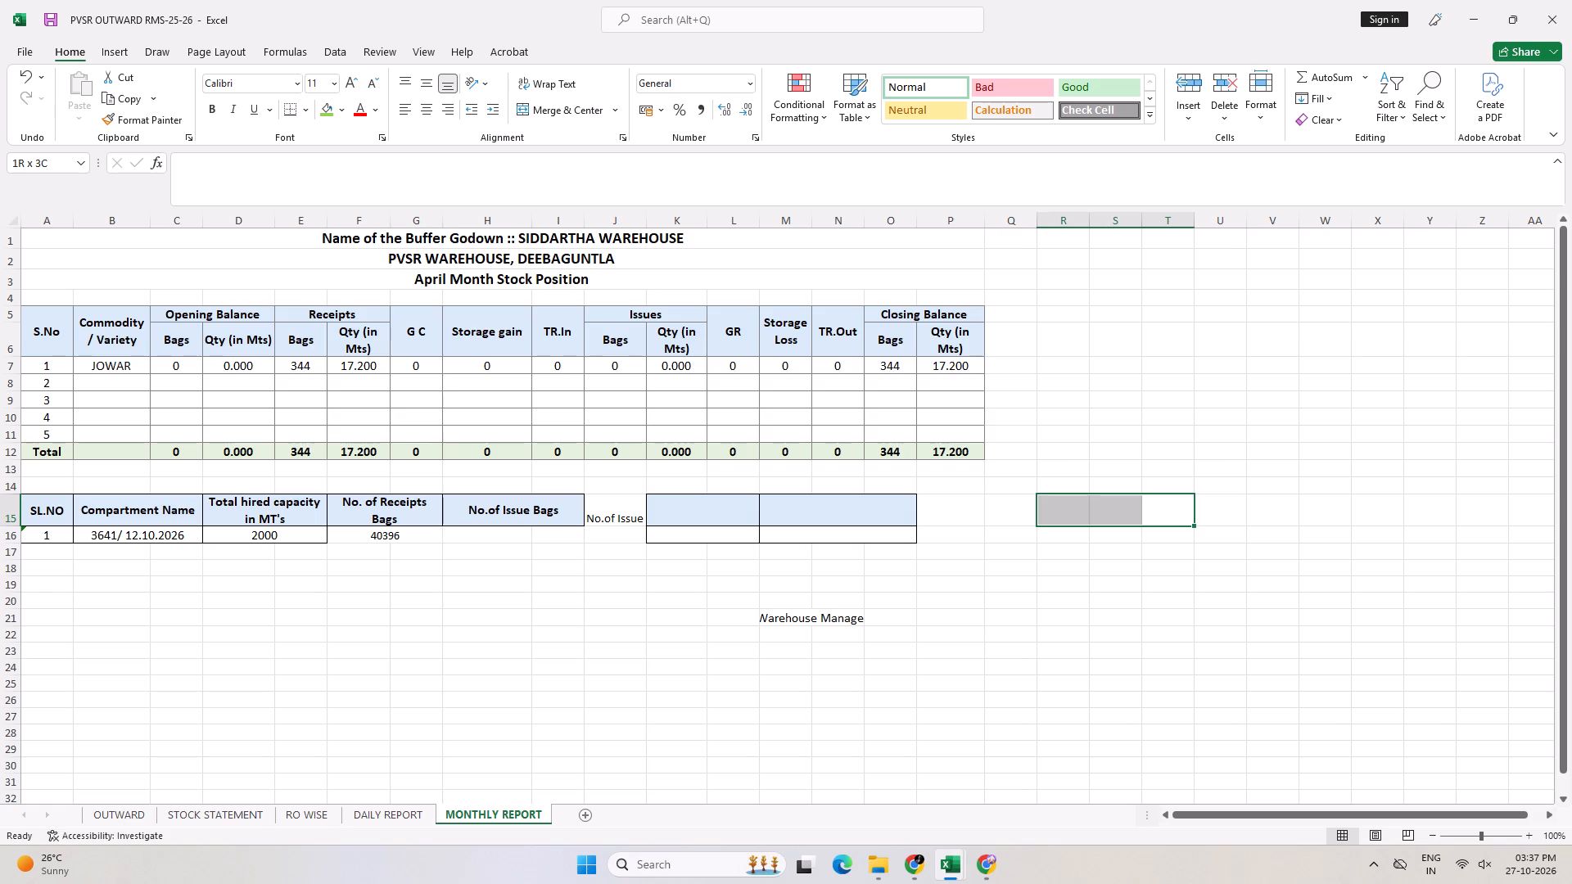
{"action": "left_click", "coordinate": [126, 126]}
{"action": "left_click_drag", "start_coordinate": [914, 517], "coordinate": [689, 513]}
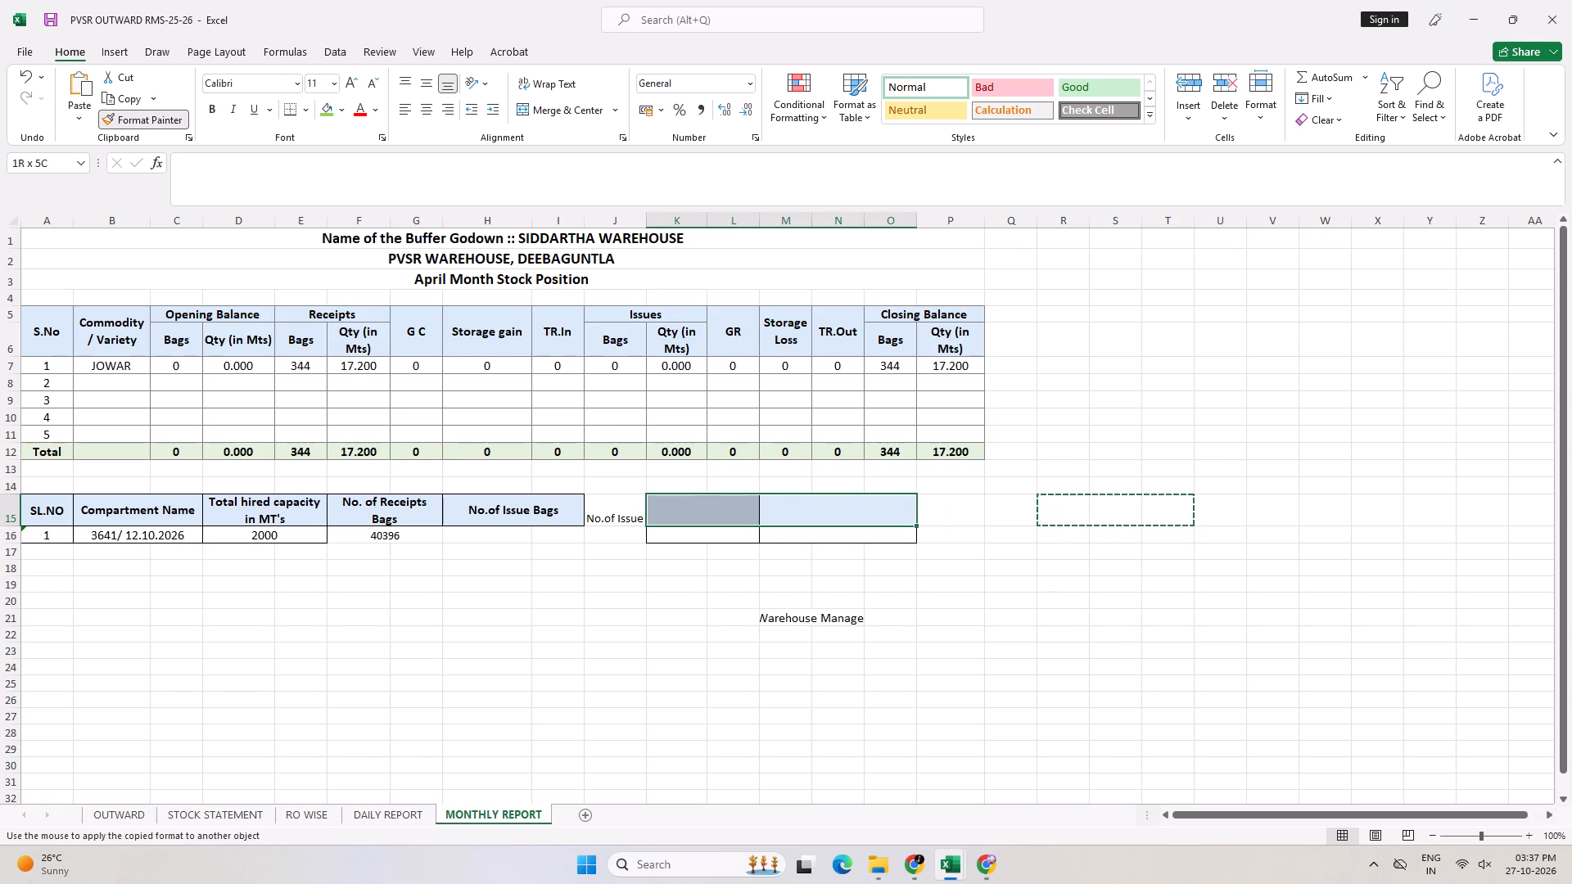
{"action": "left_click_drag", "start_coordinate": [689, 513], "coordinate": [683, 537]}
{"action": "left_click", "coordinate": [1080, 570]}
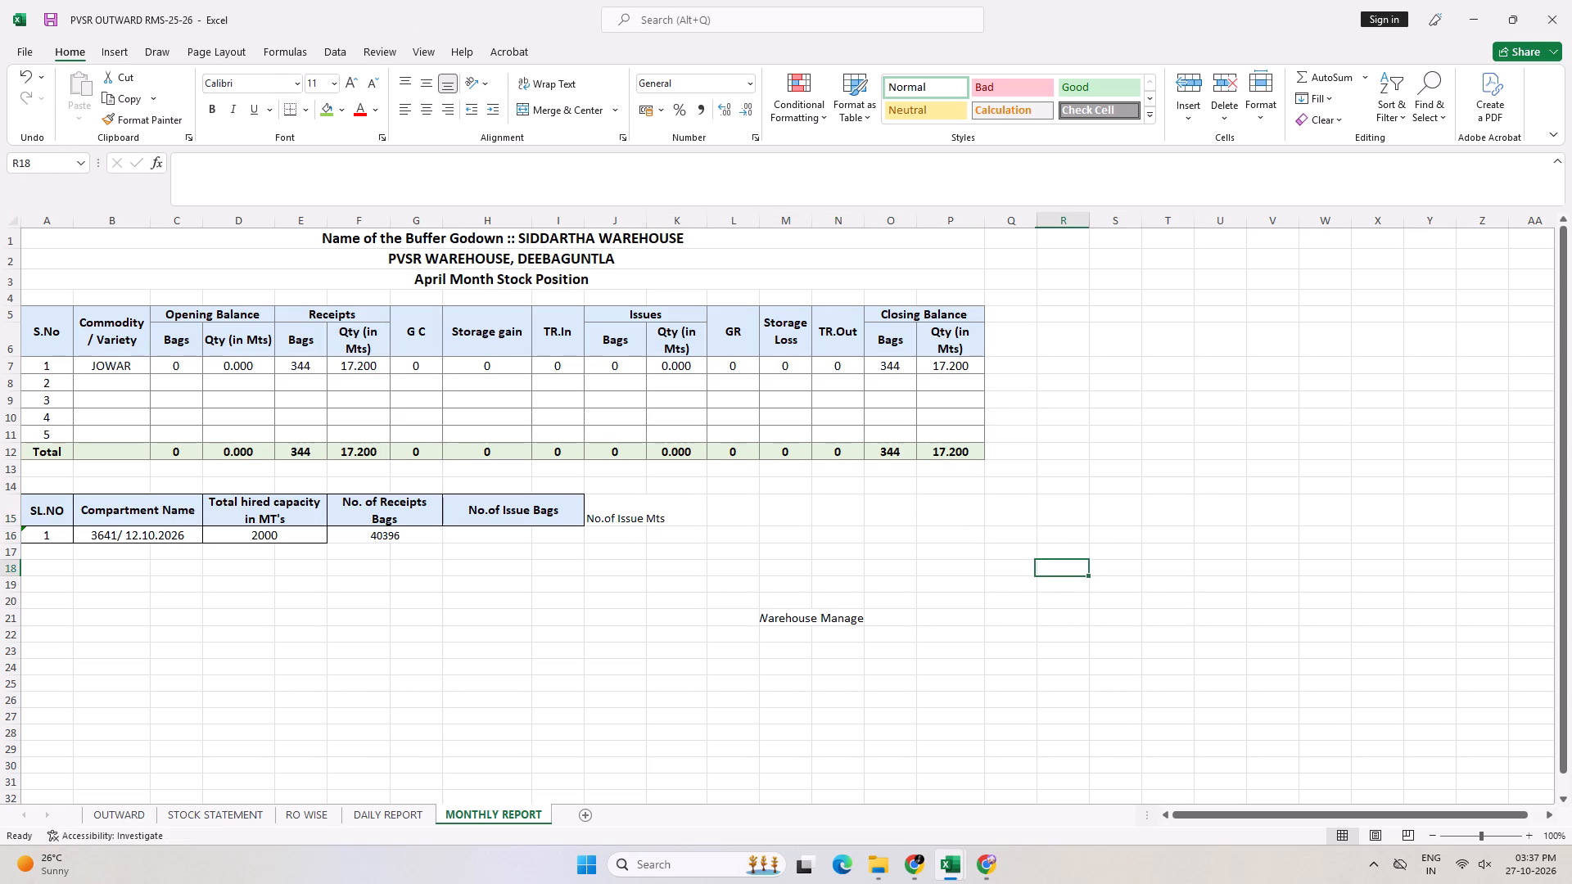
Select the No.of Issue Mts header cell together with the blank cell beside it, J15:K15.
{"action": "left_click", "coordinate": [631, 494]}
{"action": "key", "text": "Down"}
{"action": "key", "text": "shift+Right"}
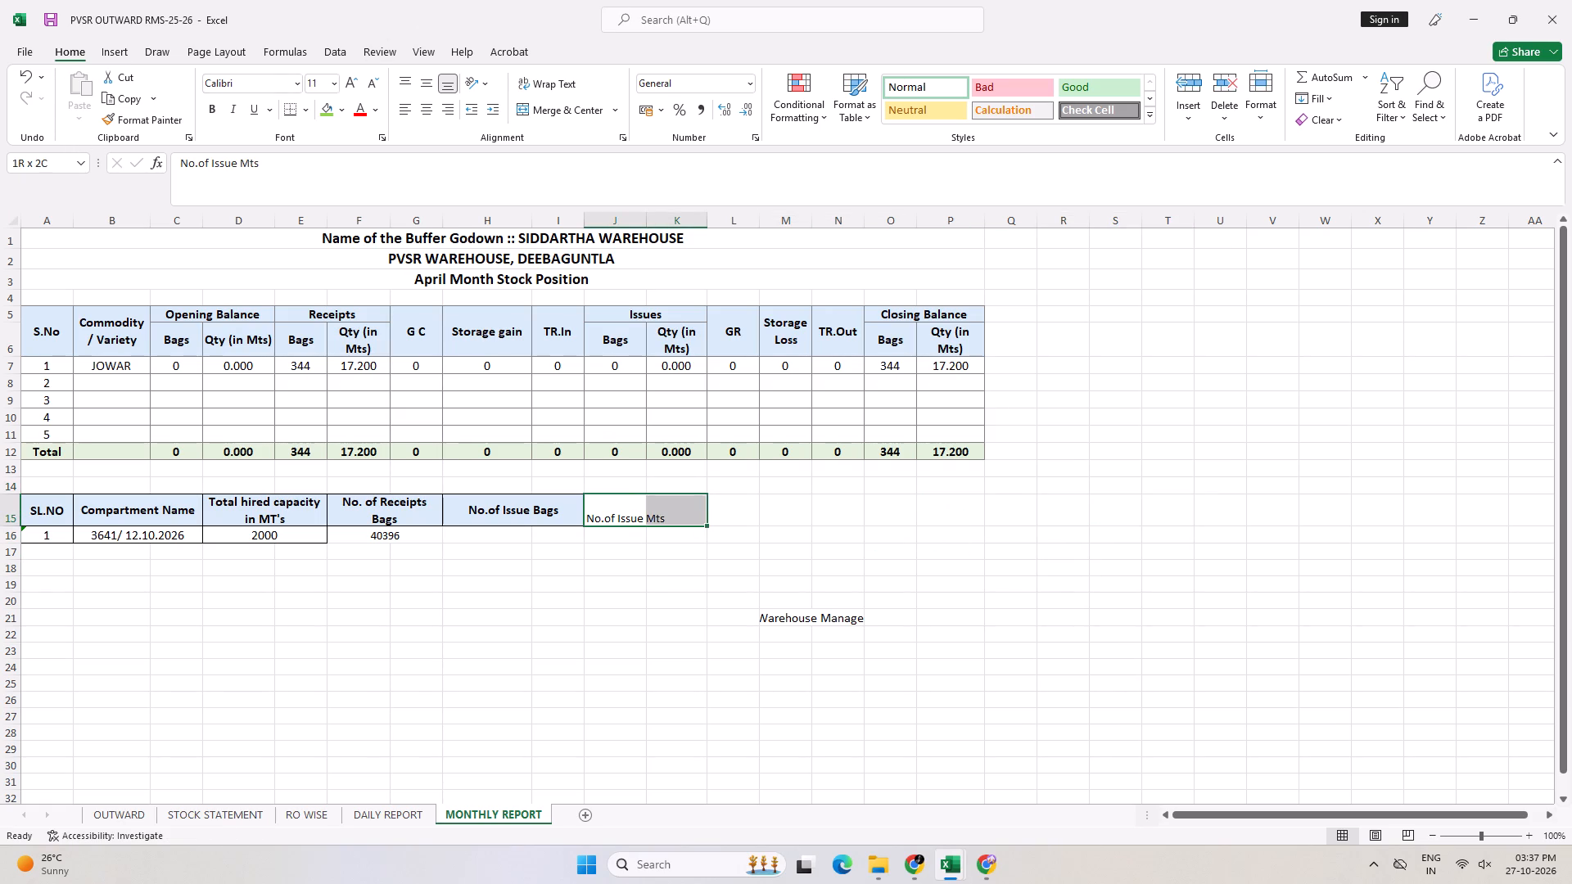
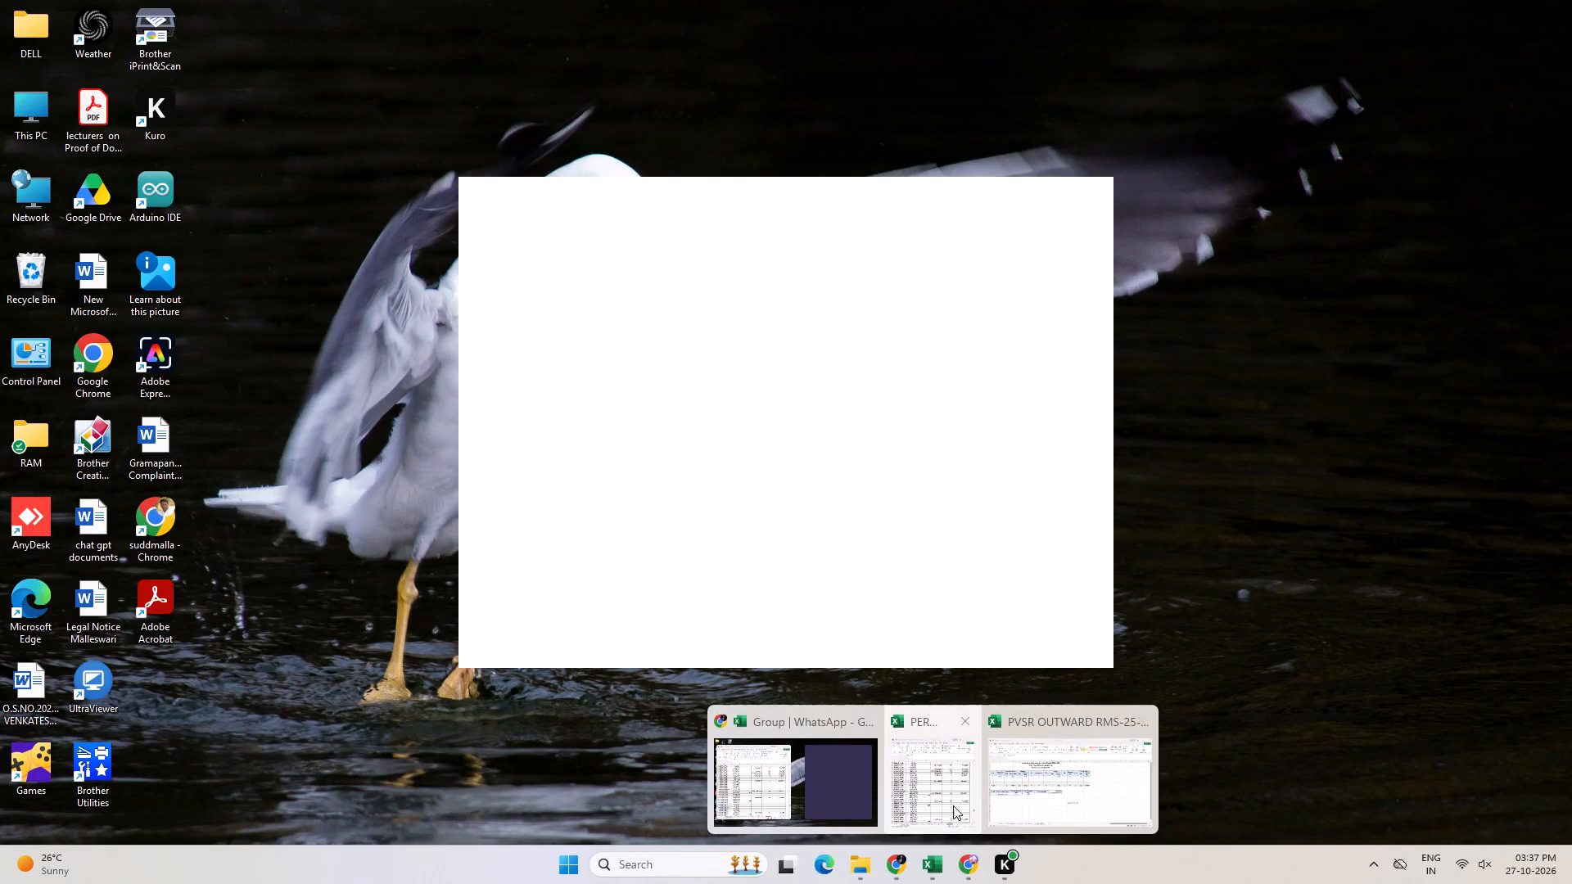
In the PVSR OUTWARD RMS-25-26 workbook, copy the merged No.of Issue Bags header format onto the No.of Issue Mts header in J15:K15.
{"action": "left_click", "coordinate": [1095, 792]}
{"action": "left_click_drag", "start_coordinate": [651, 539], "coordinate": [659, 539]}
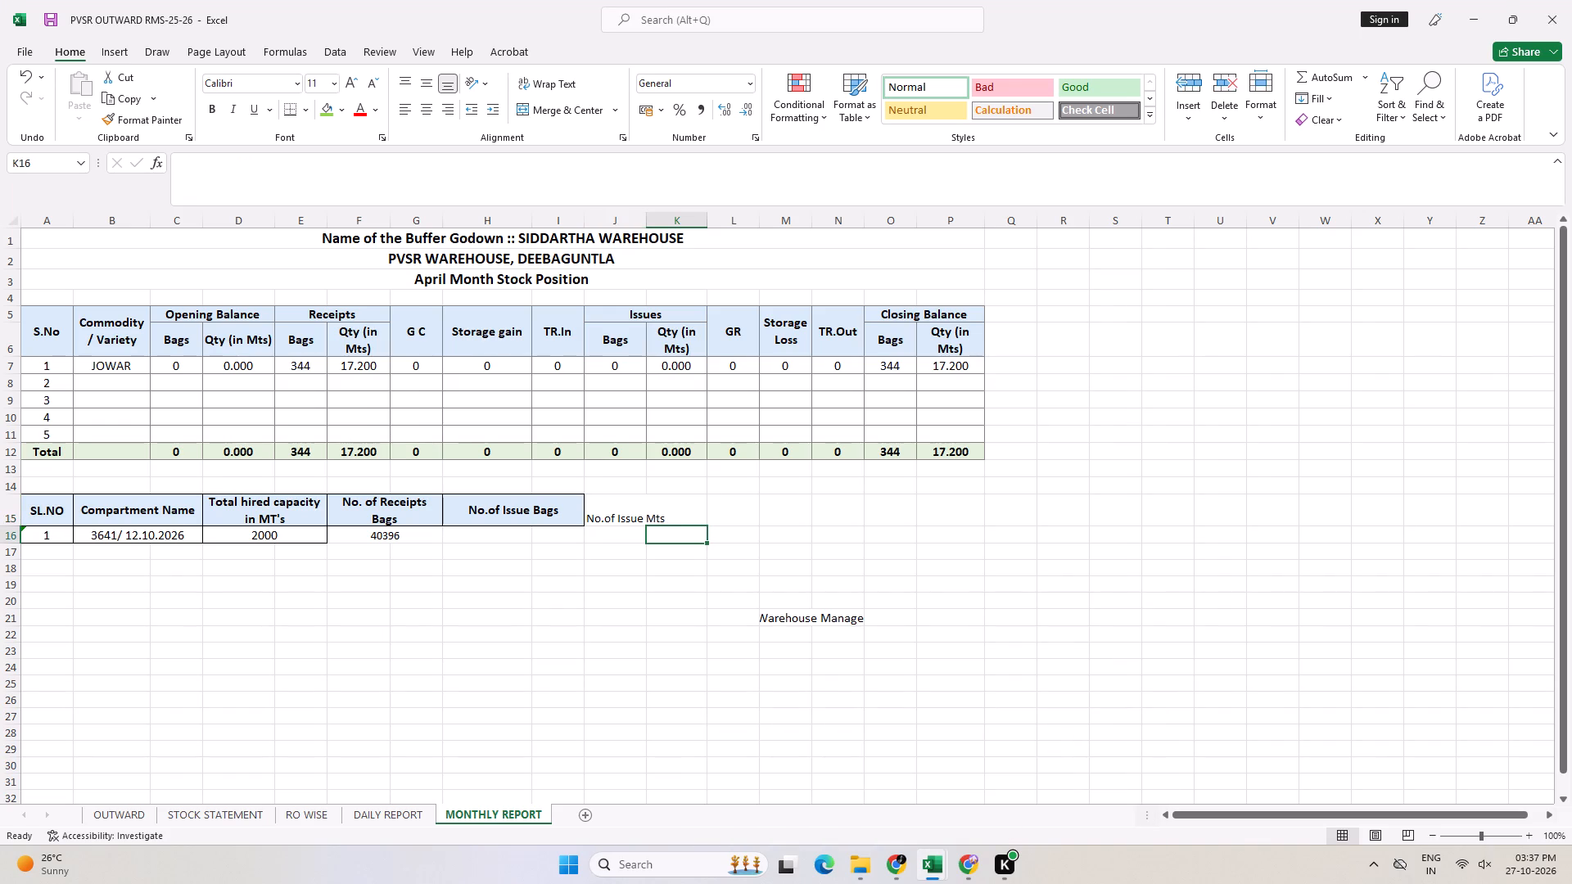
{"action": "left_click", "coordinate": [632, 509]}
{"action": "scroll", "coordinate": [544, 673], "scroll_direction": "down", "scroll_amount": 2}
{"action": "right_click_drag", "start_coordinate": [314, 838], "coordinate": [410, 474]}
{"action": "scroll", "coordinate": [410, 474], "scroll_direction": "up", "scroll_amount": 1}
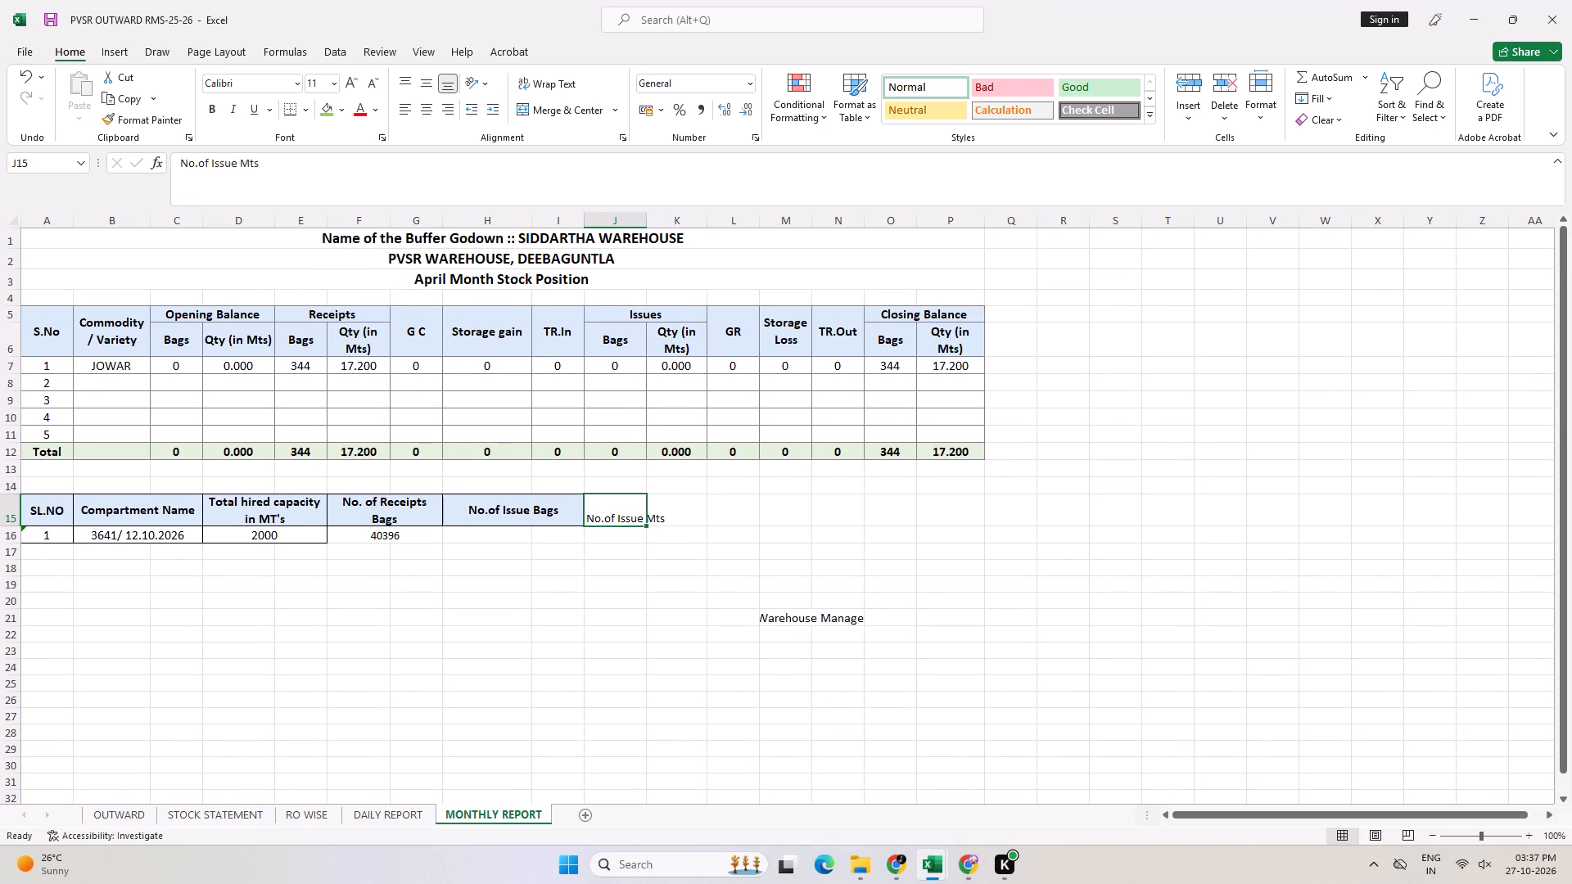
{"action": "left_click", "coordinate": [529, 519]}
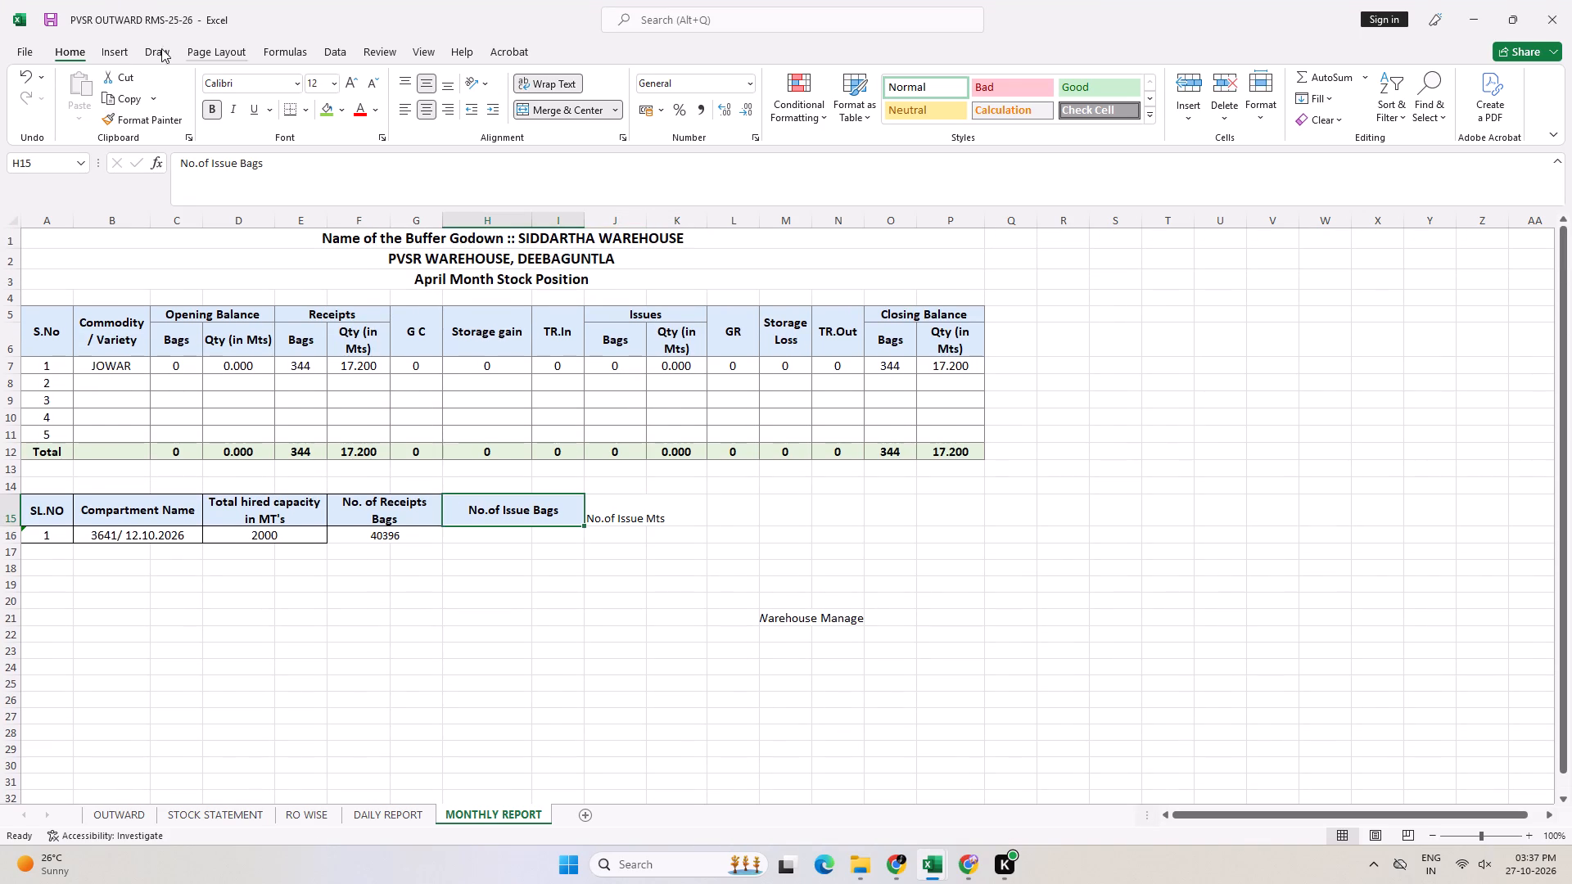
{"action": "left_click", "coordinate": [131, 118]}
{"action": "left_click", "coordinate": [616, 519]}
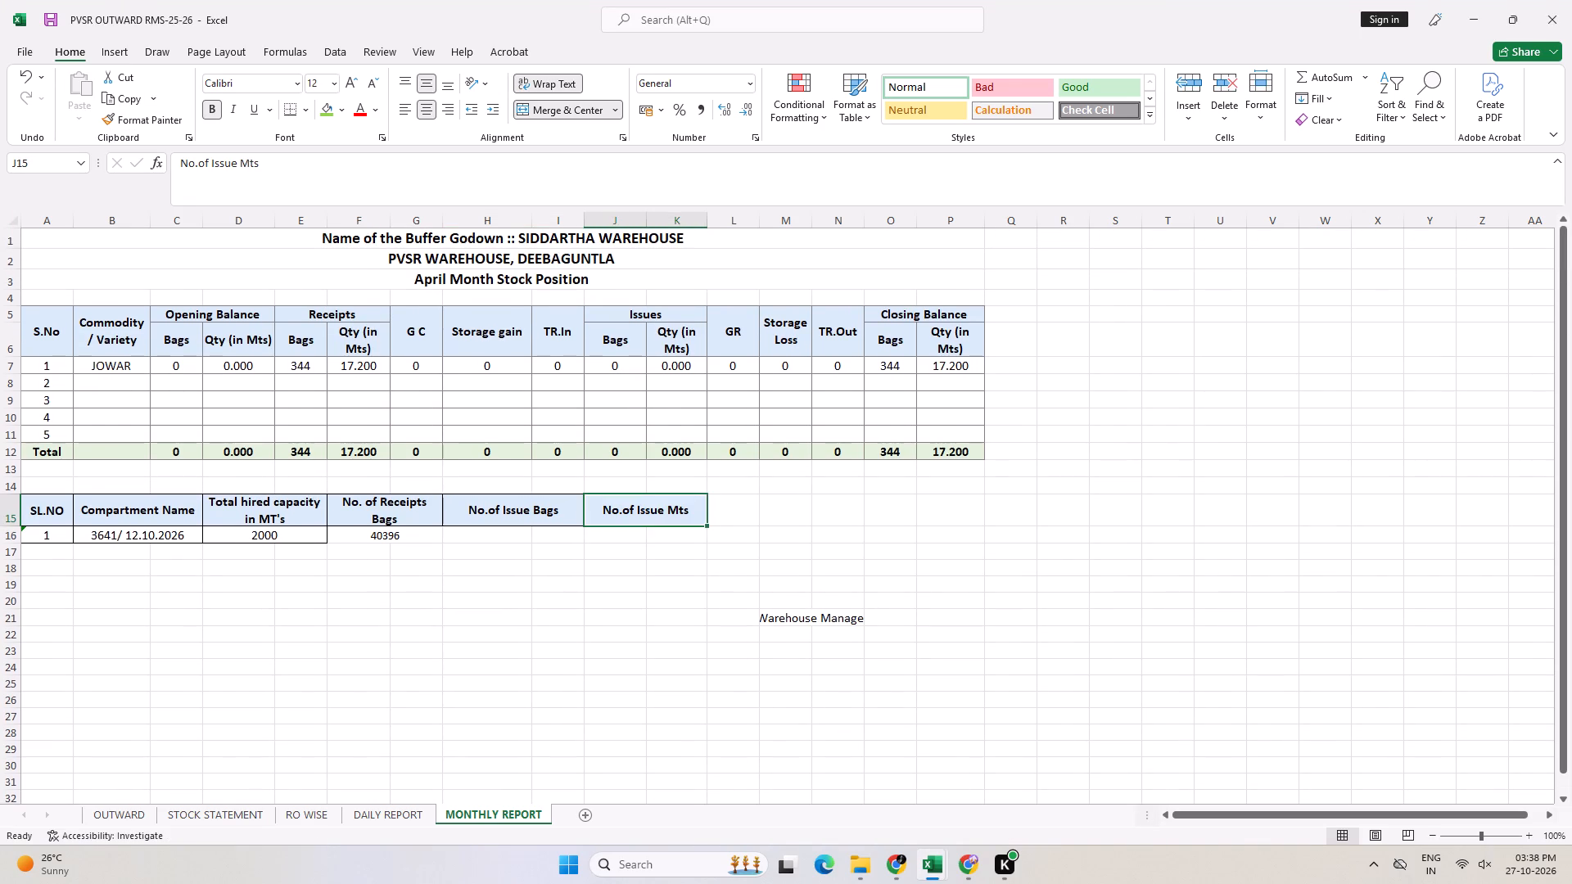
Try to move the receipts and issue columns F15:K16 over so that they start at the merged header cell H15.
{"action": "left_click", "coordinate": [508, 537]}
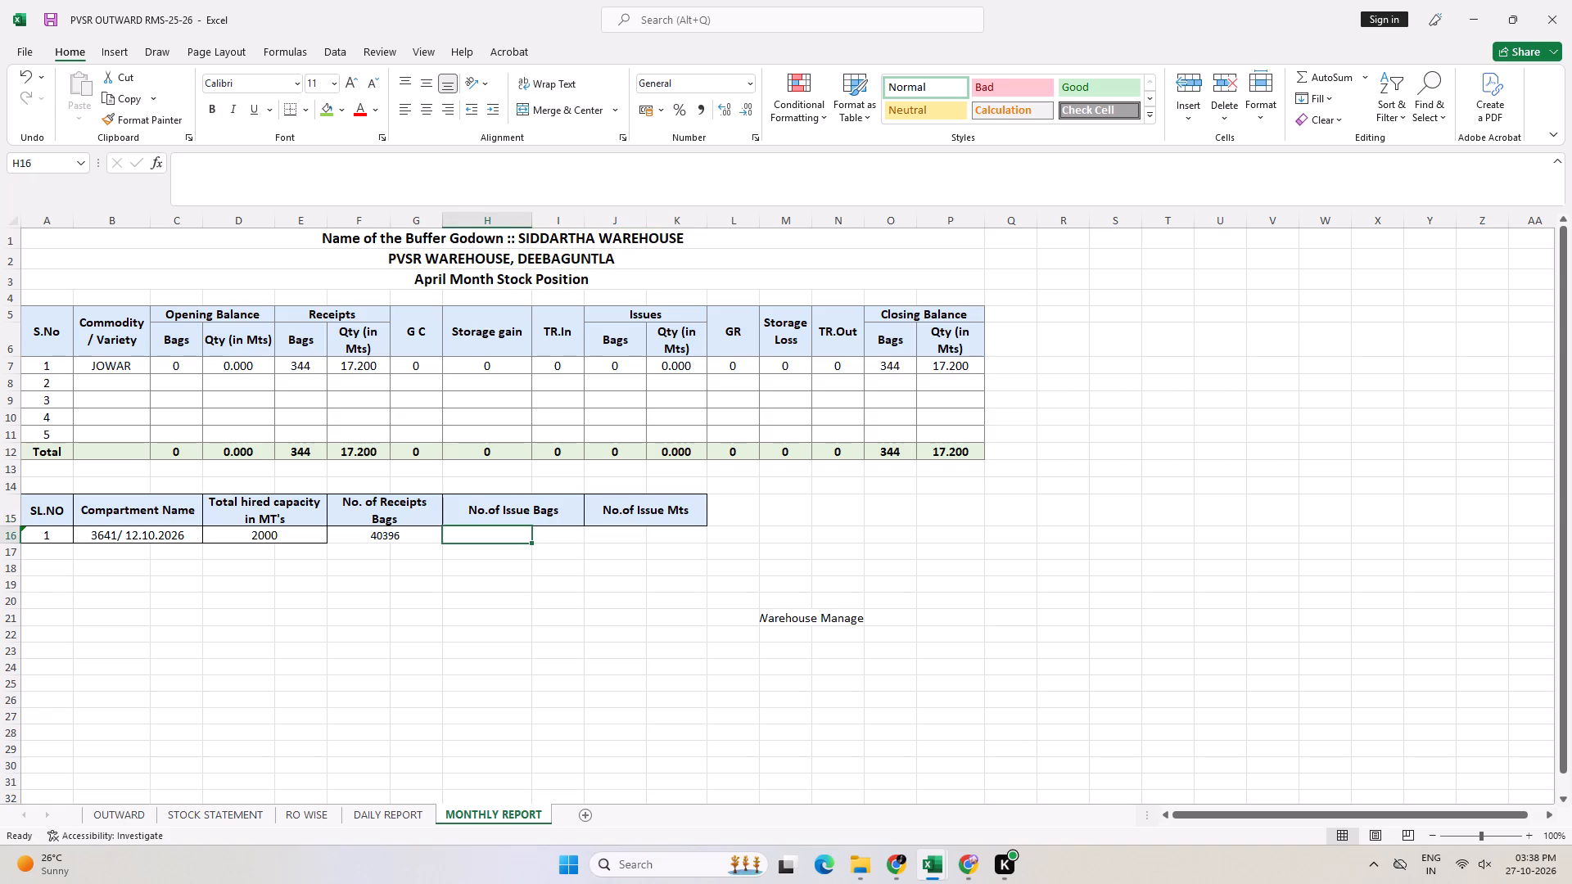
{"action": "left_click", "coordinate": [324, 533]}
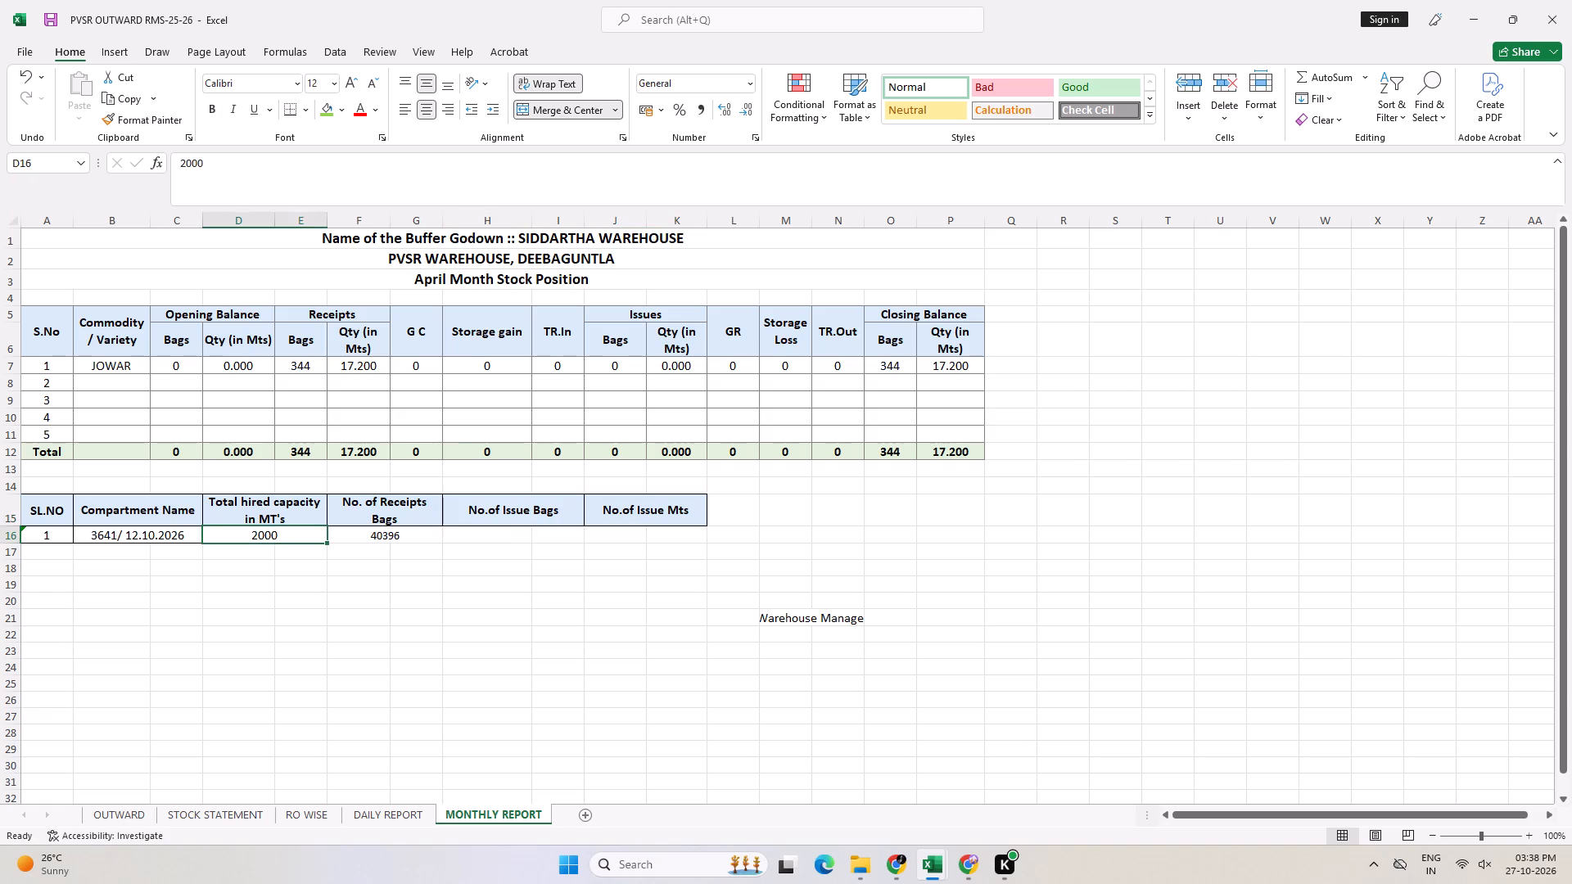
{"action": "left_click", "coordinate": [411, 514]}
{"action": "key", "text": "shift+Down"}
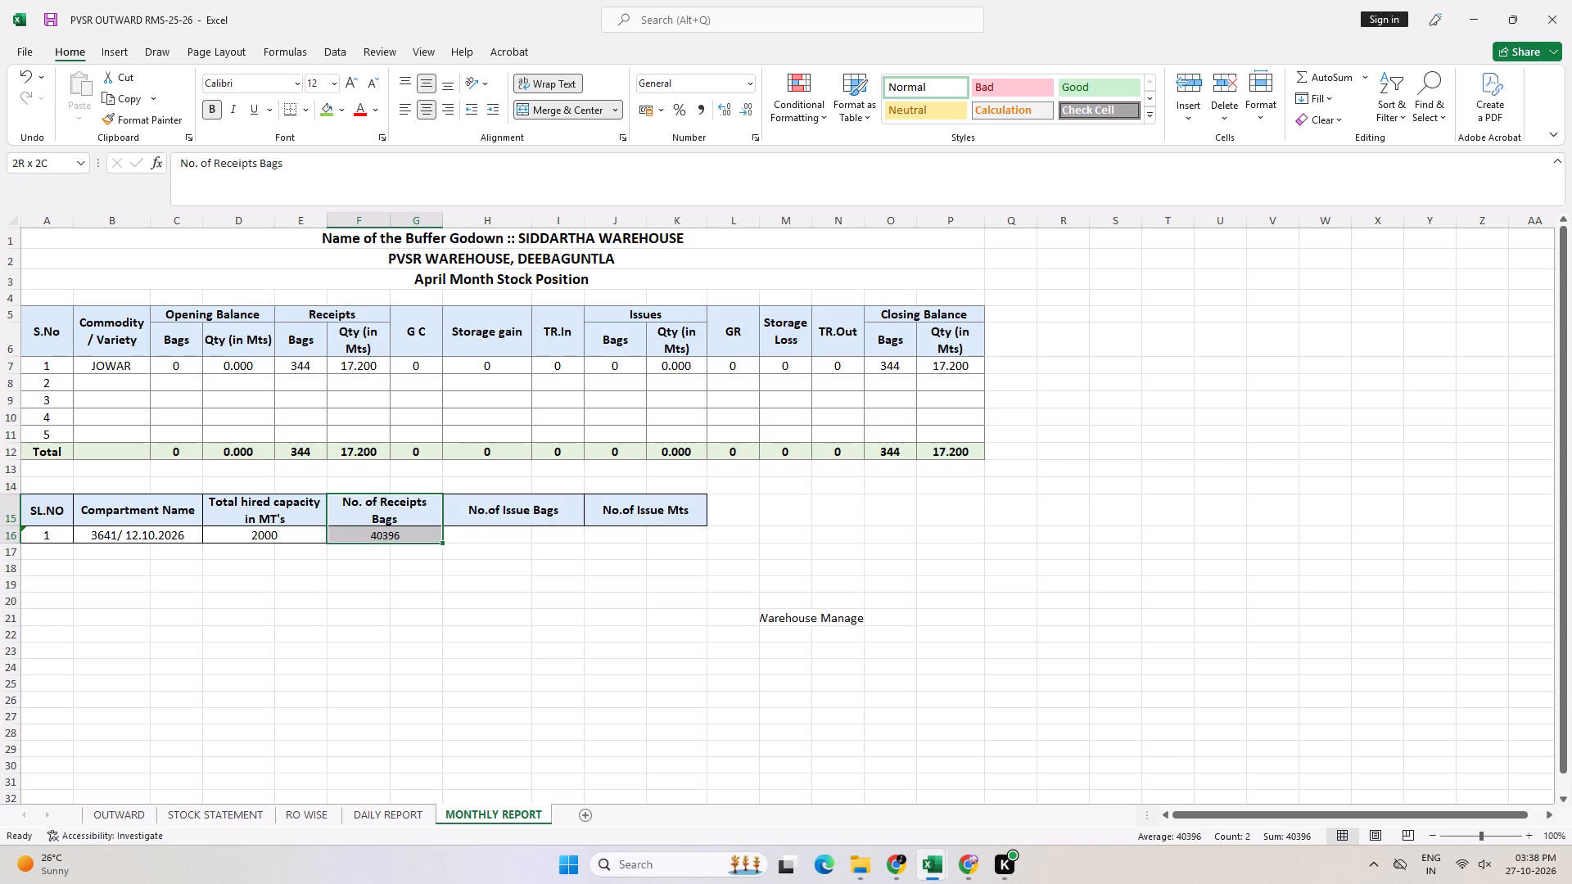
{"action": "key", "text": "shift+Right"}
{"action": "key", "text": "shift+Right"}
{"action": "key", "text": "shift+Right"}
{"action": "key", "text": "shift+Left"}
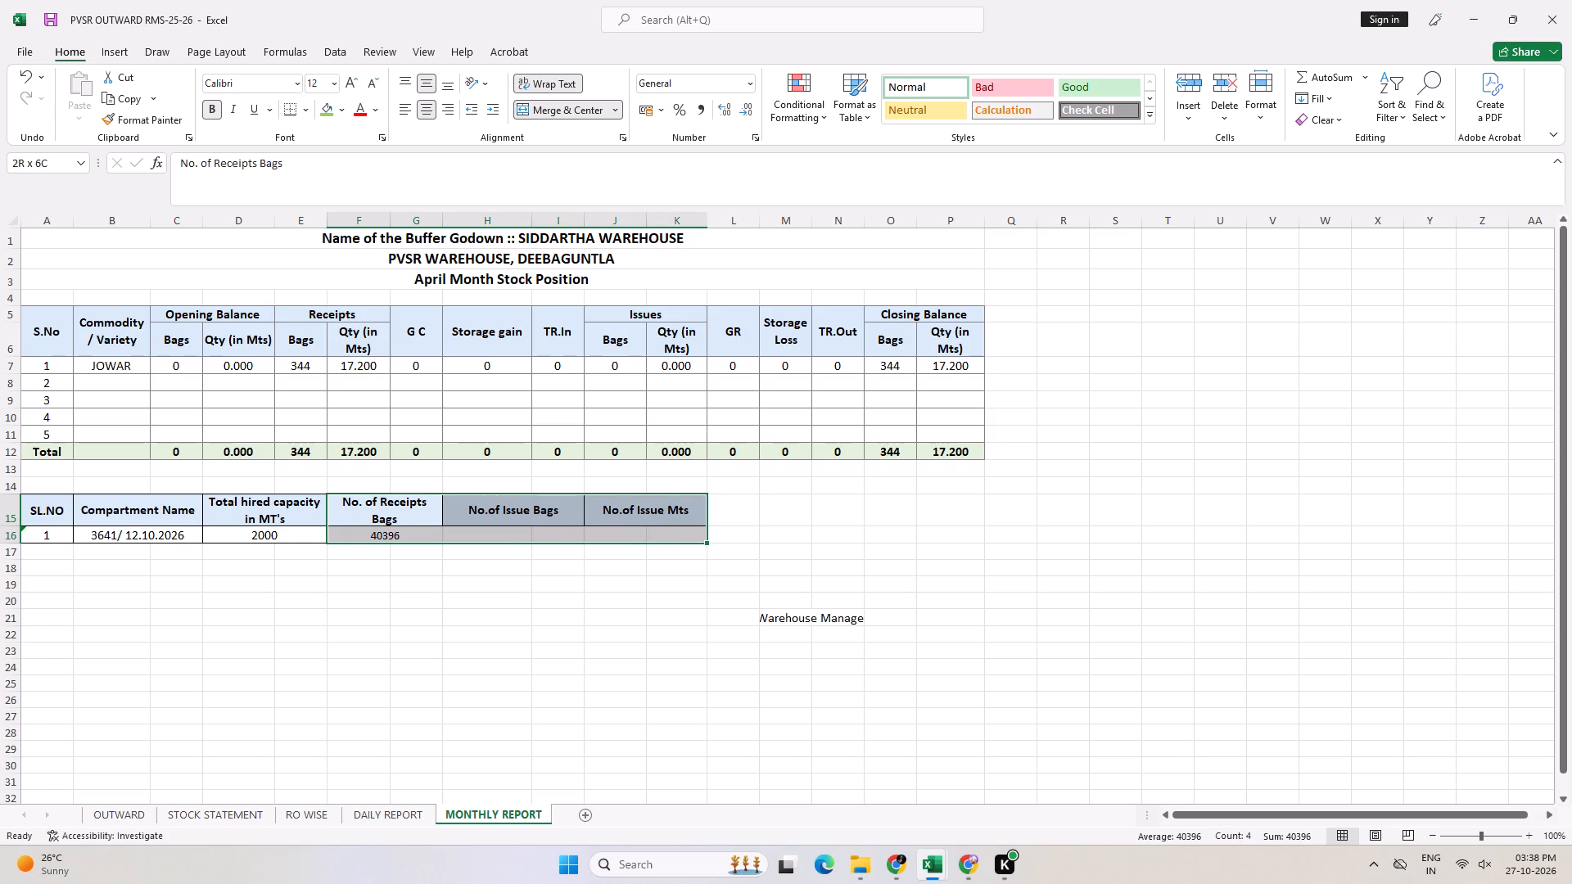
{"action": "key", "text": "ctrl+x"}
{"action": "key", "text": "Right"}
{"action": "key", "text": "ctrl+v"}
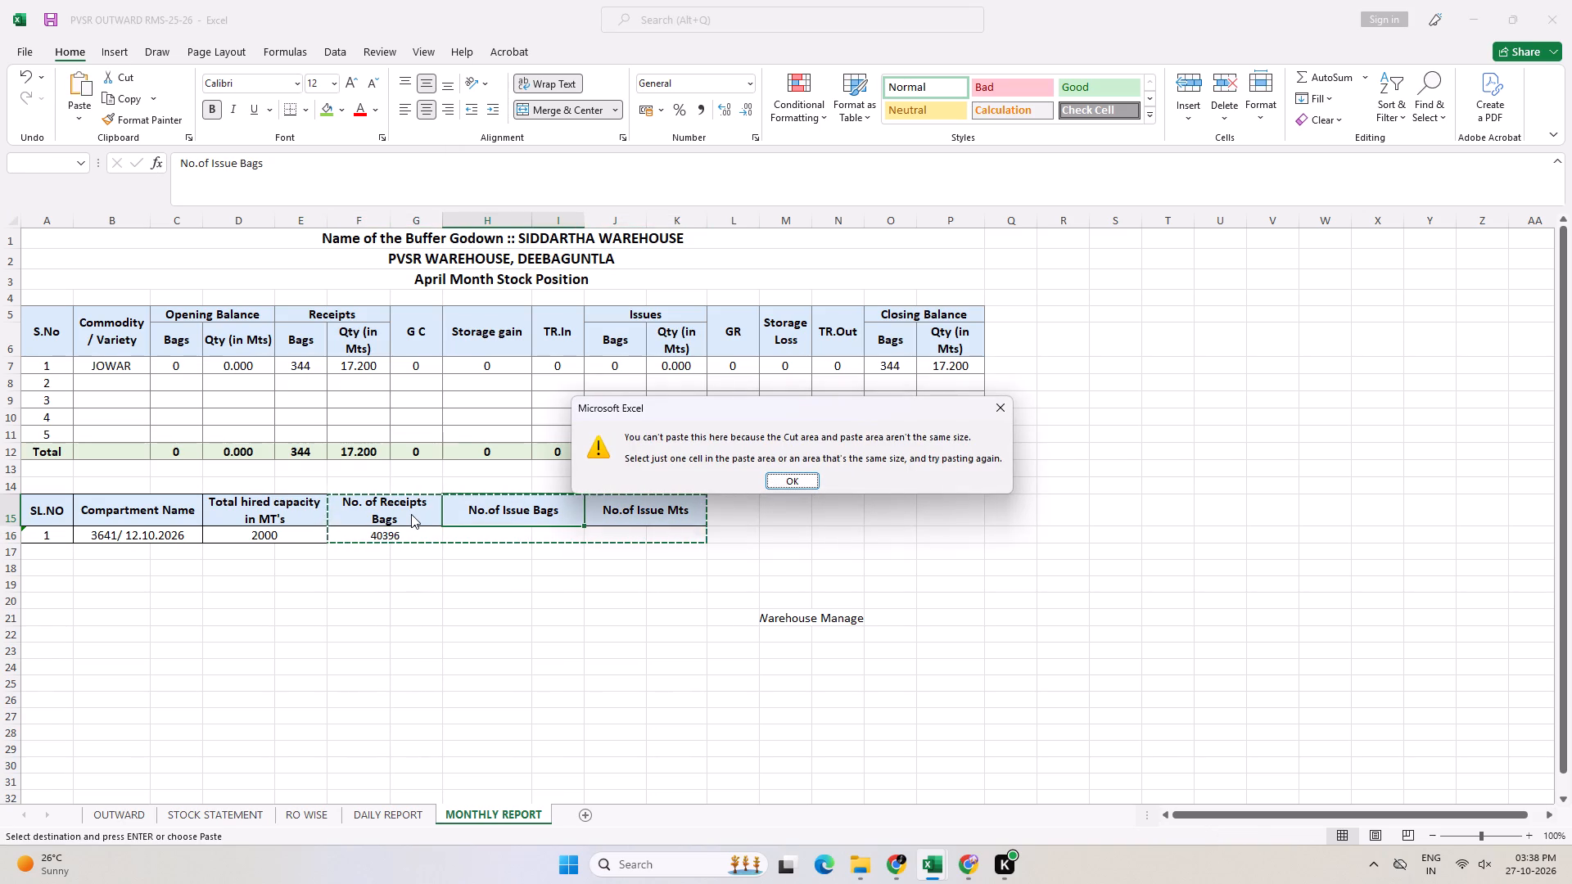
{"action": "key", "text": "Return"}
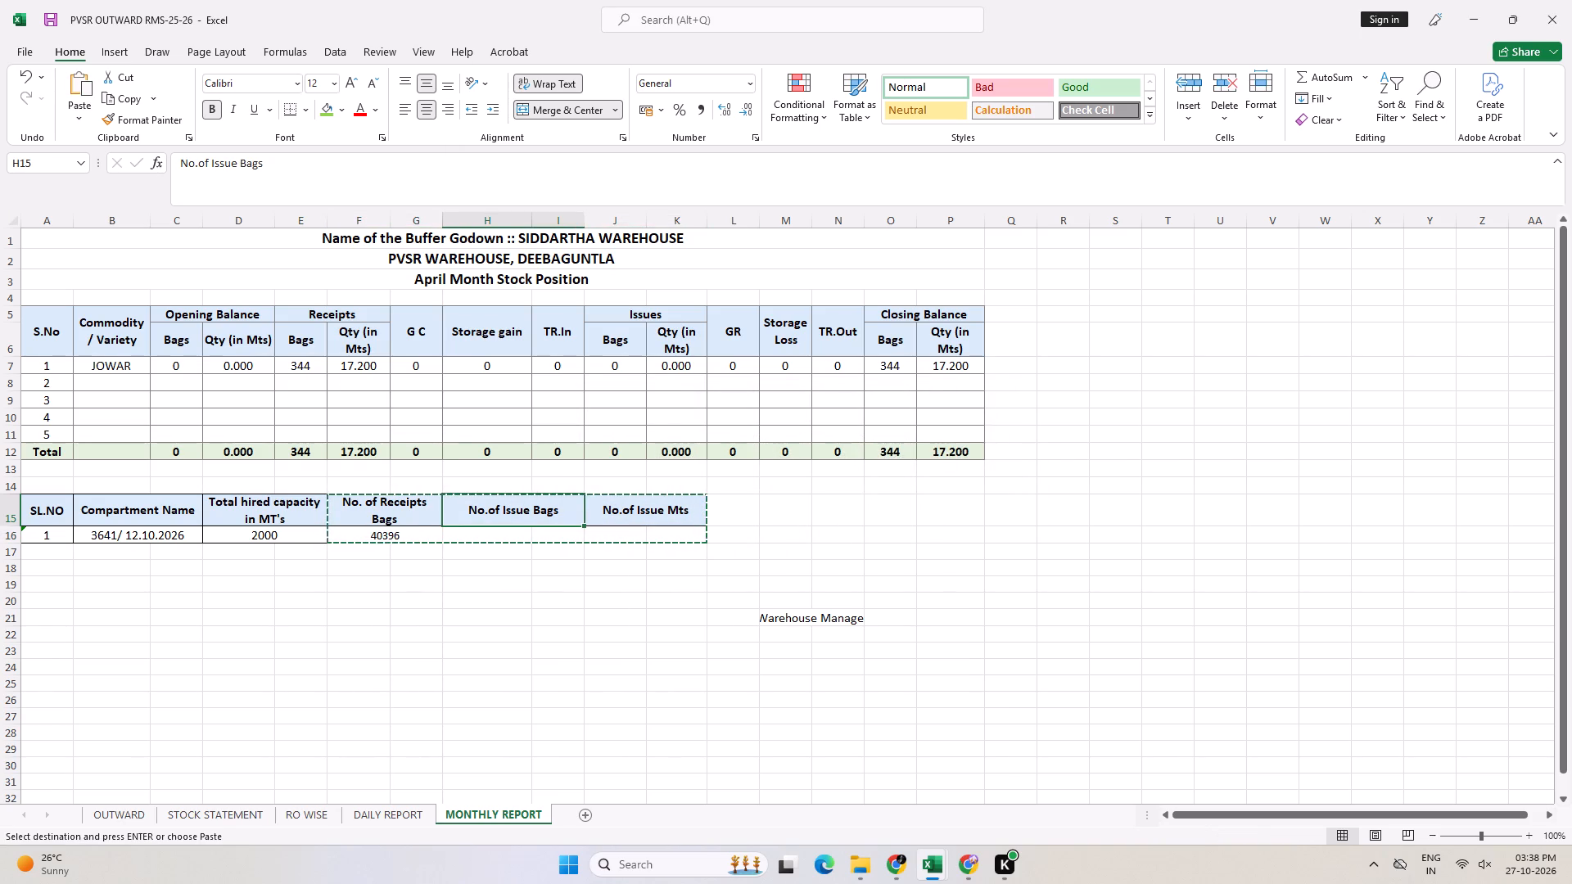
Move the No. of Receipts Bags, No.of Issue Bags and No.of Issue Mts columns from F15:K16 to the blank area starting at L15.
{"action": "left_click", "coordinate": [815, 509]}
{"action": "left_click", "coordinate": [367, 510]}
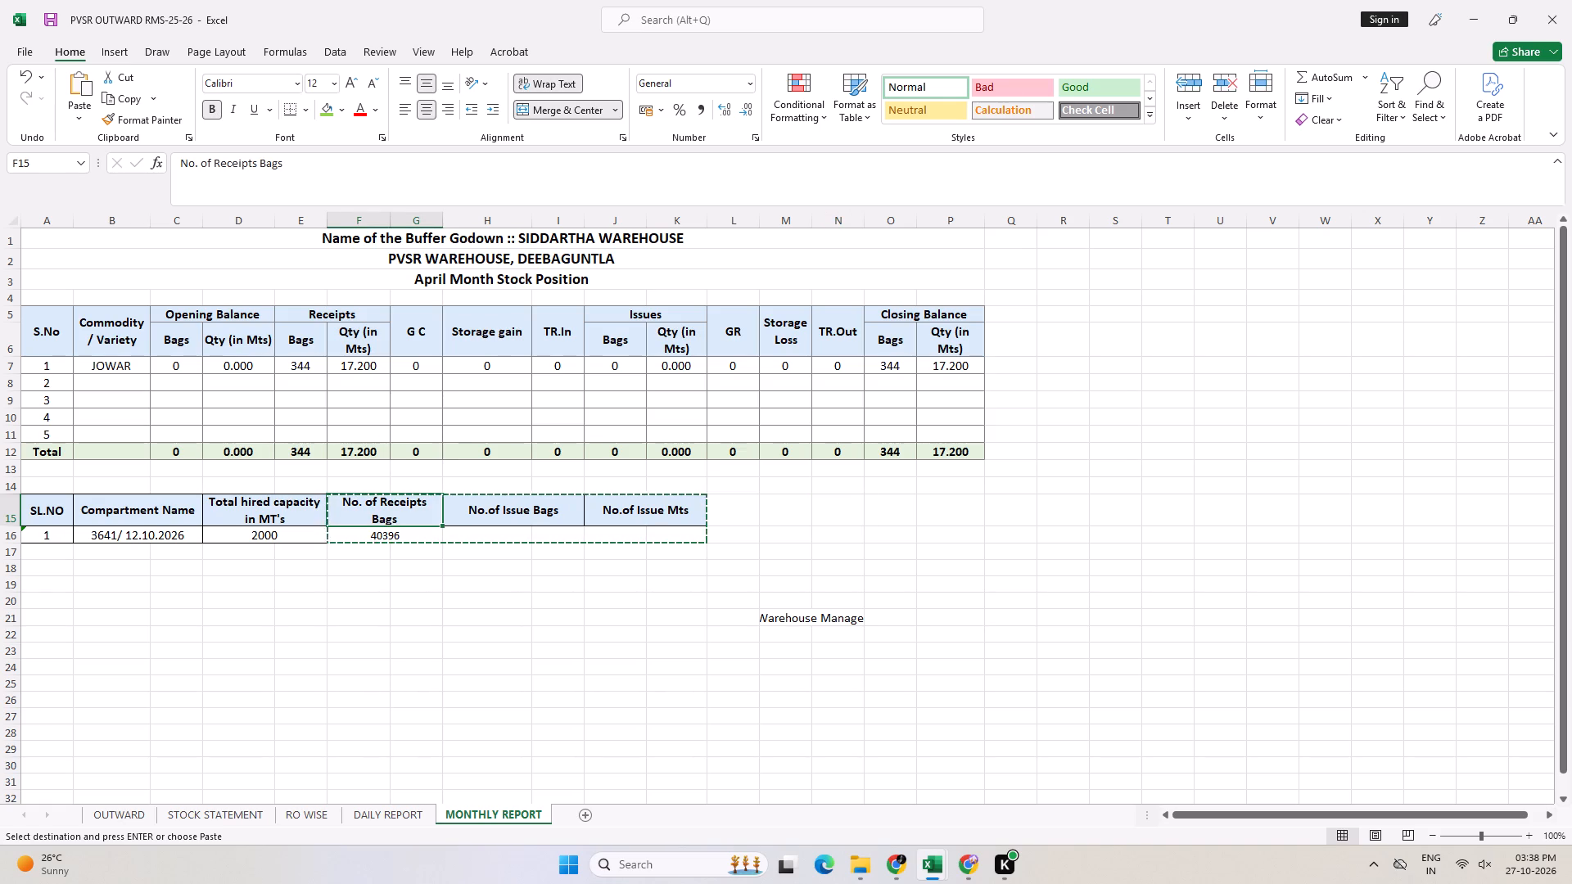
{"action": "left_click", "coordinate": [463, 512]}
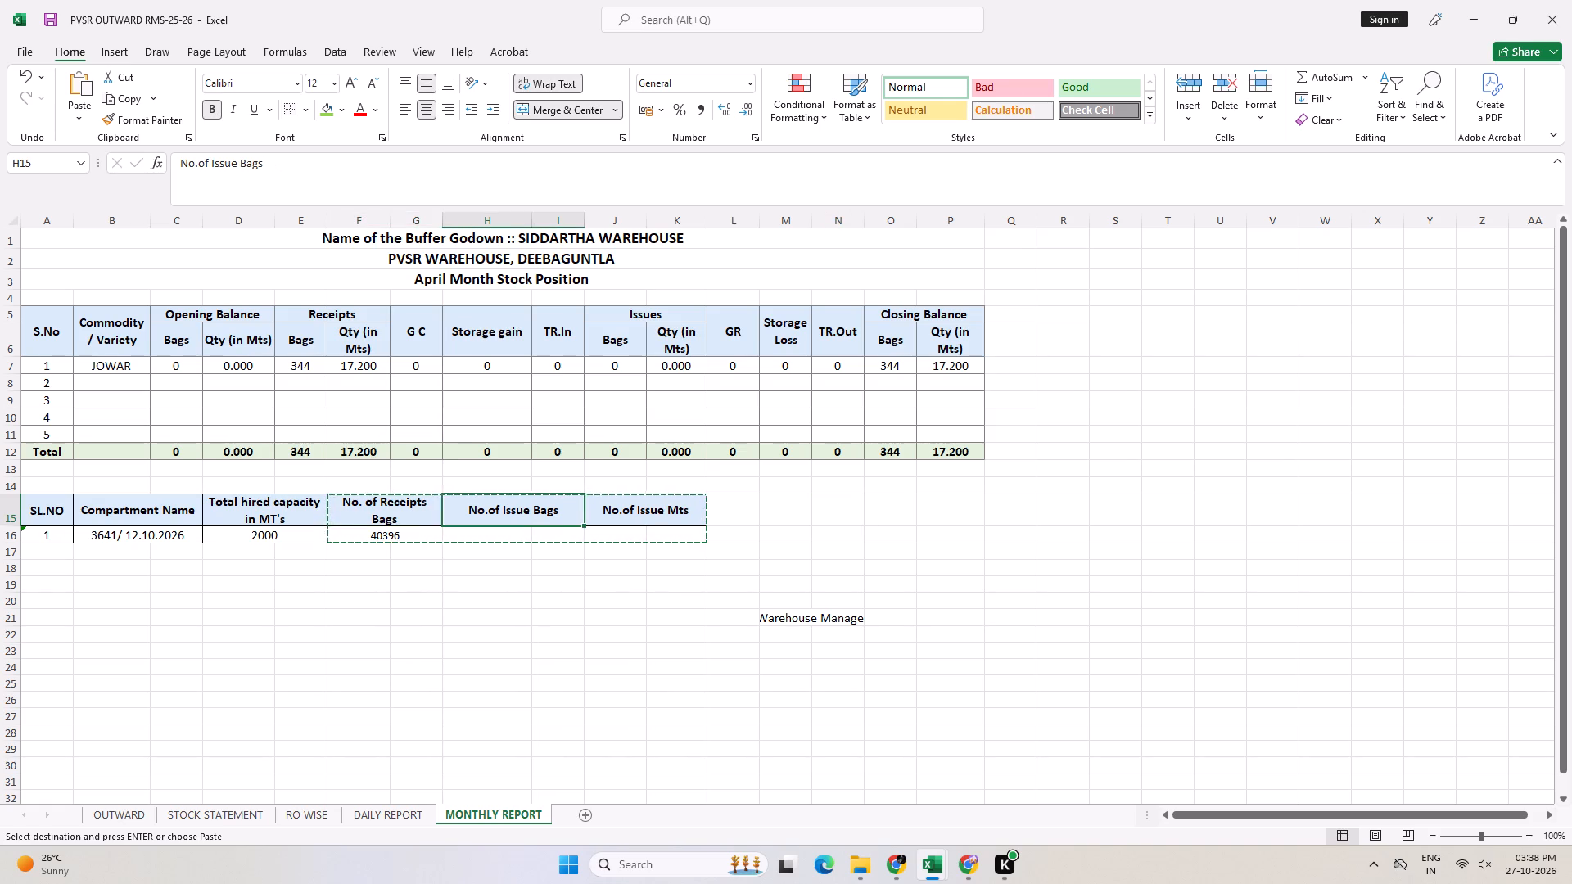
{"action": "key", "text": "shift+Right"}
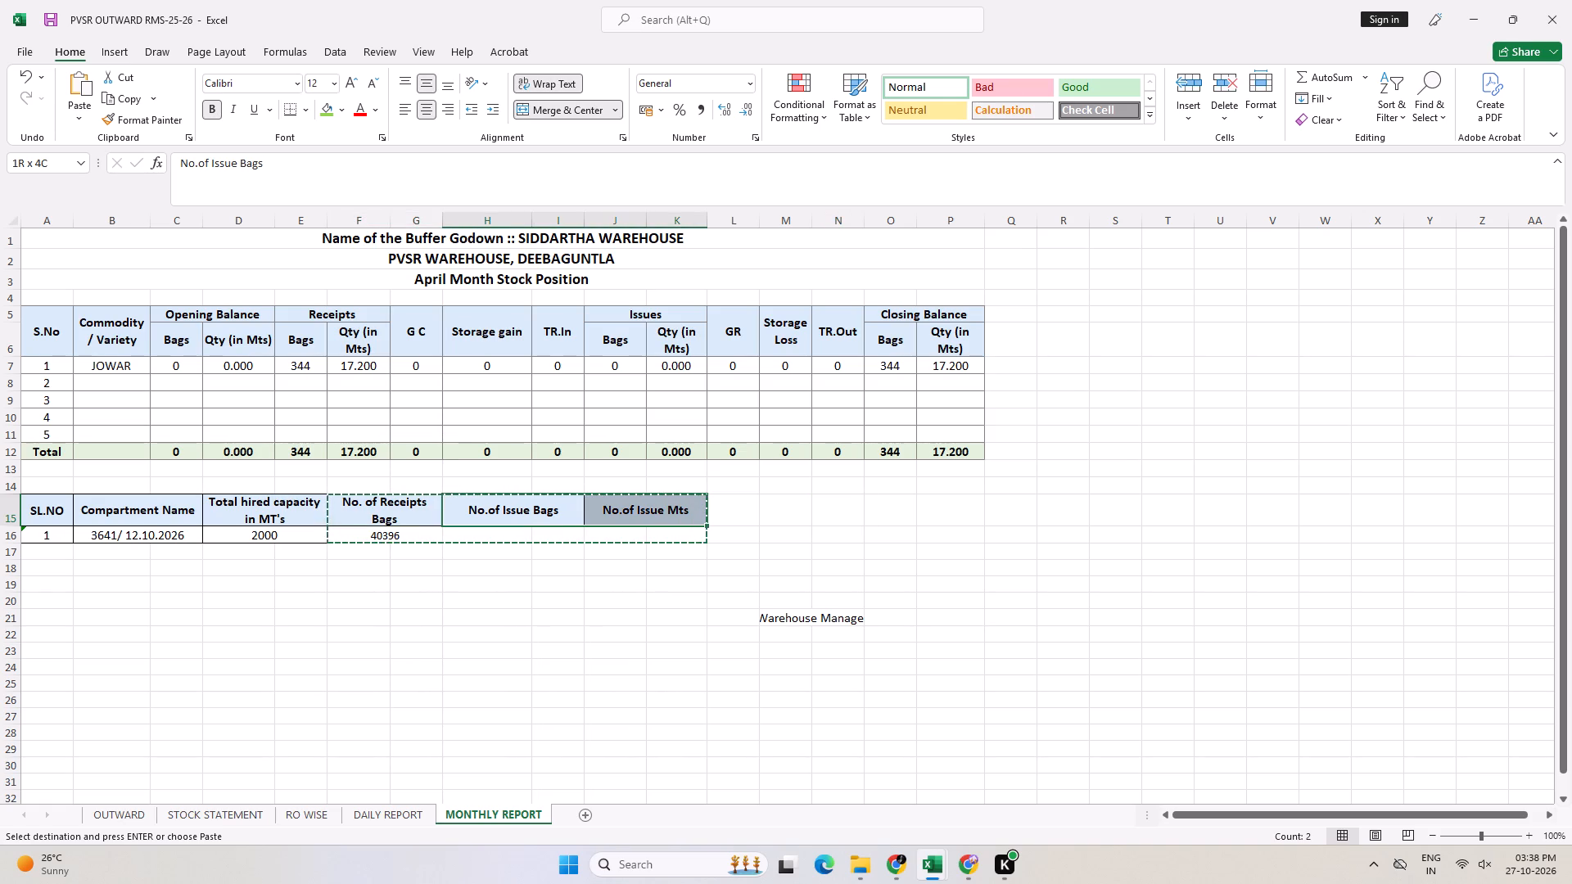
{"action": "key", "text": "shift+Left"}
{"action": "key", "text": "Left"}
{"action": "key", "text": "Left"}
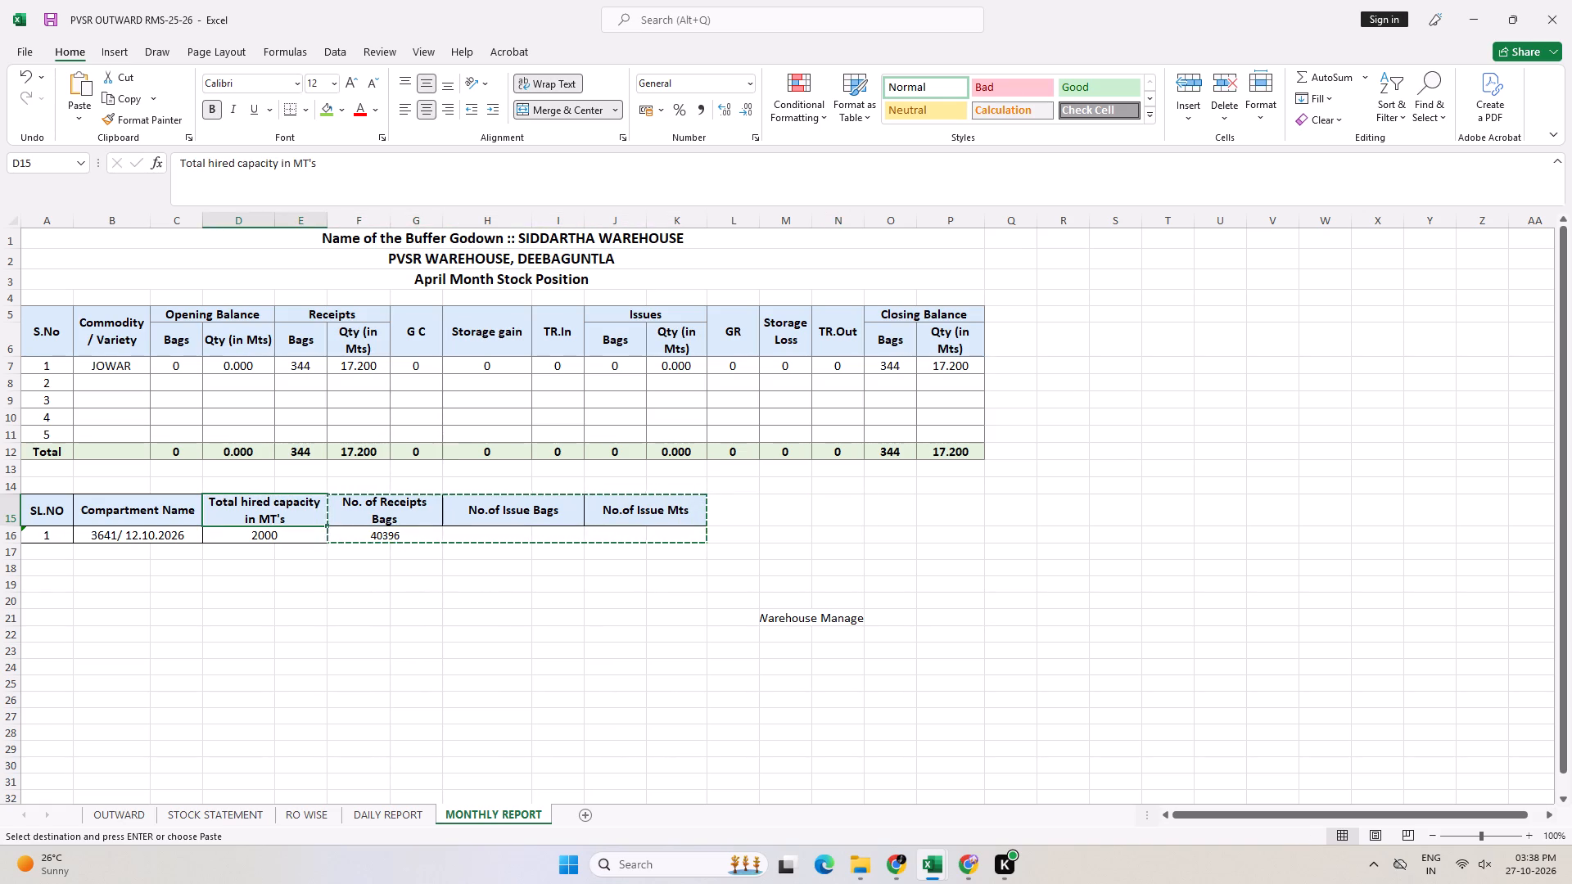
{"action": "key", "text": "Right"}
{"action": "key", "text": "Right"}
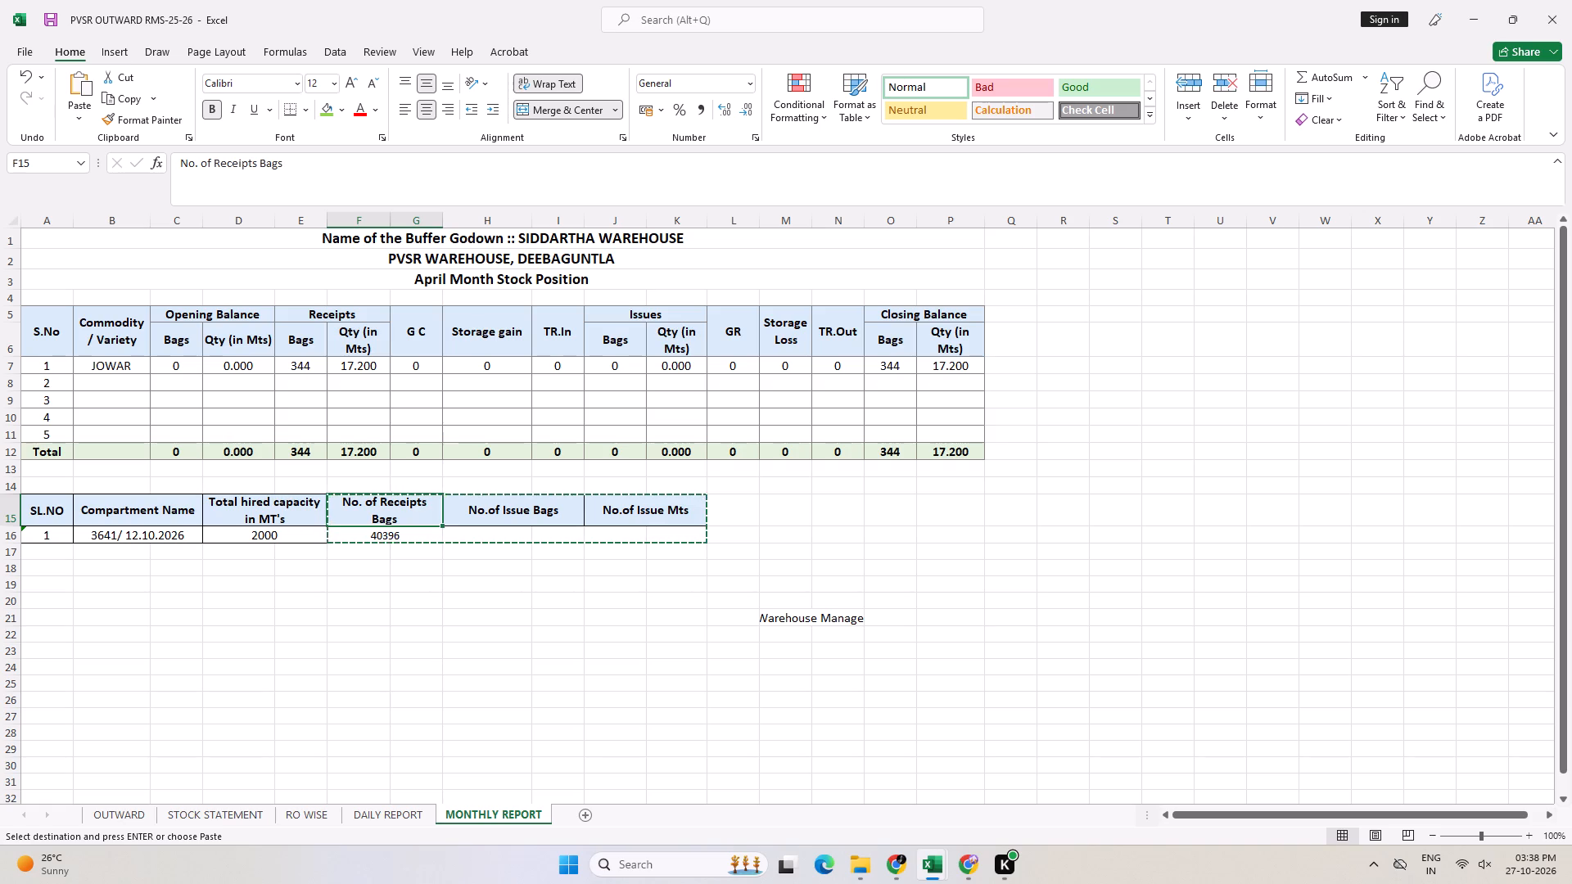
{"action": "key", "text": "Left"}
{"action": "key", "text": "shift+Down"}
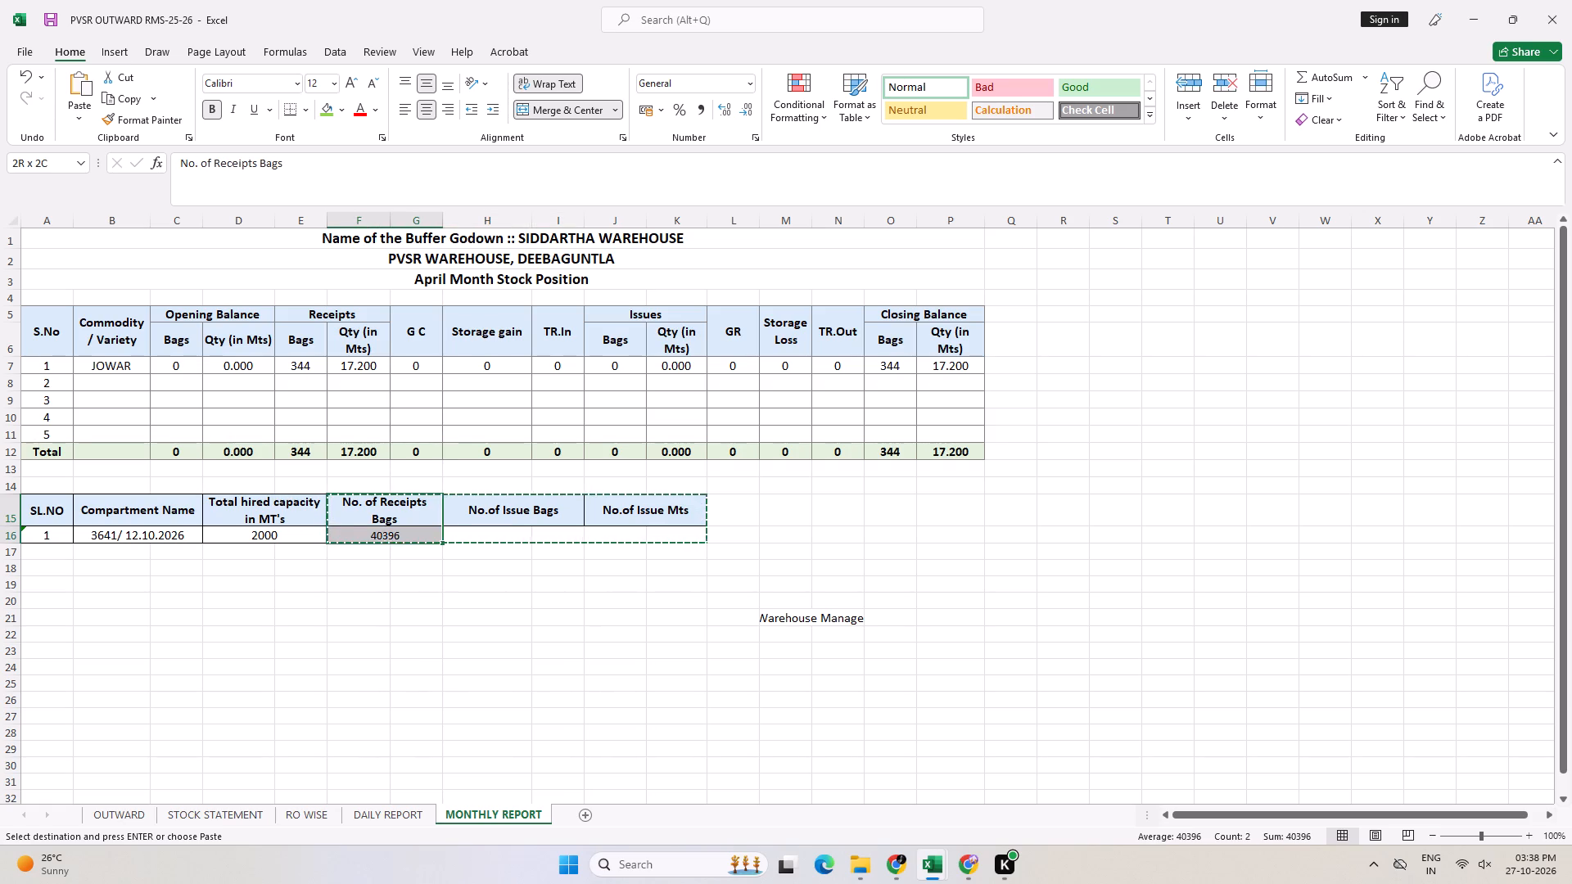
{"action": "key", "text": "shift+Right"}
{"action": "key", "text": "shift+Right"}
{"action": "key", "text": "ctrl+x"}
{"action": "key", "text": "ctrl+Right"}
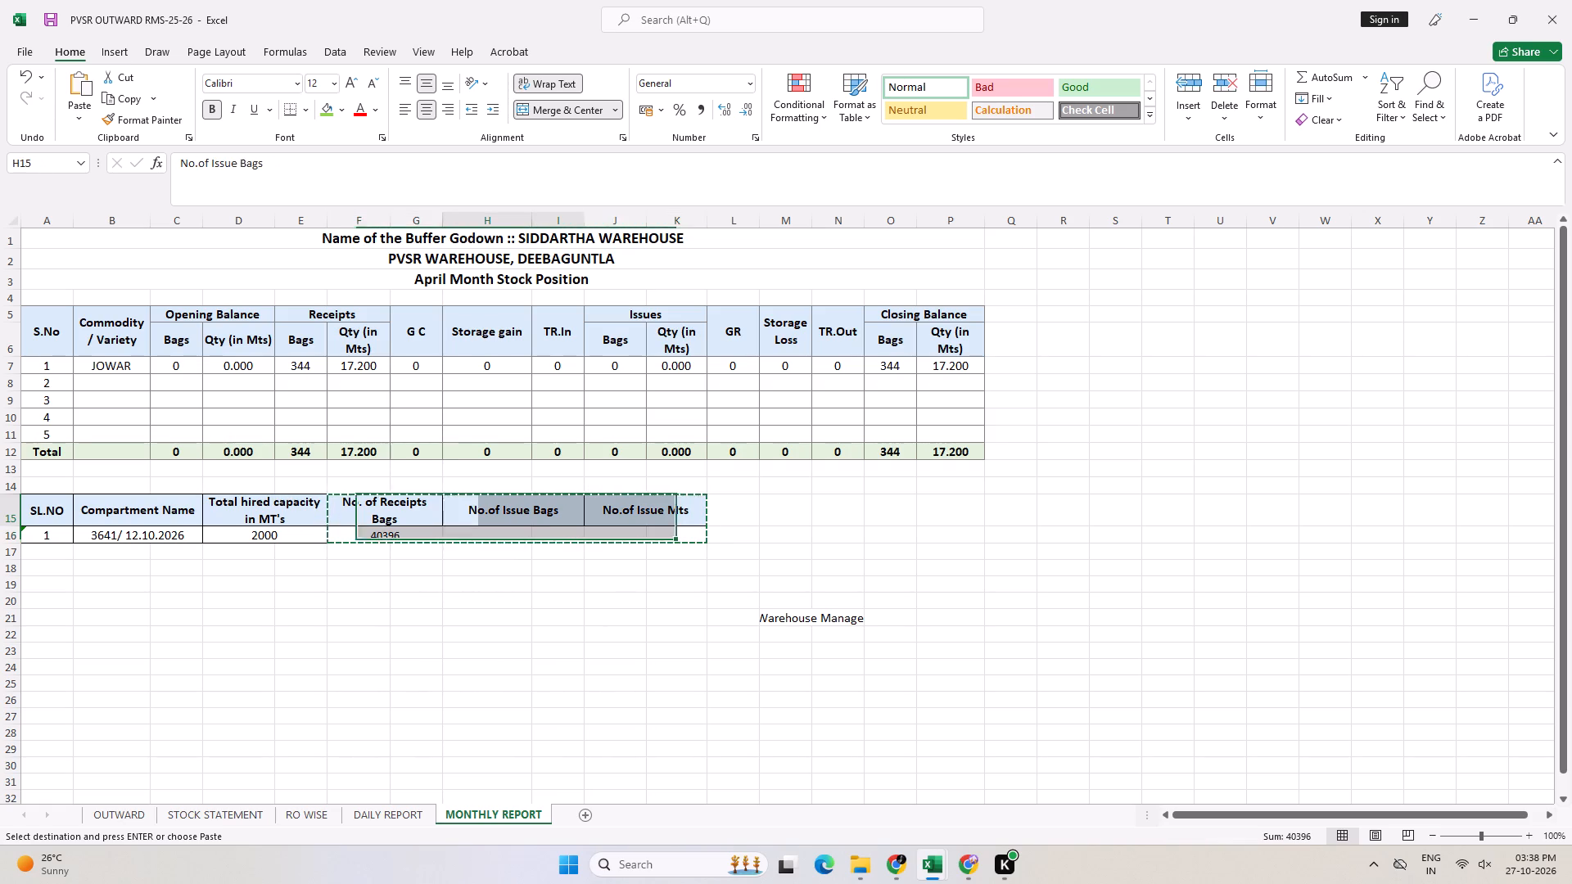
{"action": "key", "text": "Right"}
{"action": "key", "text": "Right"}
{"action": "key", "text": "ctrl+v"}
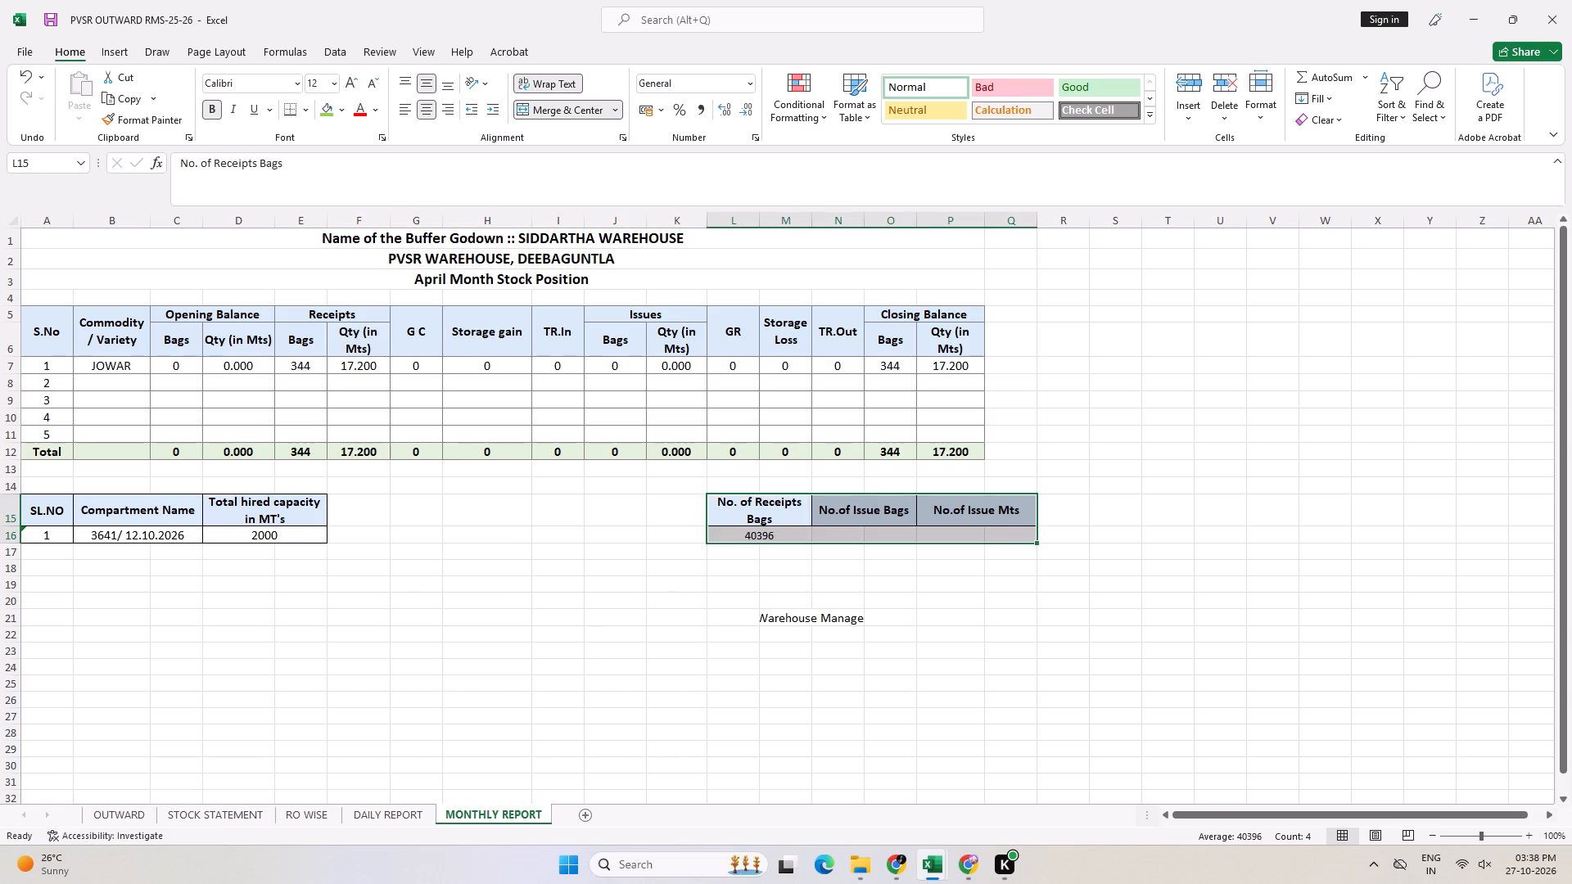
Select the emptied cell F15 beside the Total hired capacity in MT's header.
{"action": "key", "text": "Left"}
{"action": "key", "text": "Left"}
{"action": "key", "text": "Left"}
{"action": "key", "text": "Left"}
{"action": "key", "text": "Left"}
{"action": "key", "text": "Left"}
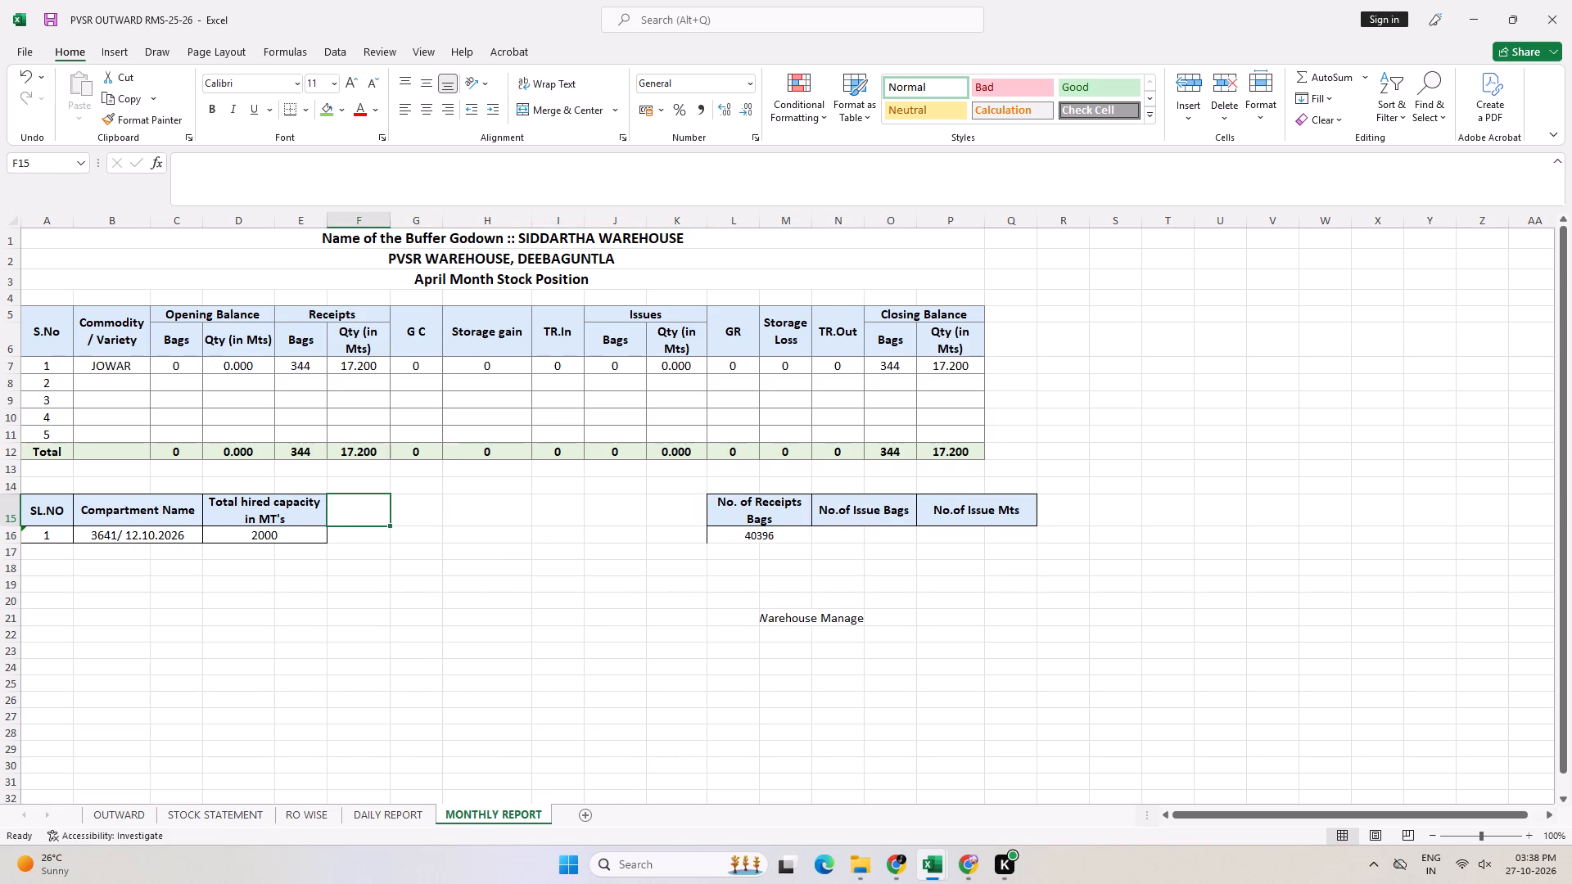
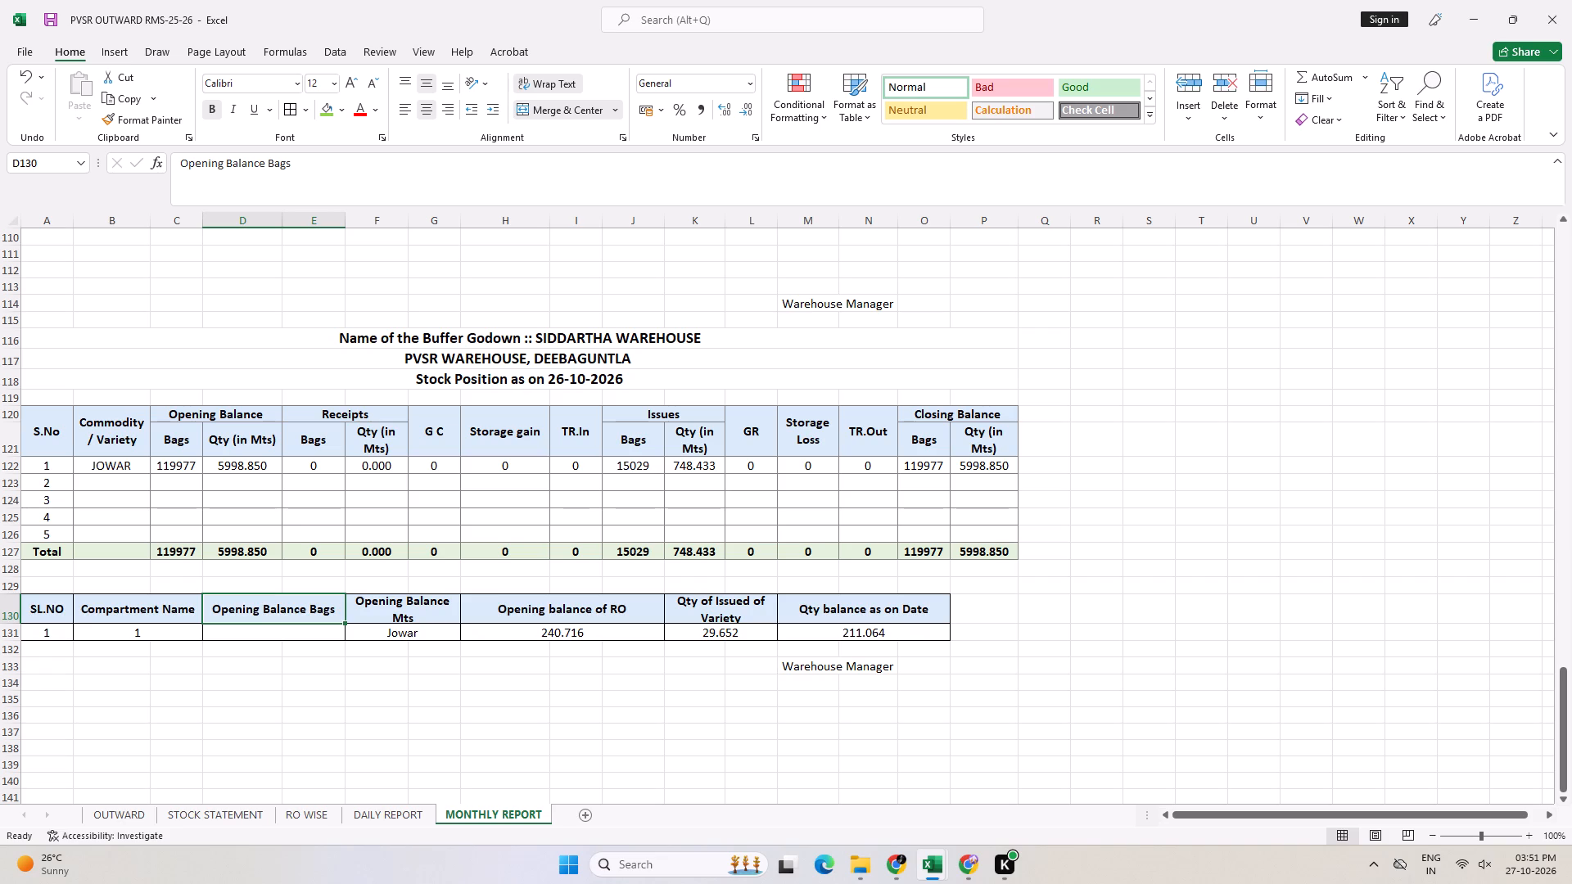
On the MONTHLY REPORT sheet, set the Compartment Name entry for SL.NO 1 in cell B131 to 1A.
{"action": "left_click", "coordinate": [327, 602]}
{"action": "left_click", "coordinate": [232, 605]}
{"action": "left_click", "coordinate": [160, 638]}
{"action": "key", "text": "F2"}
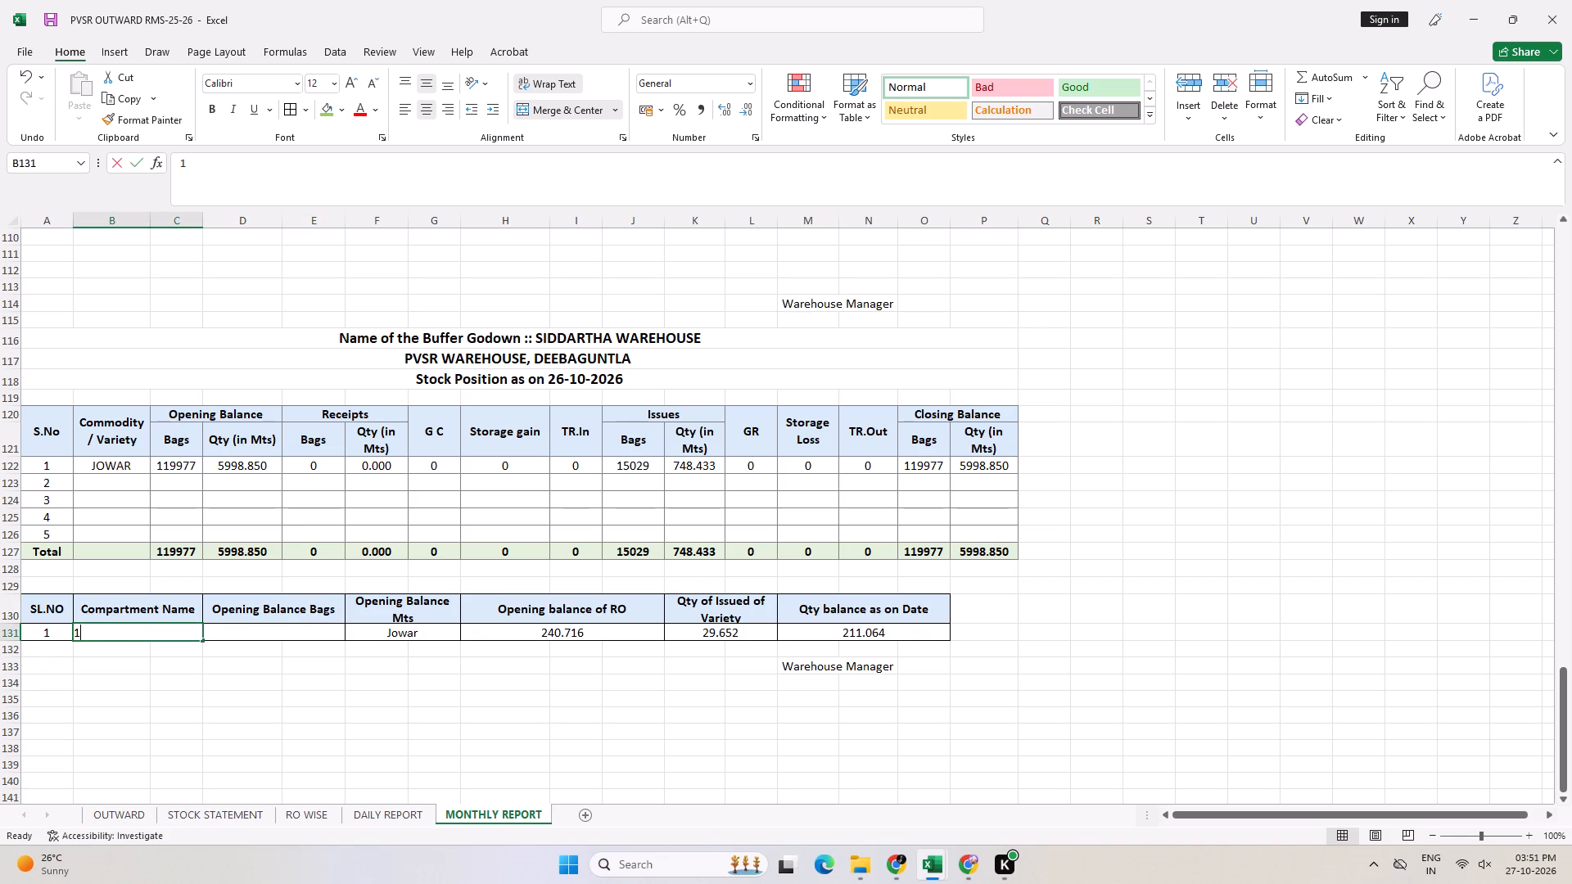
{"action": "key", "text": "shift+a"}
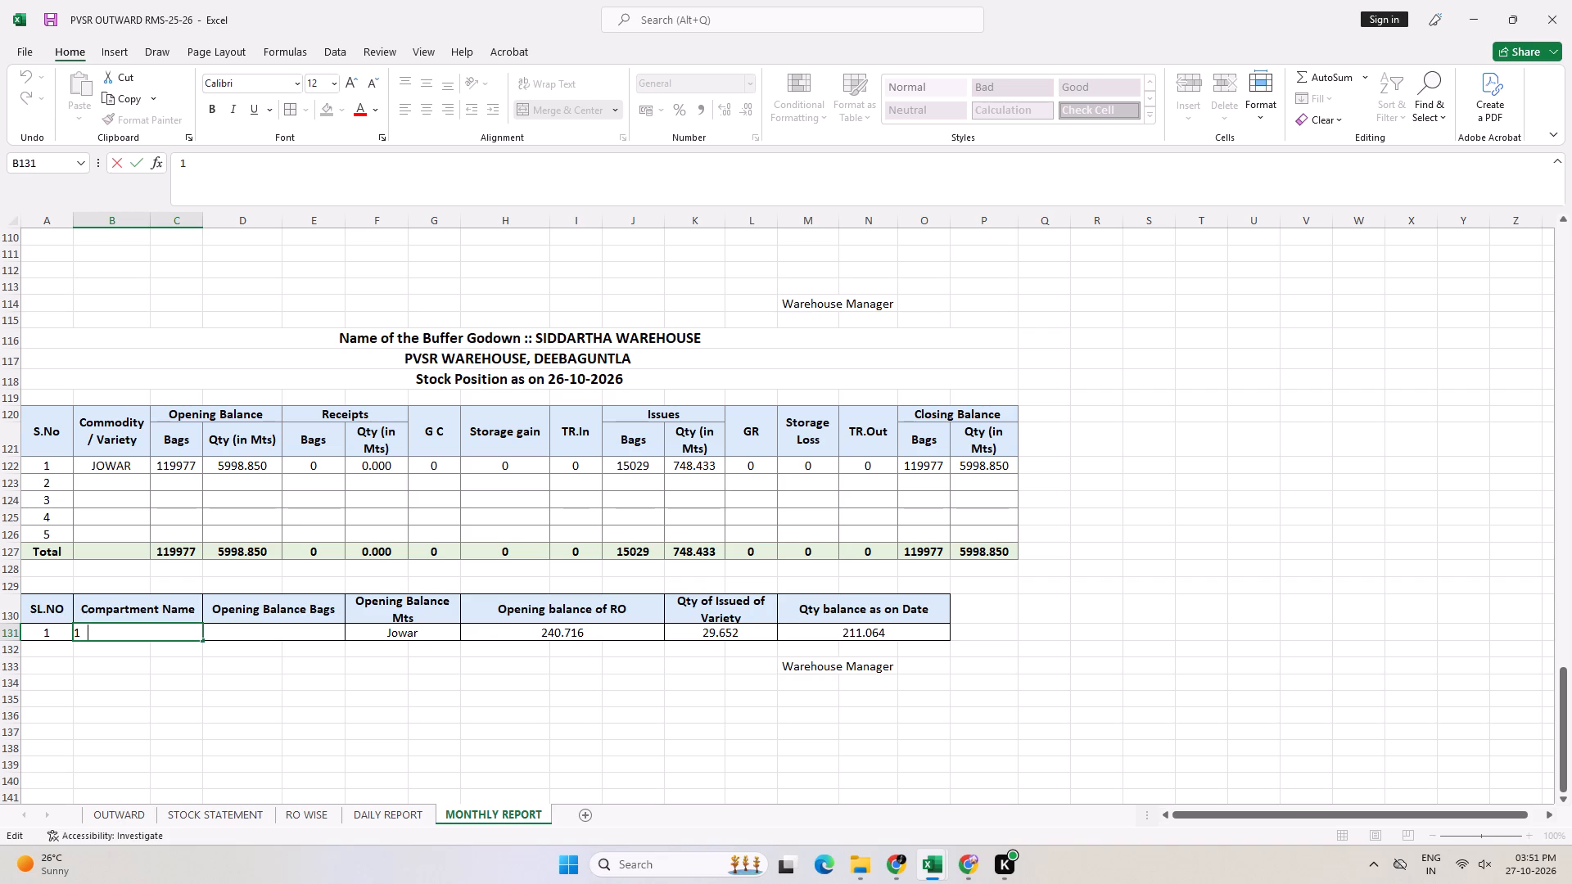
{"action": "left_click", "coordinate": [301, 626]}
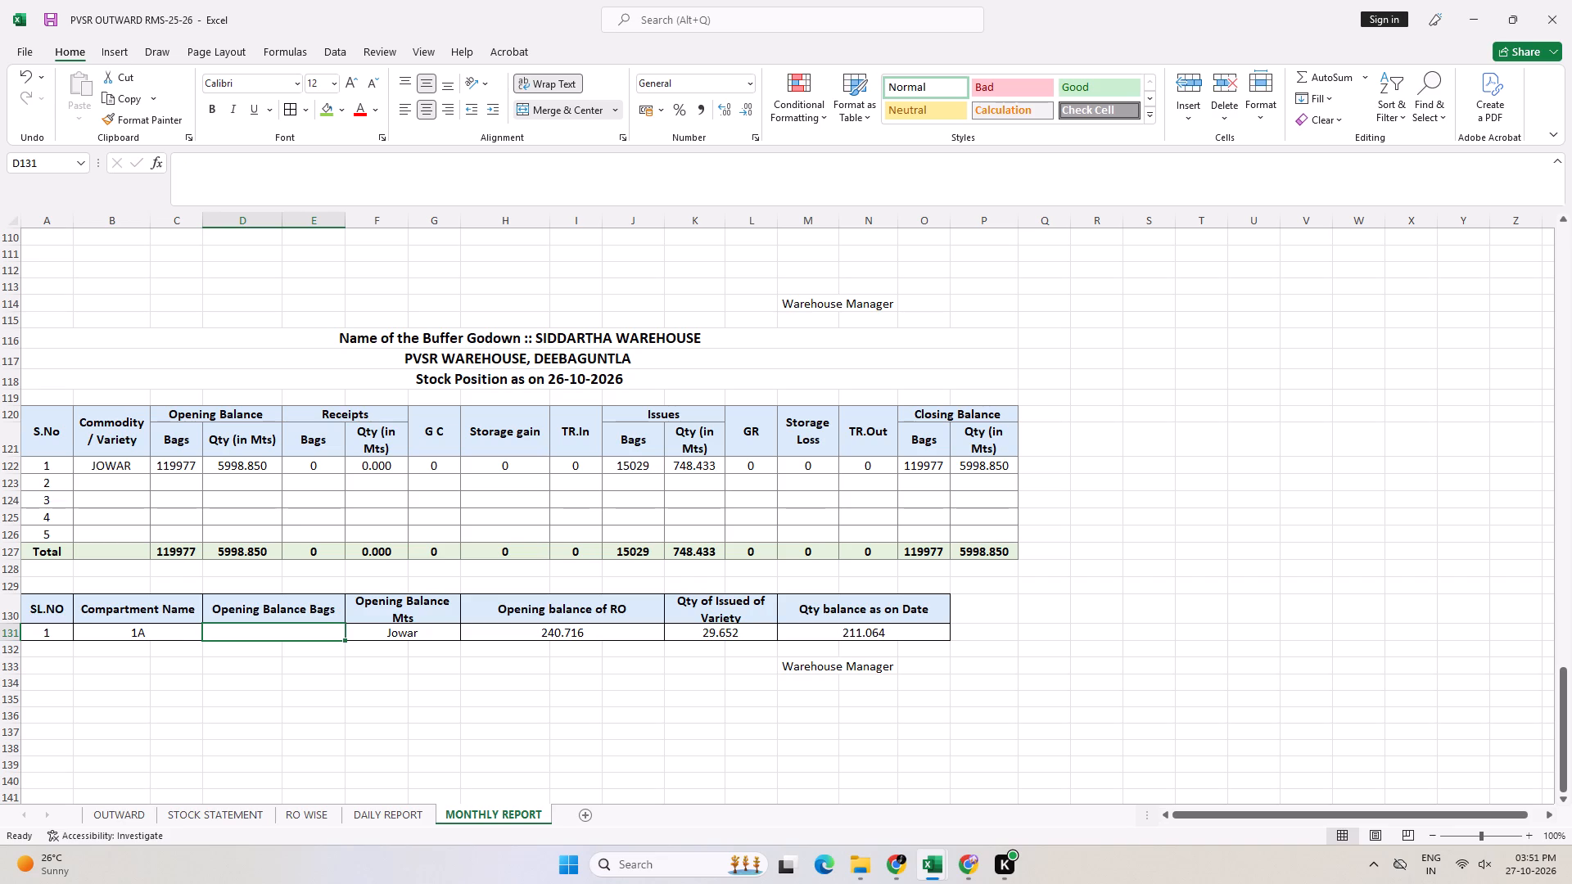
Clear the Jowar entry under the Opening Balance Mts header in cell F131.
{"action": "left_click", "coordinate": [318, 619]}
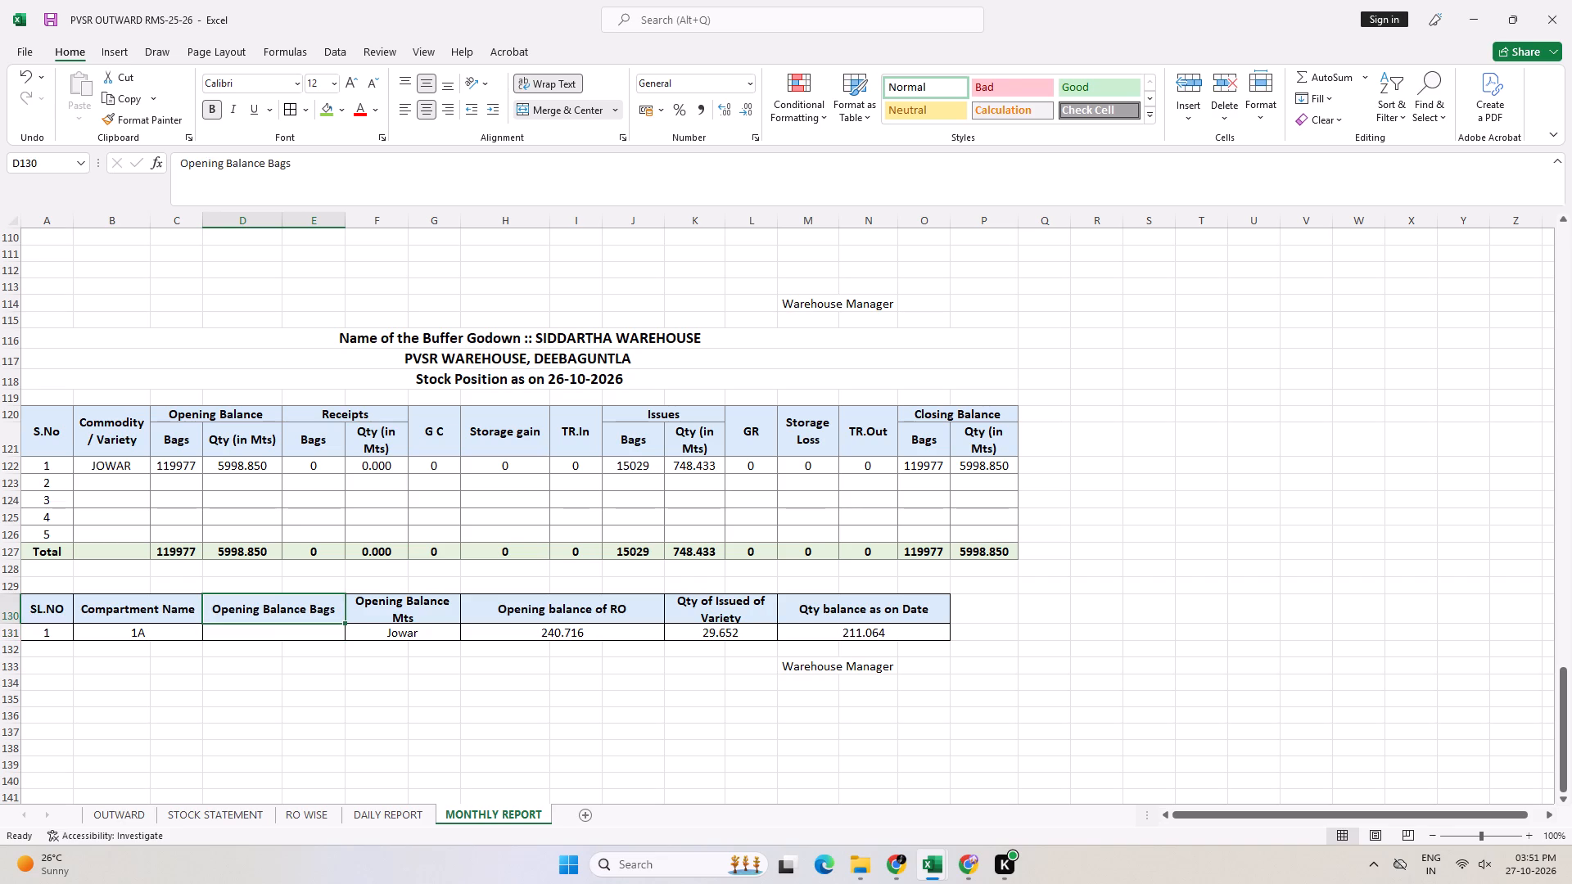
{"action": "left_click", "coordinate": [255, 639]}
{"action": "left_click", "coordinate": [300, 617]}
{"action": "left_click", "coordinate": [420, 638]}
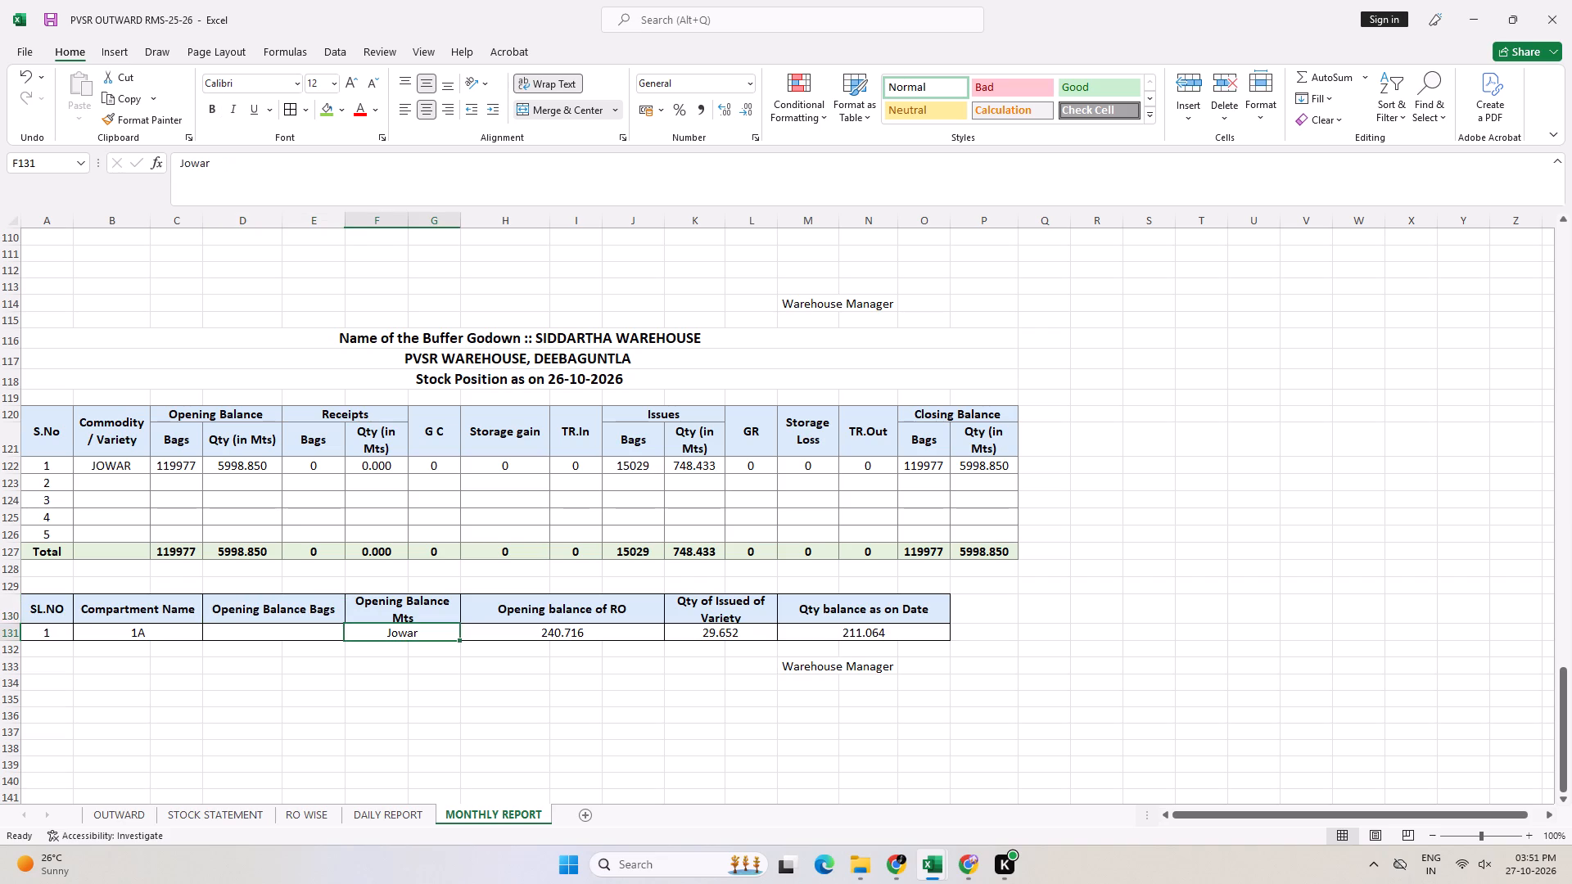
{"action": "key", "text": "Delete"}
Begin replacing the Opening Balance Bags header in cell D130 with new text starting with C.
{"action": "left_click", "coordinate": [305, 634]}
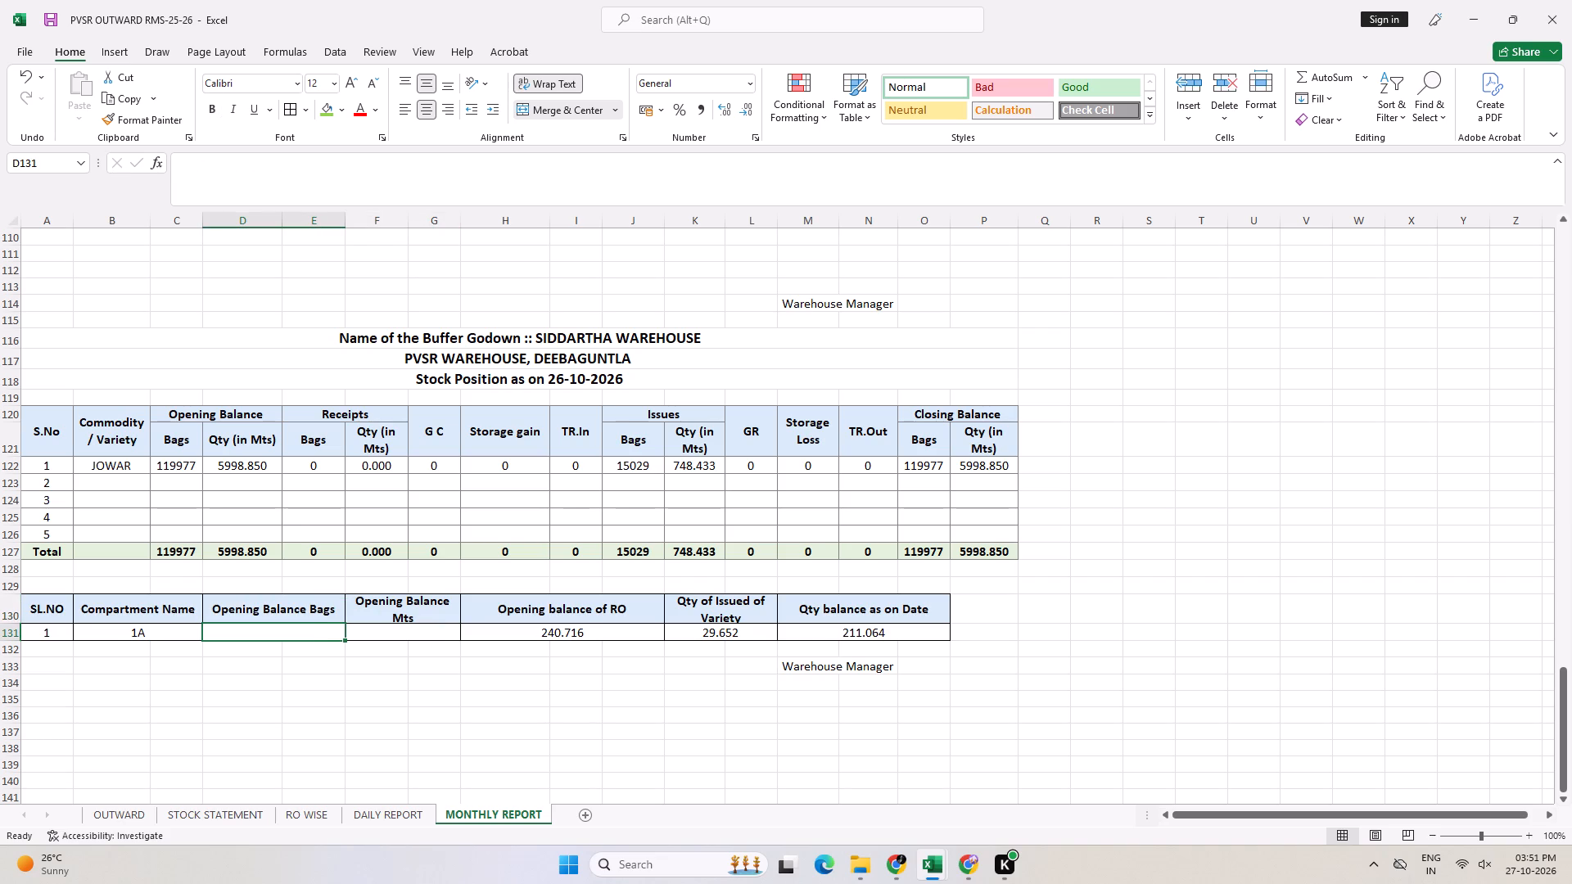
{"action": "left_click", "coordinate": [281, 610]}
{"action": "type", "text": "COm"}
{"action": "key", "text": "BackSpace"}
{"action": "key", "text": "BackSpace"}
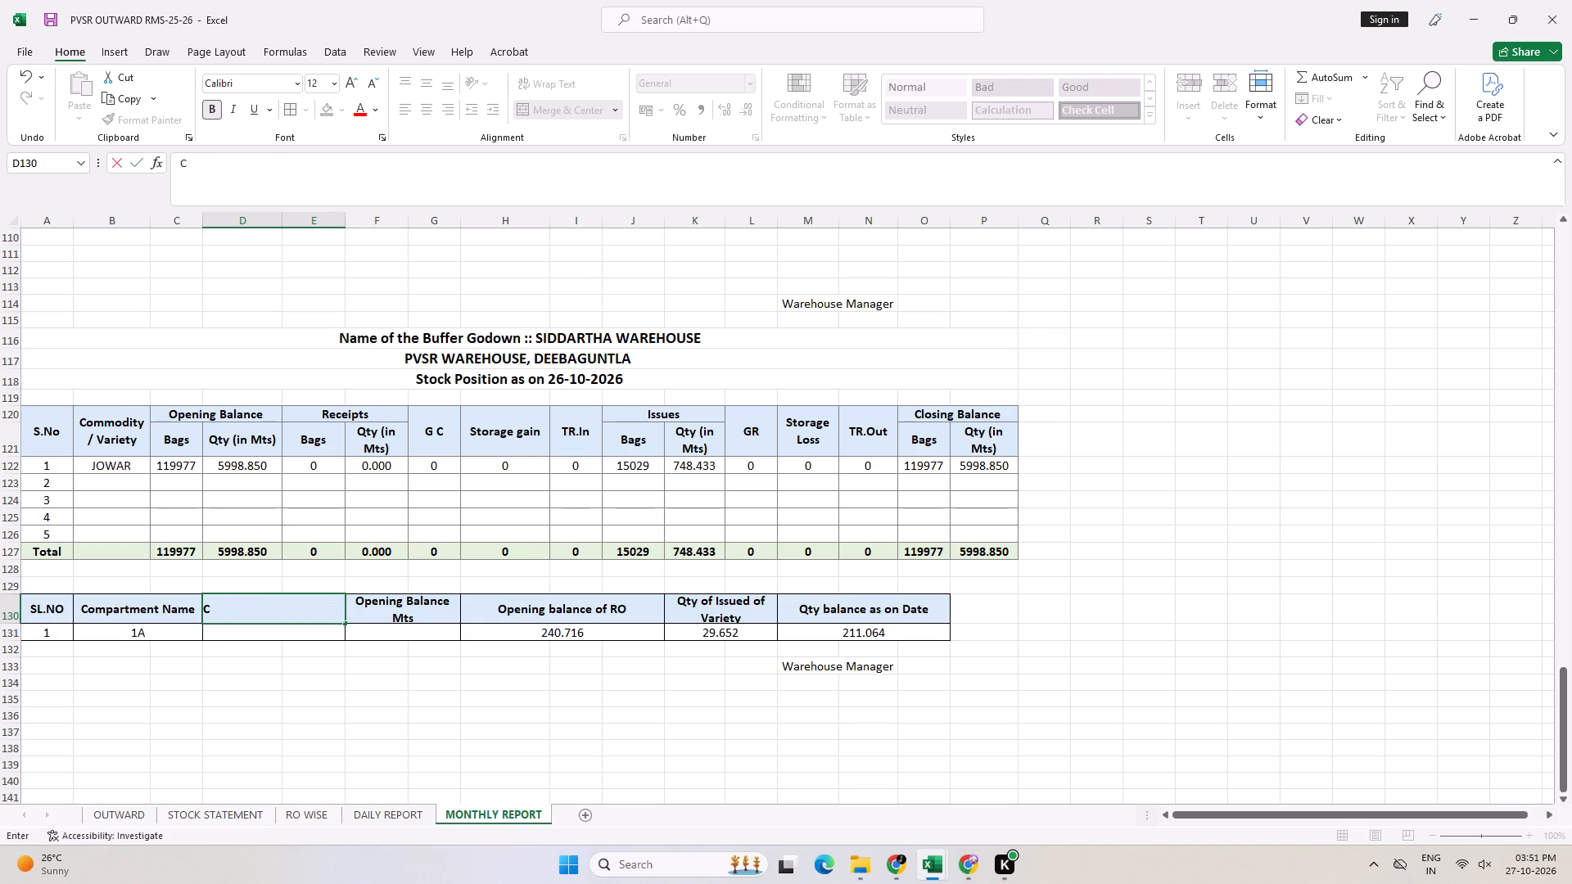
Bring up the open windows to switch away from the PVSR OUTWARD RMS-25-26 workbook.
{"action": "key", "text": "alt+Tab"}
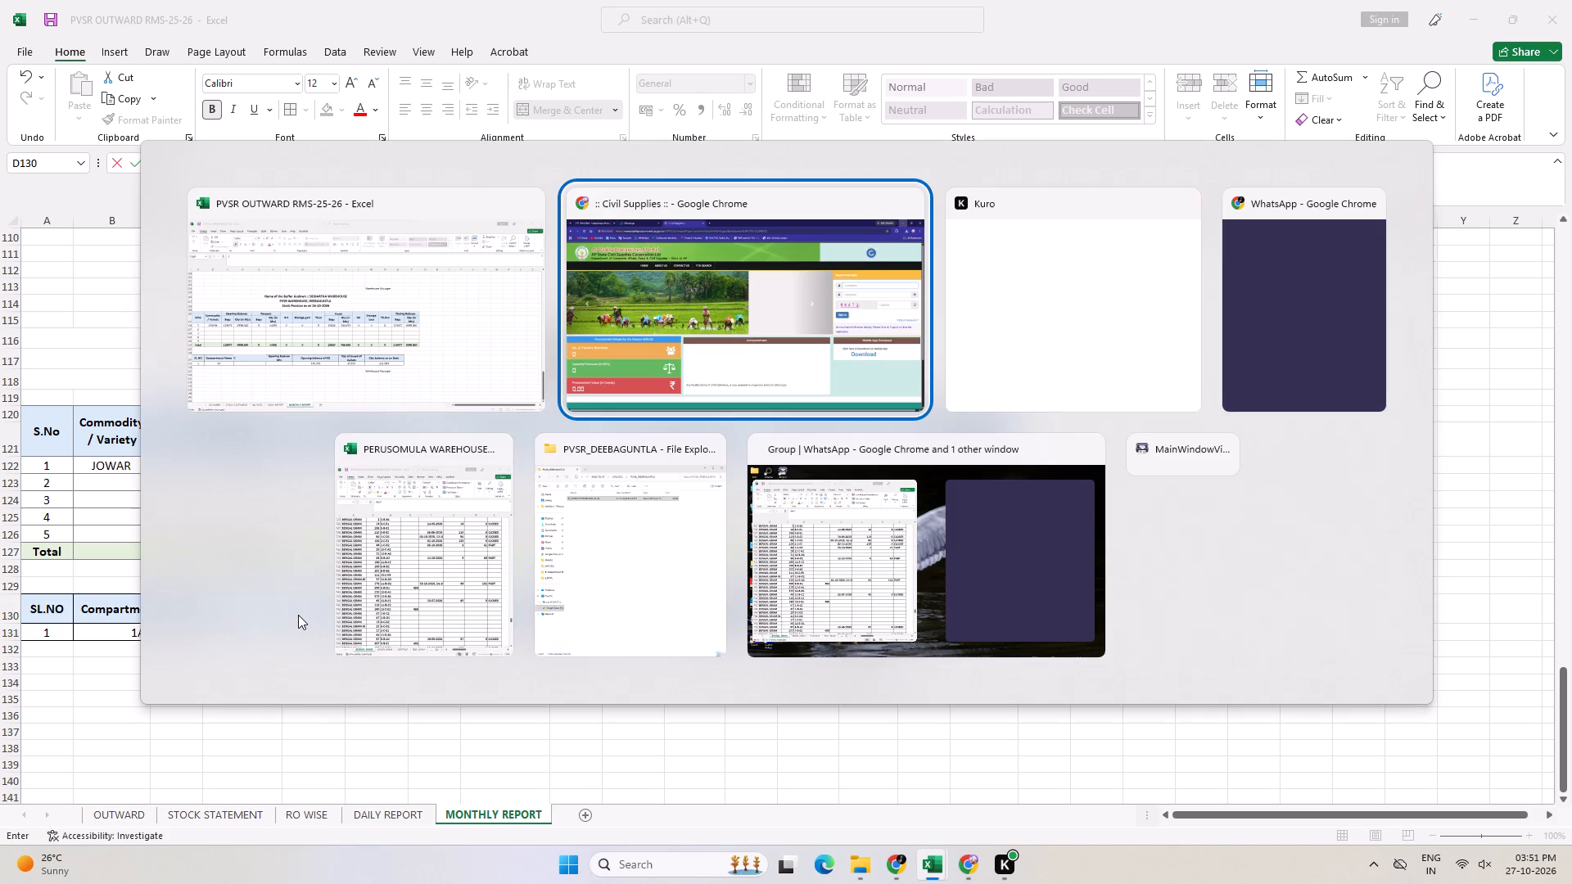
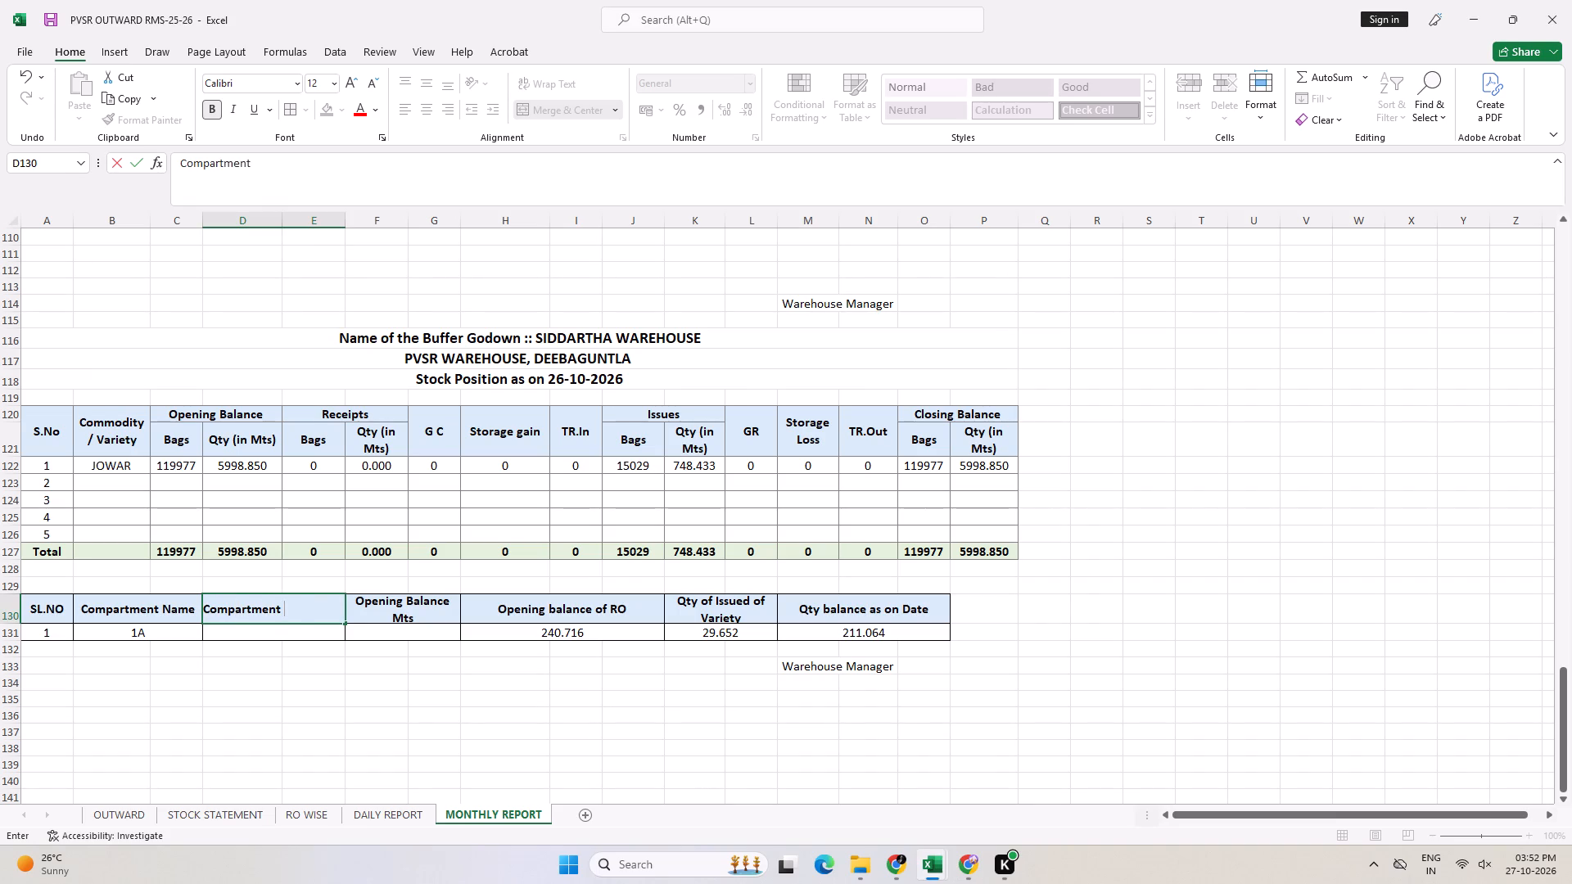
Complete the column header in cell D130, beside Compartment Name, so it reads Compartment No. of Bags.
{"action": "type", "text": "o"}
{"action": "type", "text": ". of Bags"}
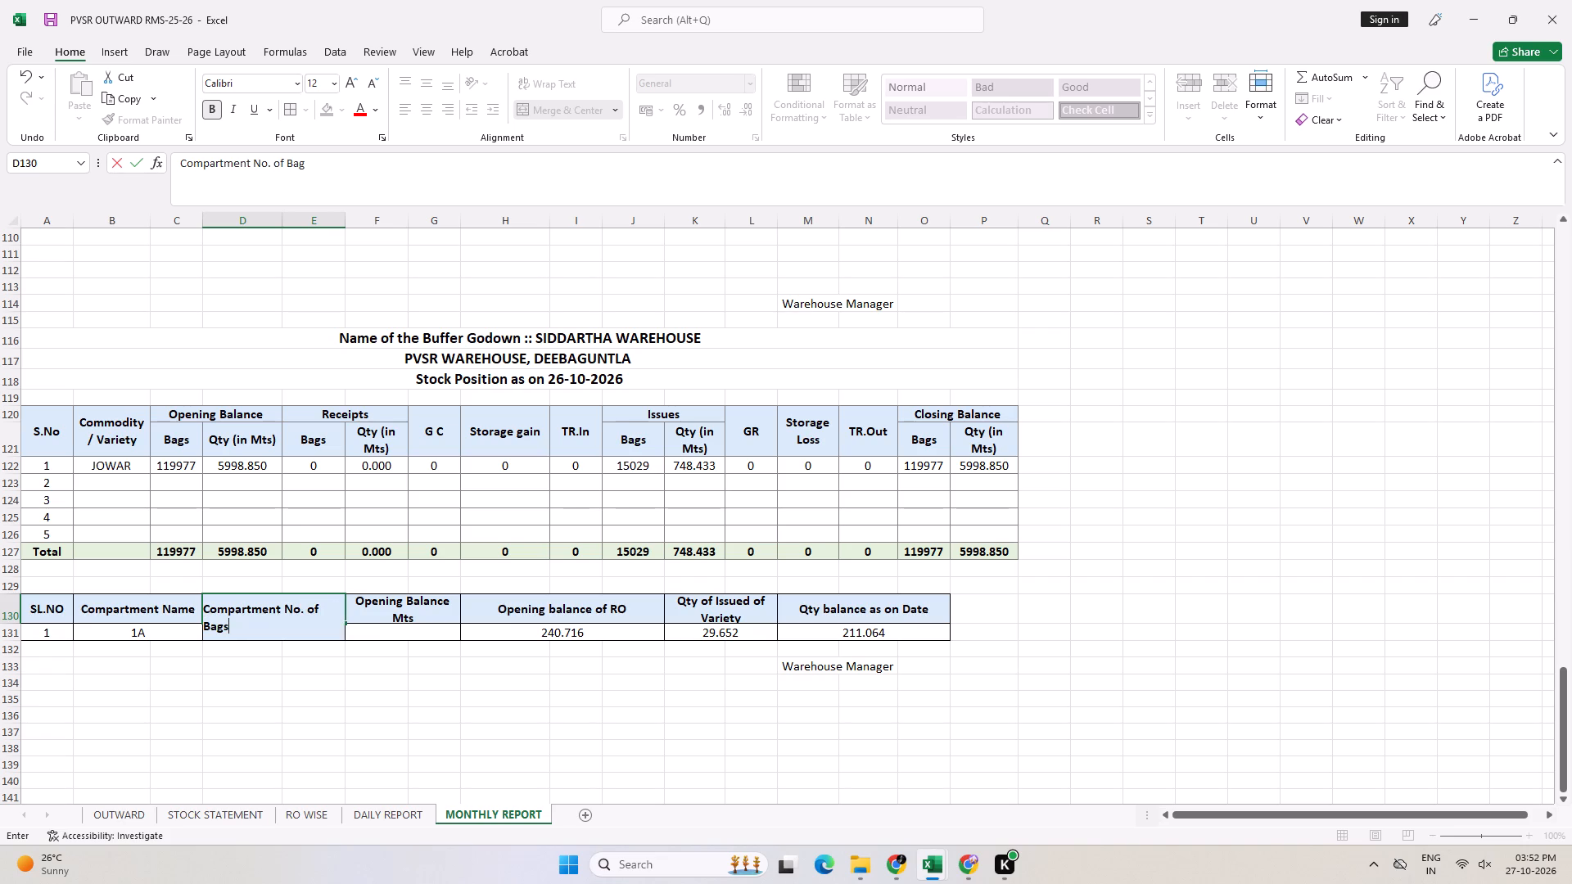
{"action": "key", "text": "Return"}
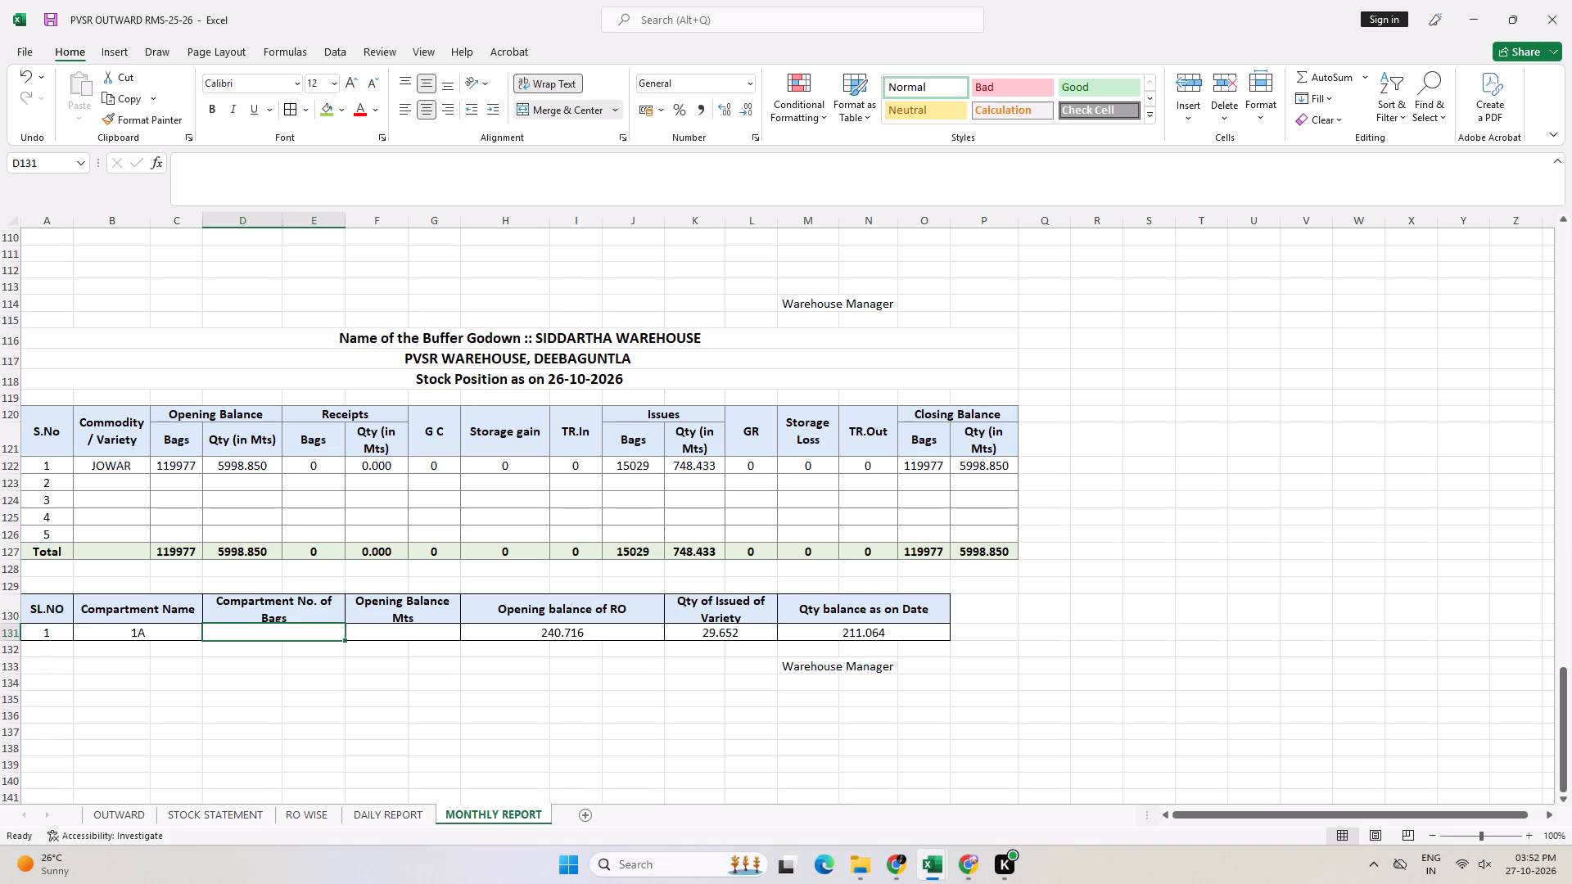
Increase the height of header row 130 so that its two-line column headings fit fully.
{"action": "left_click_drag", "start_coordinate": [6, 620], "coordinate": [4, 629]}
{"action": "left_click", "coordinate": [255, 642]}
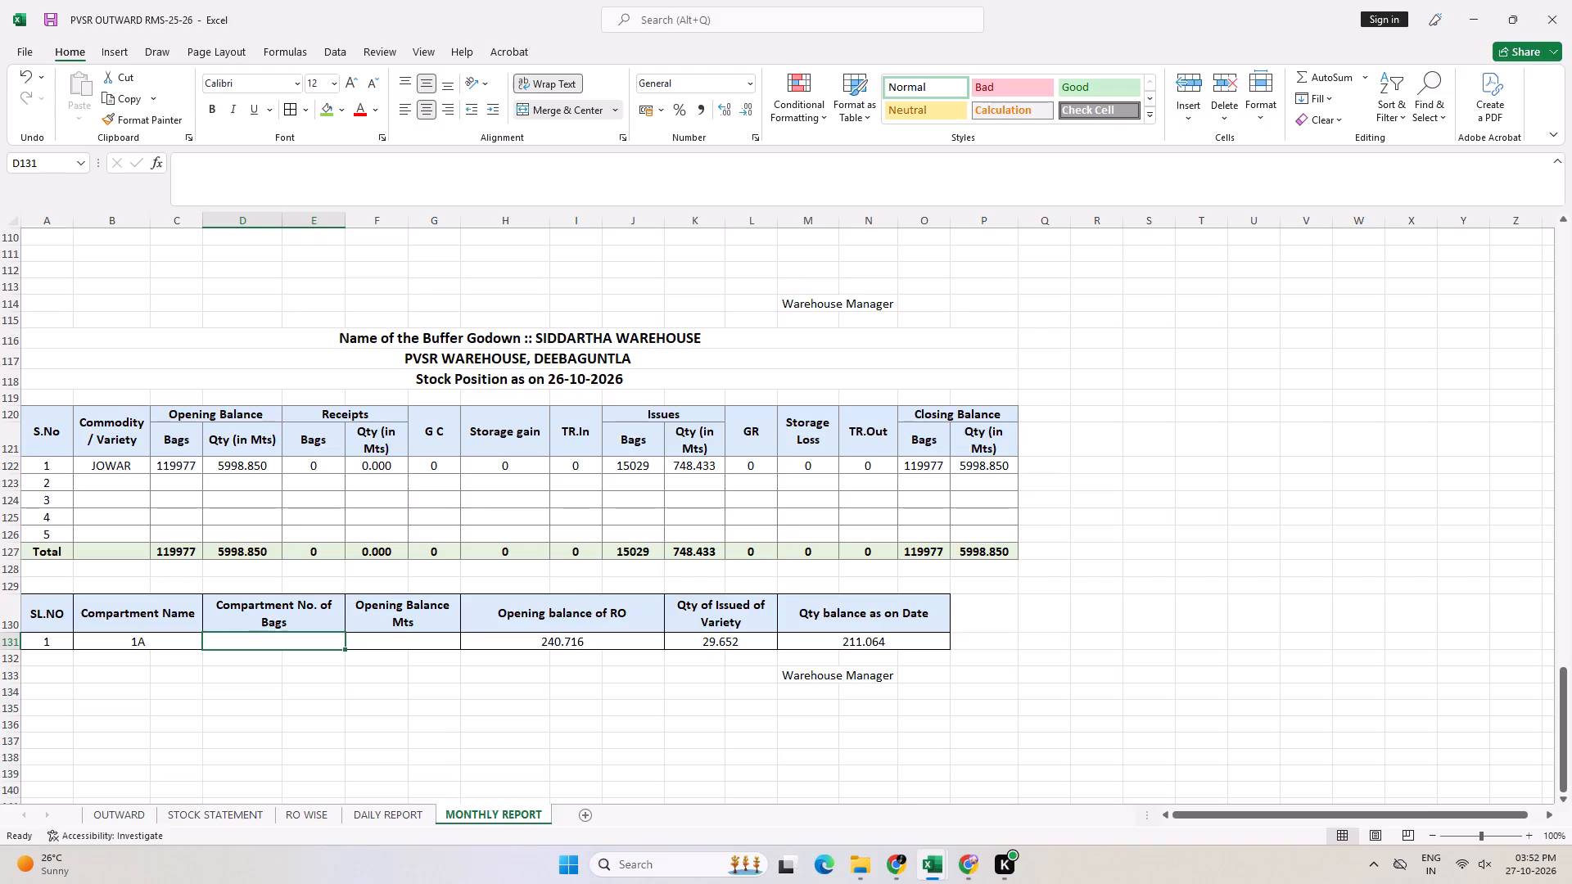
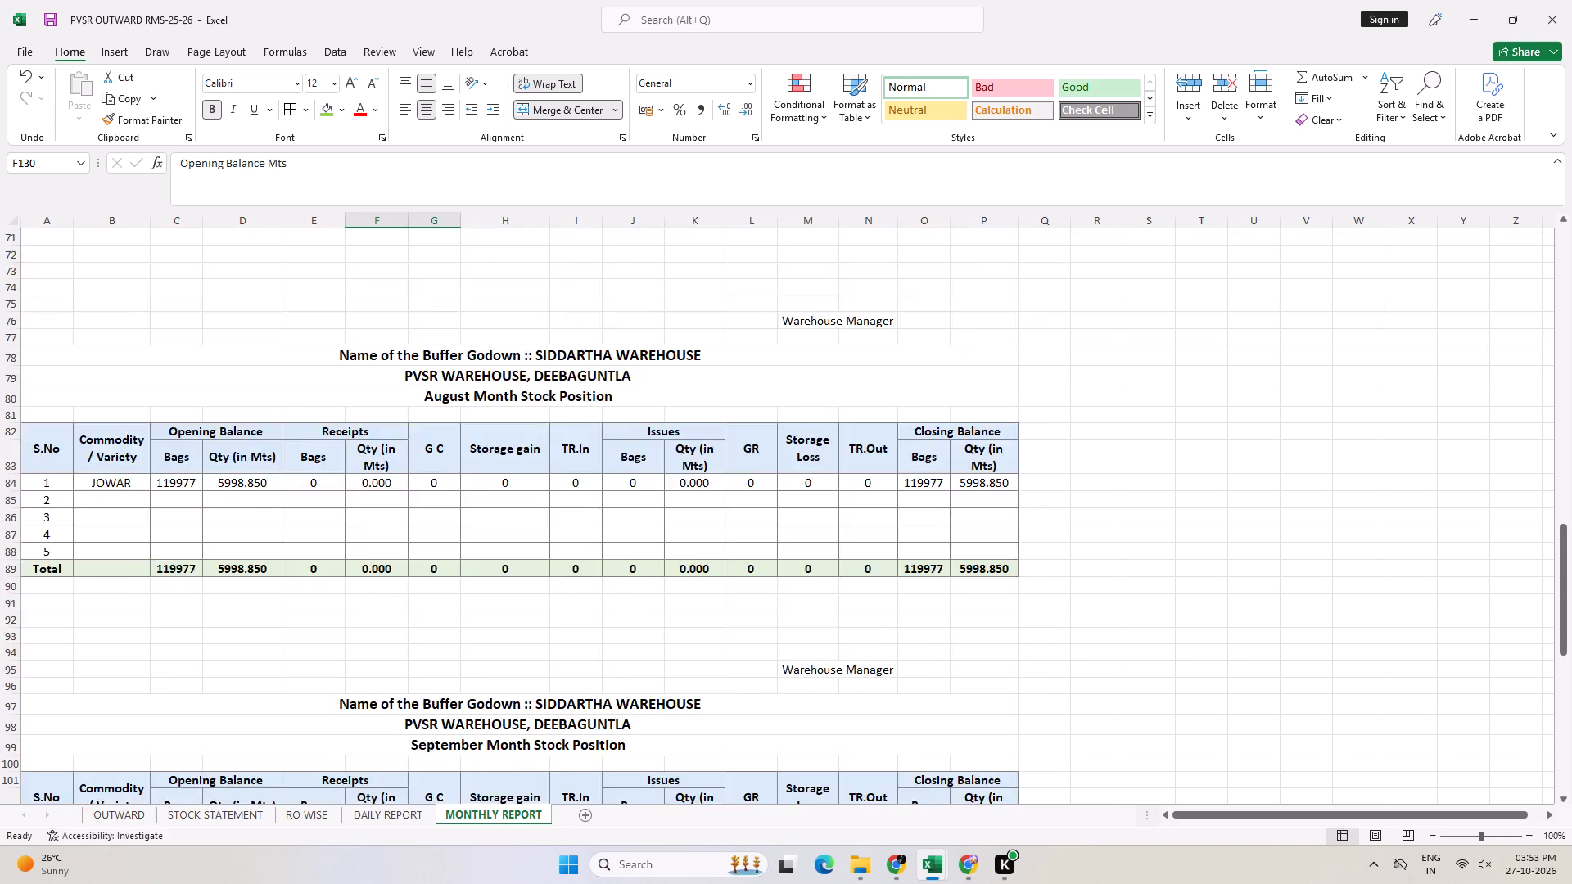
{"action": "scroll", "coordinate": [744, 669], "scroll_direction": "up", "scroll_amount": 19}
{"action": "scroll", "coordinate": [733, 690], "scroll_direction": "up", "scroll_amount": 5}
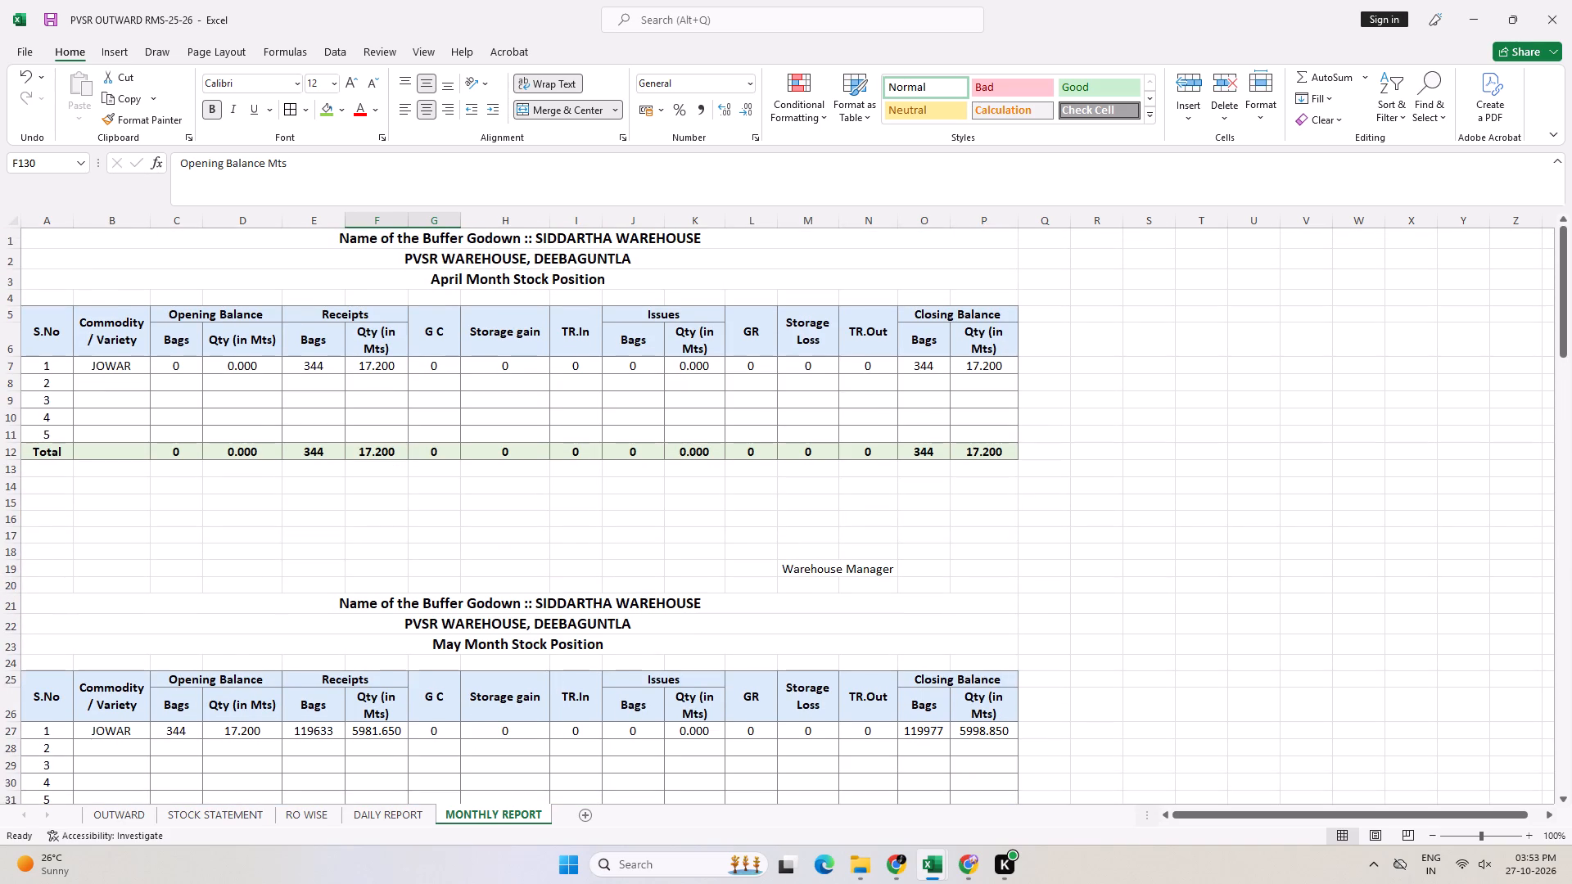
Select the whole compartment table below the last month's stock position, header and first entry row, range A130:O131.
{"action": "left_click", "coordinate": [183, 498]}
{"action": "scroll", "coordinate": [216, 520], "scroll_direction": "down", "scroll_amount": 20}
{"action": "scroll", "coordinate": [216, 520], "scroll_direction": "down", "scroll_amount": 2}
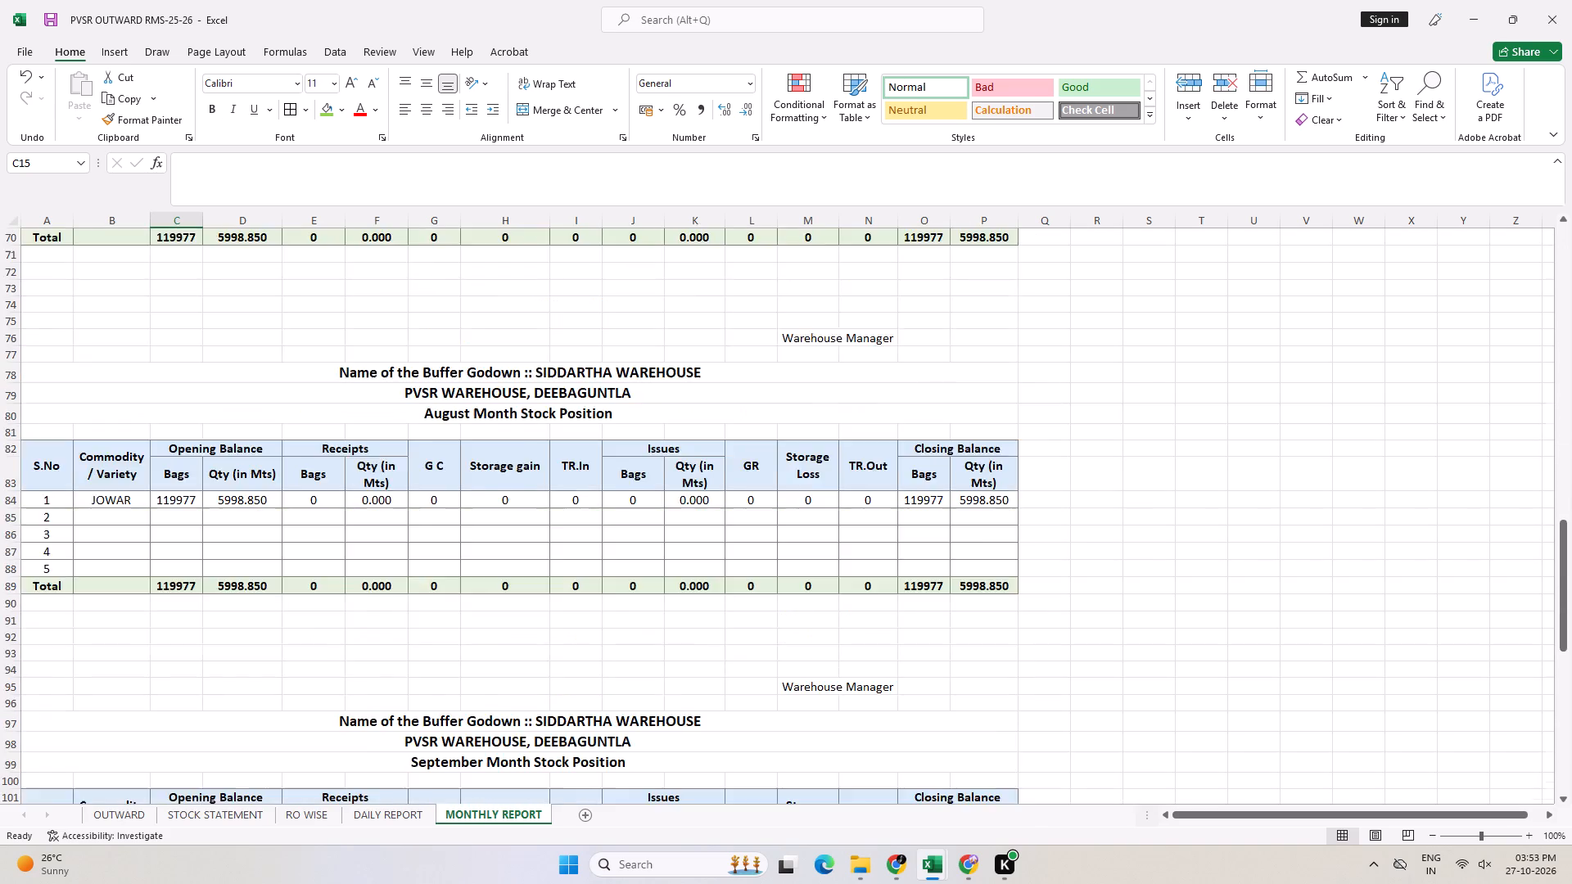
{"action": "scroll", "coordinate": [226, 531], "scroll_direction": "down", "scroll_amount": 10}
{"action": "scroll", "coordinate": [424, 578], "scroll_direction": "down", "scroll_amount": 8}
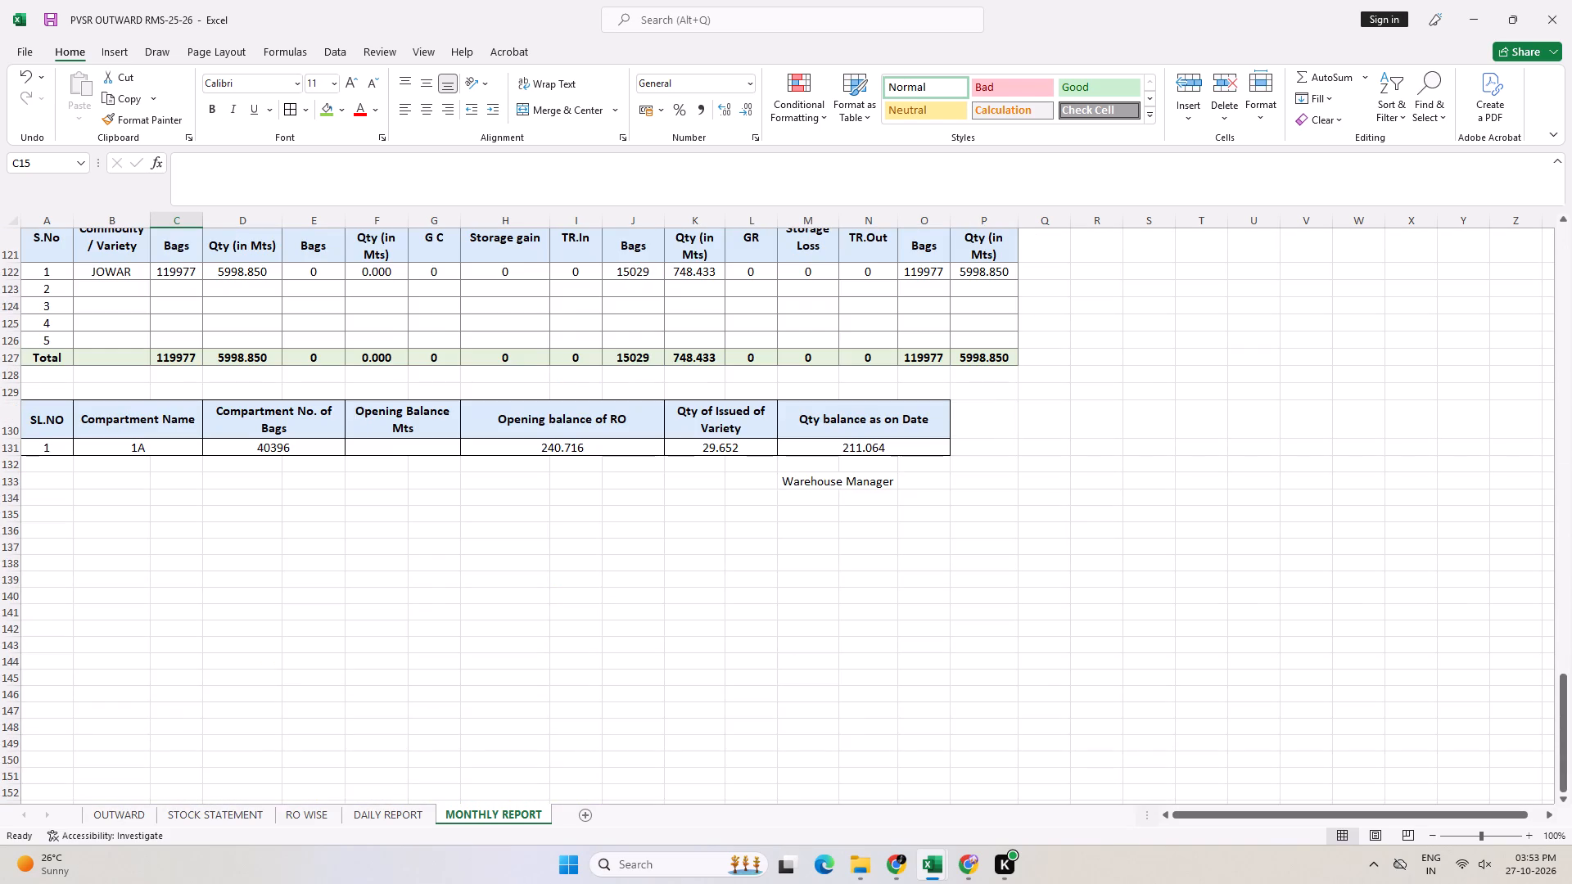
{"action": "left_click_drag", "start_coordinate": [52, 403], "coordinate": [926, 457]}
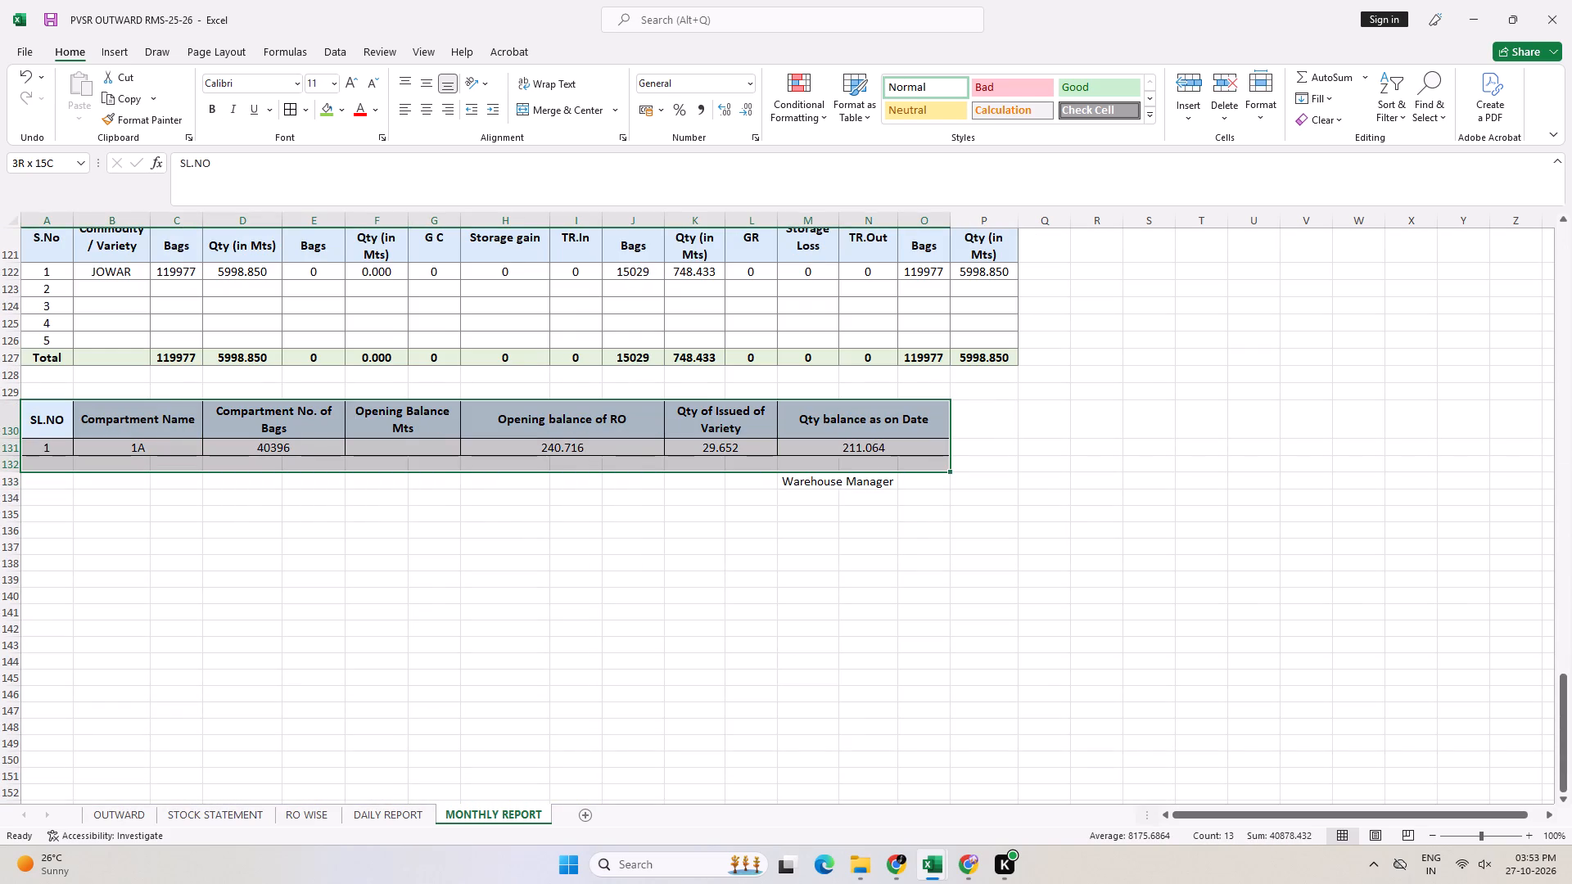
{"action": "left_click_drag", "start_coordinate": [926, 457], "coordinate": [930, 450]}
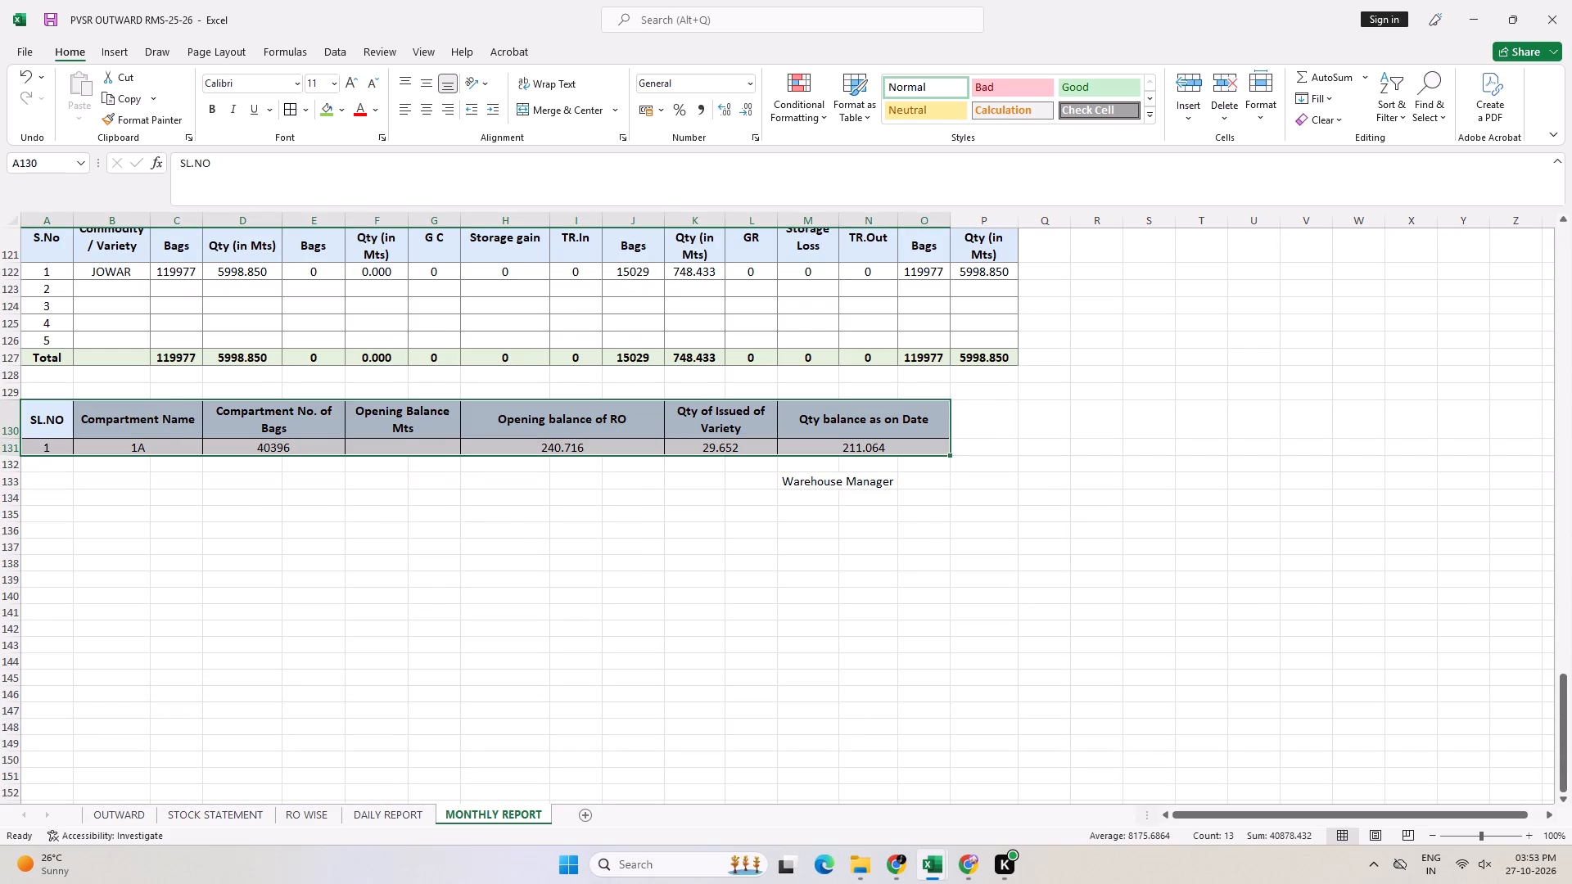
Copy the compartment table in range A130:O131 and select cell A13, just below the April Month Stock Position table.
{"action": "key", "text": "ctrl+c"}
{"action": "scroll", "coordinate": [305, 530], "scroll_direction": "up", "scroll_amount": 4}
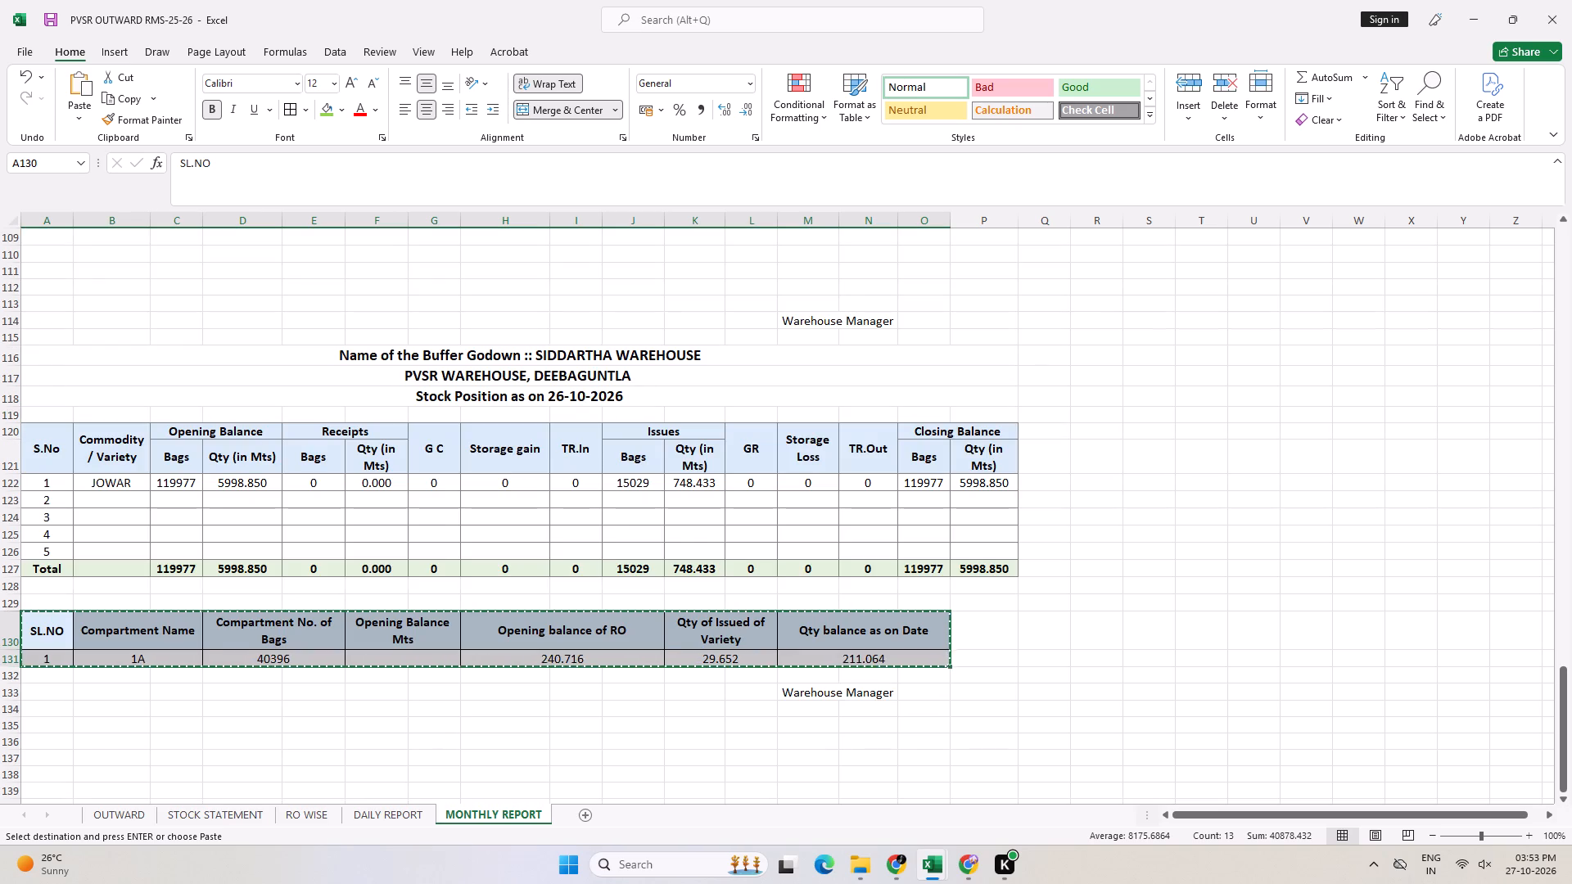
{"action": "key", "text": "ctrl+Home"}
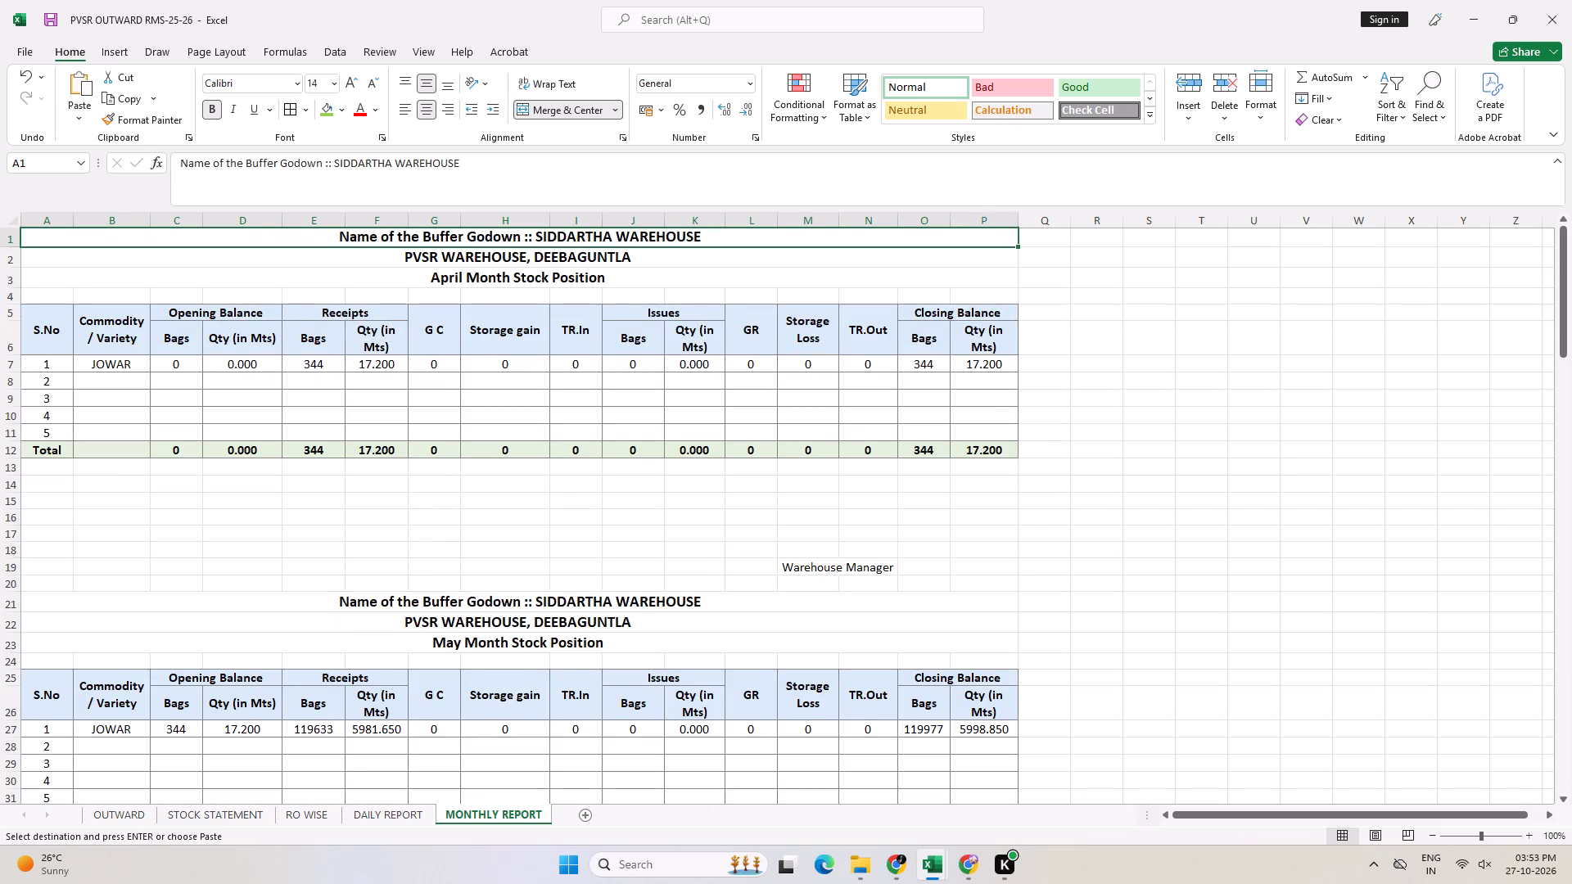
{"action": "left_click", "coordinate": [62, 472]}
Look through the monthly stock position tables down to the compartment table and the empty rows beneath it.
{"action": "scroll", "coordinate": [269, 566], "scroll_direction": "down", "scroll_amount": 13}
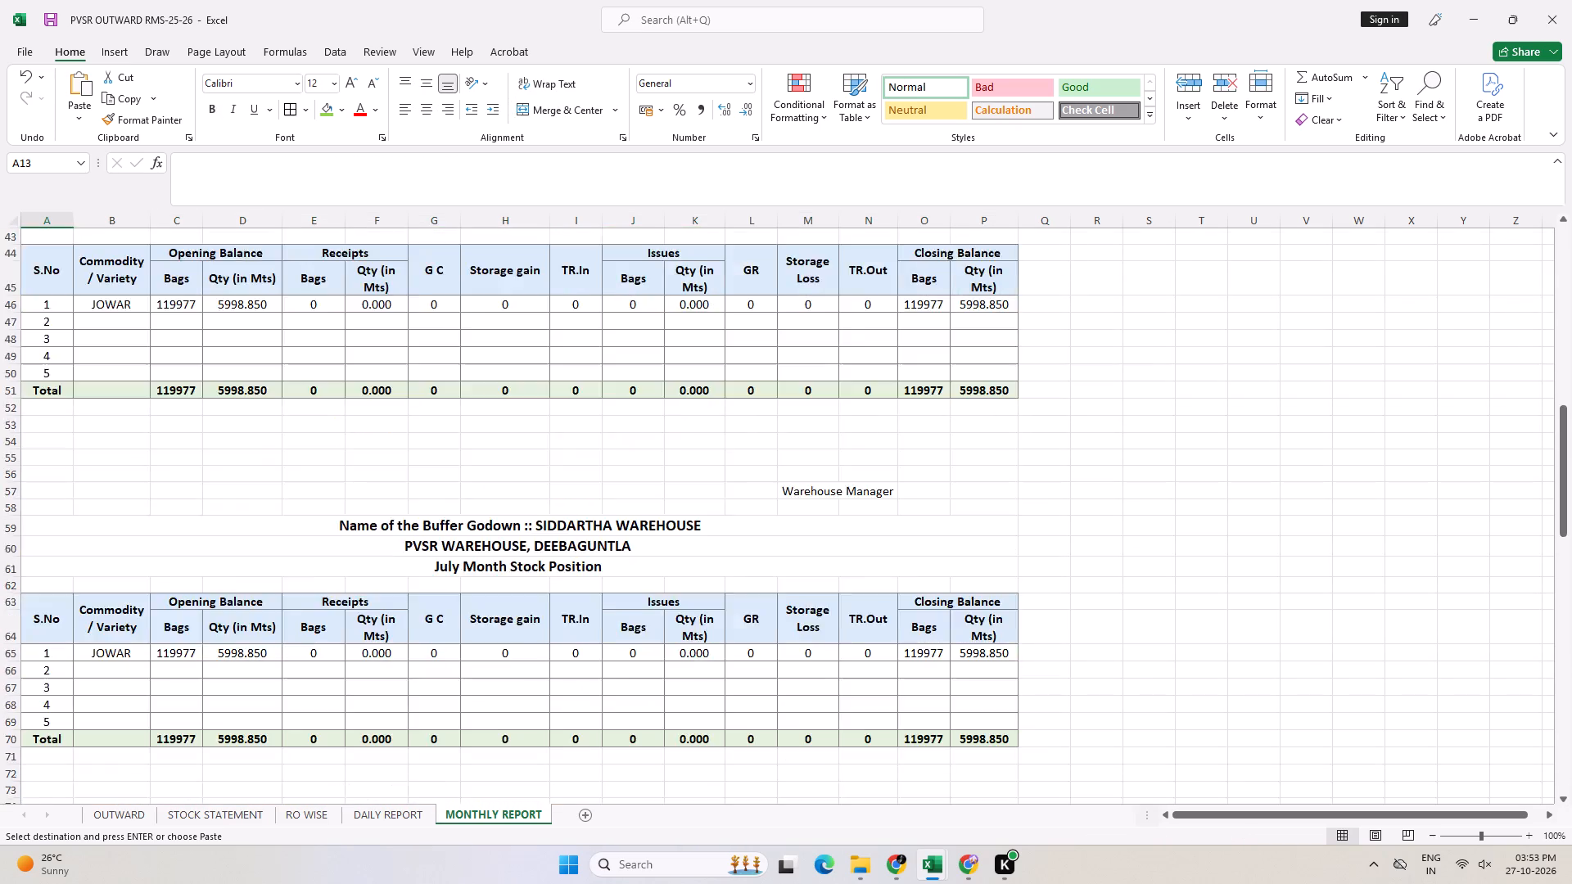
{"action": "scroll", "coordinate": [273, 564], "scroll_direction": "down", "scroll_amount": 19}
{"action": "scroll", "coordinate": [310, 545], "scroll_direction": "down", "scroll_amount": 10}
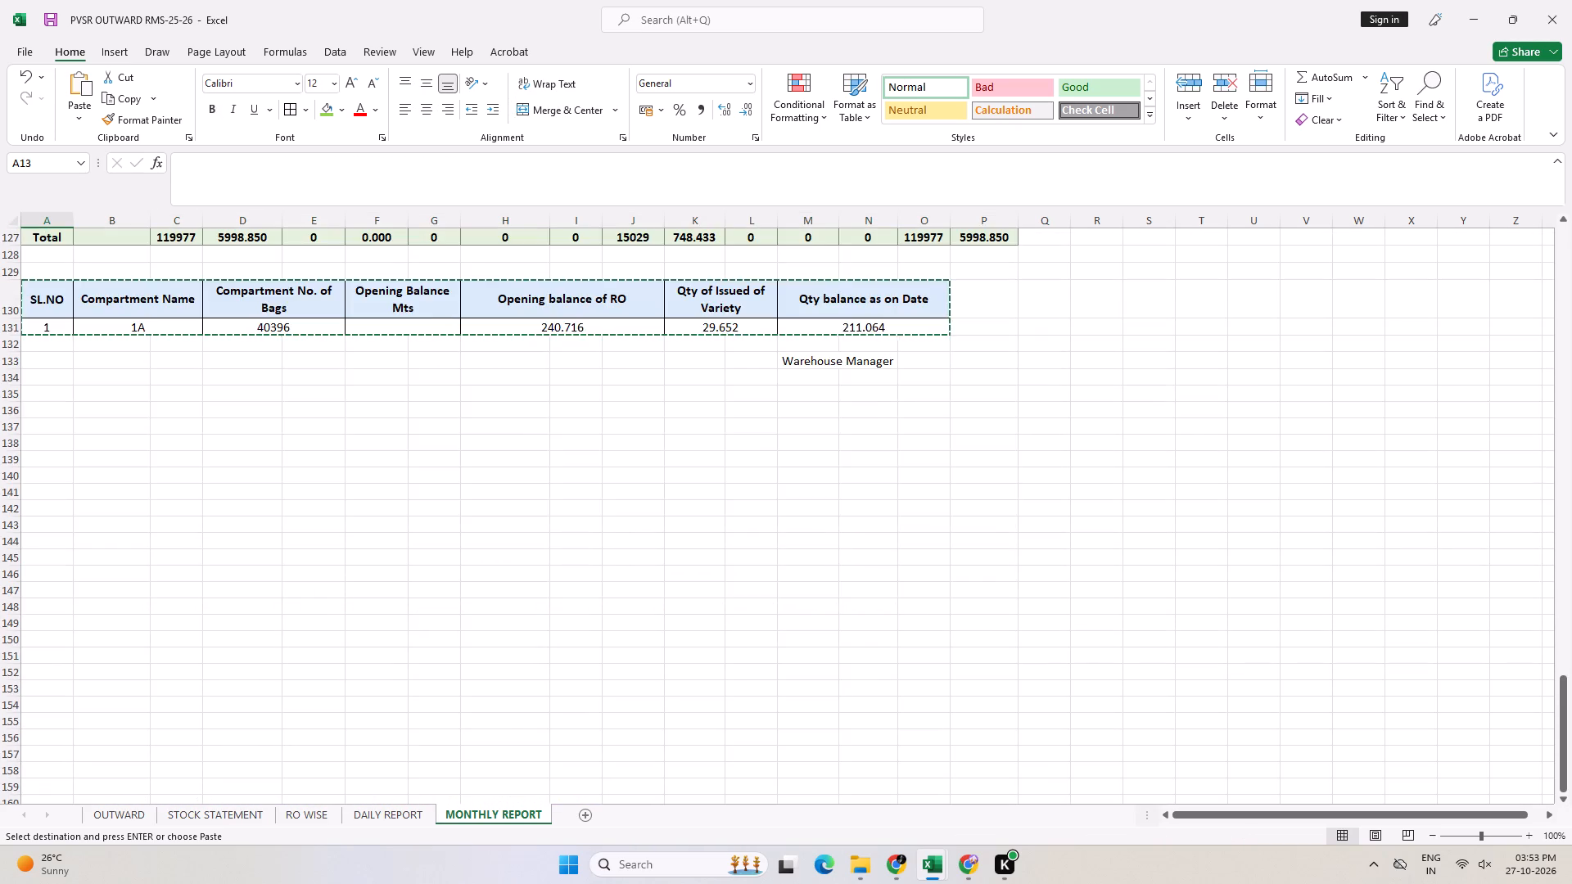
{"action": "scroll", "coordinate": [320, 543], "scroll_direction": "up", "scroll_amount": 10}
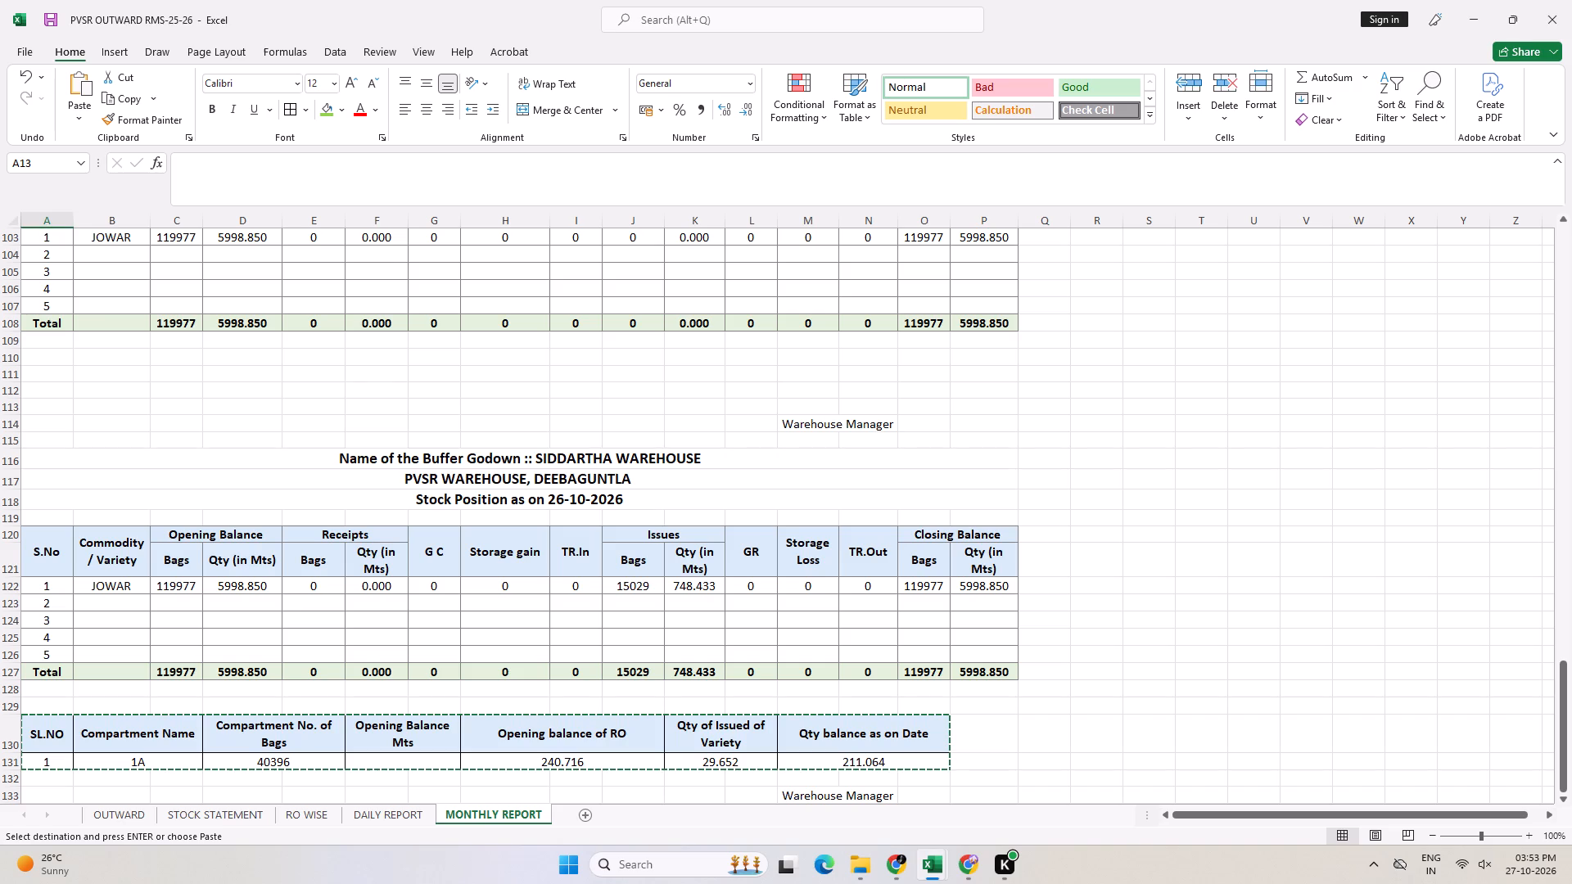
{"action": "scroll", "coordinate": [443, 497], "scroll_direction": "down", "scroll_amount": 3}
{"action": "scroll", "coordinate": [589, 654], "scroll_direction": "down", "scroll_amount": 4}
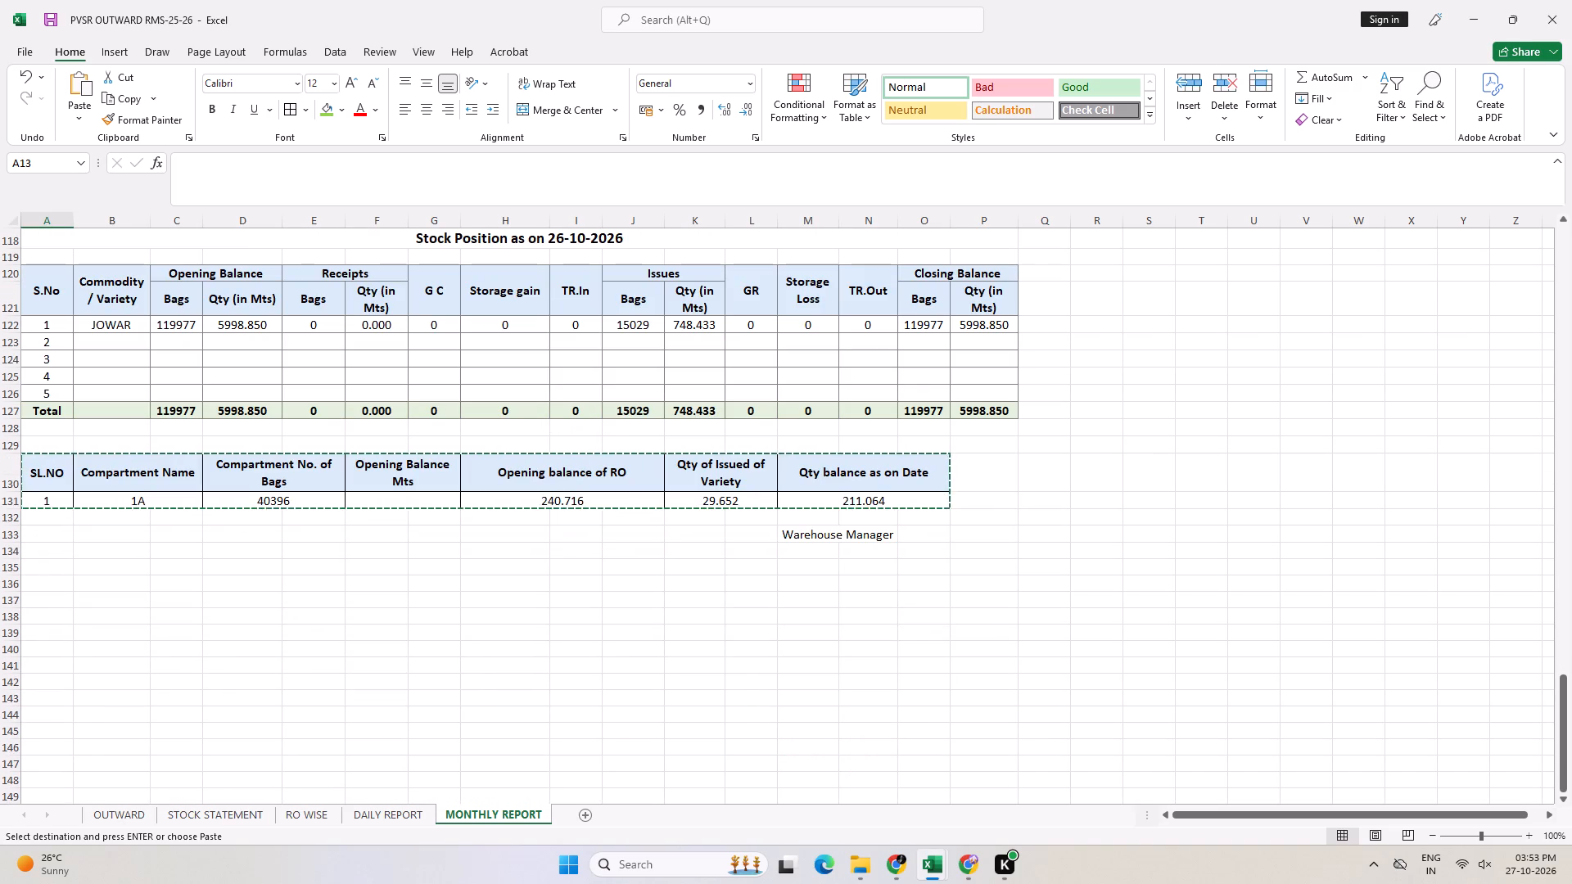
{"action": "left_click", "coordinate": [39, 458]}
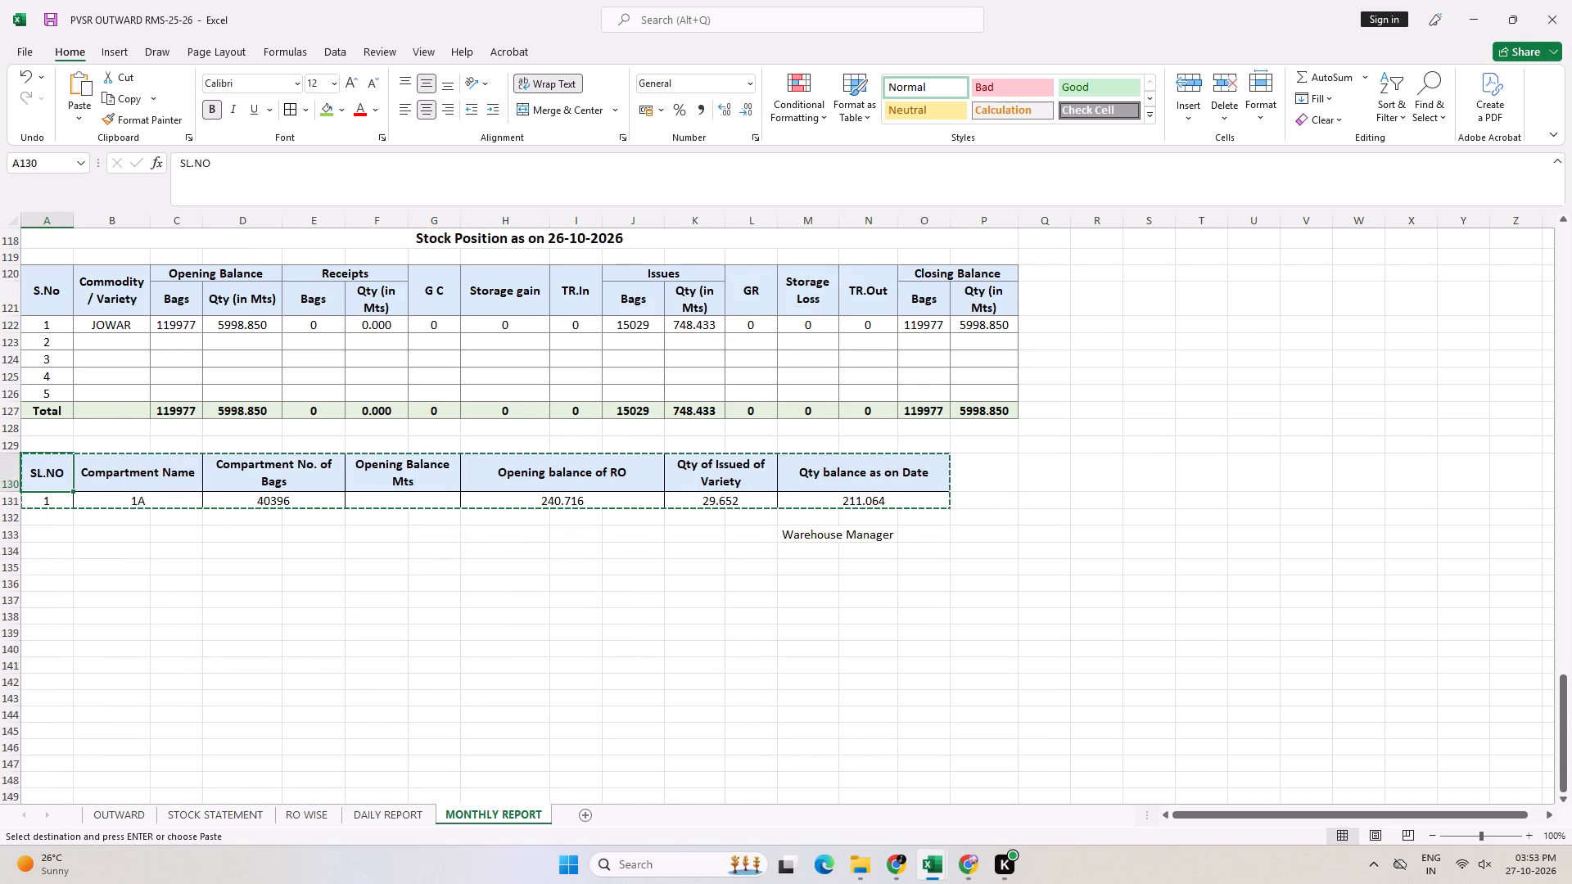
{"action": "left_click", "coordinate": [622, 619]}
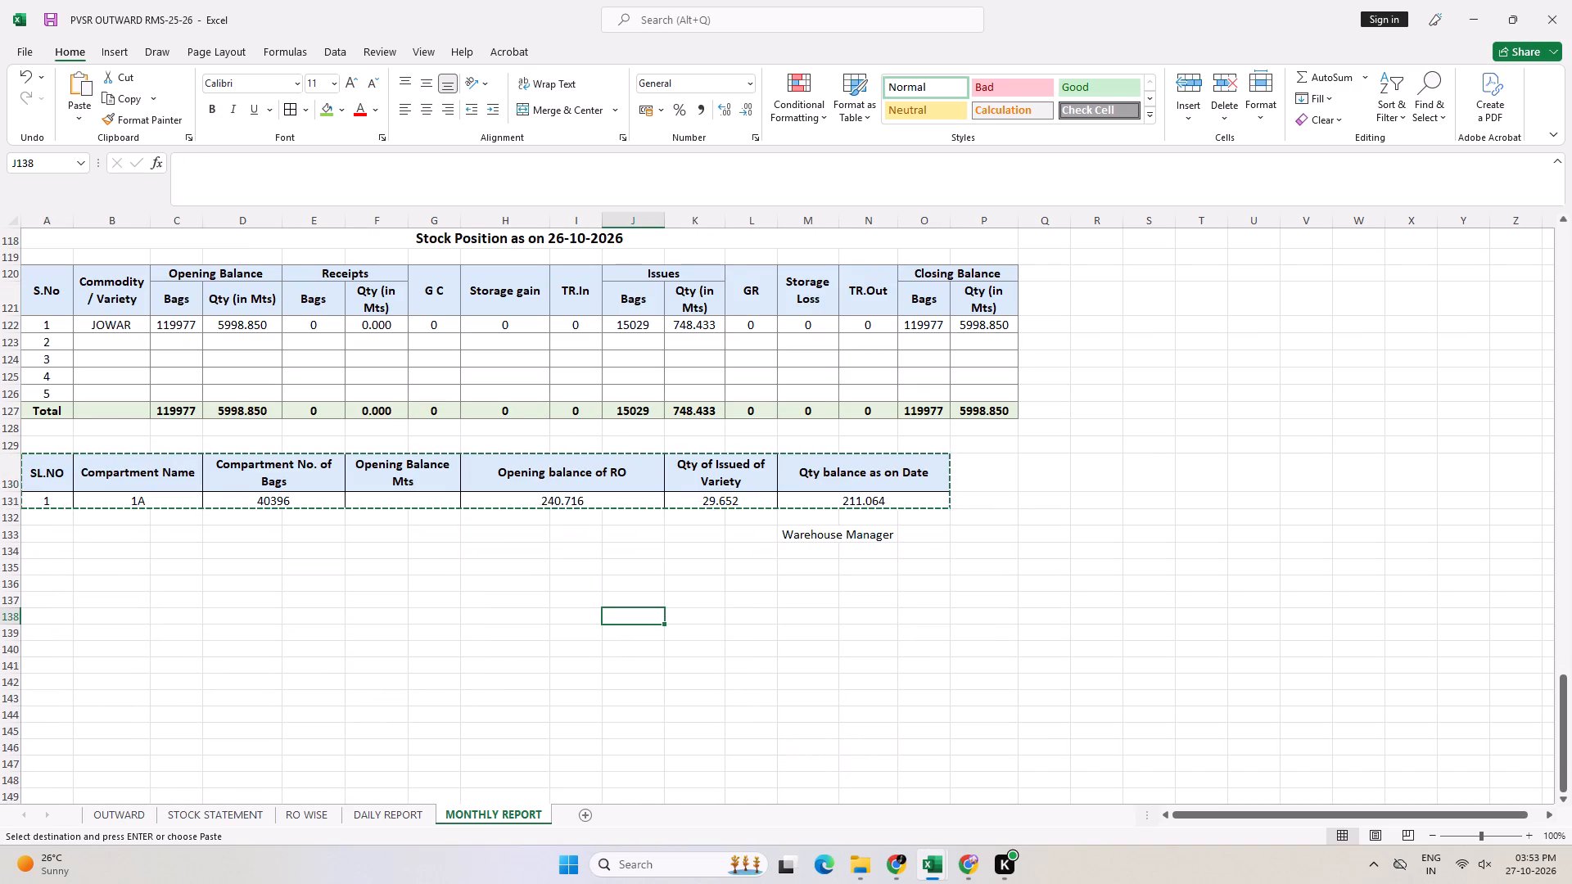
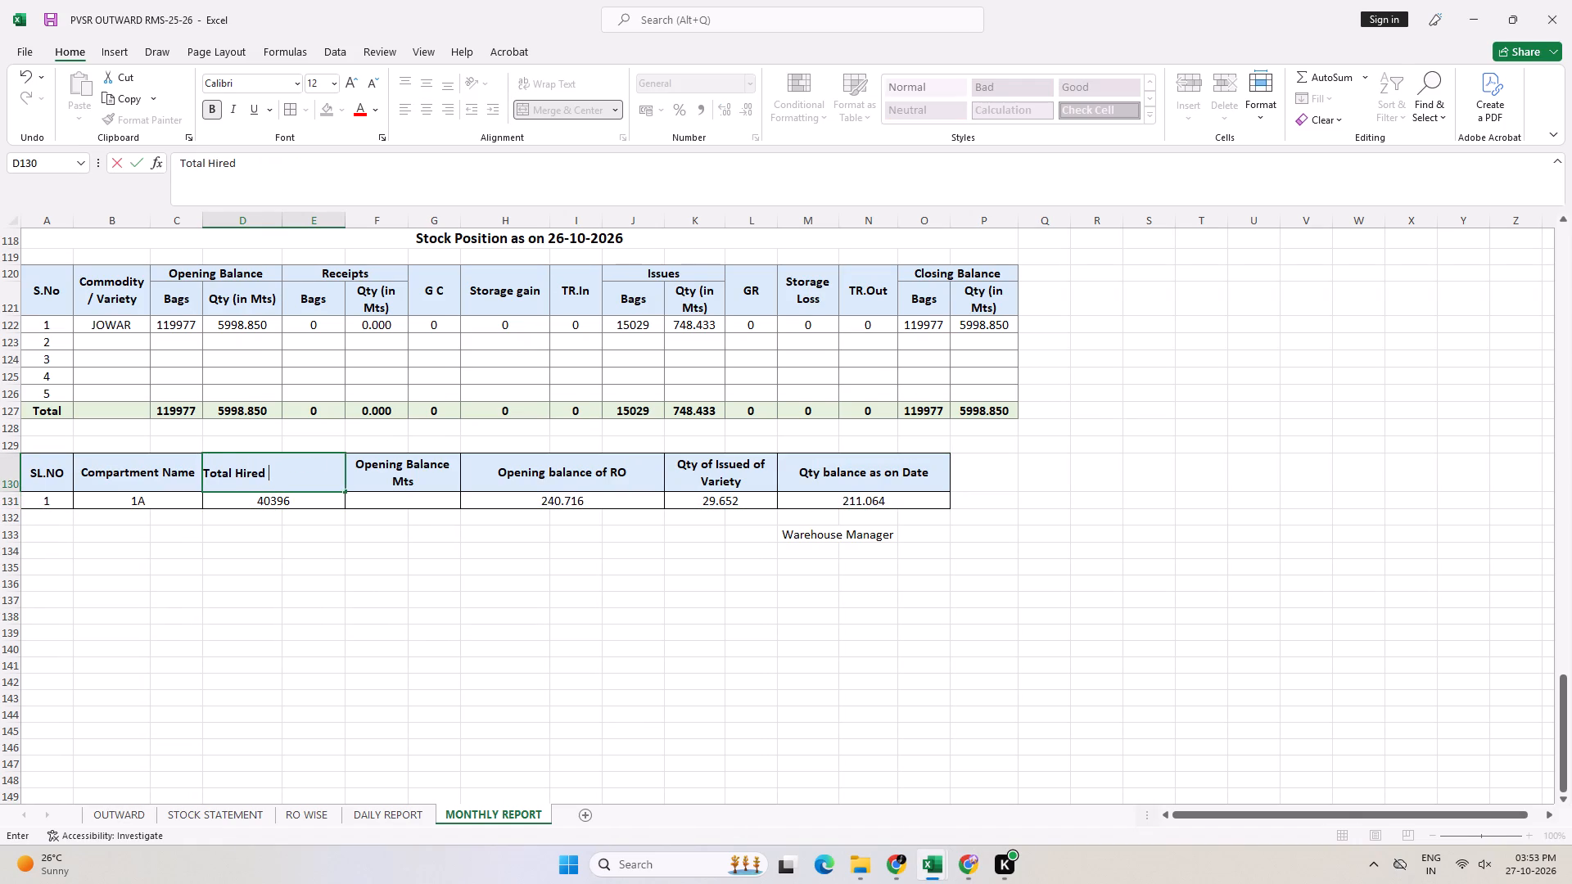
Complete the header in cell D130, beside Compartment Name, so it reads Total Hired Capacity.
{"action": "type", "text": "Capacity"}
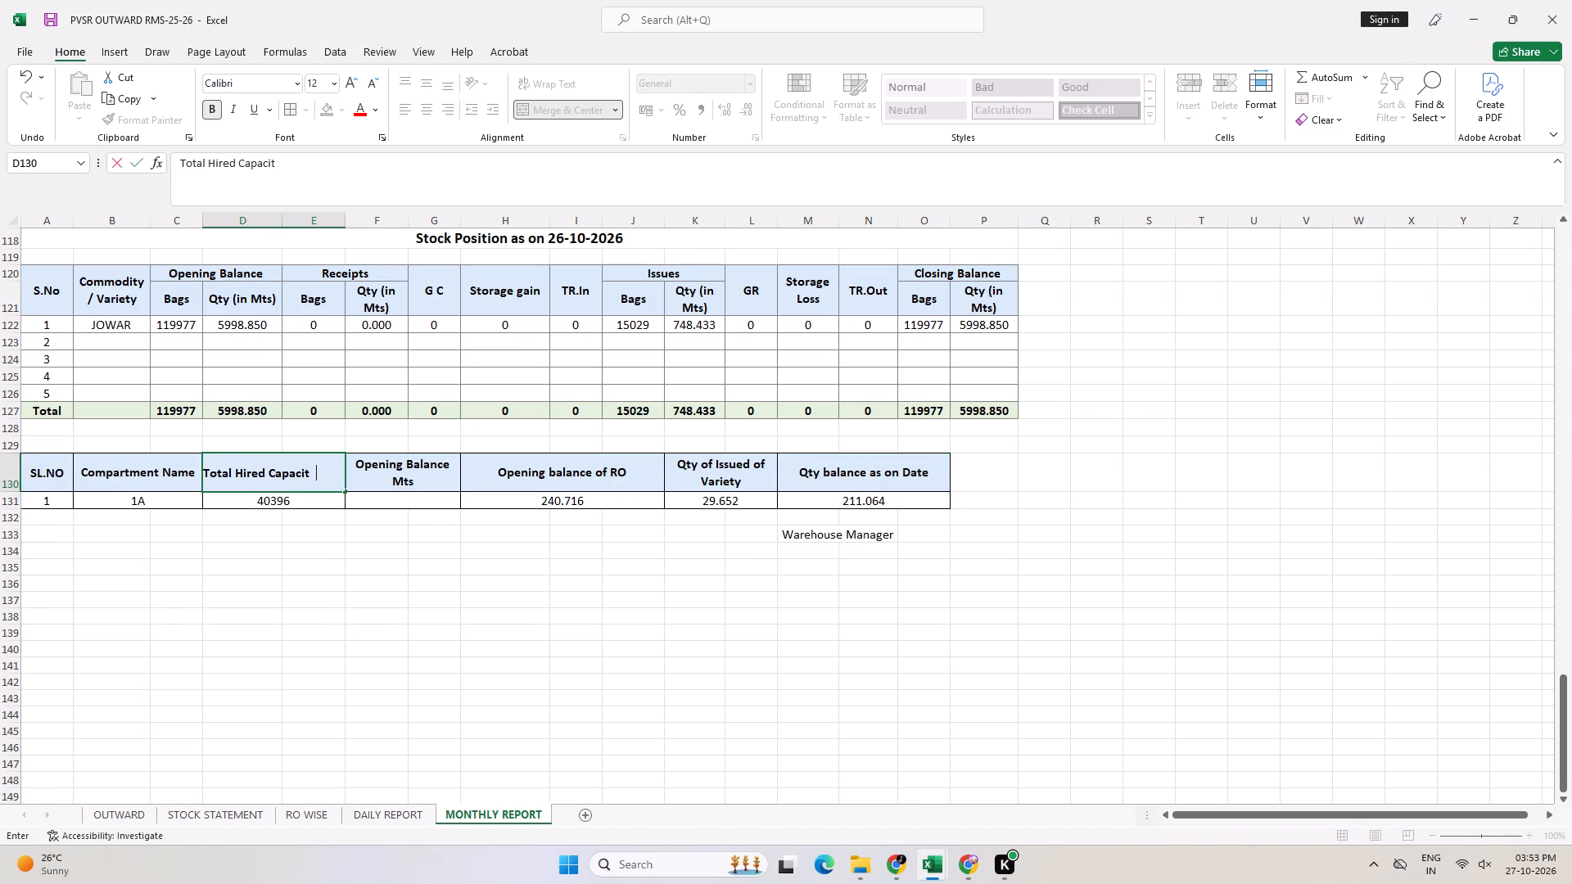
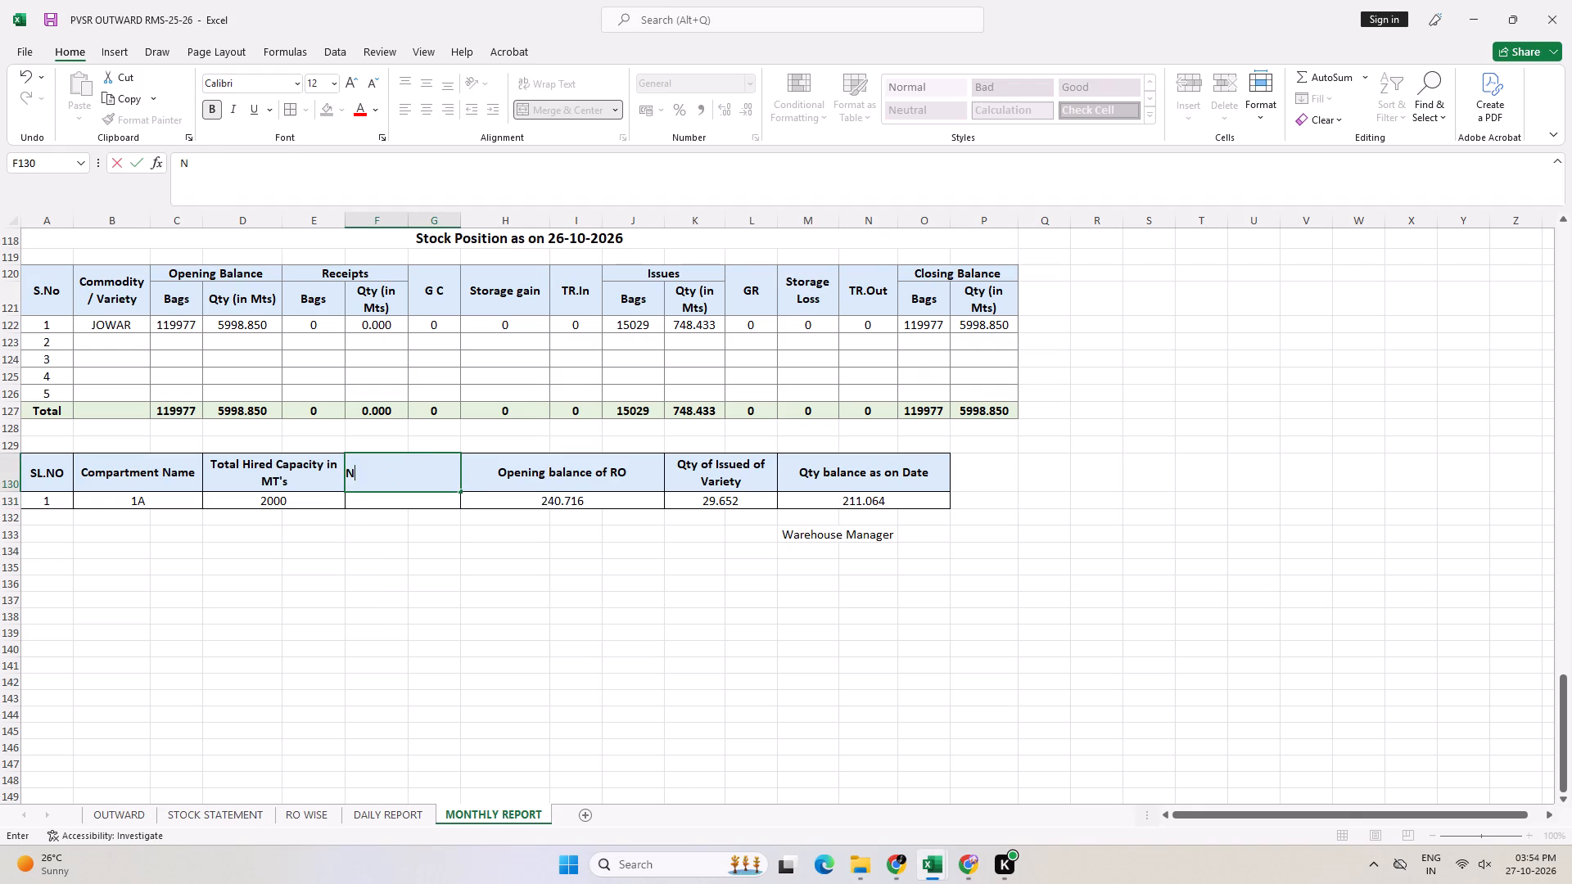
Enter the column heading "No. of Bags" in the empty header cell F130 of the last compartment table, after the total hired capacity.
{"action": "type", "text": "o. of B"}
{"action": "type", "text": "g"}
{"action": "key", "text": "BackSpace"}
{"action": "type", "text": "asg"}
{"action": "key", "text": "BackSpace"}
{"action": "key", "text": "BackSpace"}
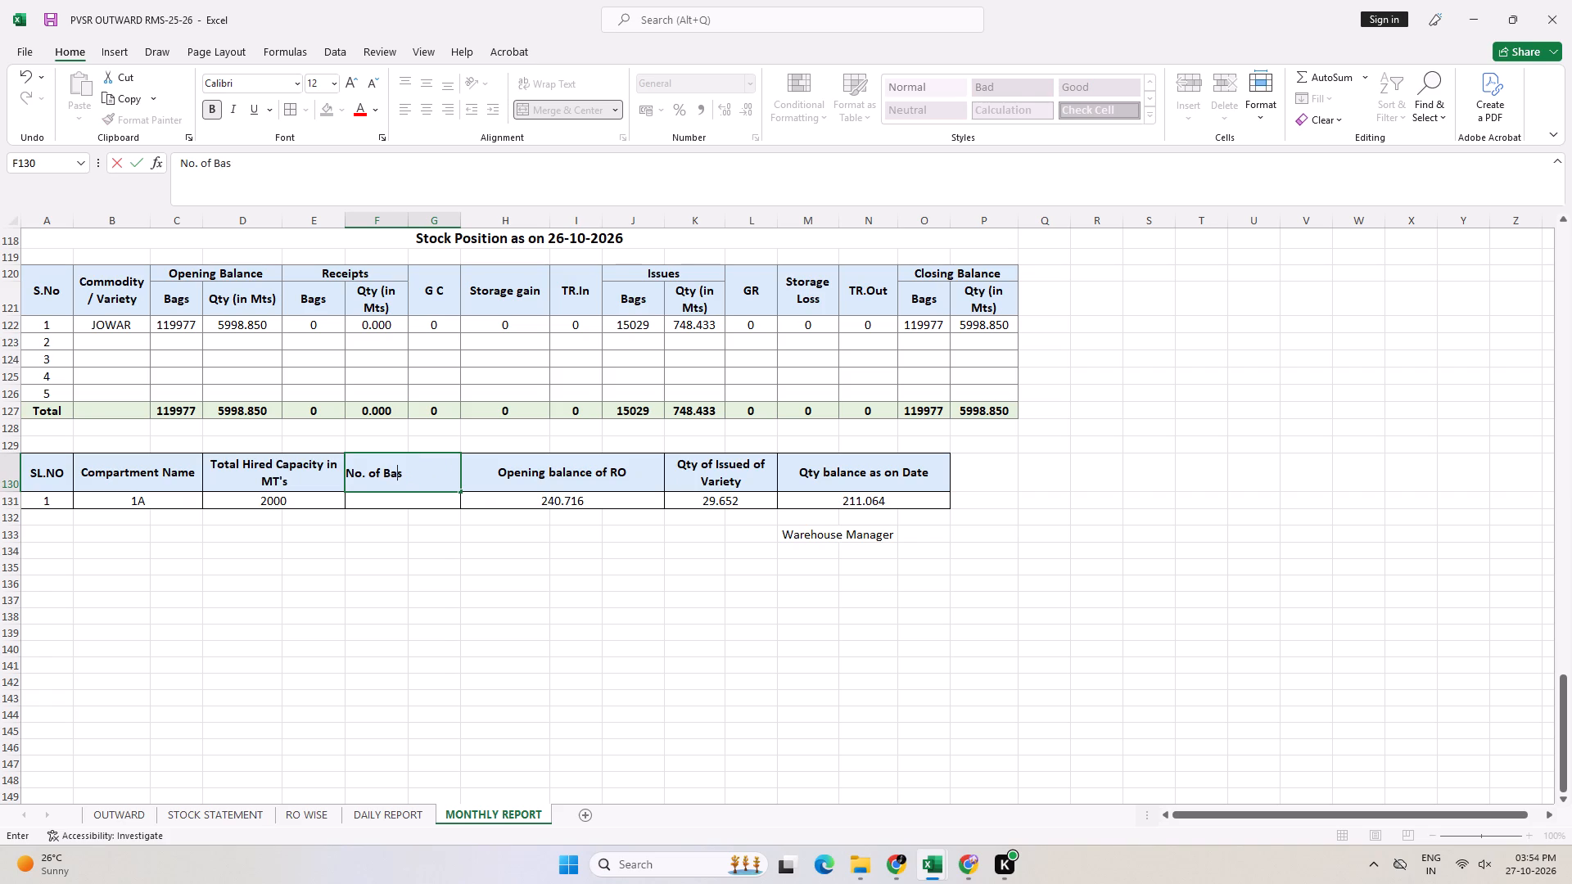
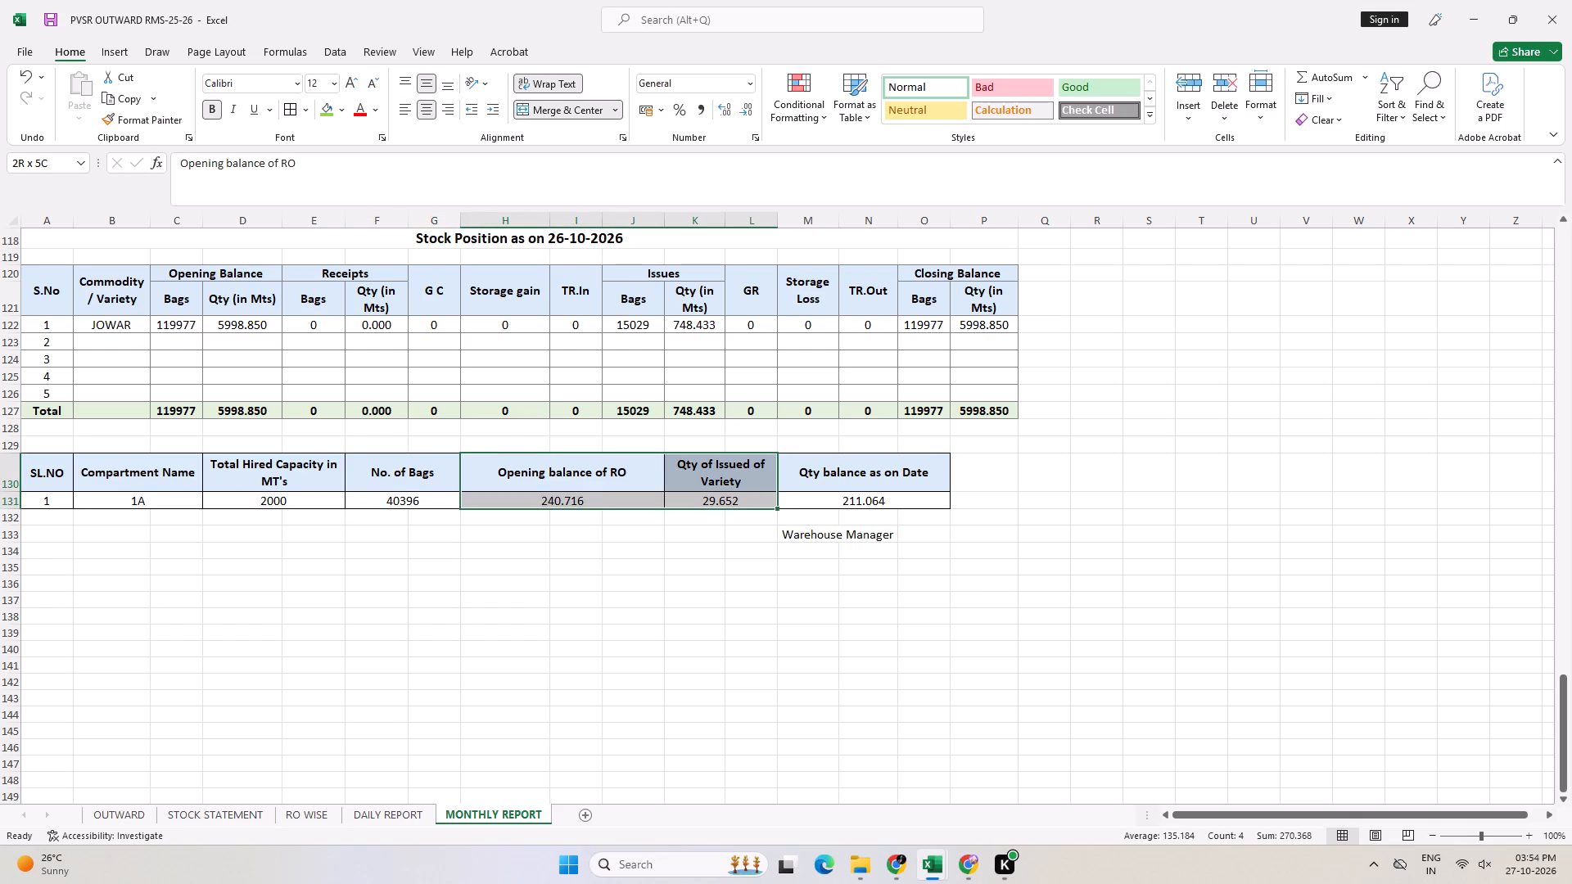
Clear the opening balance, quantity issued and quantity balance headings and their row 131 values in the last compartment table.
{"action": "key", "text": "shift+Right"}
{"action": "key", "text": "Delete"}
Fill row 132, columns A to F, with a copy of compartment 1A's serial number, name, capacity and number of bags.
{"action": "key", "text": "Down"}
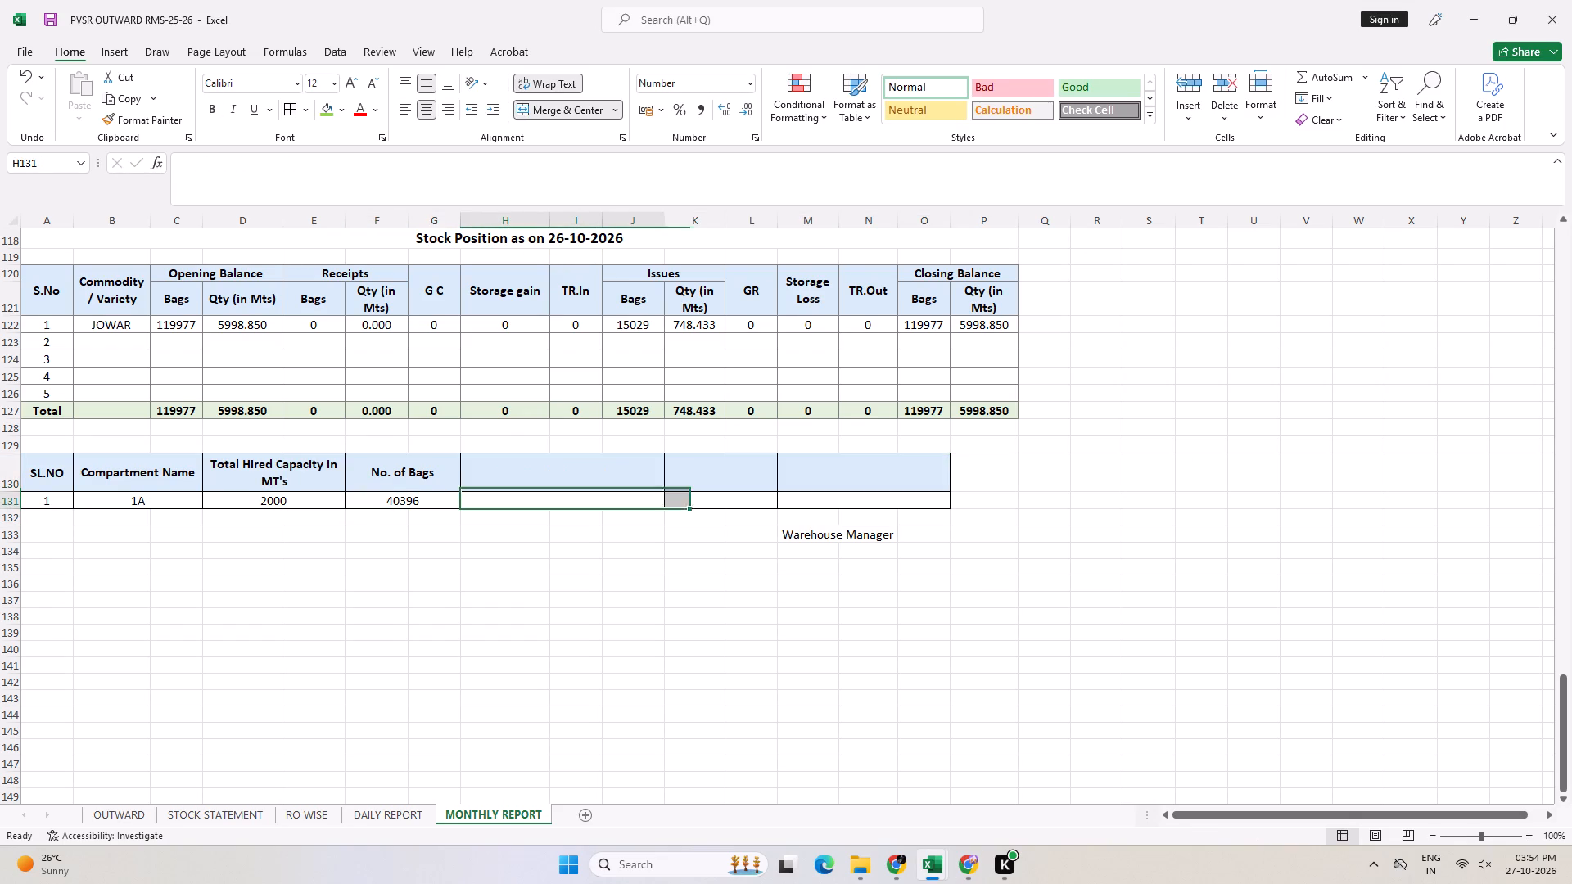
{"action": "key", "text": "Down"}
{"action": "key", "text": "Left"}
{"action": "key", "text": "Left"}
{"action": "key", "text": "Left"}
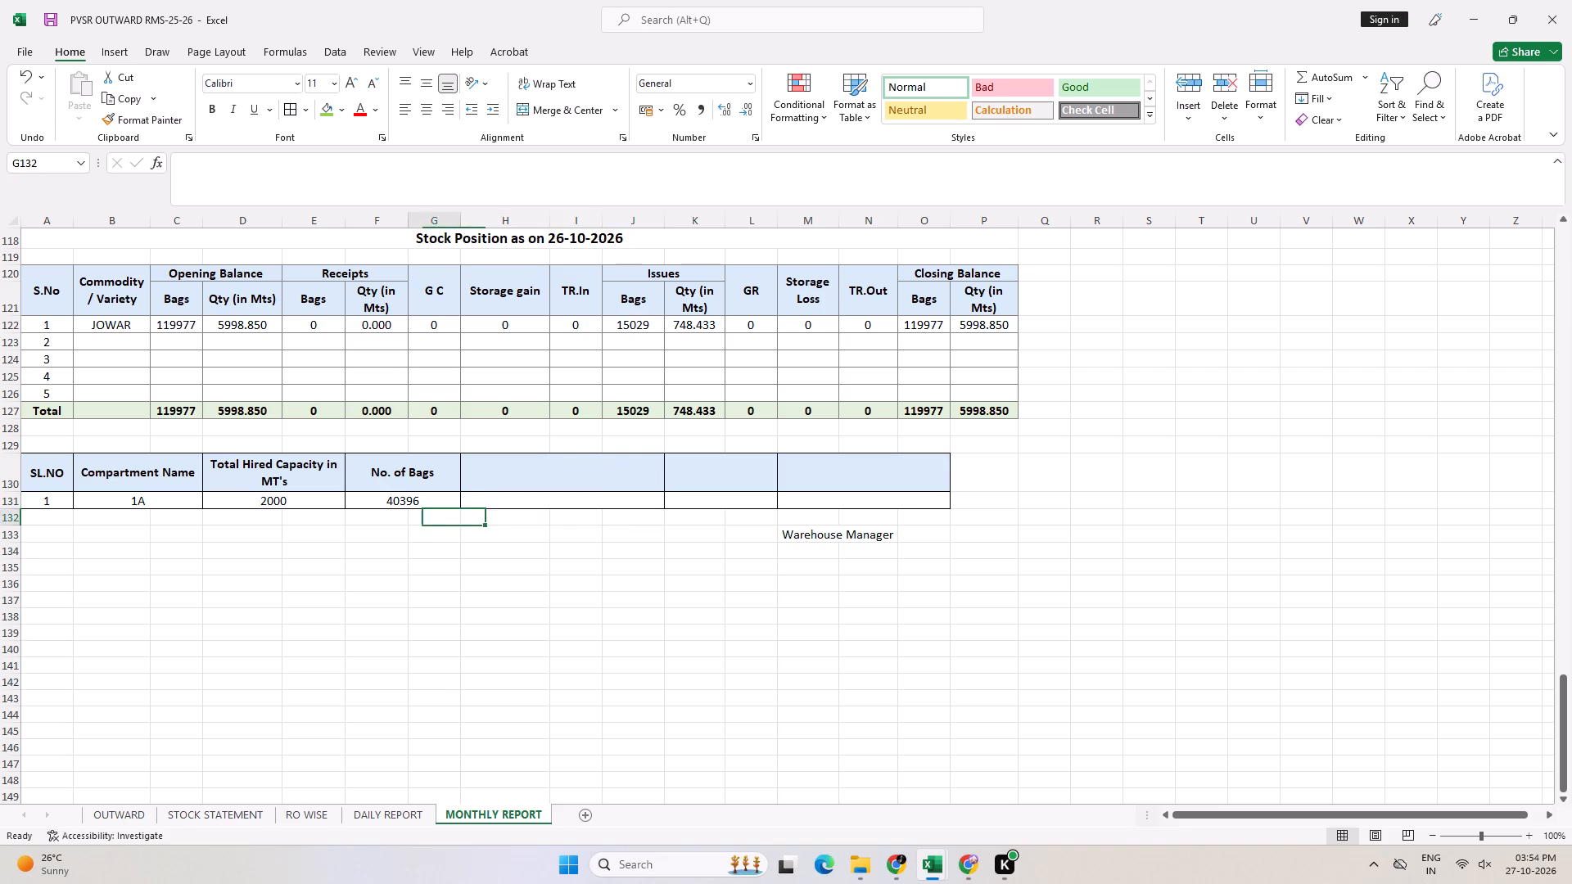
{"action": "key", "text": "Left"}
{"action": "key", "text": "Left"}
{"action": "key", "text": "Left"}
{"action": "key", "text": "Left"}
{"action": "key", "text": "Left"}
{"action": "key", "text": "Left"}
{"action": "key", "text": "shift+Right"}
{"action": "key", "text": "shift+Right"}
{"action": "key", "text": "shift+Right"}
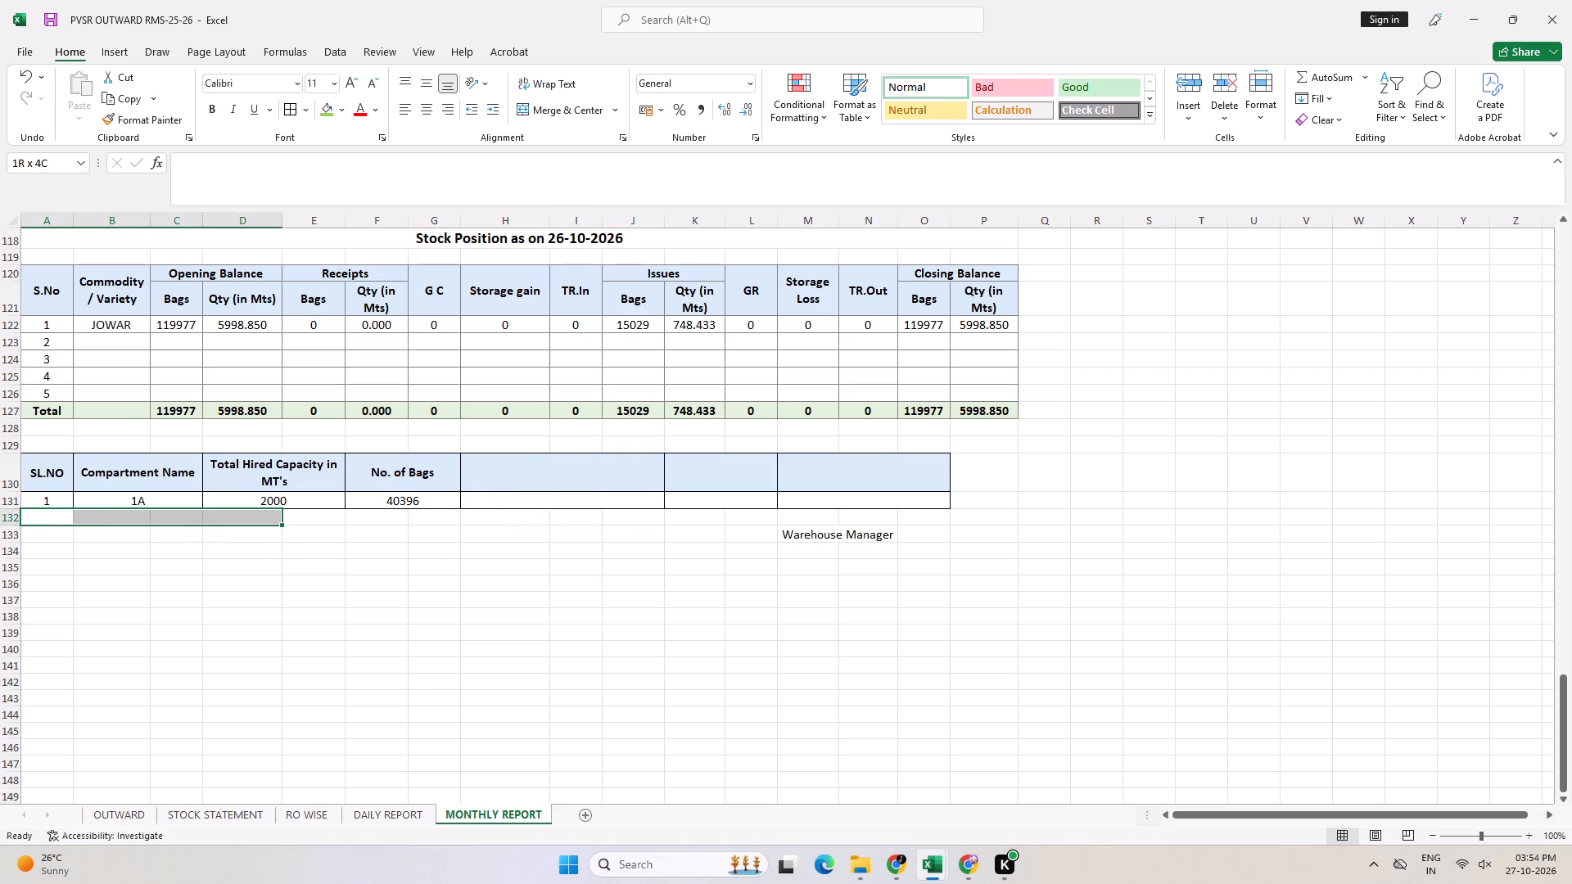
{"action": "key", "text": "shift+Right"}
{"action": "key", "text": "shift+Right"}
{"action": "key", "text": "ctrl+d"}
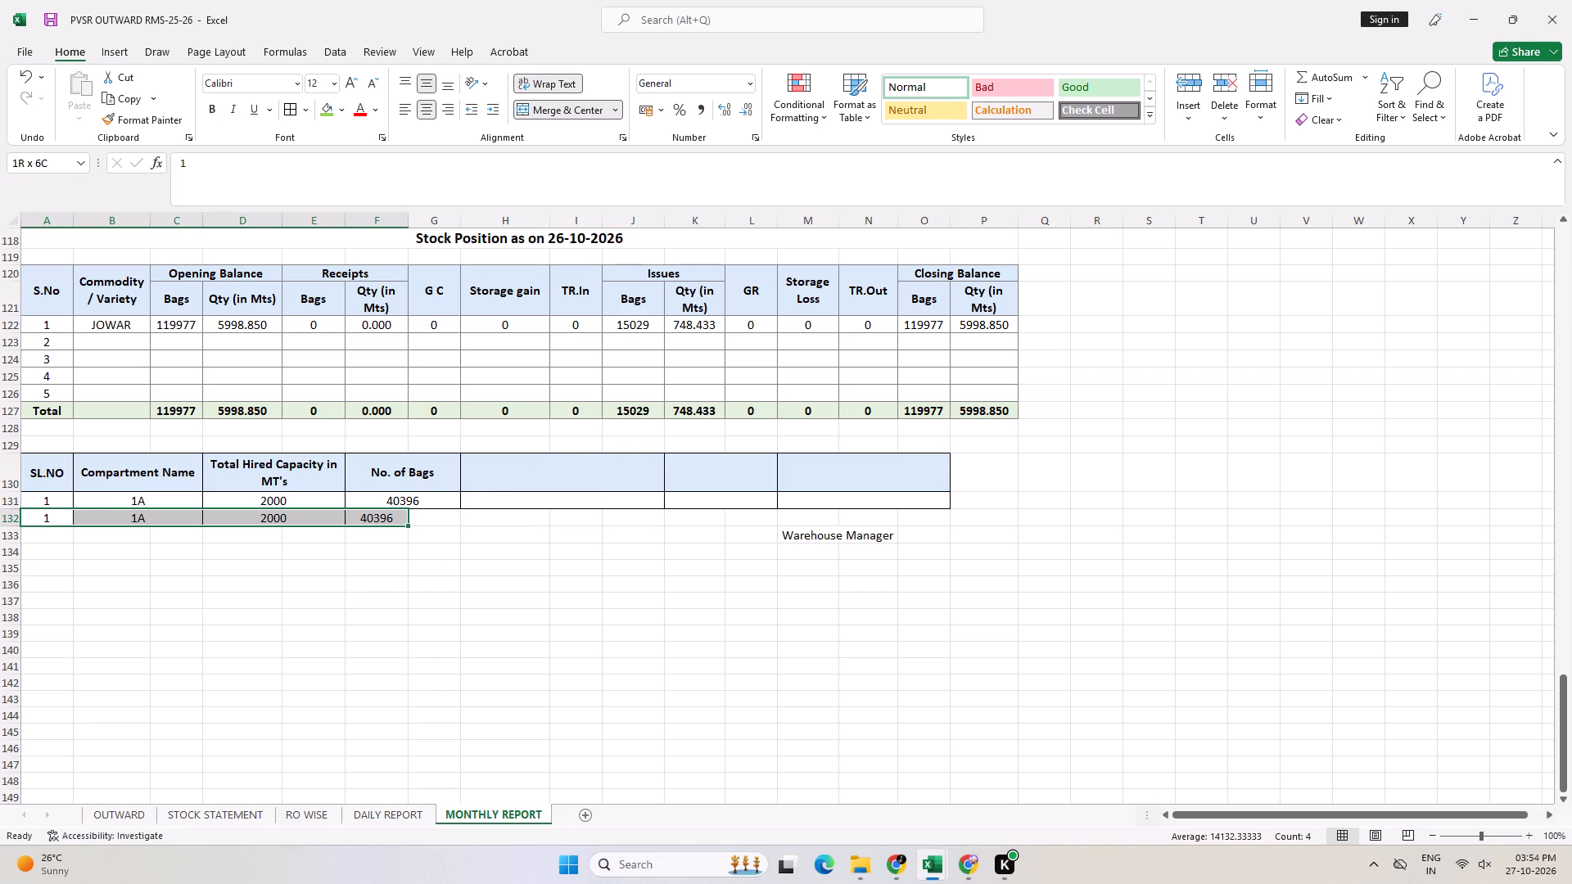
Change the compartment name in the new row 132 to 1B.
{"action": "key", "text": "Right"}
{"action": "key", "text": "Left"}
{"action": "key", "text": "Right"}
{"action": "type", "text": "1B"}
{"action": "key", "text": "Right"}
{"action": "key", "text": "Right"}
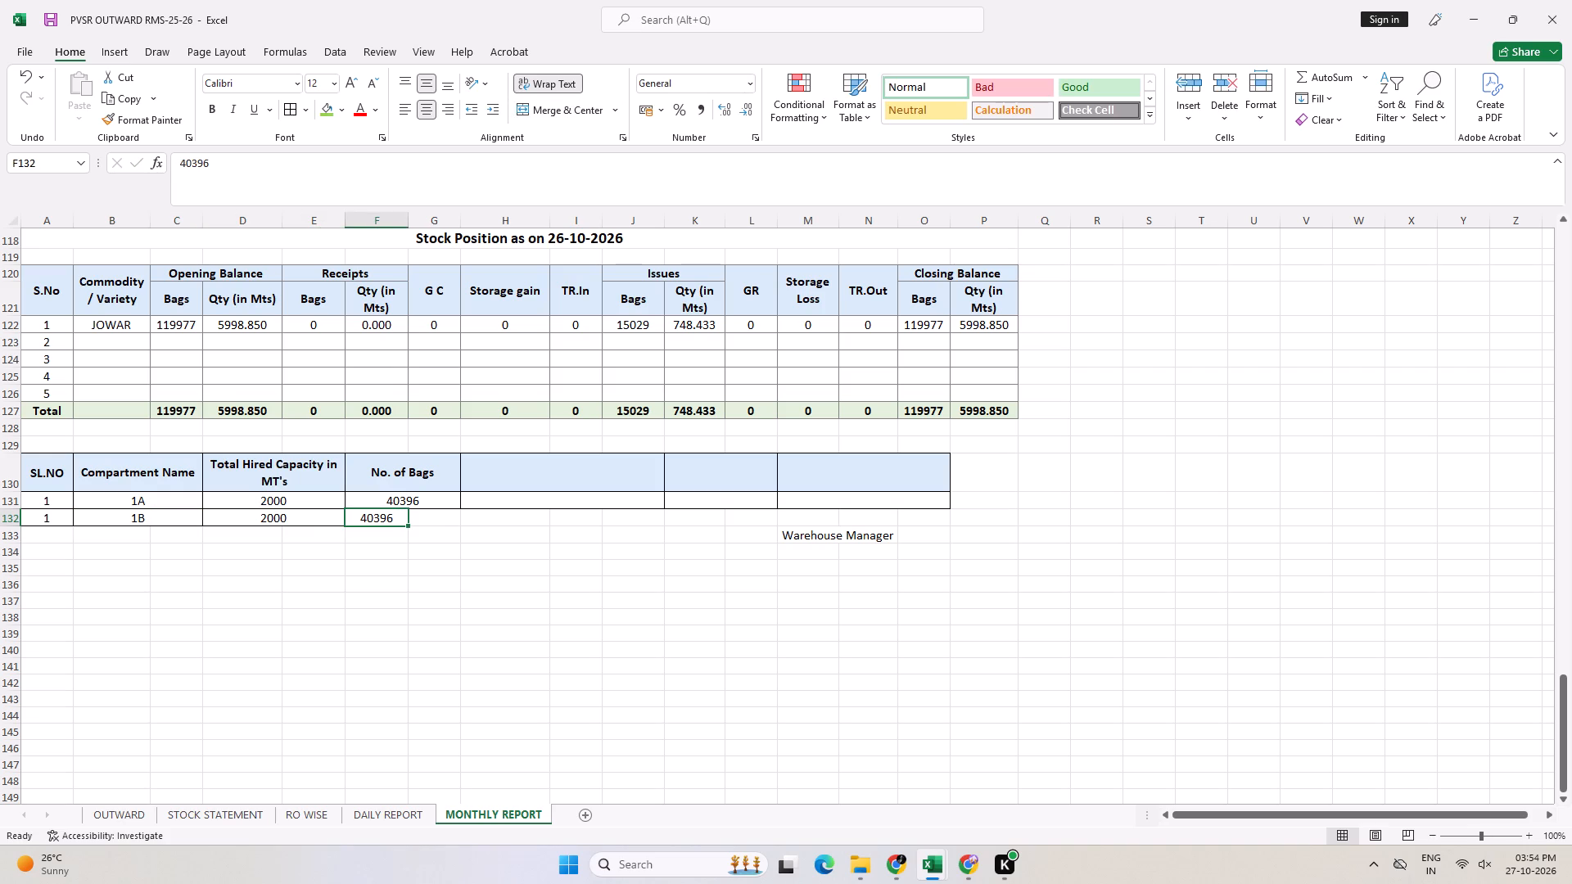
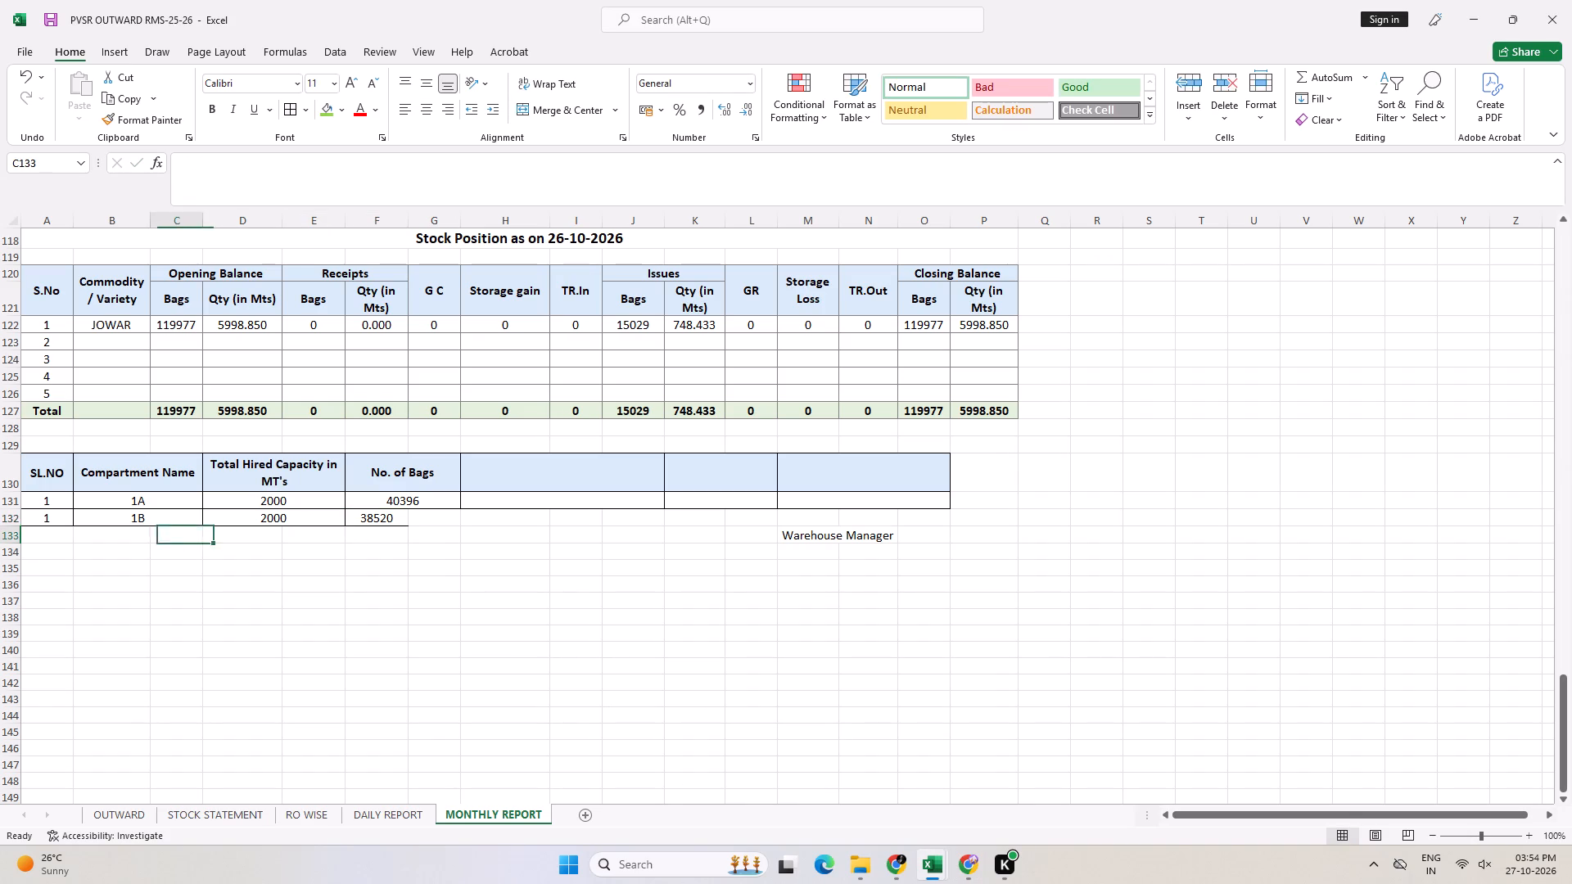
Number the compartment rows by entering serial number 3 in row 133 and changing compartment 1B's serial number to 2.
{"action": "key", "text": "Left"}
{"action": "key", "text": "Left"}
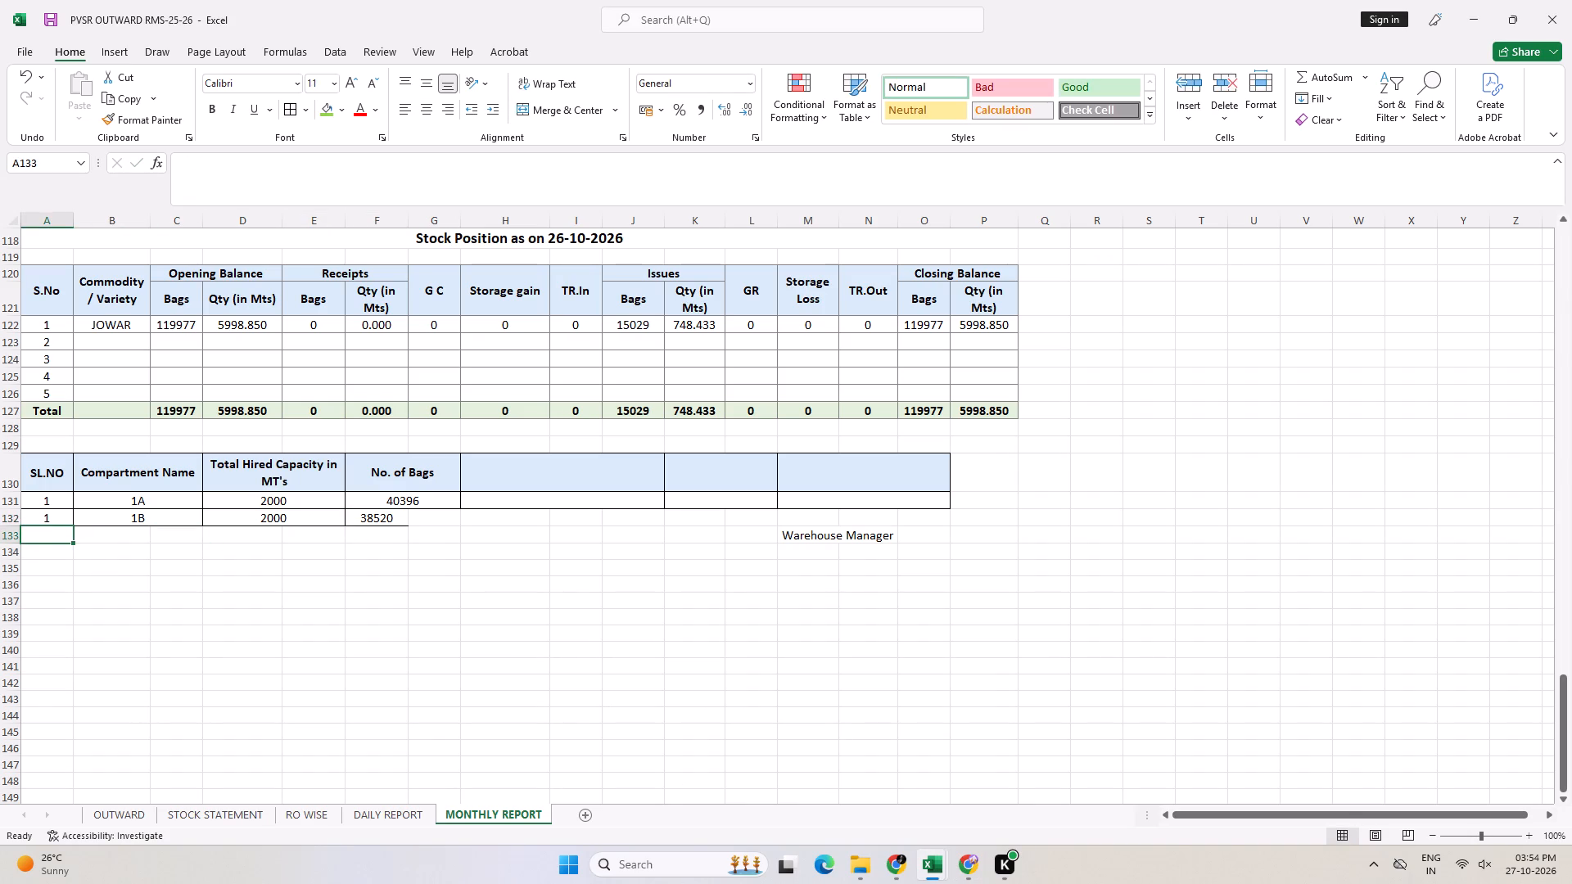
{"action": "key", "text": "3"}
{"action": "key", "text": "Tab"}
{"action": "key", "text": "Up"}
{"action": "key", "text": "Left"}
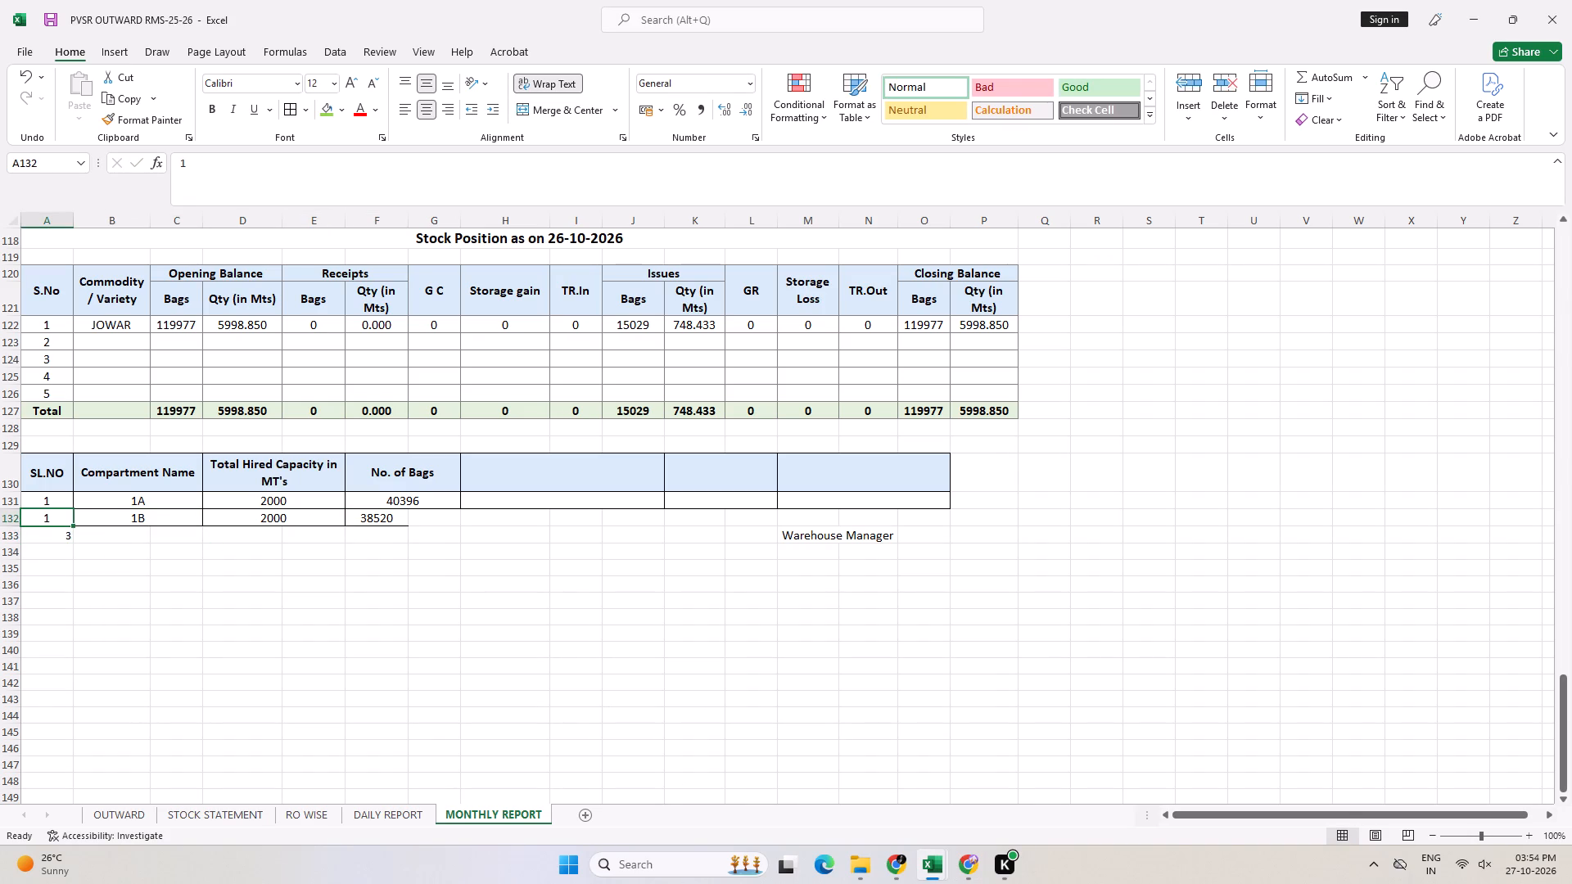
{"action": "key", "text": "2"}
{"action": "key", "text": "Tab"}
Enter 1C as the compartment name in row 133.
{"action": "key", "text": "Down"}
{"action": "type", "text": "1C"}
{"action": "key", "text": "Right"}
{"action": "key", "text": "Right"}
{"action": "key", "text": "Right"}
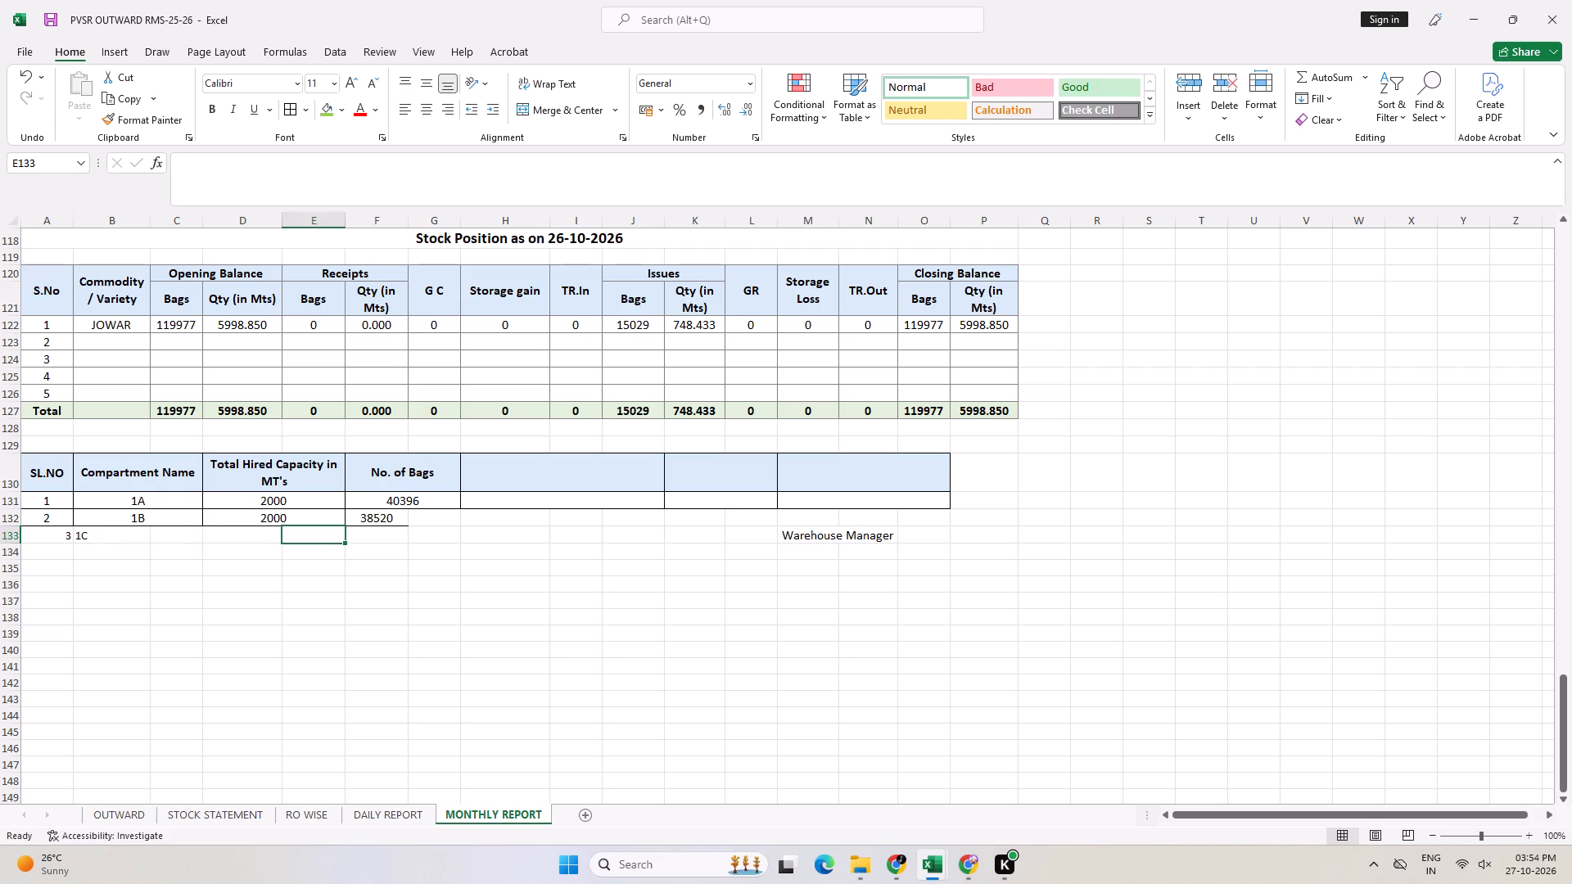
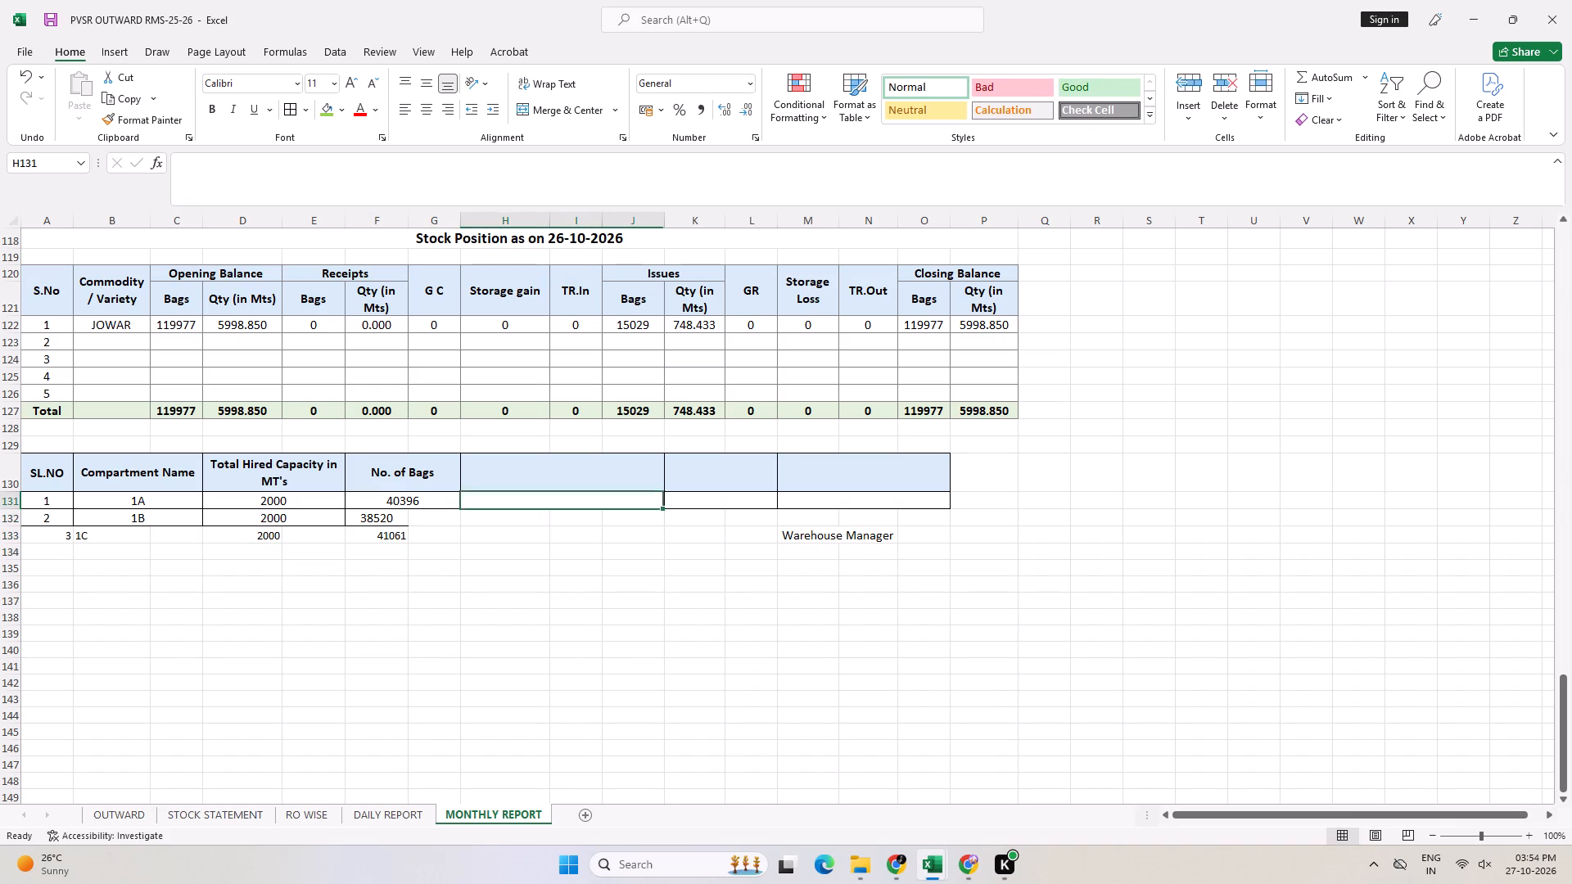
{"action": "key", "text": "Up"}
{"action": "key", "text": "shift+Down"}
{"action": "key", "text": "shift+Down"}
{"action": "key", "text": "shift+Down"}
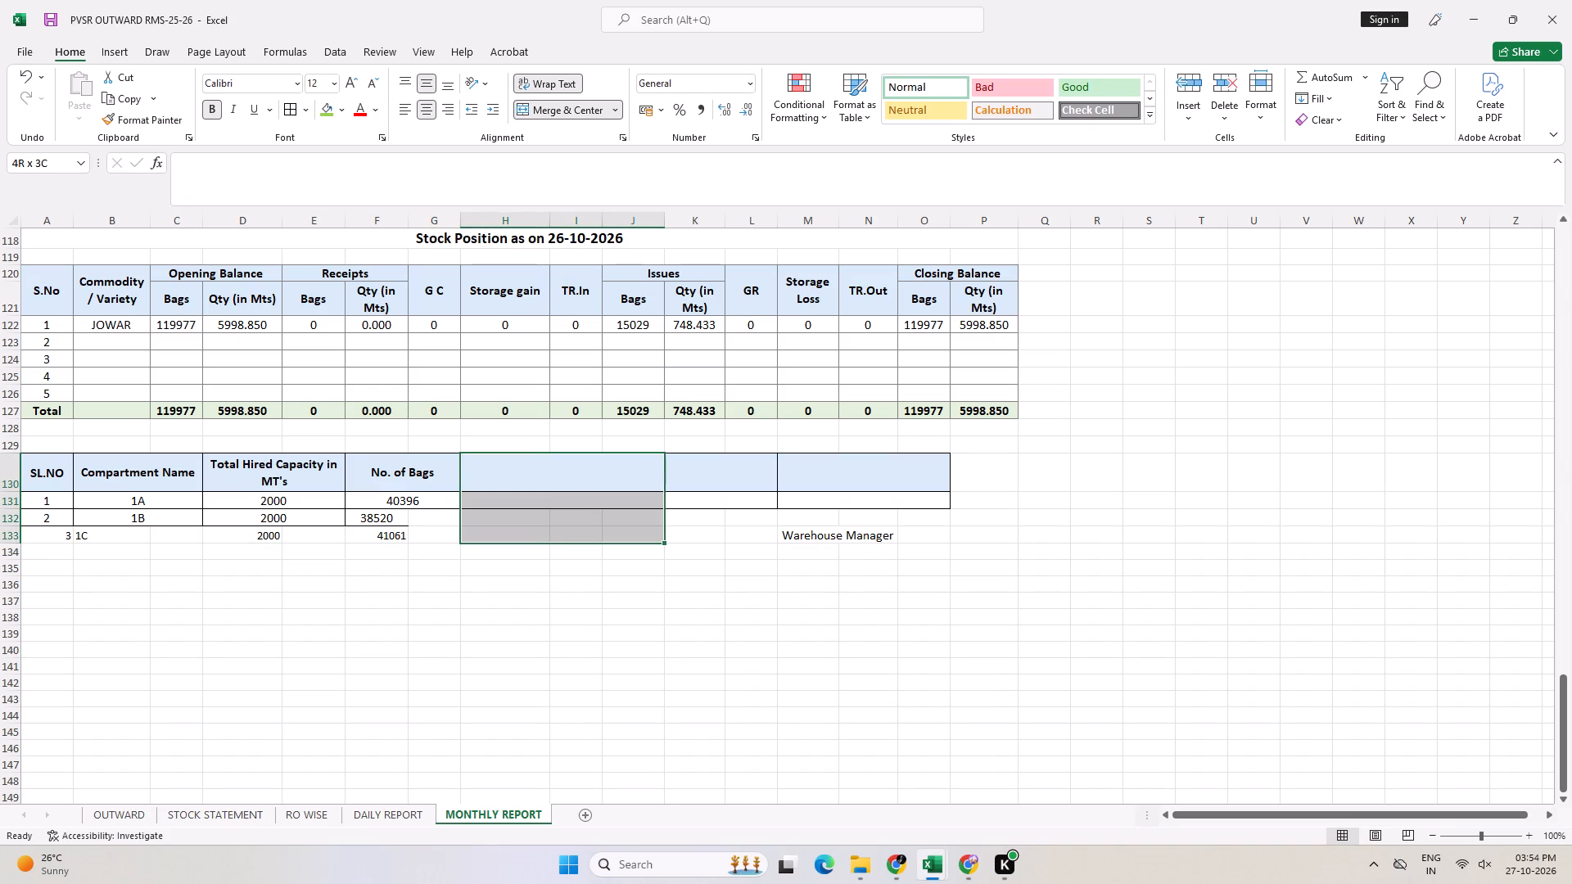
Delete the Warehouse Manager label from row 133.
{"action": "left_click", "coordinate": [833, 536]}
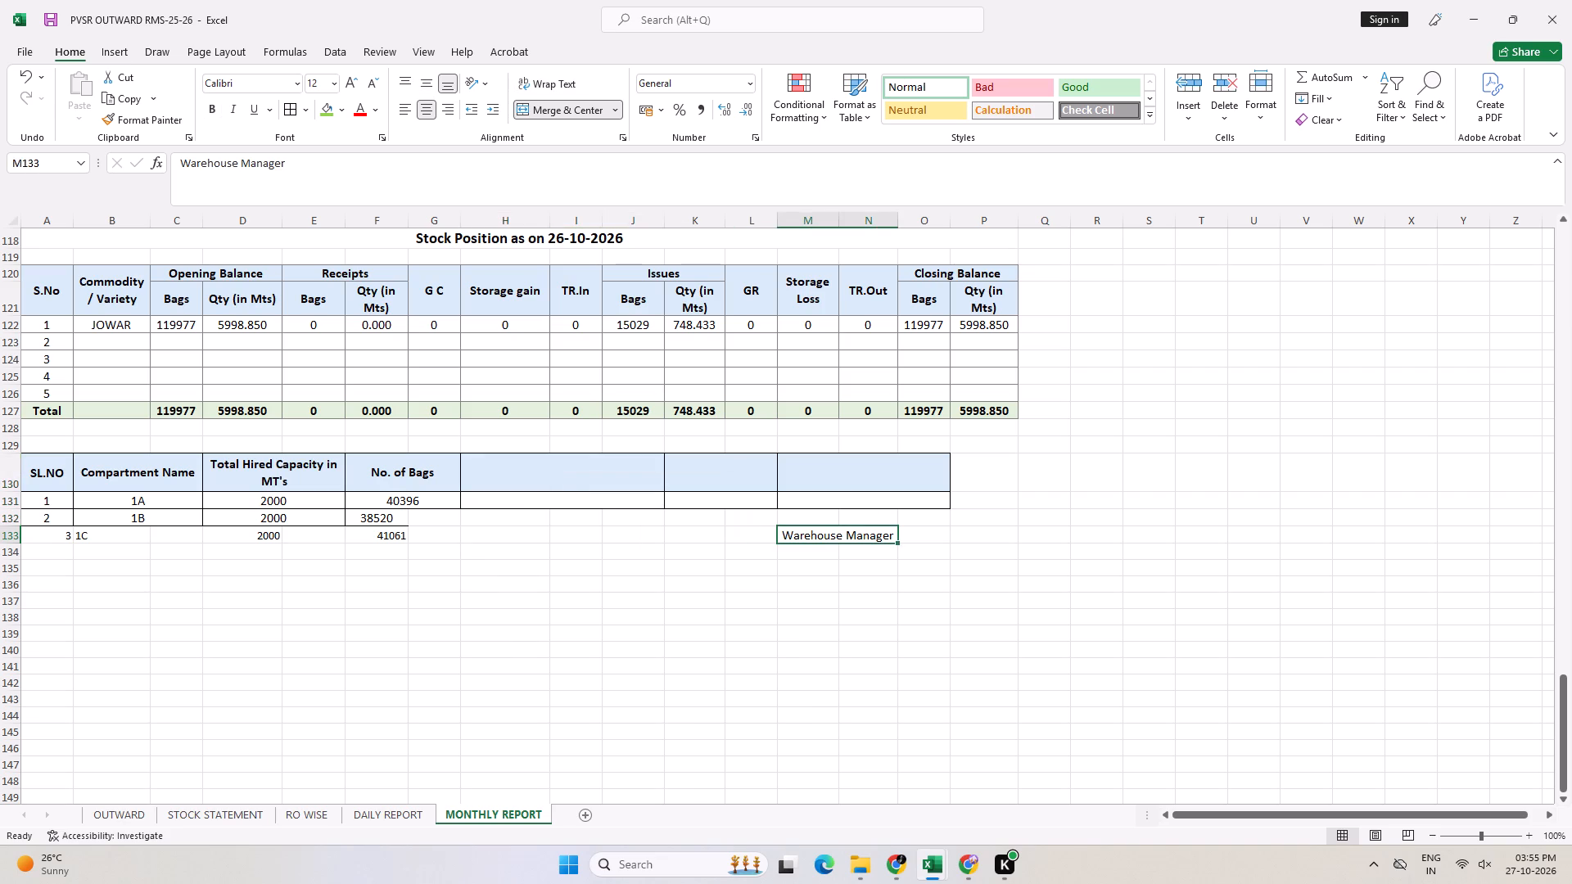
{"action": "key", "text": "Delete"}
Apply all borders and centre alignment to the compartment table from the SL.NO header through row 133, columns A to O.
{"action": "left_click_drag", "start_coordinate": [56, 462], "coordinate": [56, 483]}
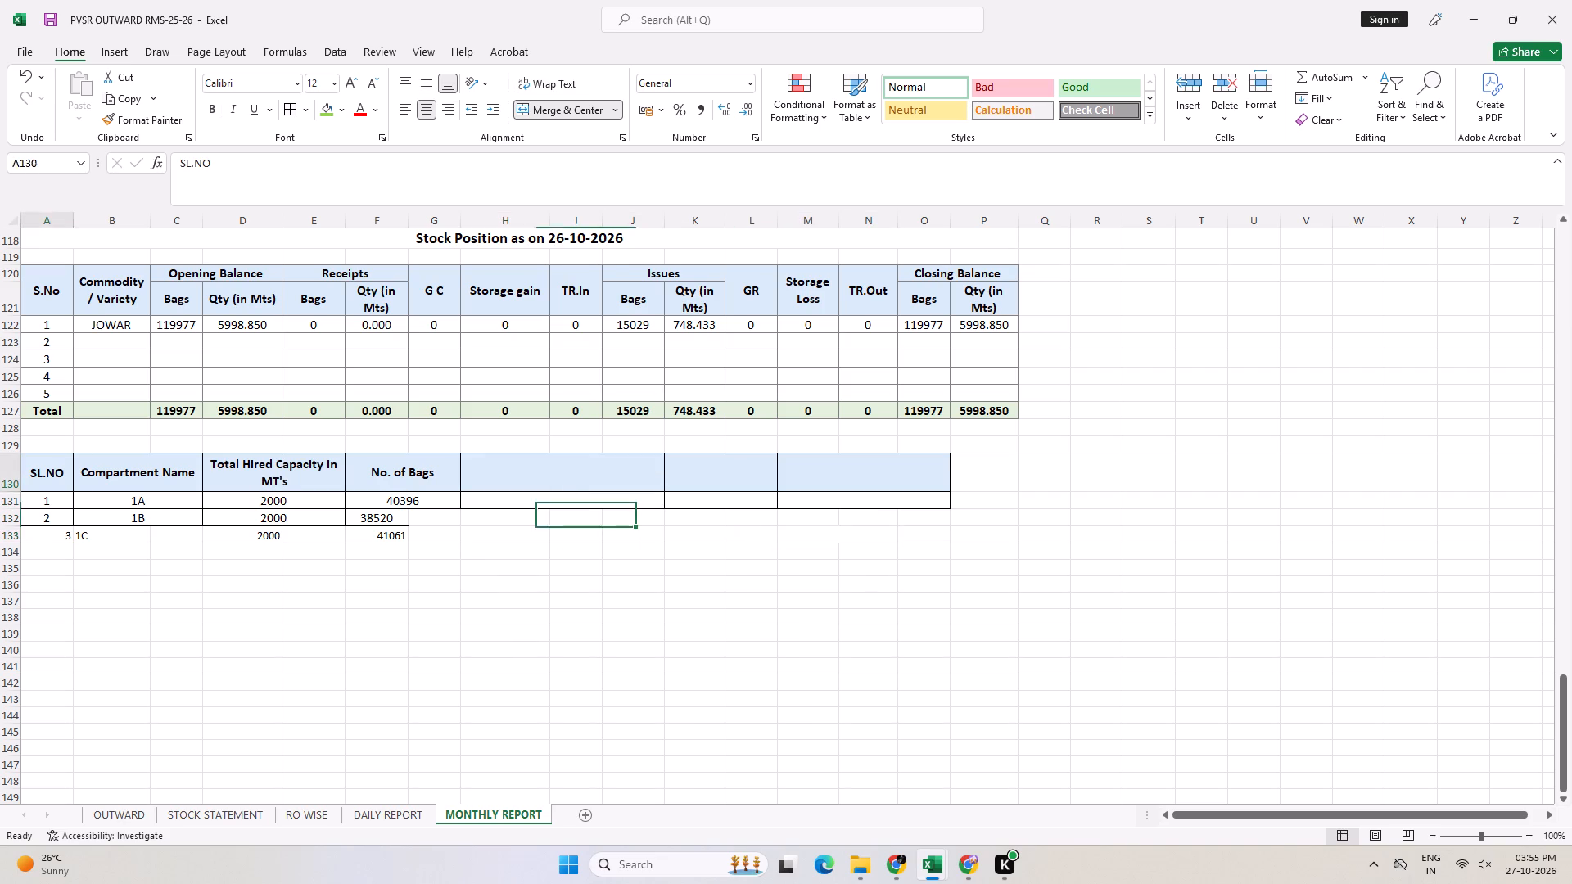
{"action": "left_click_drag", "start_coordinate": [56, 483], "coordinate": [856, 536]}
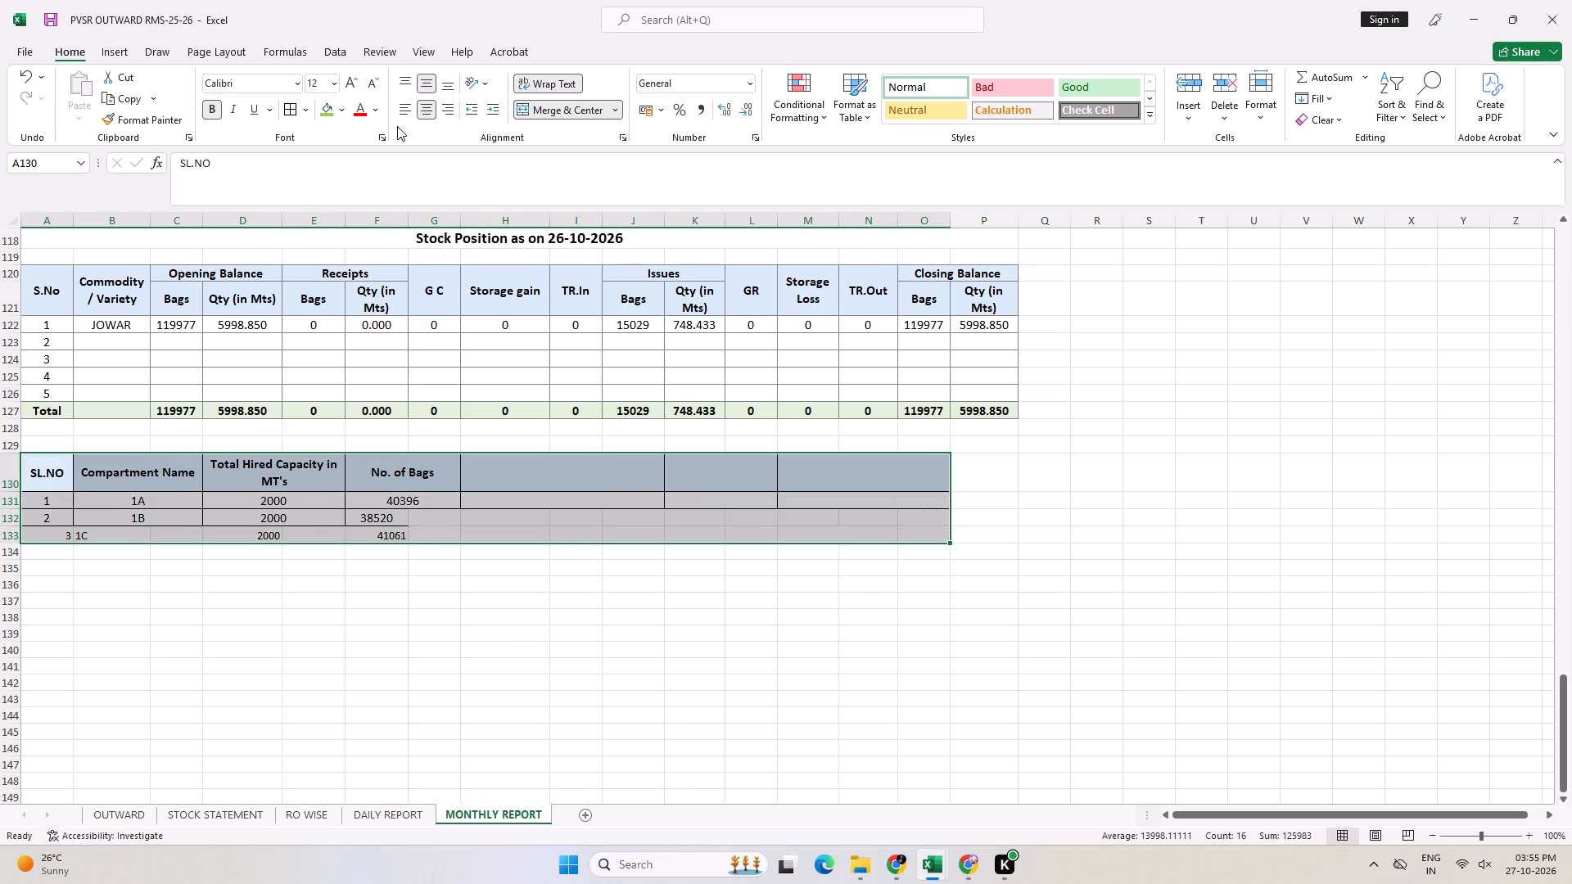
{"action": "left_click", "coordinate": [289, 109]}
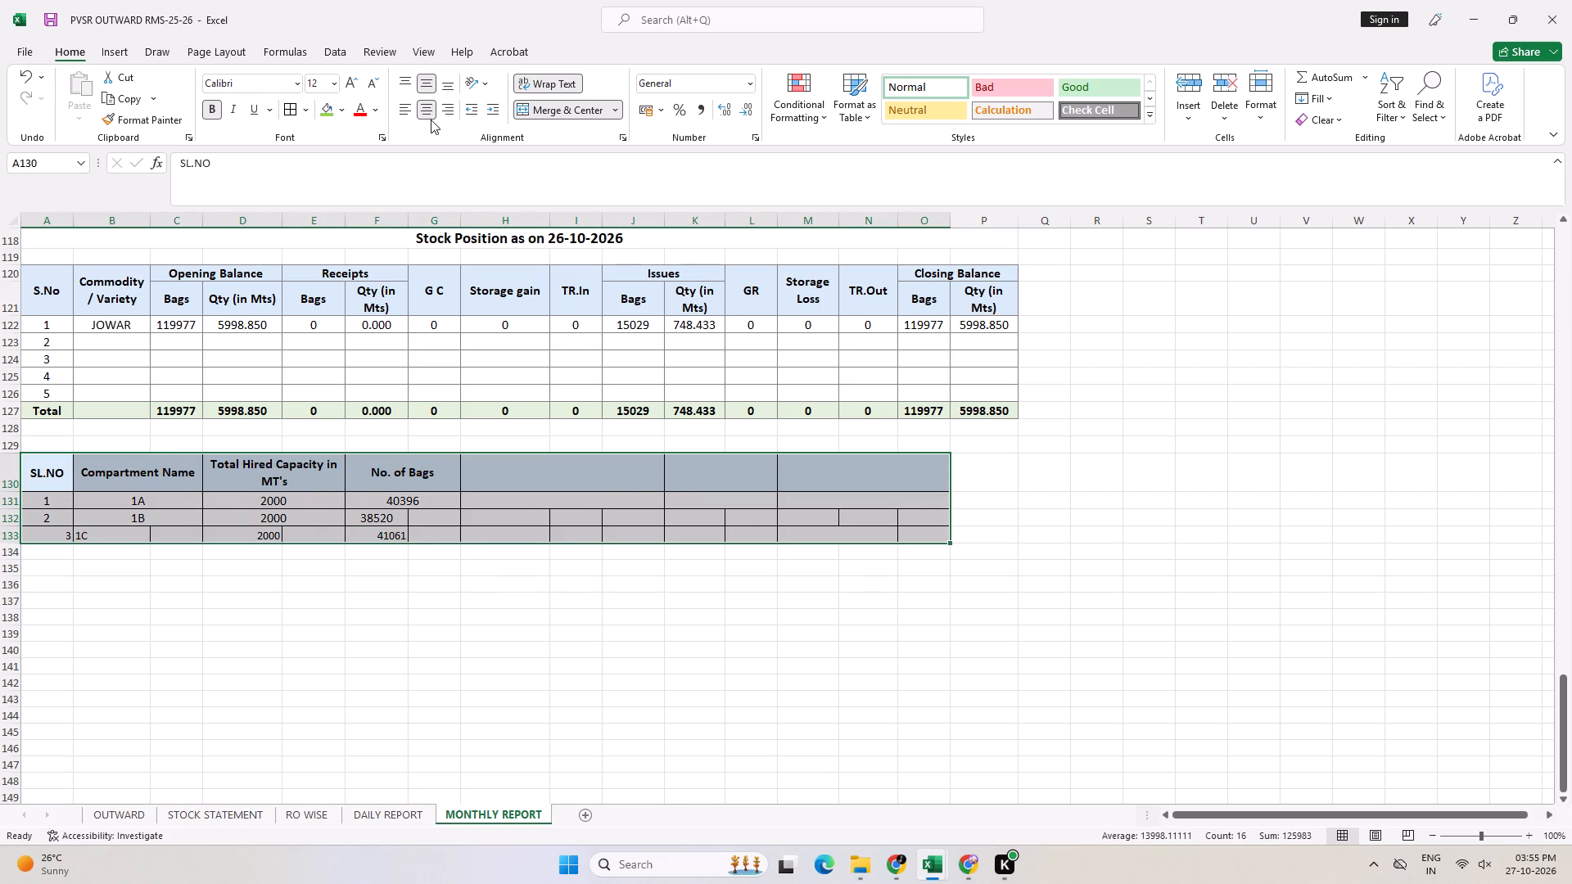
{"action": "left_click", "coordinate": [421, 105]}
{"action": "left_click", "coordinate": [433, 111]}
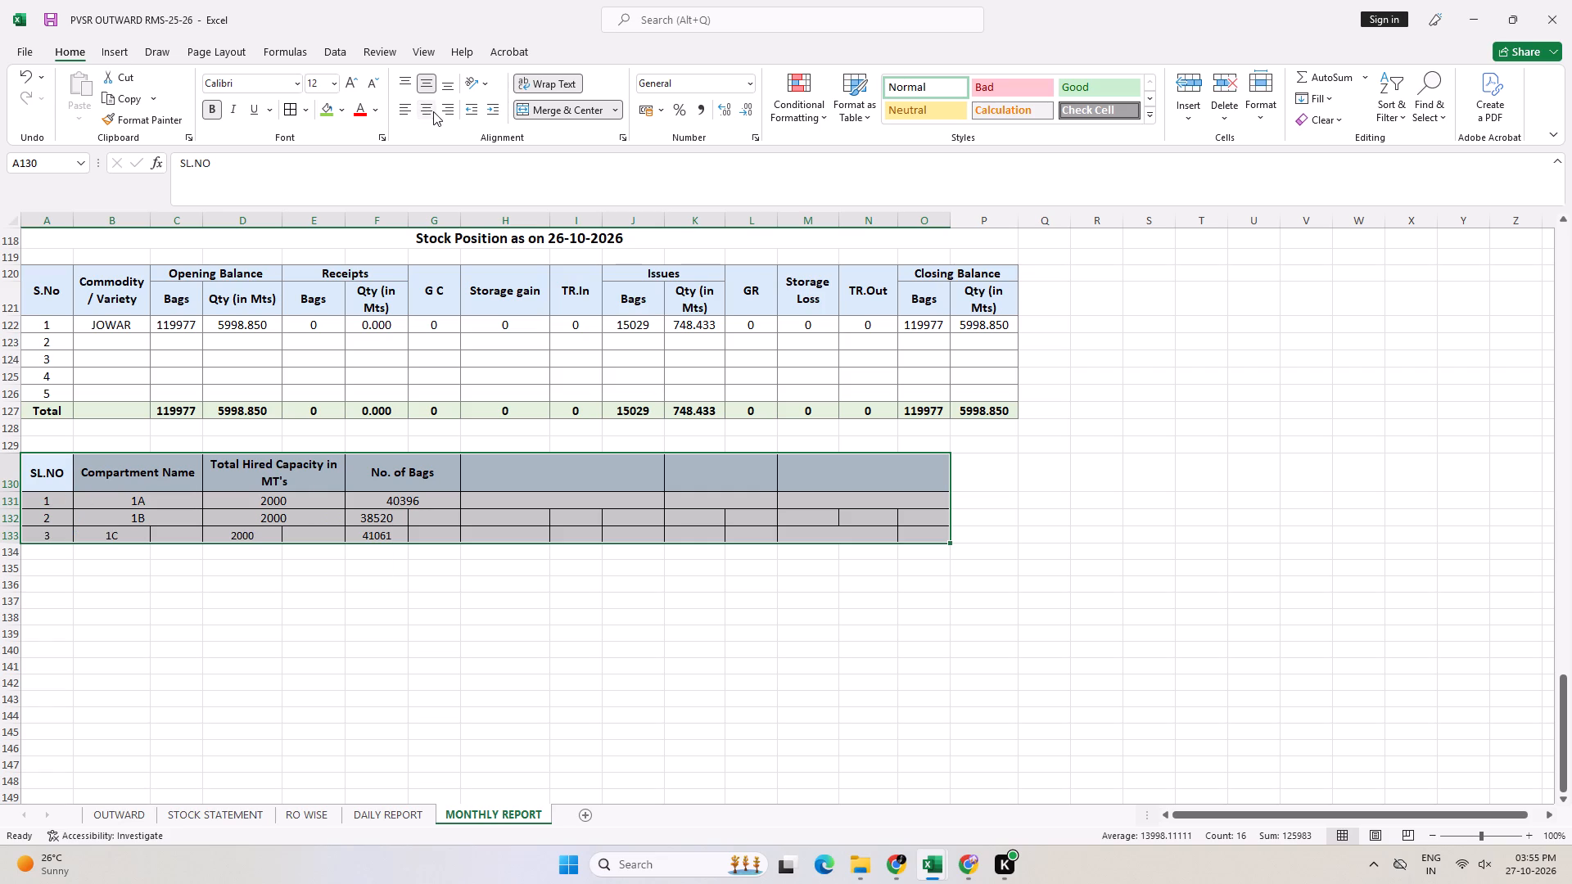
Merge and center compartment 1C's name, hired capacity and bag count cells across their two columns, and likewise compartment 1B's bag count.
{"action": "left_click", "coordinate": [114, 534]}
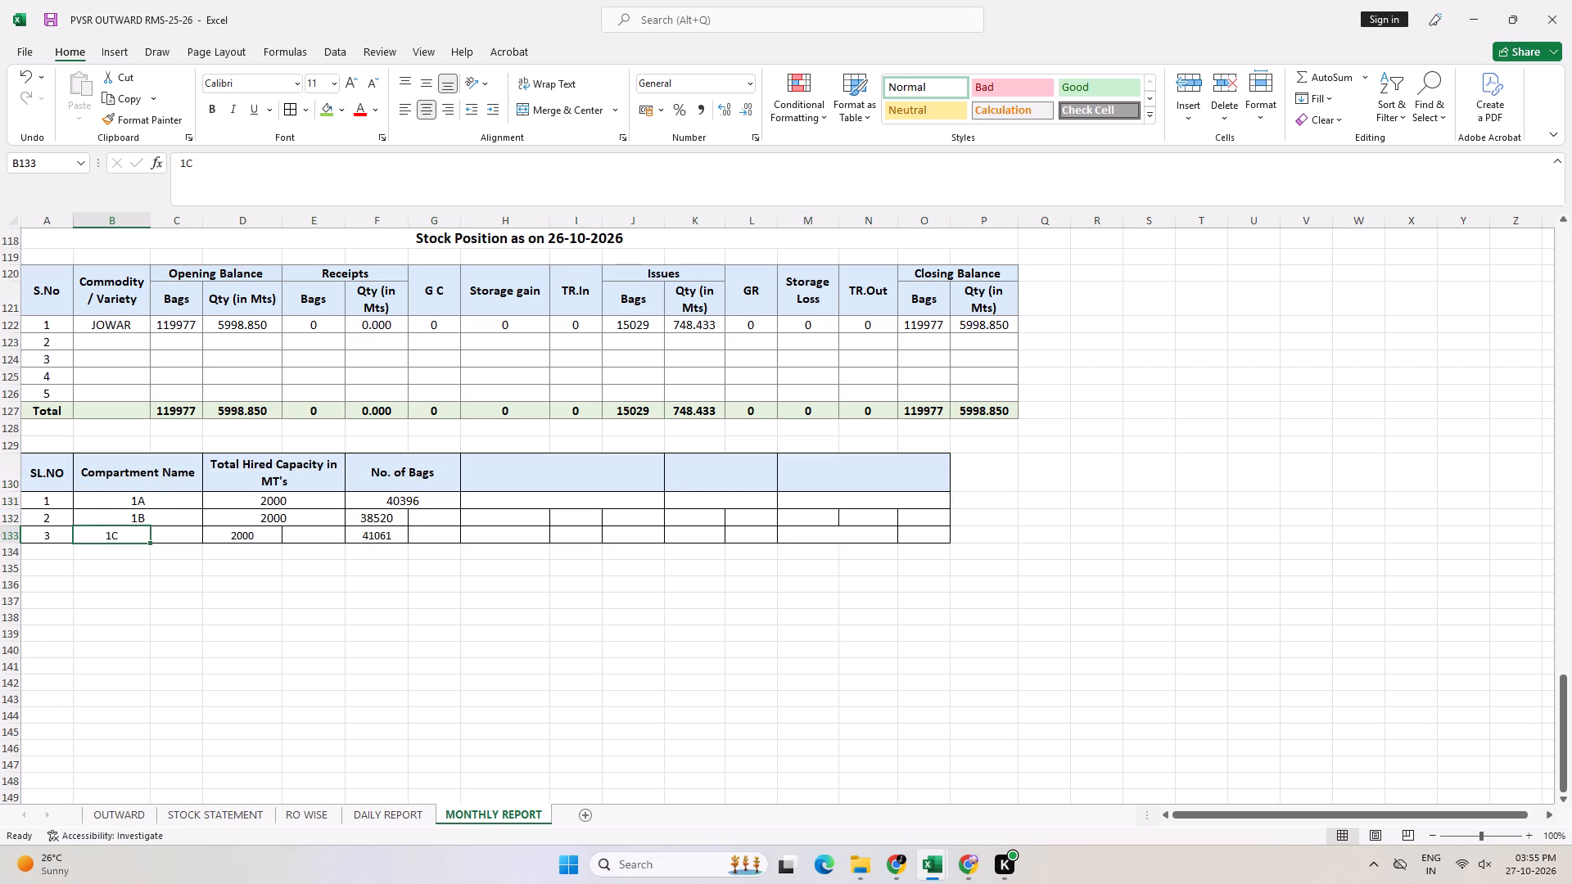
{"action": "key", "text": "shift+Right"}
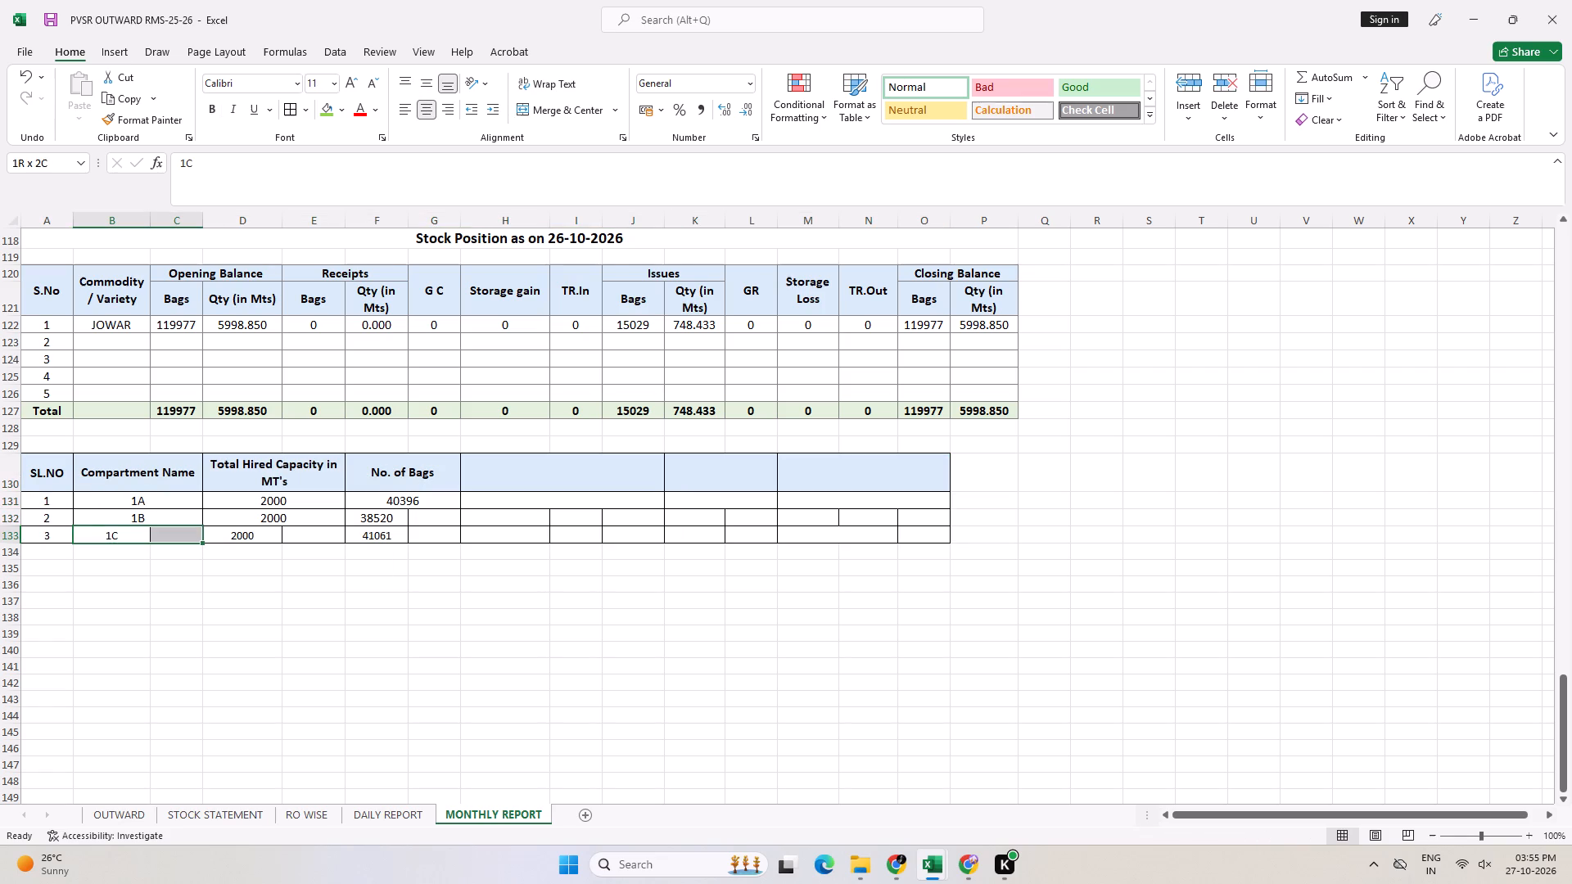
{"action": "left_click", "coordinate": [542, 115]}
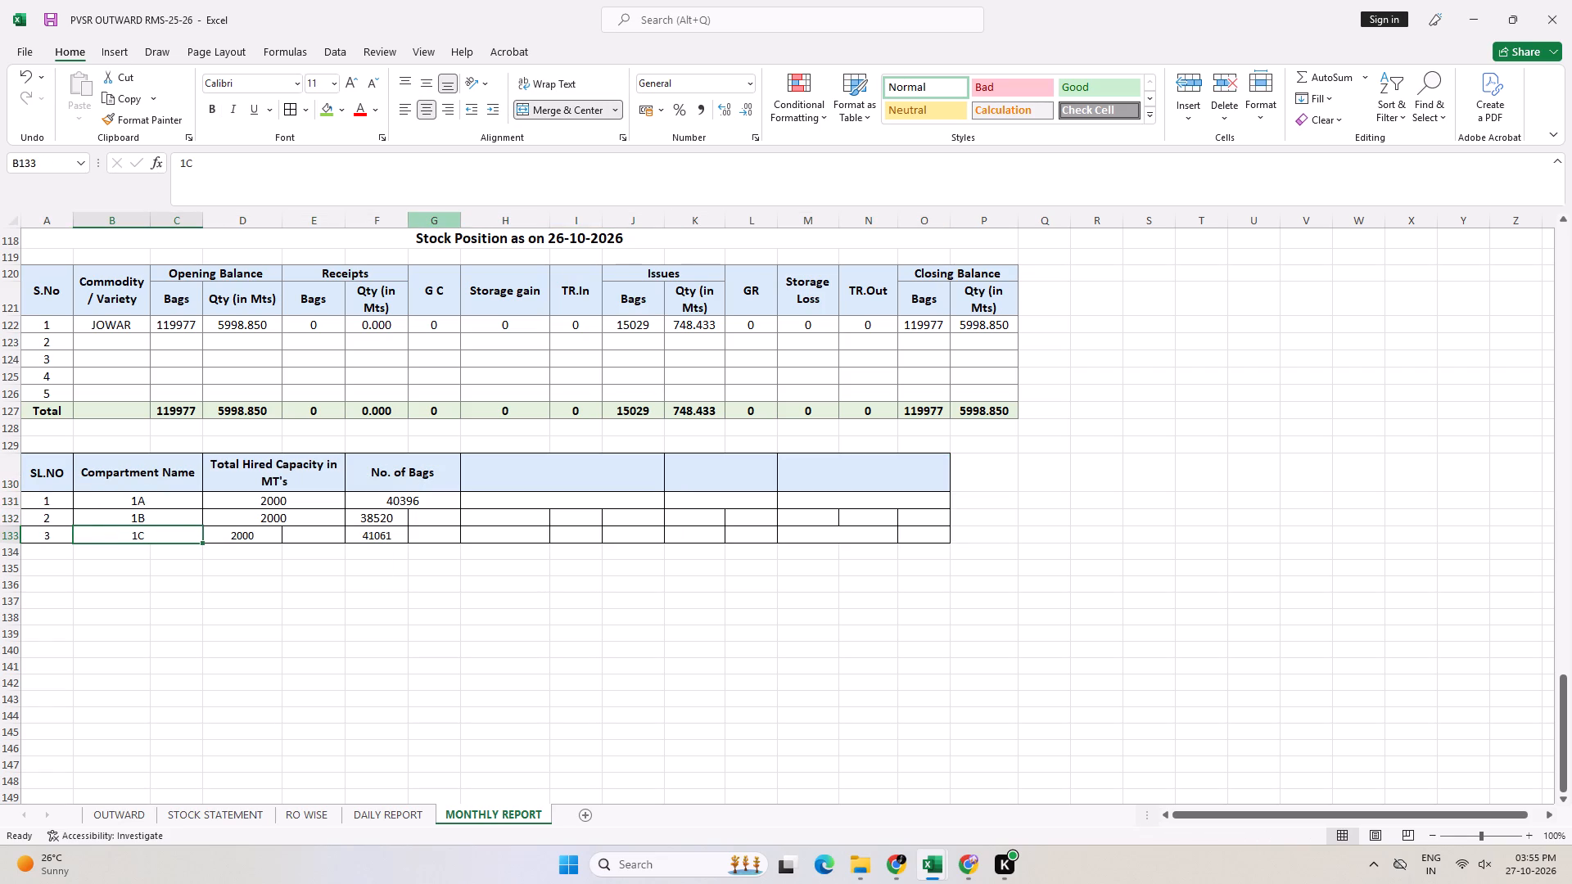
{"action": "left_click", "coordinate": [233, 530]}
{"action": "key", "text": "shift+Right"}
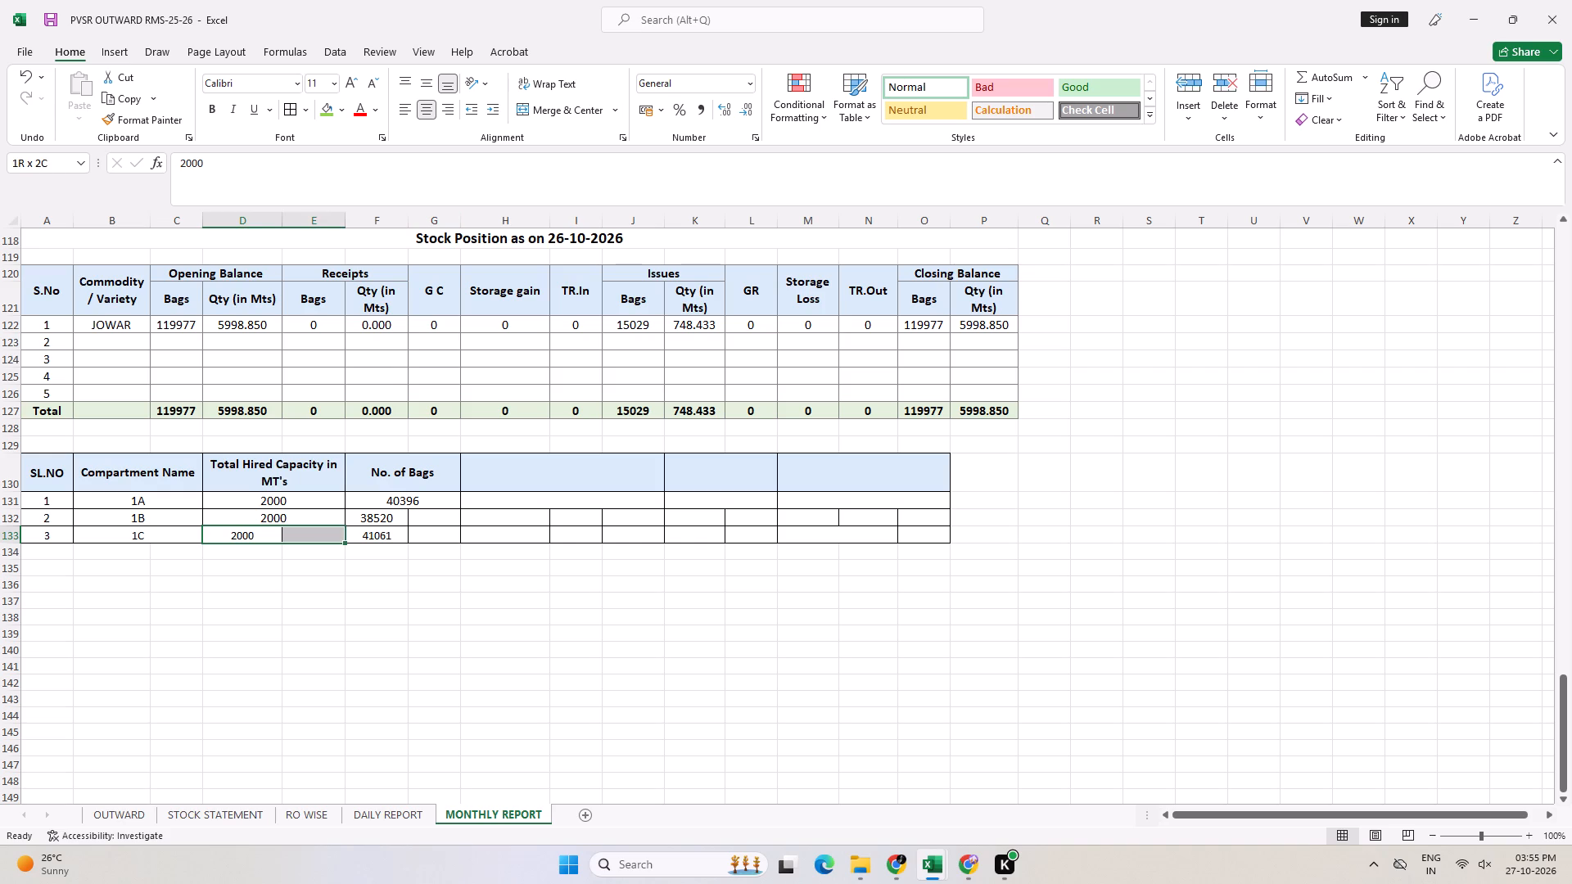
{"action": "left_click", "coordinate": [581, 109]}
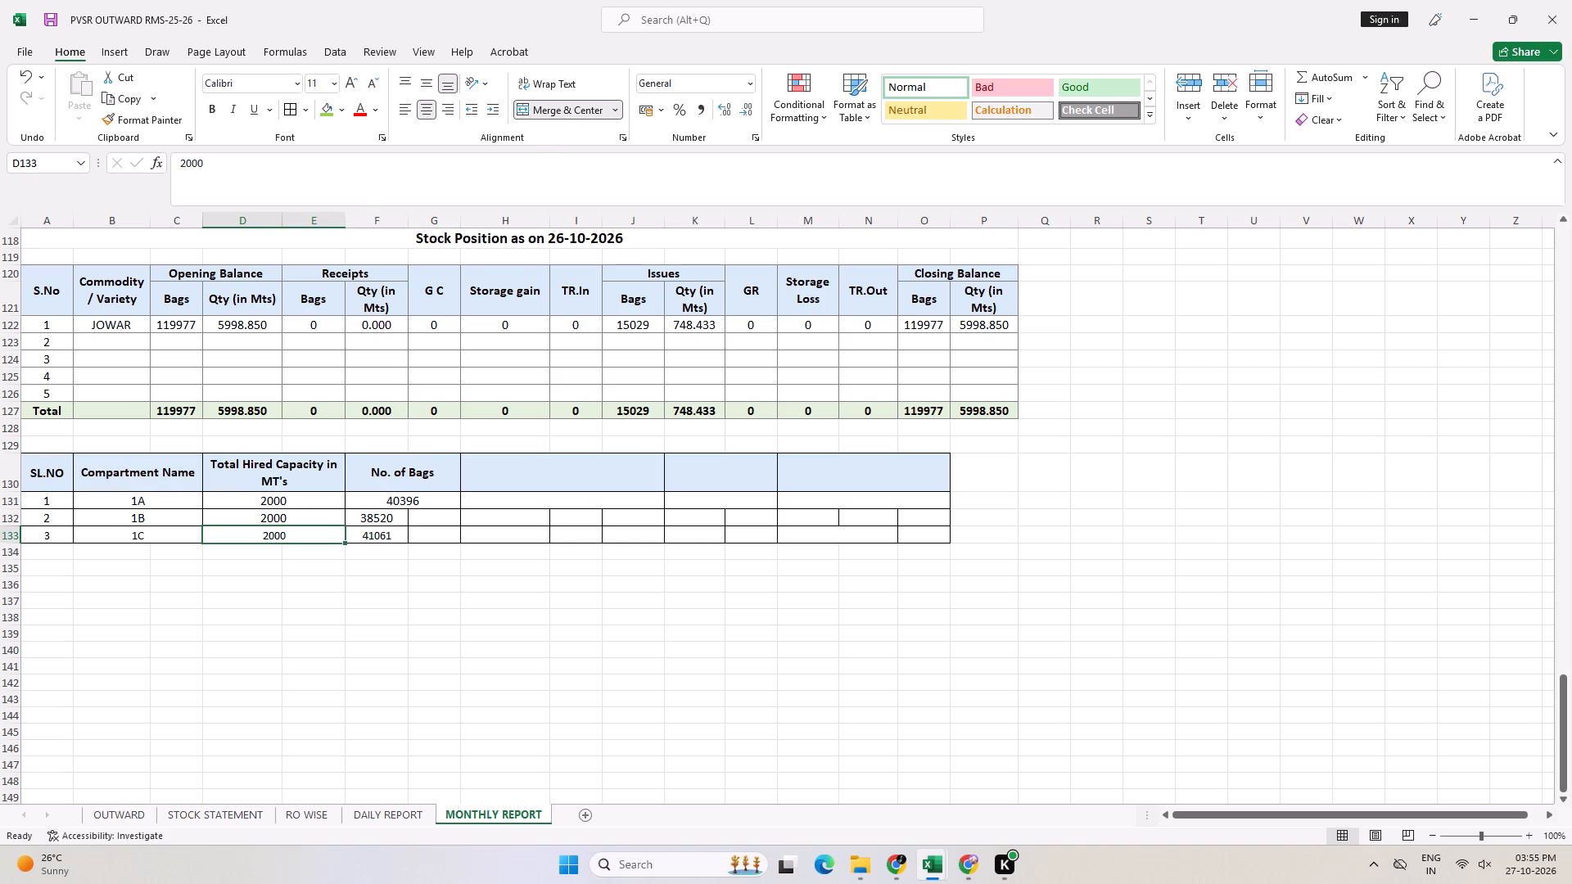
{"action": "left_click", "coordinate": [366, 534]}
{"action": "key", "text": "shift+Right"}
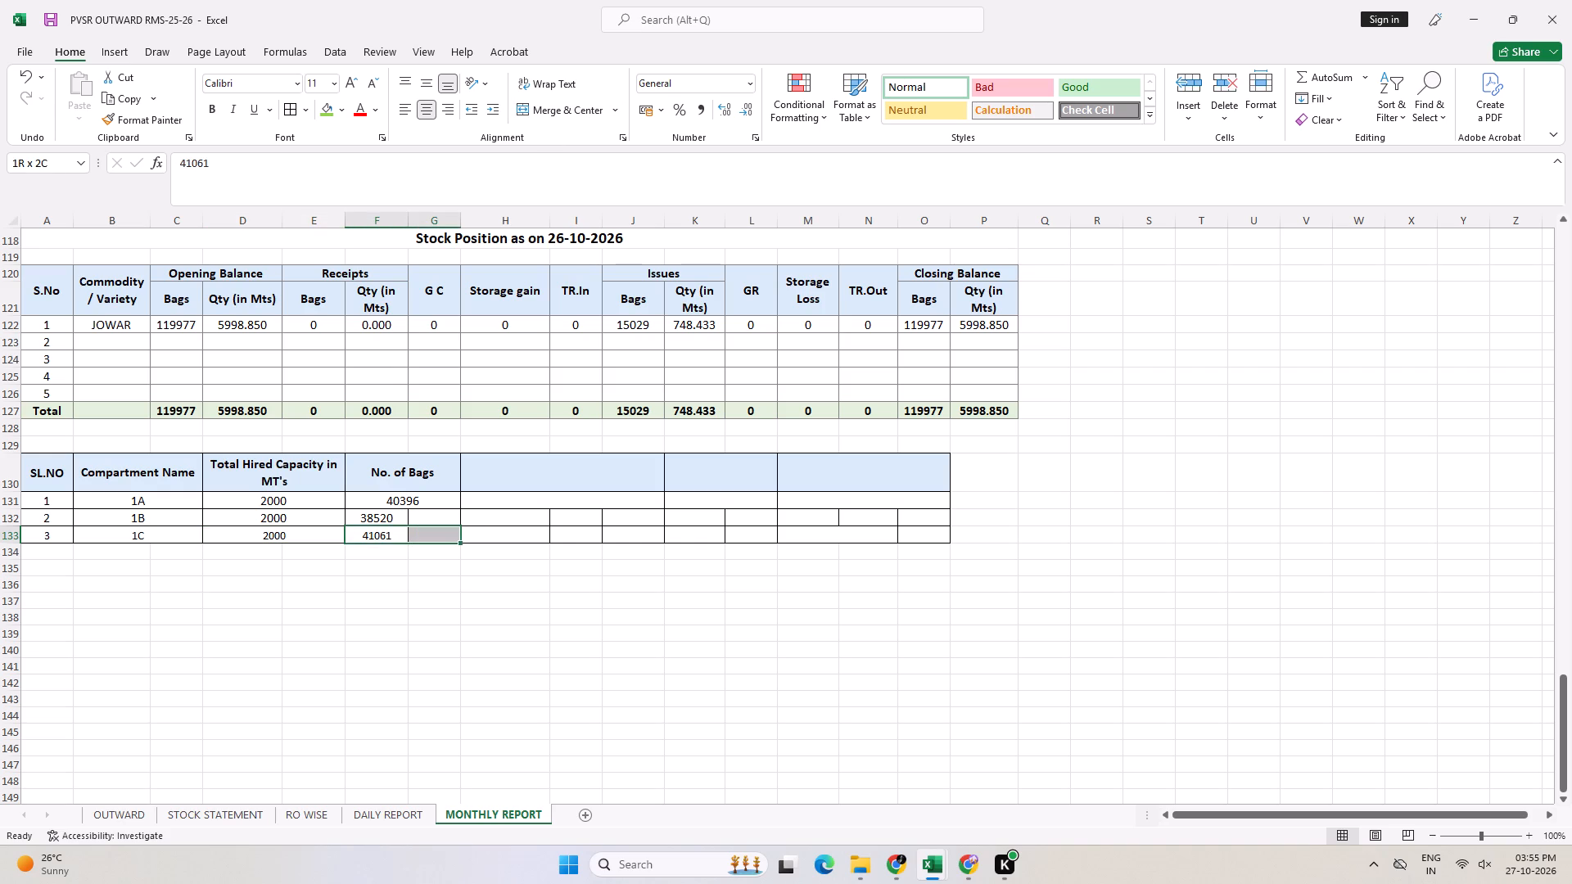
{"action": "left_click", "coordinate": [541, 115]}
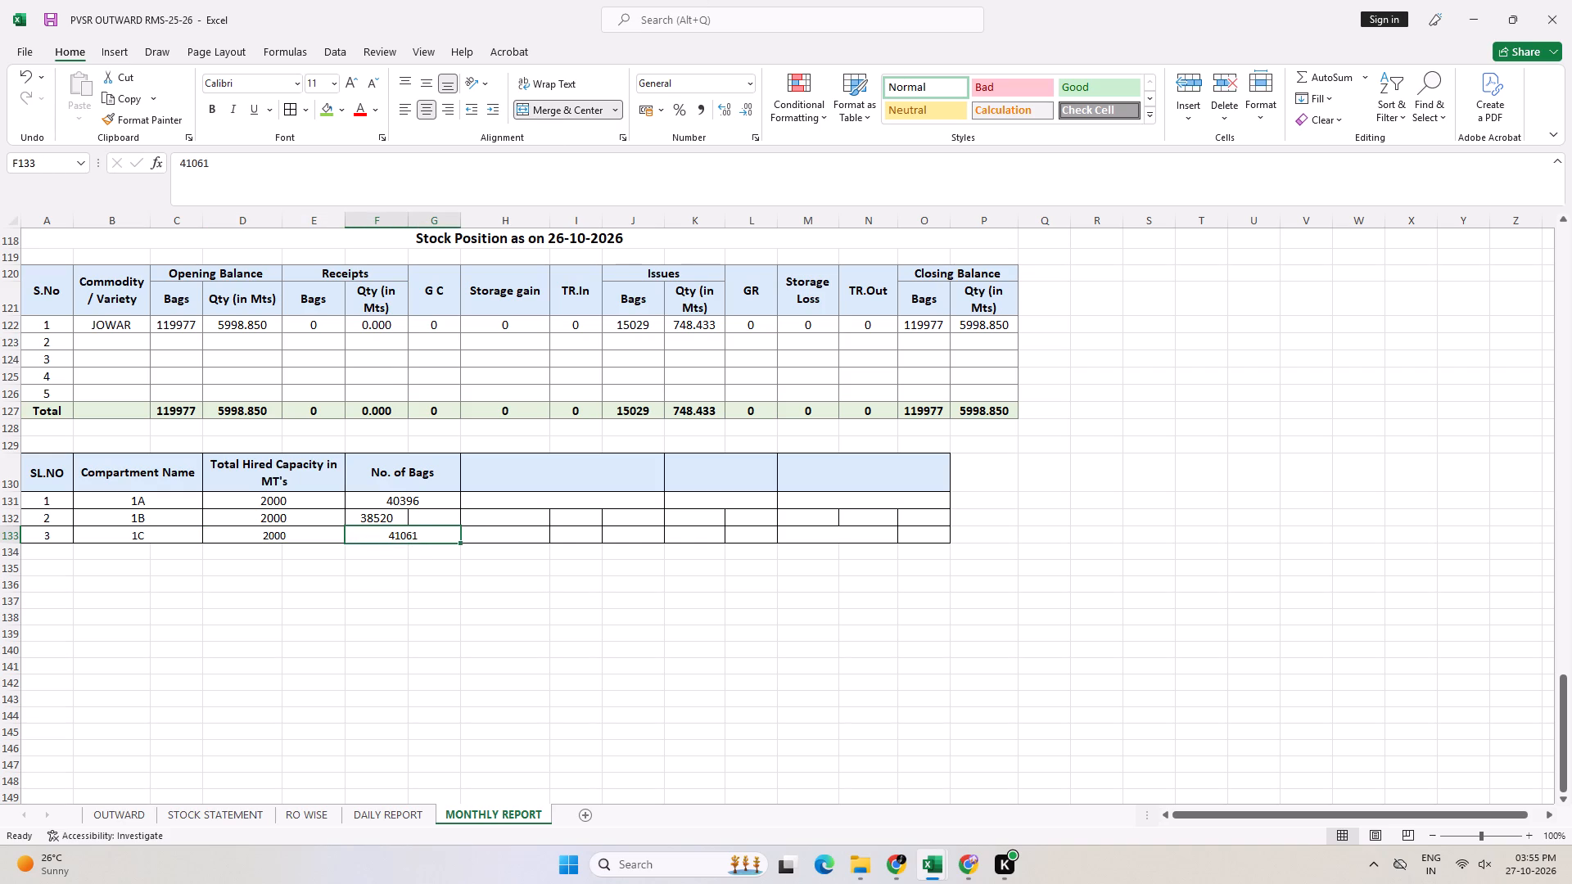
{"action": "left_click", "coordinate": [383, 516]}
{"action": "key", "text": "shift+Right"}
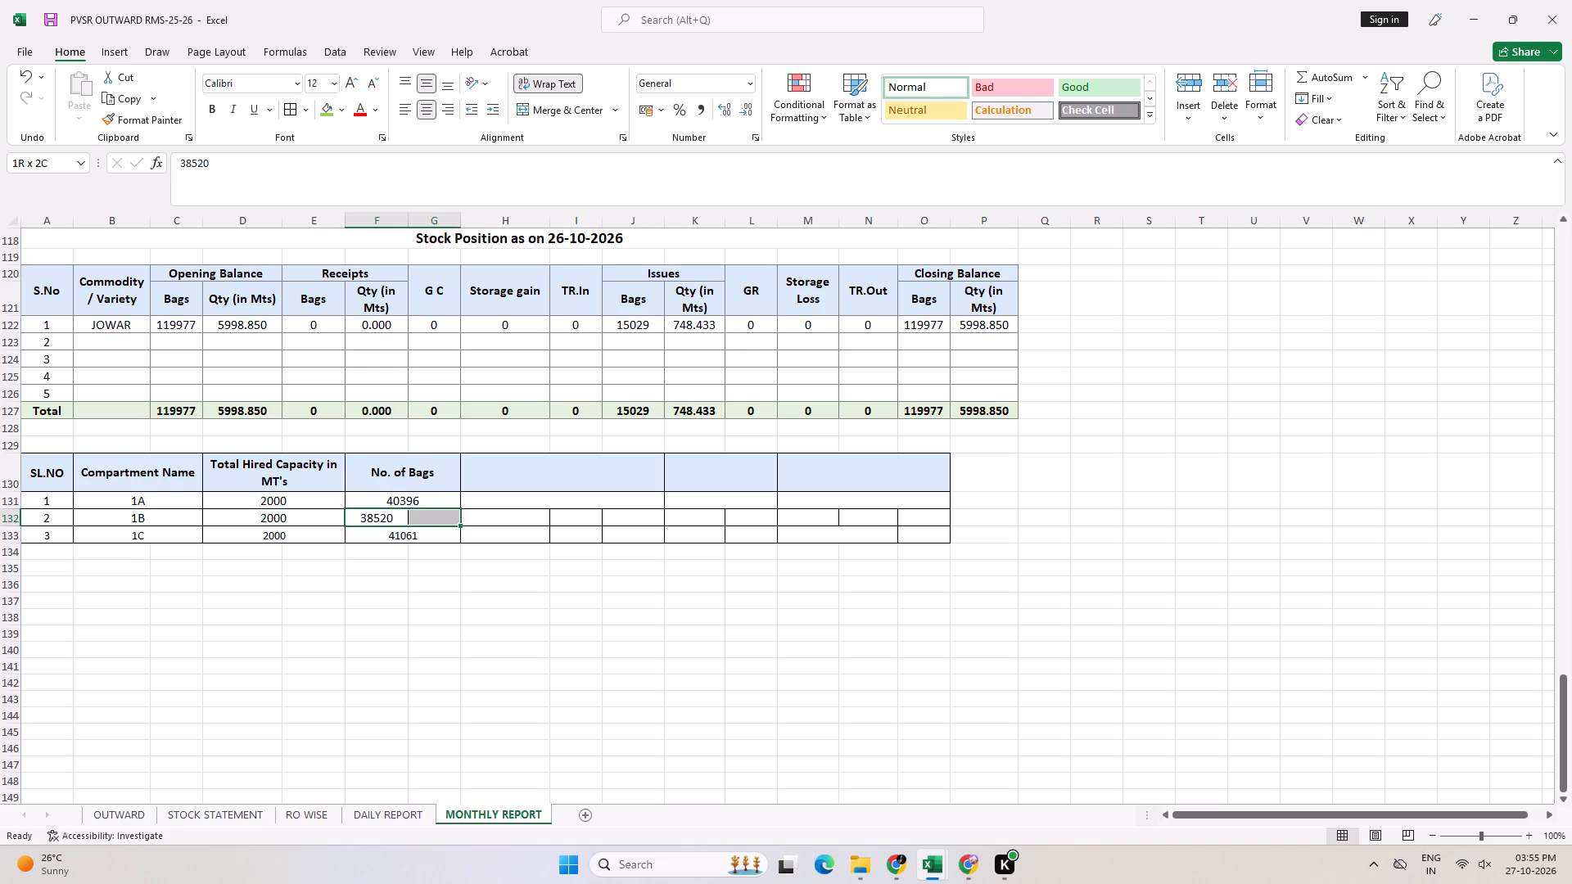
{"action": "left_click", "coordinate": [557, 104]}
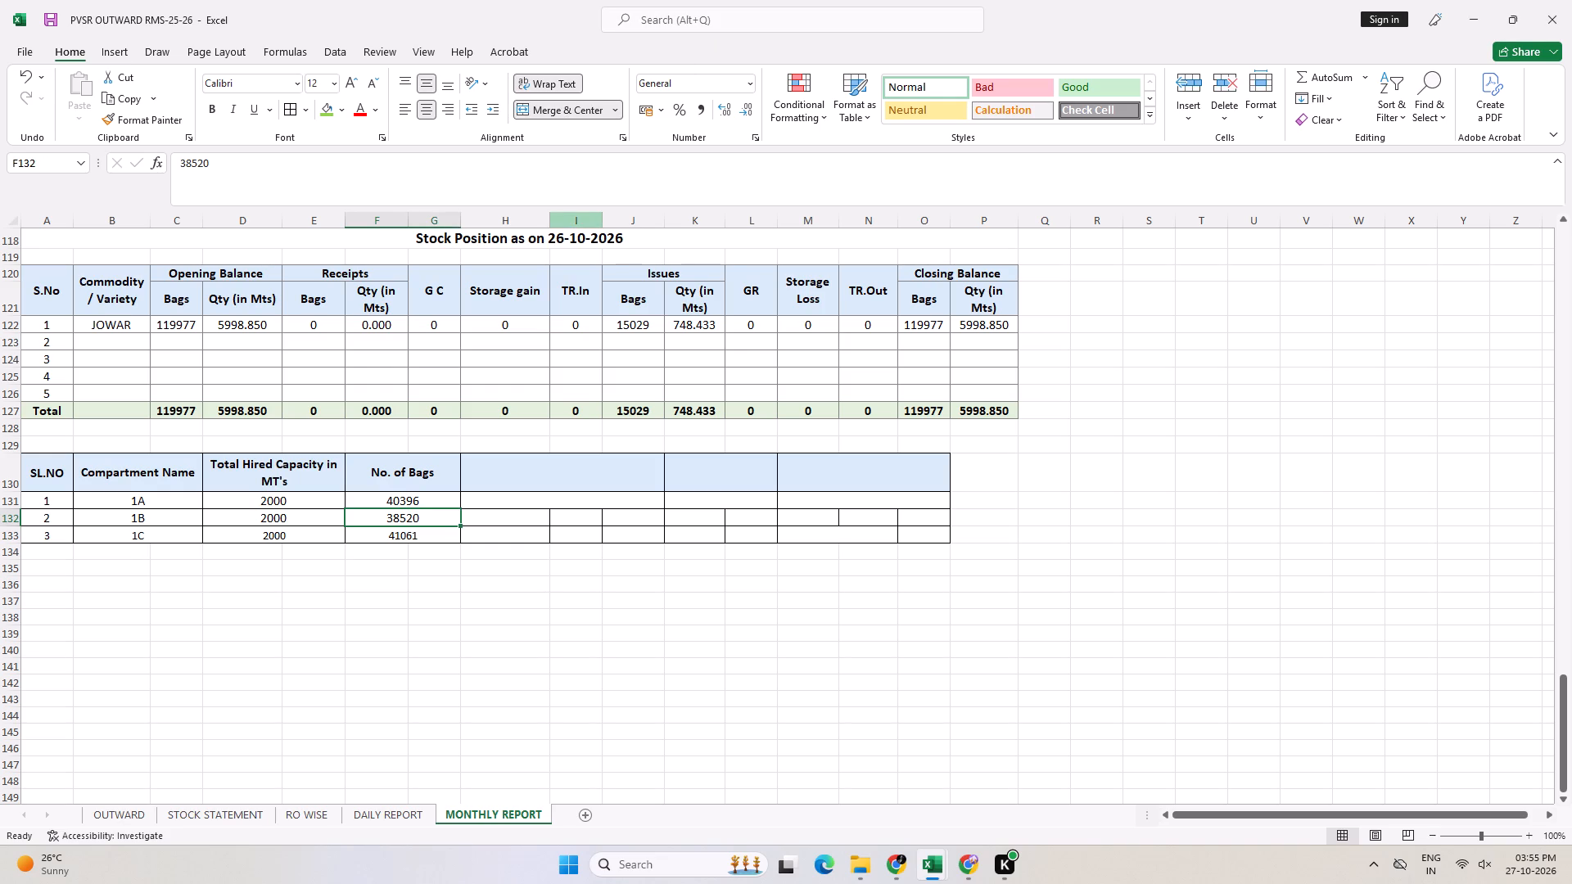
Enter the header "Issues No. of Bags" in the blank header cell beside No. of Bags.
{"action": "left_click", "coordinate": [573, 472]}
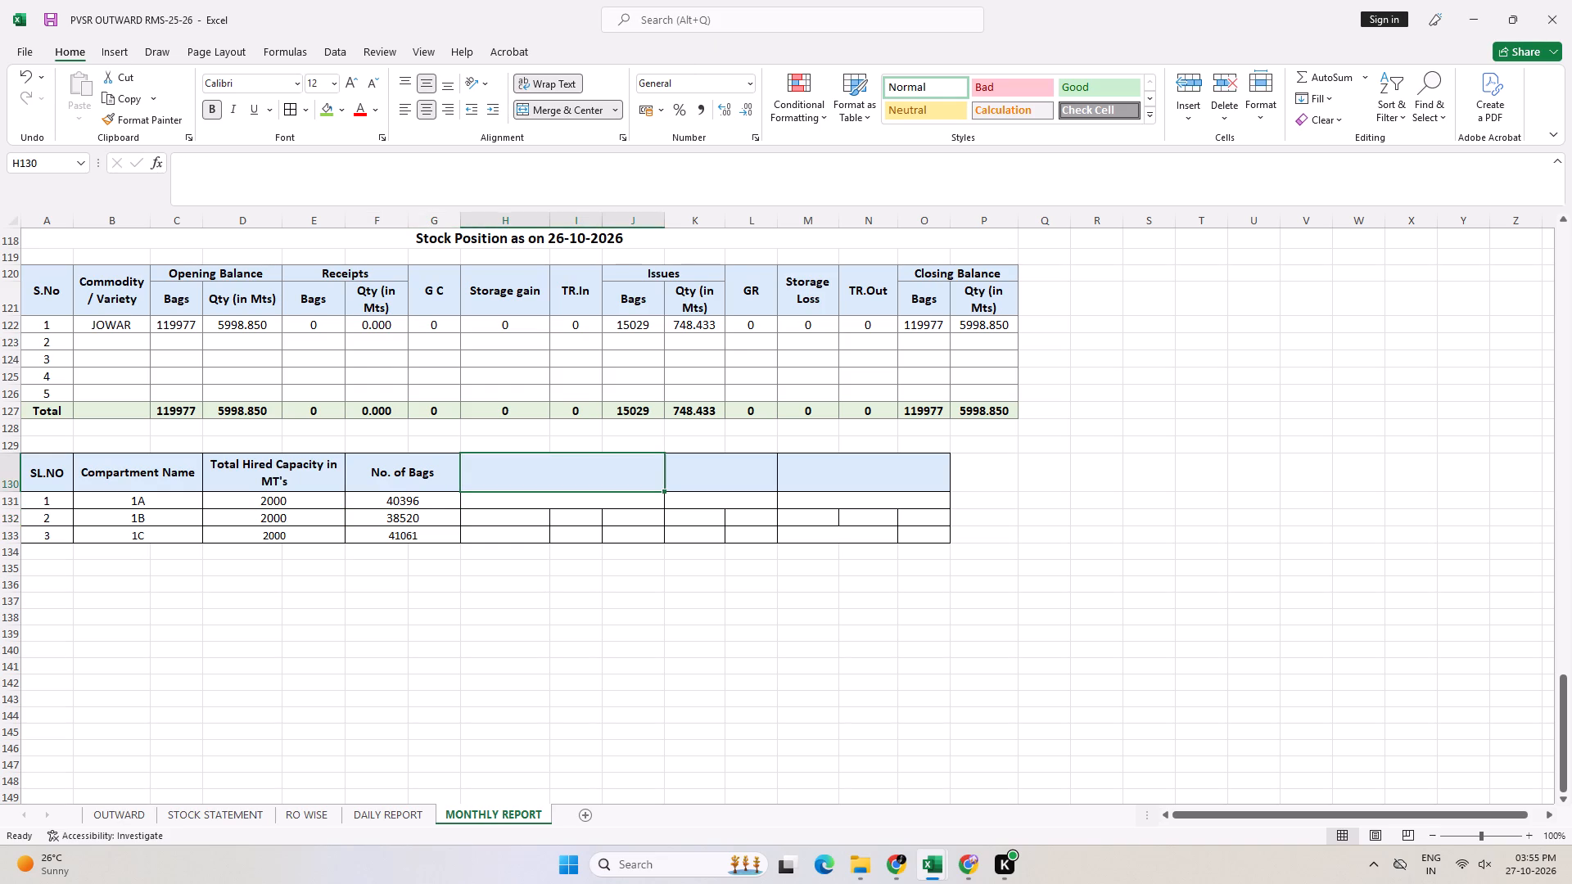
{"action": "type", "text": "issues"}
{"action": "key", "text": "Return"}
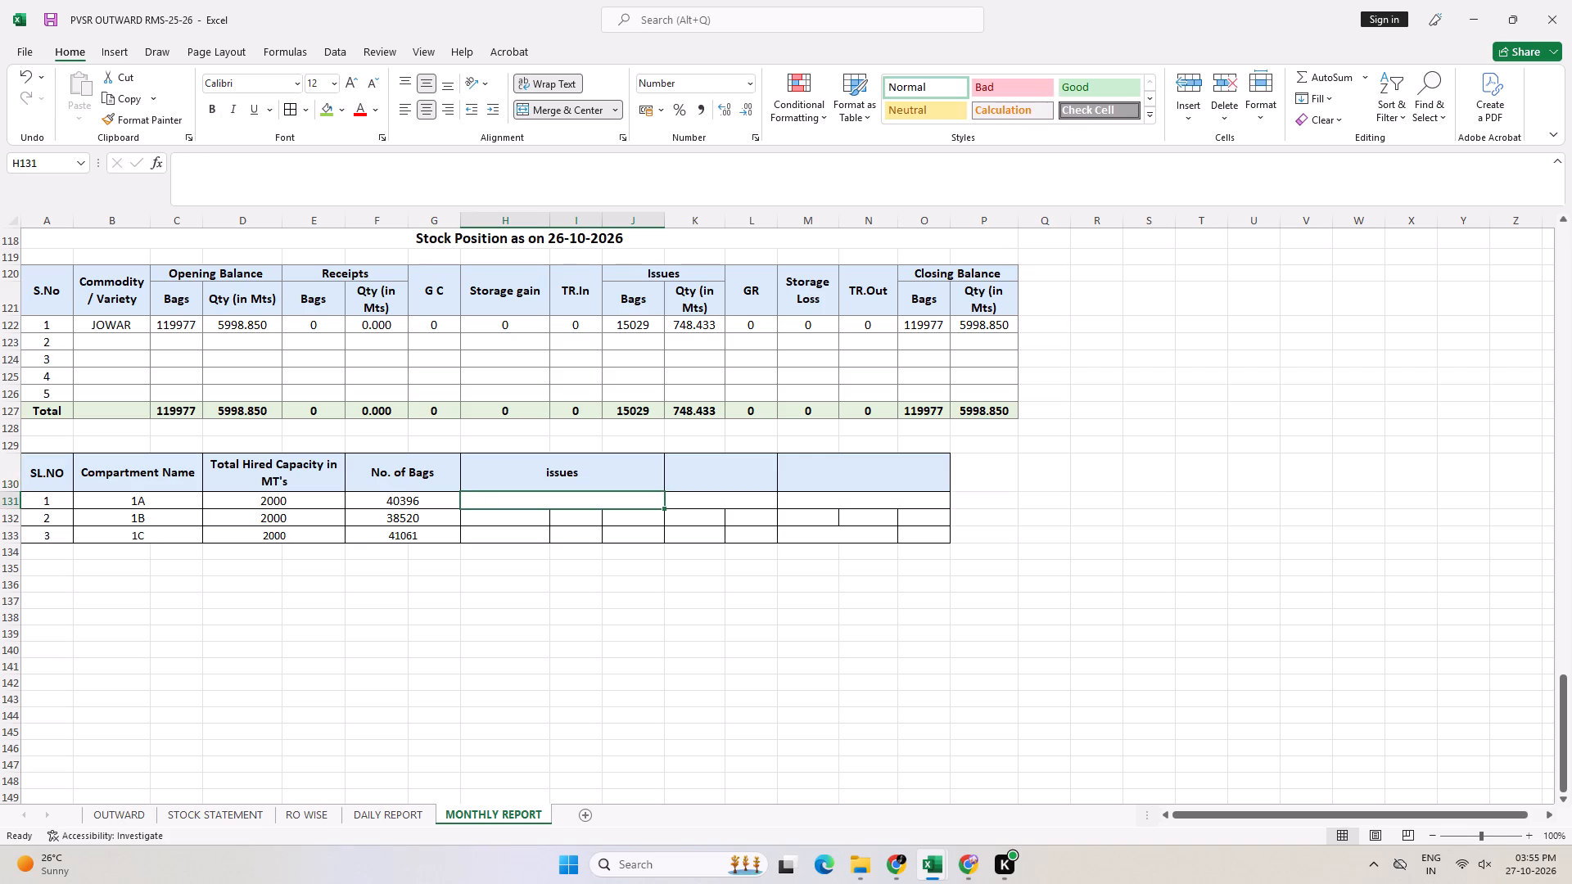
{"action": "key", "text": "Up"}
{"action": "key", "text": "F2"}
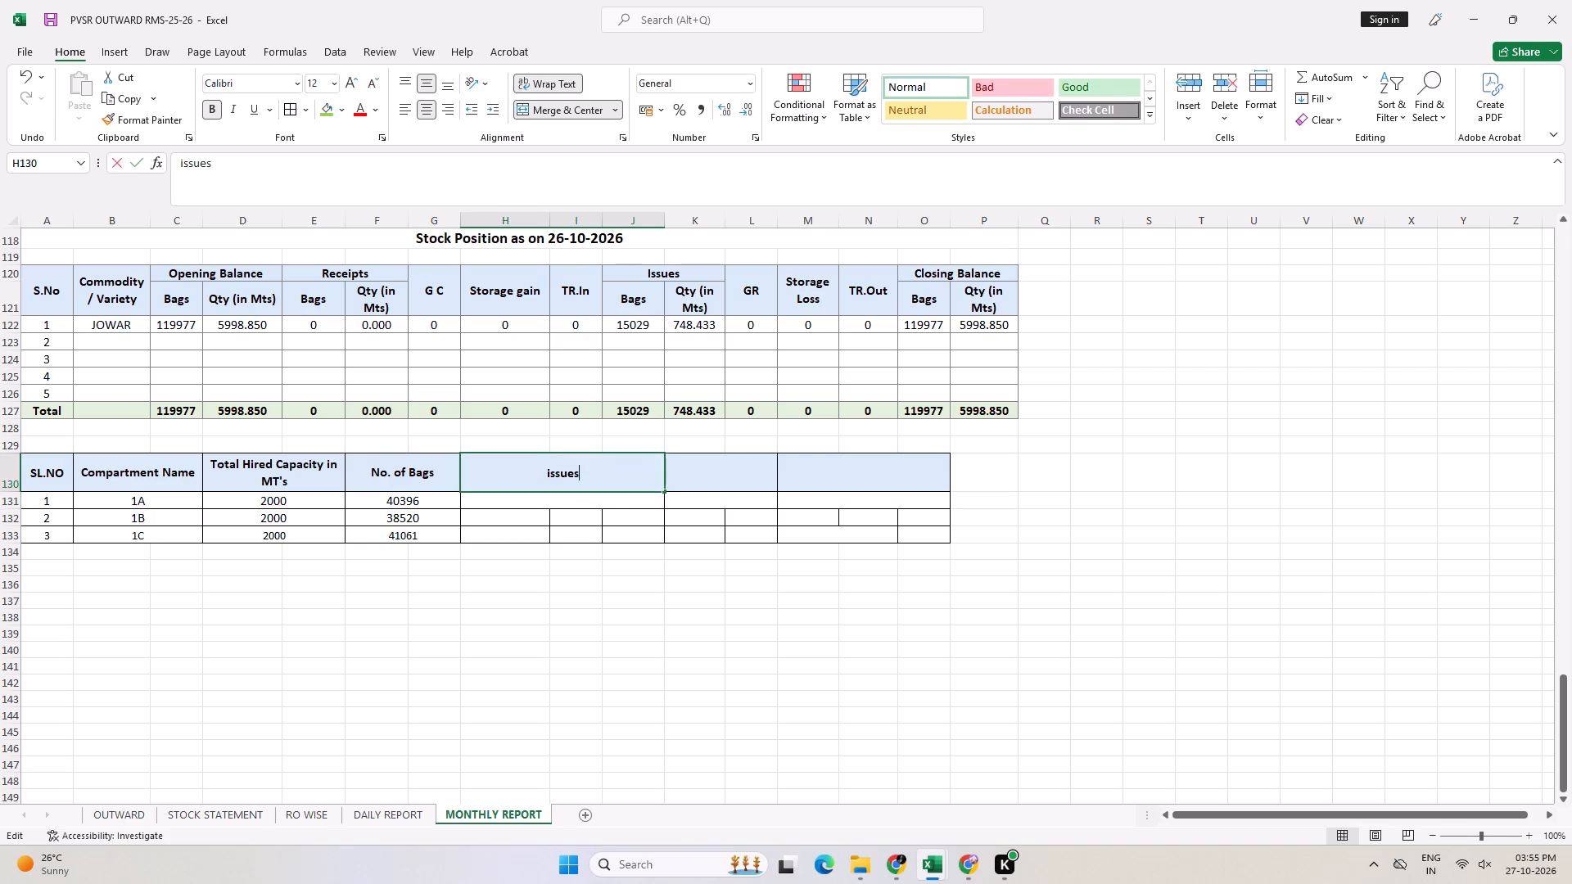
{"action": "key", "text": "Left"}
{"action": "key", "text": "ctrl+Left"}
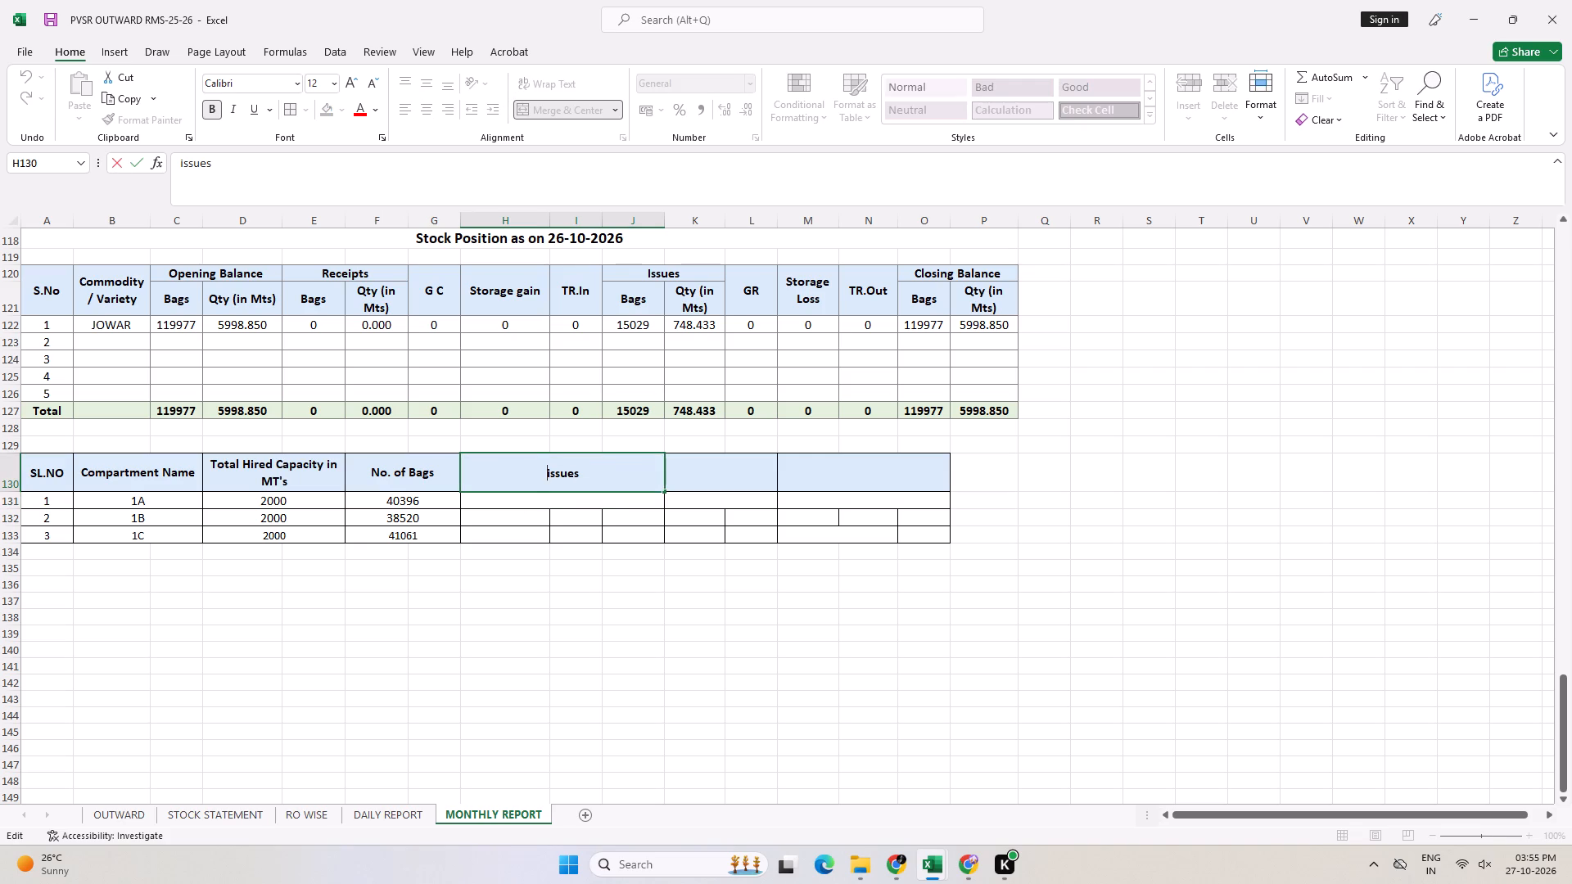
{"action": "key", "text": "shift+i"}
{"action": "key", "text": "Delete"}
{"action": "key", "text": "Right"}
{"action": "key", "text": "ctrl+Right"}
{"action": "key", "text": "space"}
{"action": "type", "text": "No. of"}
{"action": "key", "text": "space"}
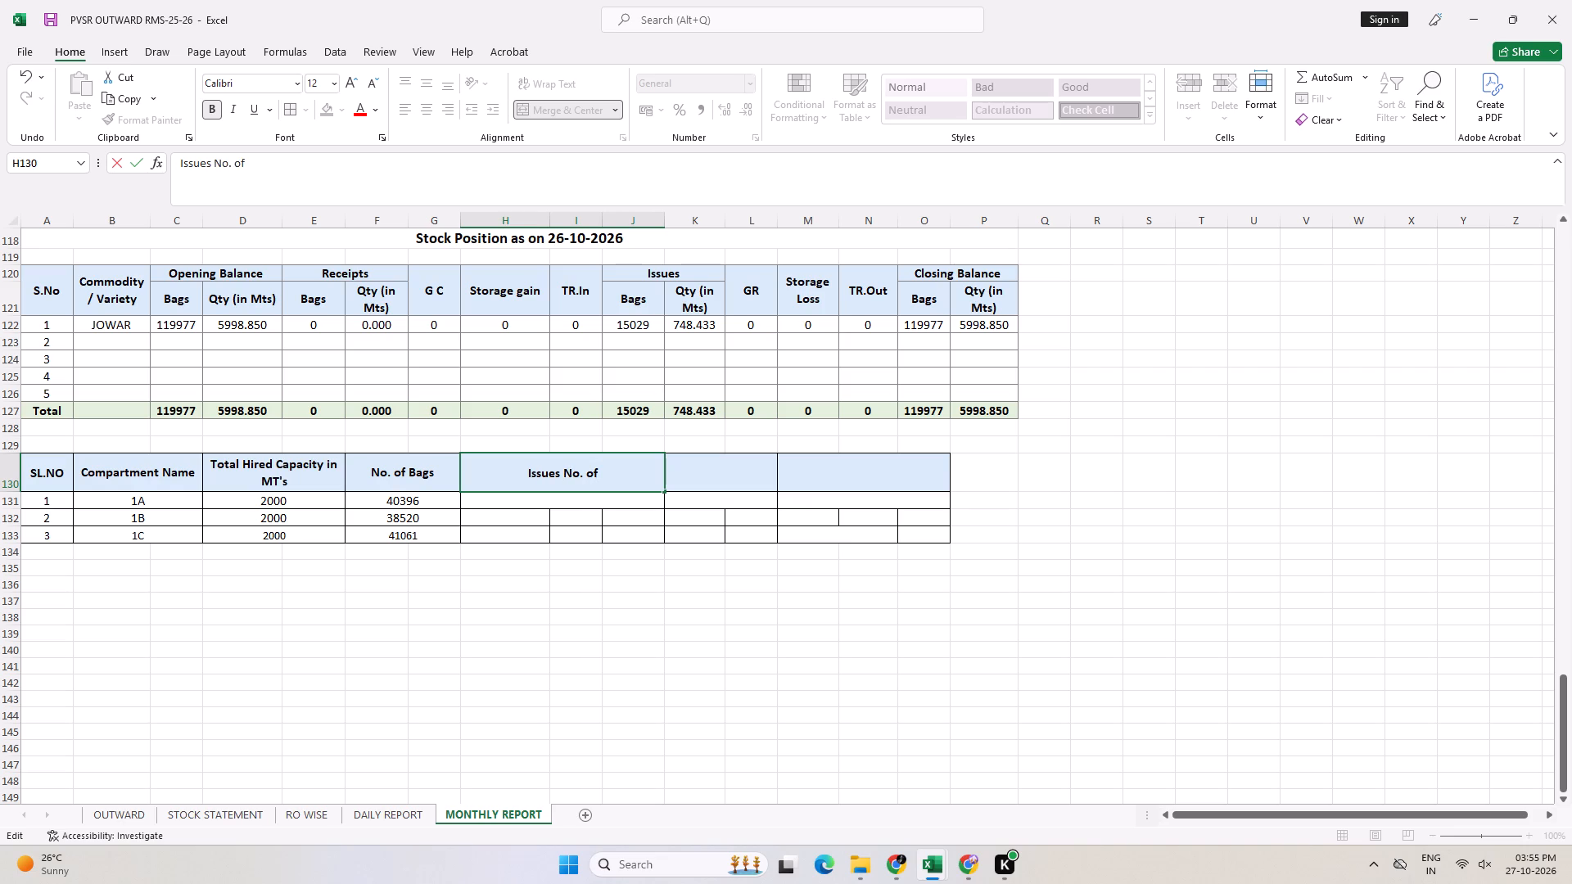
{"action": "type", "text": "Bags"}
{"action": "key", "text": "Return"}
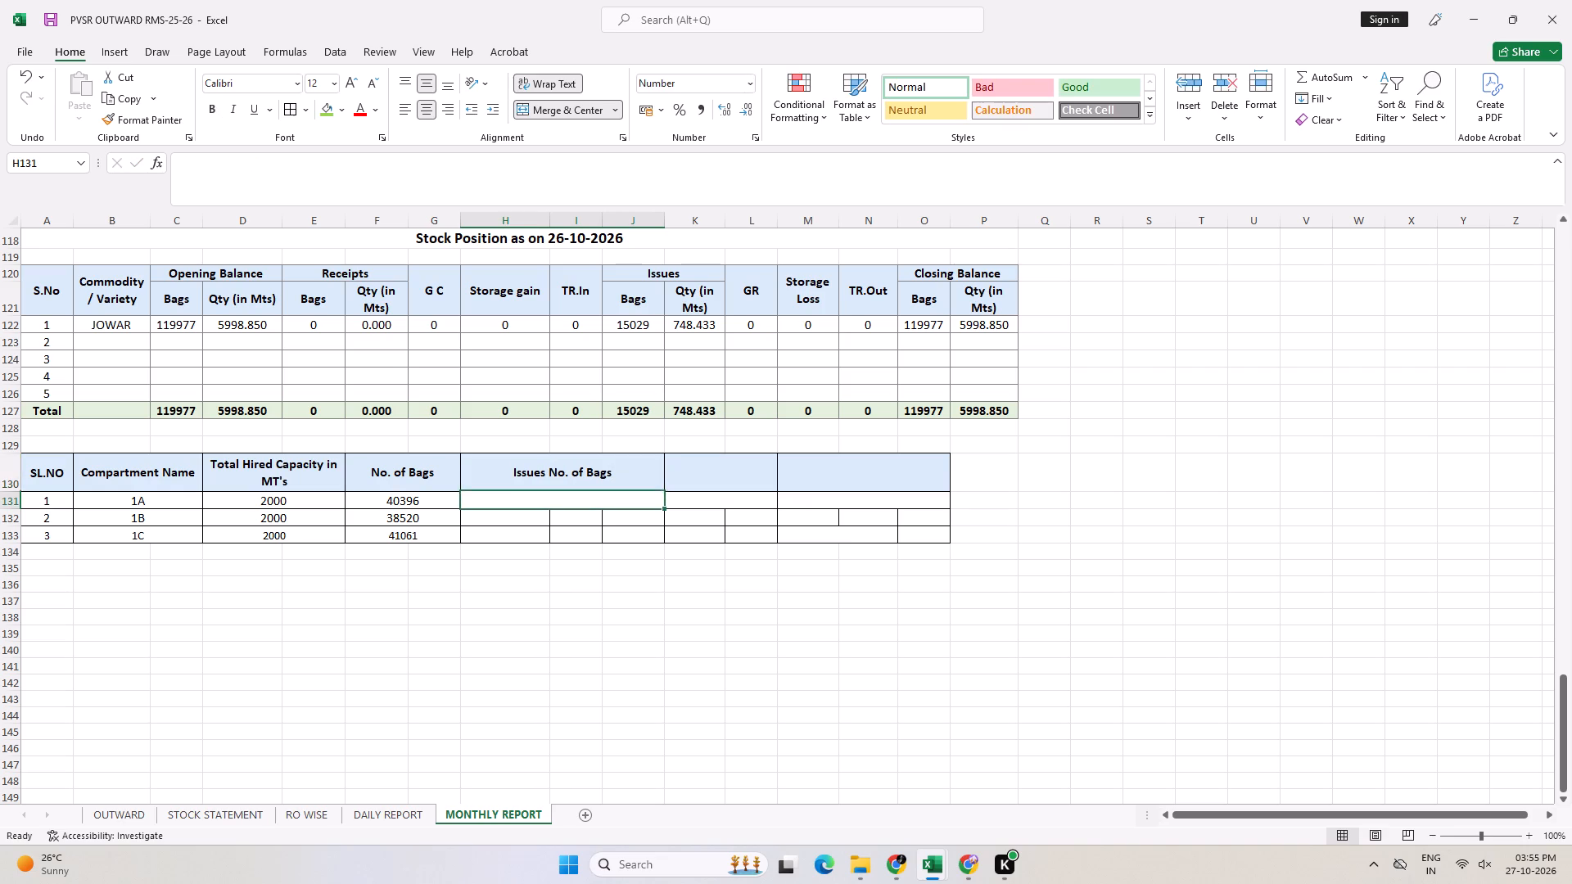
Fill compartment 1A's blank issues cell down into compartment 1B's row and select that row's cells across columns H to J.
{"action": "key", "text": "Down"}
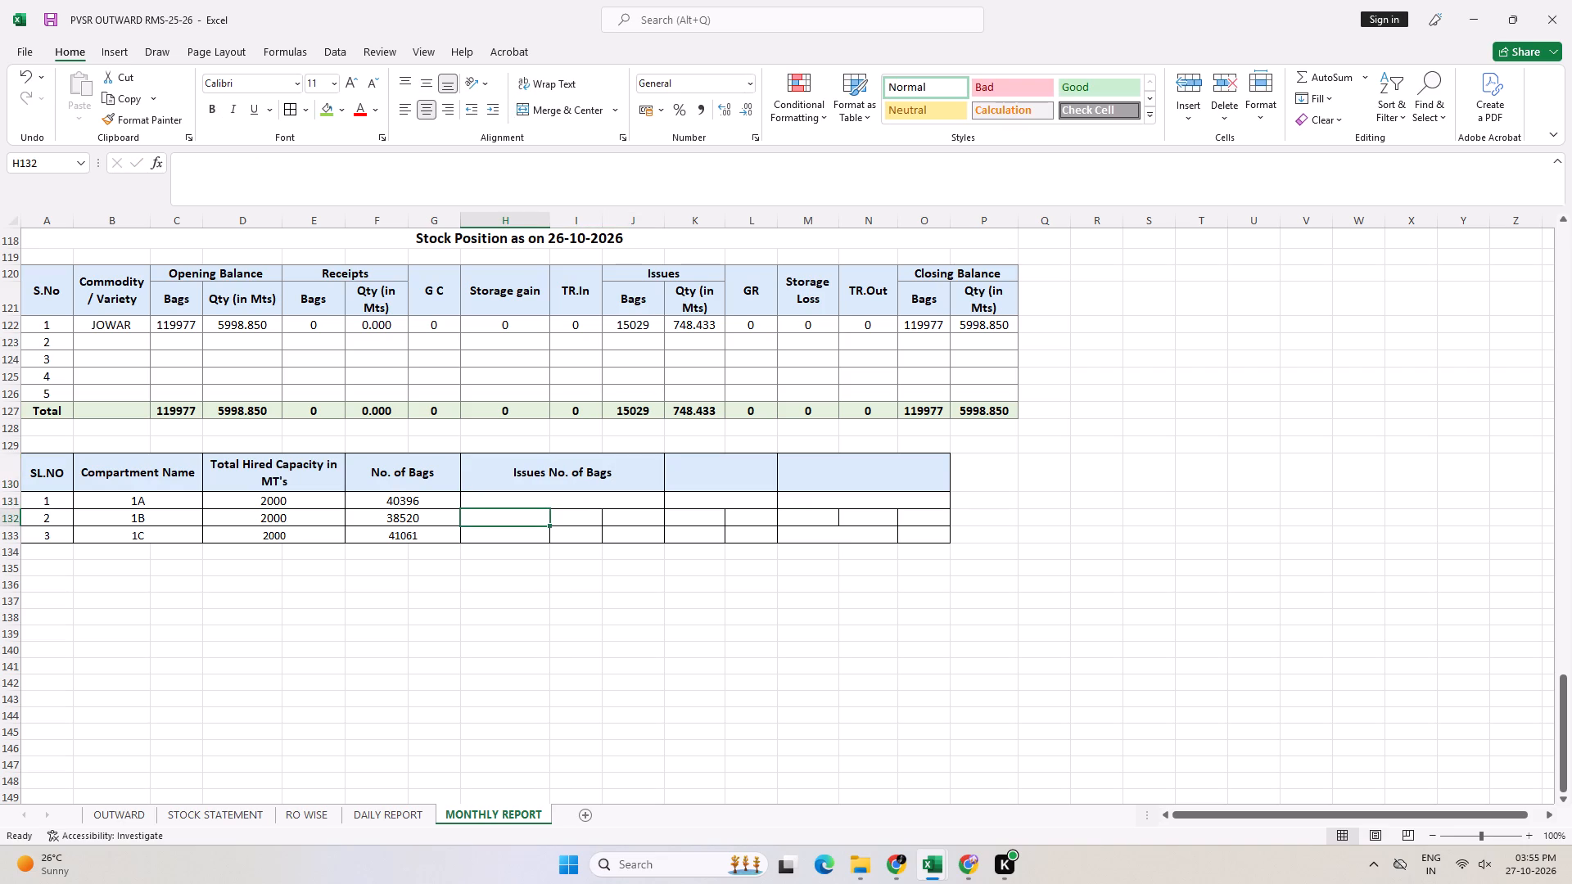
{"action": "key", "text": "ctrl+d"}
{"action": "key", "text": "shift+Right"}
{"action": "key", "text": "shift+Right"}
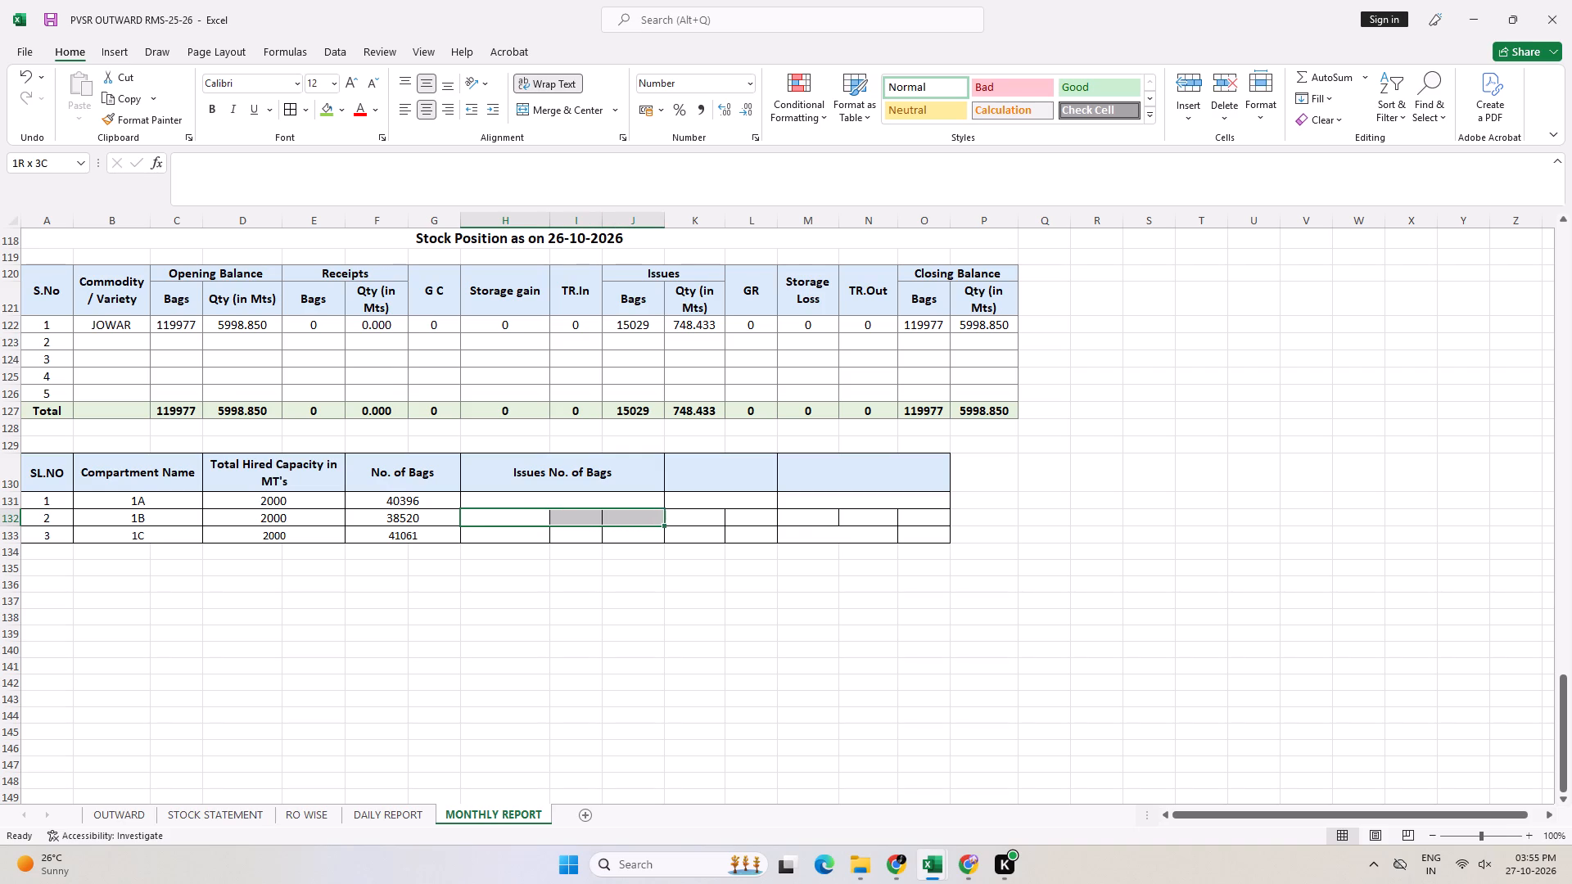
Merge and center the blank Issues No. of Bags cells across columns H to J for compartments 1B and 1C.
{"action": "left_click", "coordinate": [578, 111]}
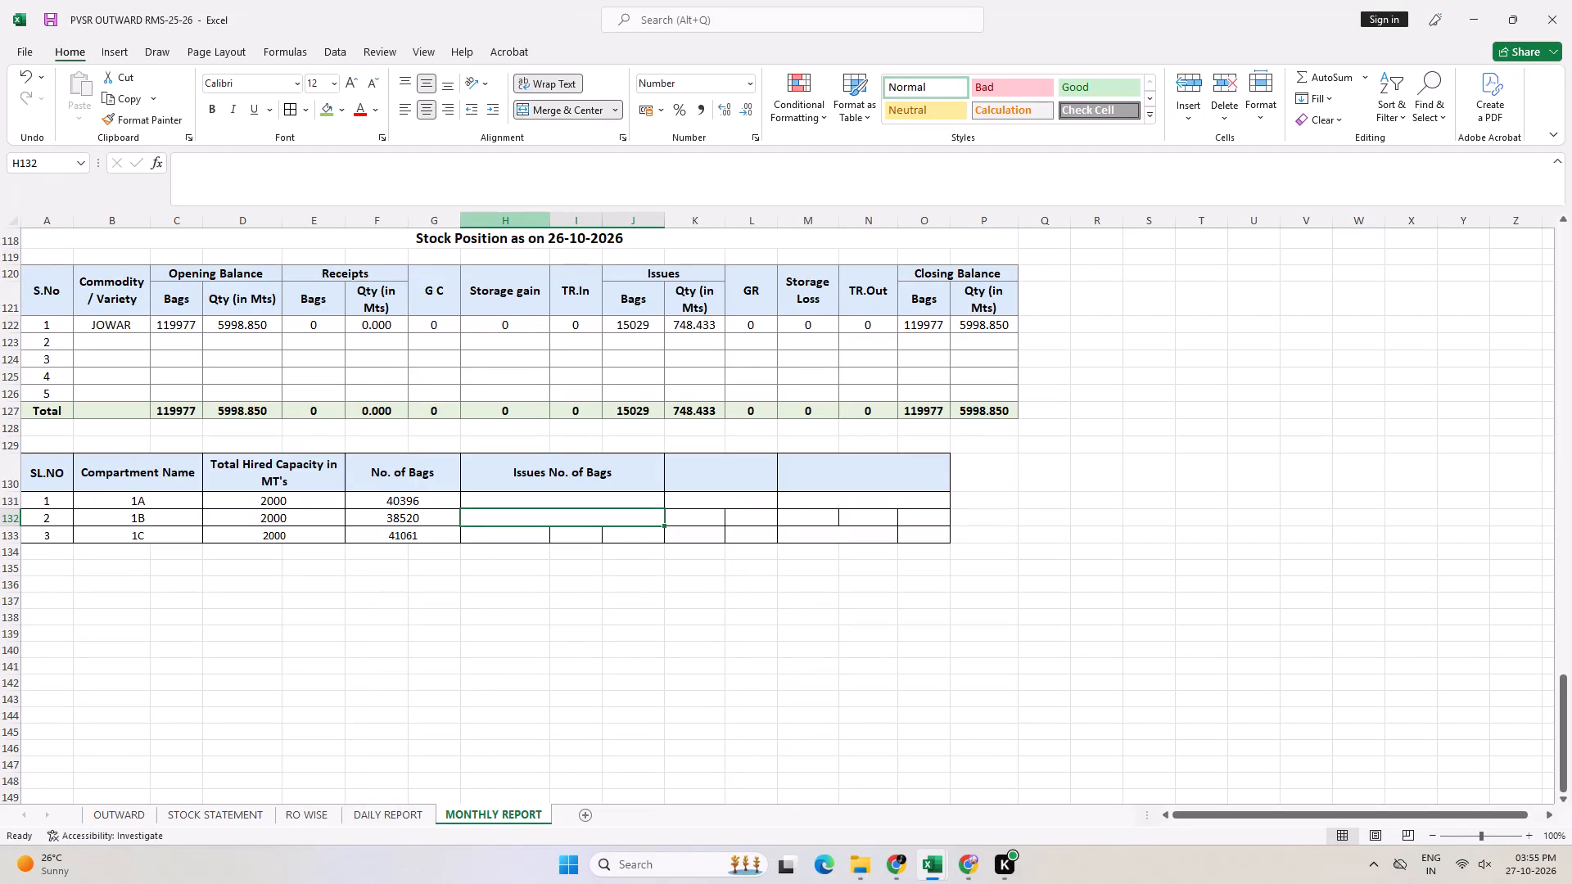
{"action": "left_click", "coordinate": [496, 540]}
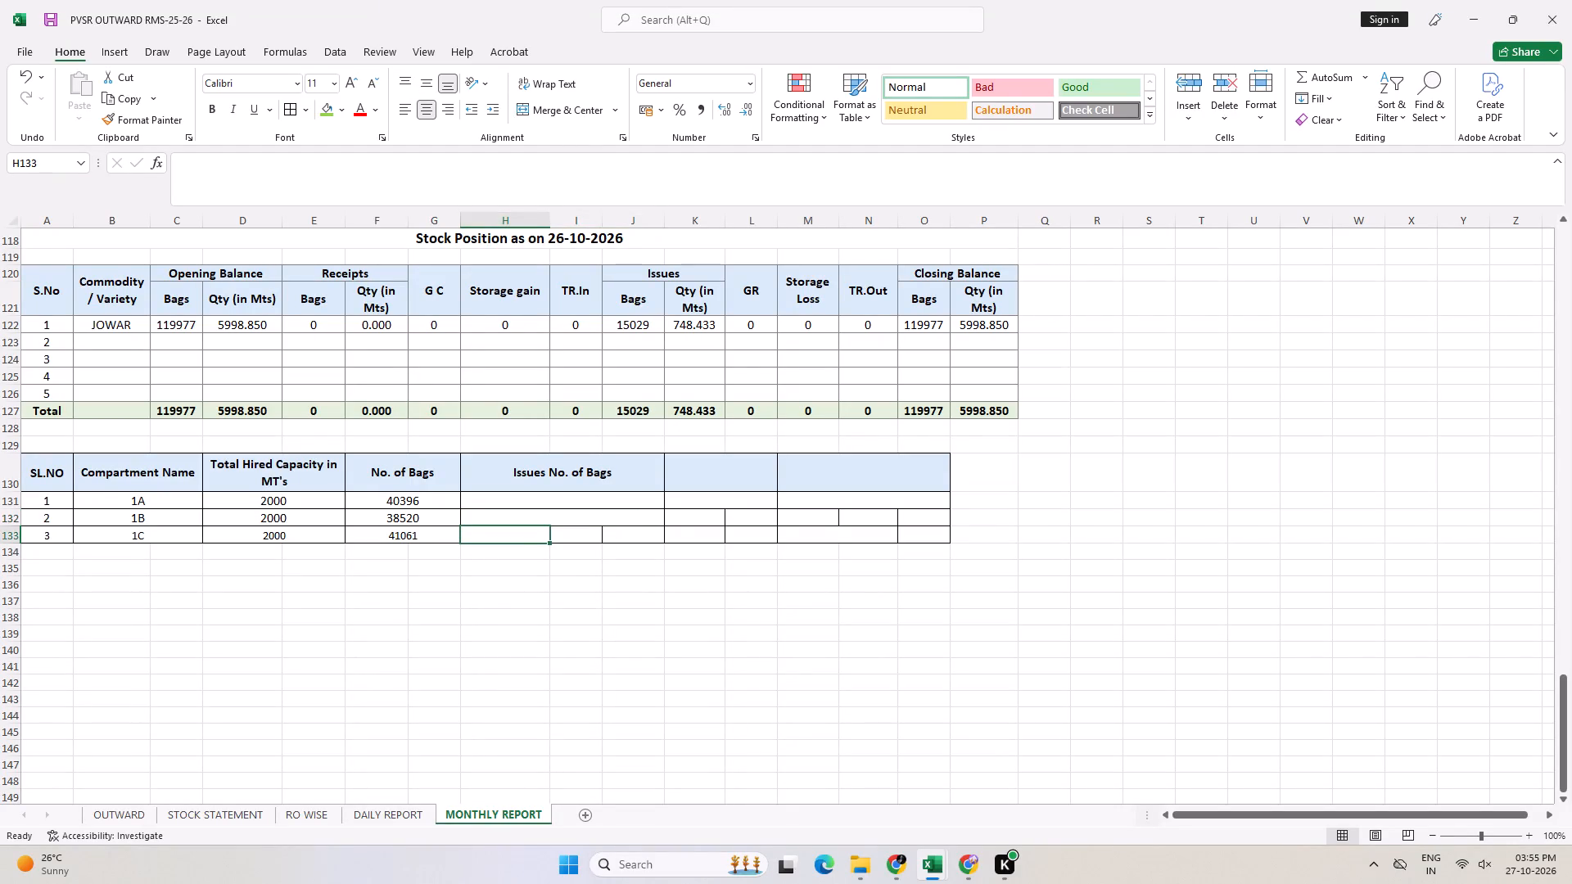
{"action": "key", "text": "shift+Right"}
{"action": "key", "text": "shift+Right"}
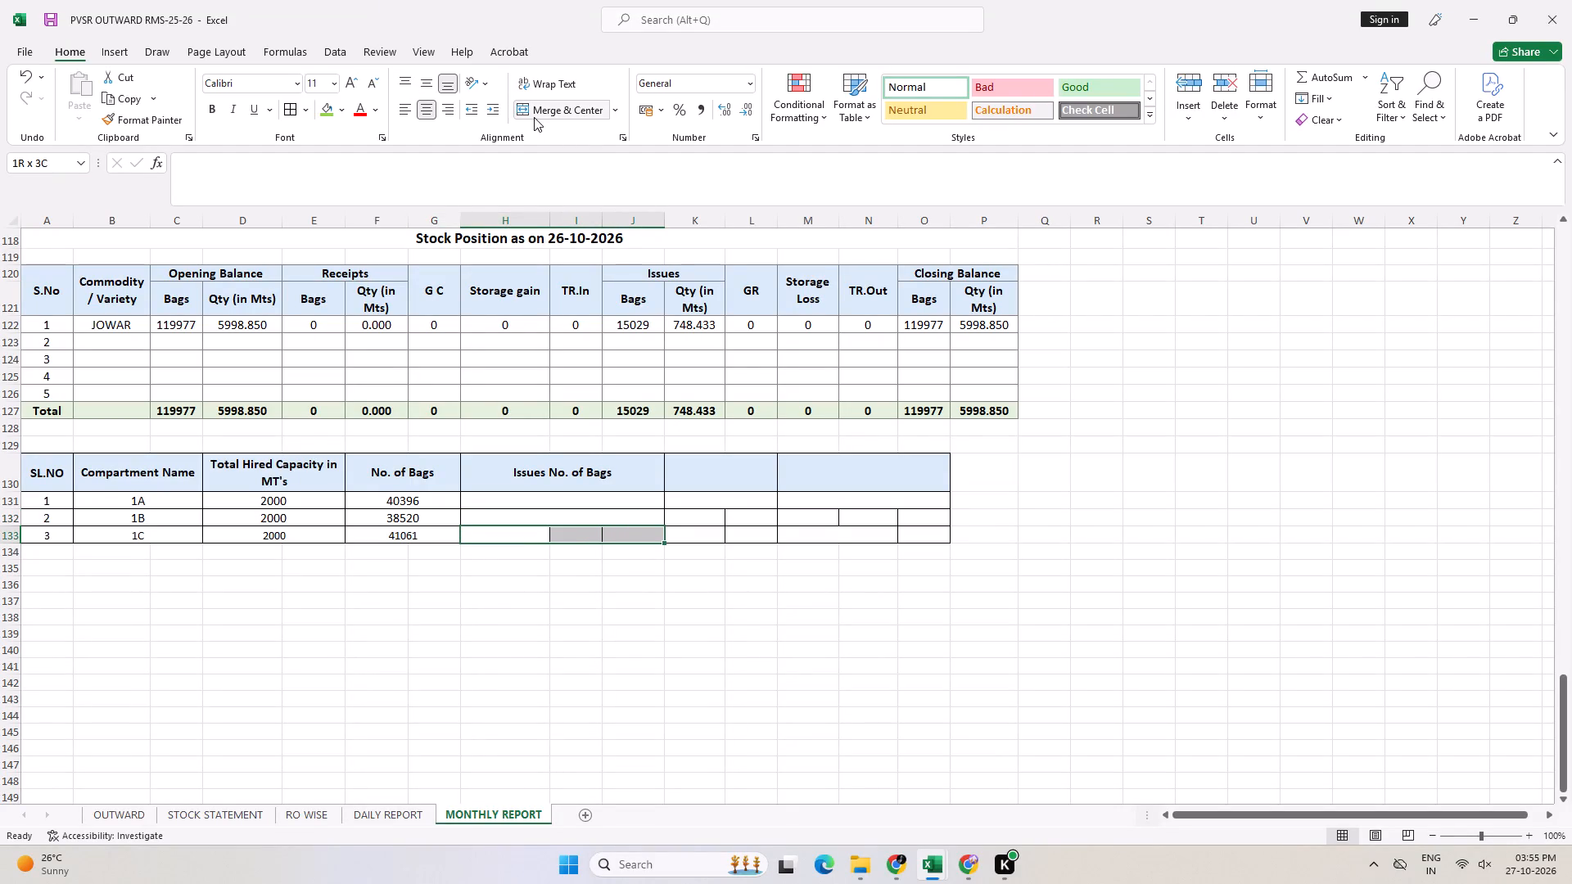
{"action": "left_click", "coordinate": [544, 109]}
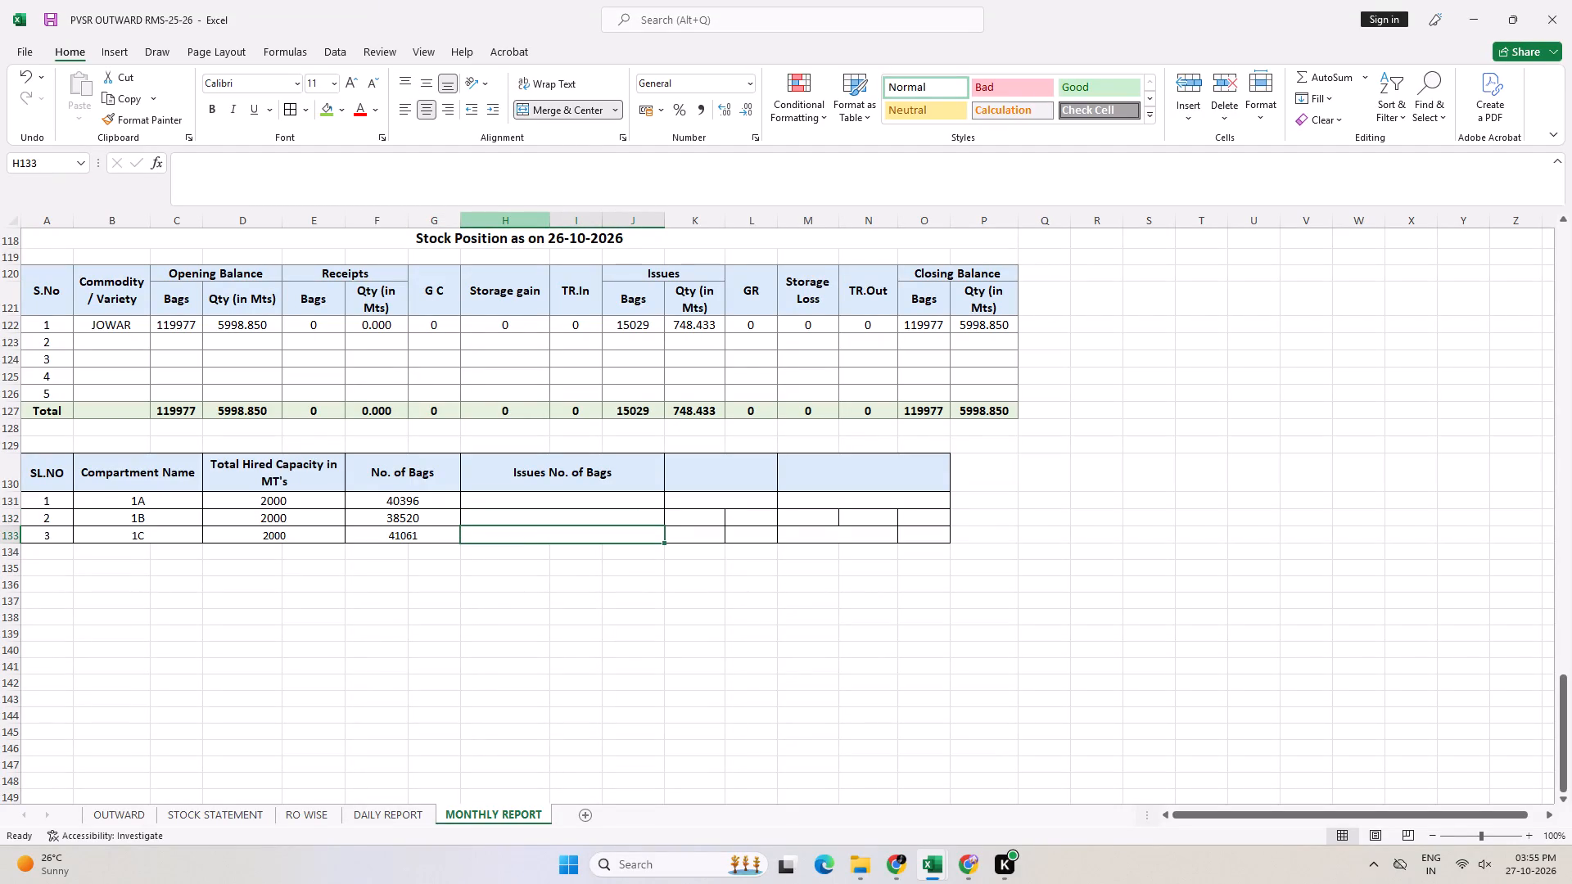
Select the blank header cell directly after Issues No. of Bags in the compartment table.
{"action": "left_click", "coordinate": [720, 479]}
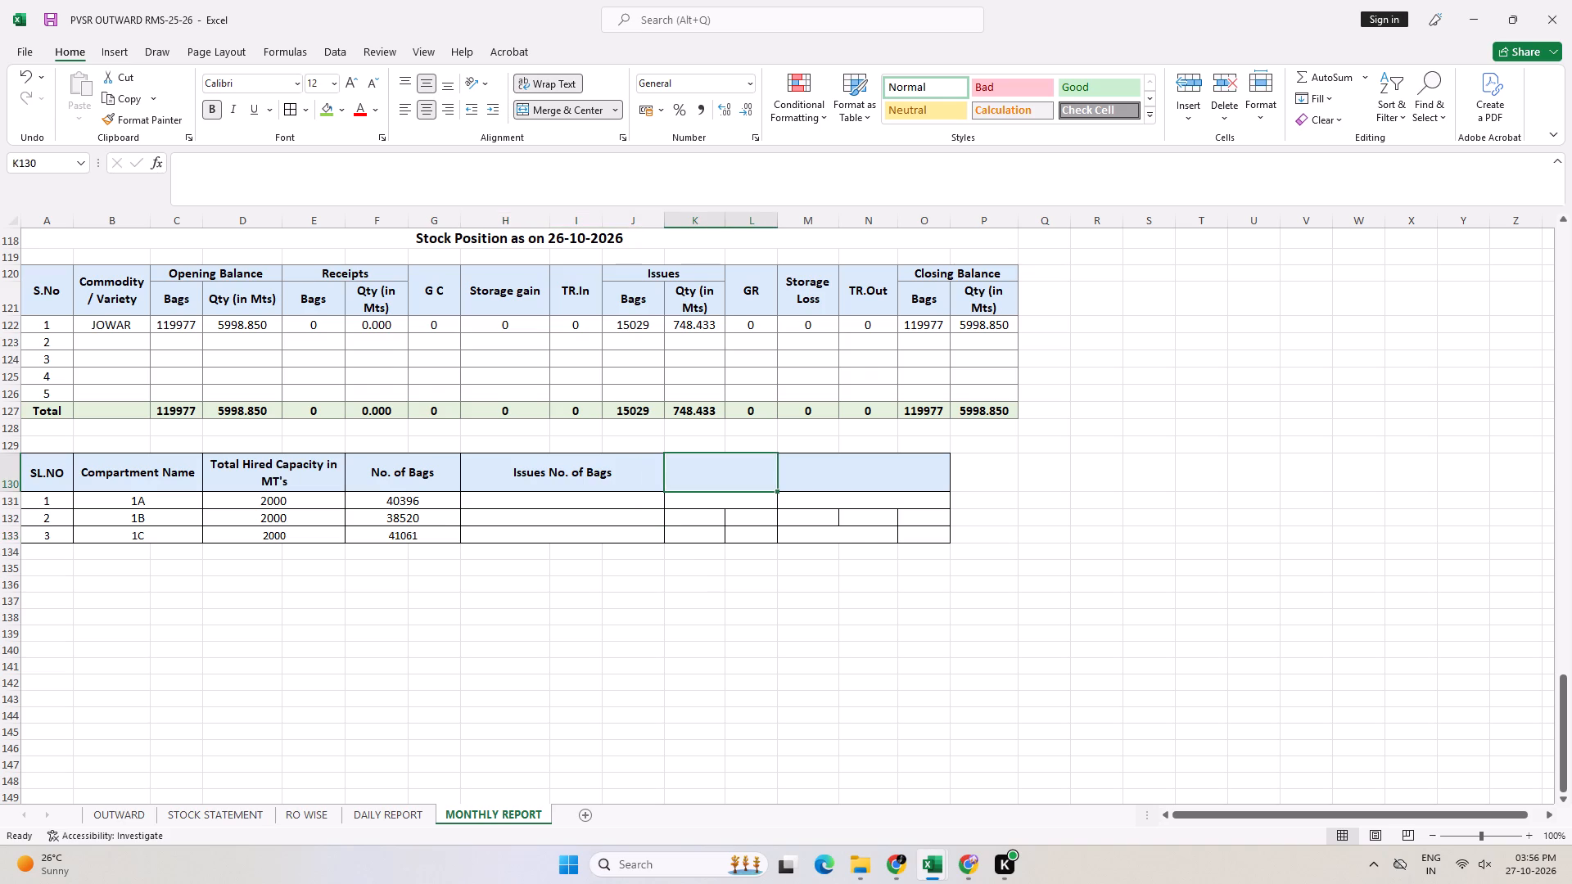
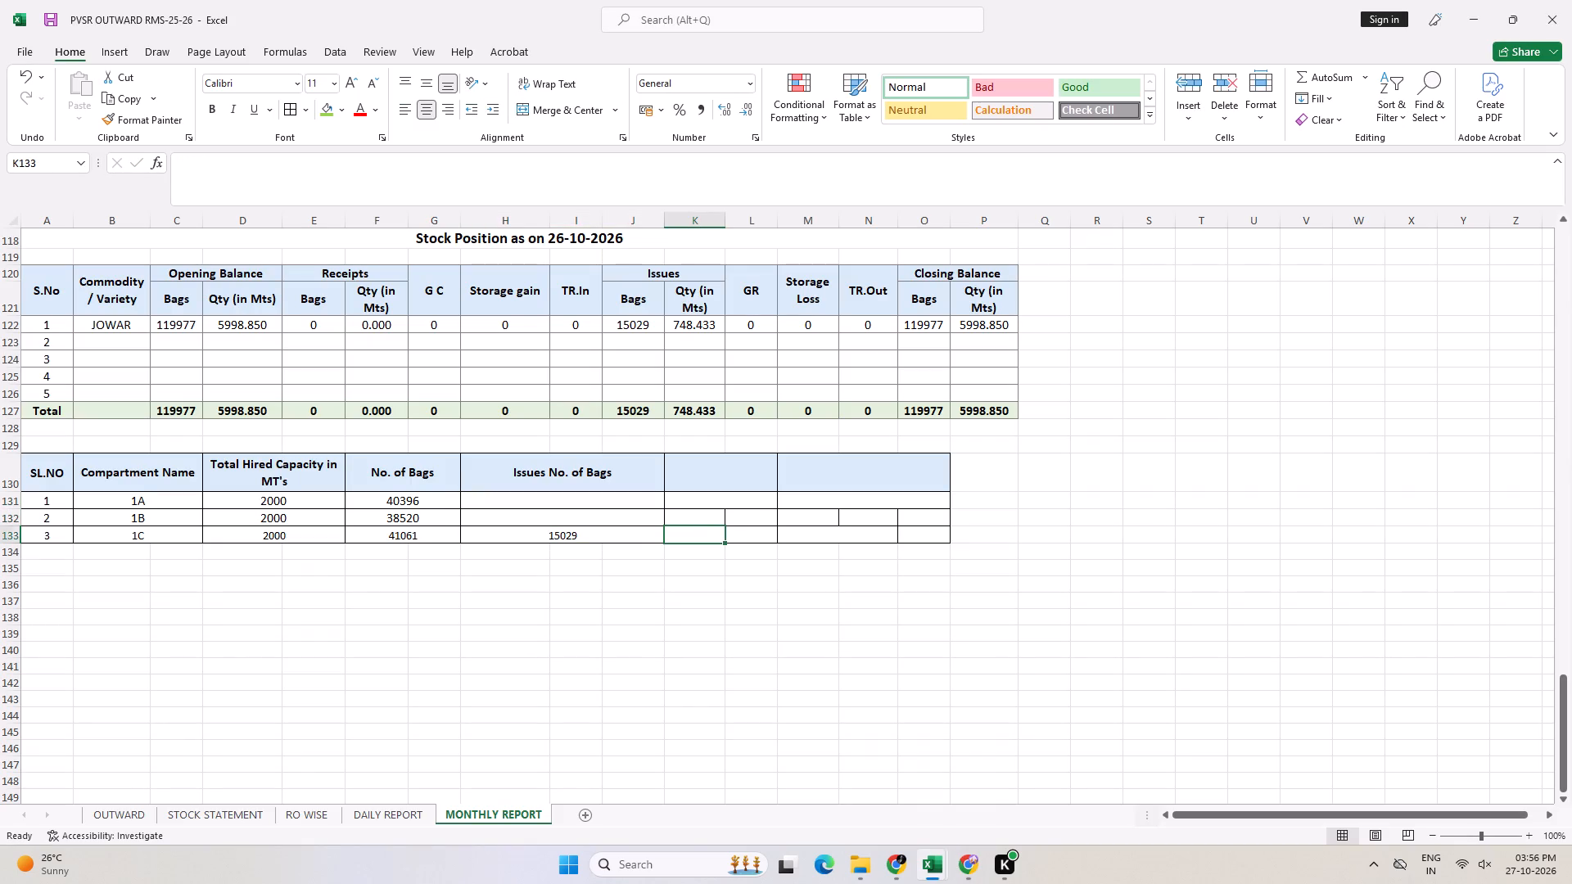
Merge and center the blank K and L cells in compartment 1B's row, and likewise in compartment 1C's row.
{"action": "key", "text": "Right"}
{"action": "key", "text": "Left"}
{"action": "key", "text": "shift+Right"}
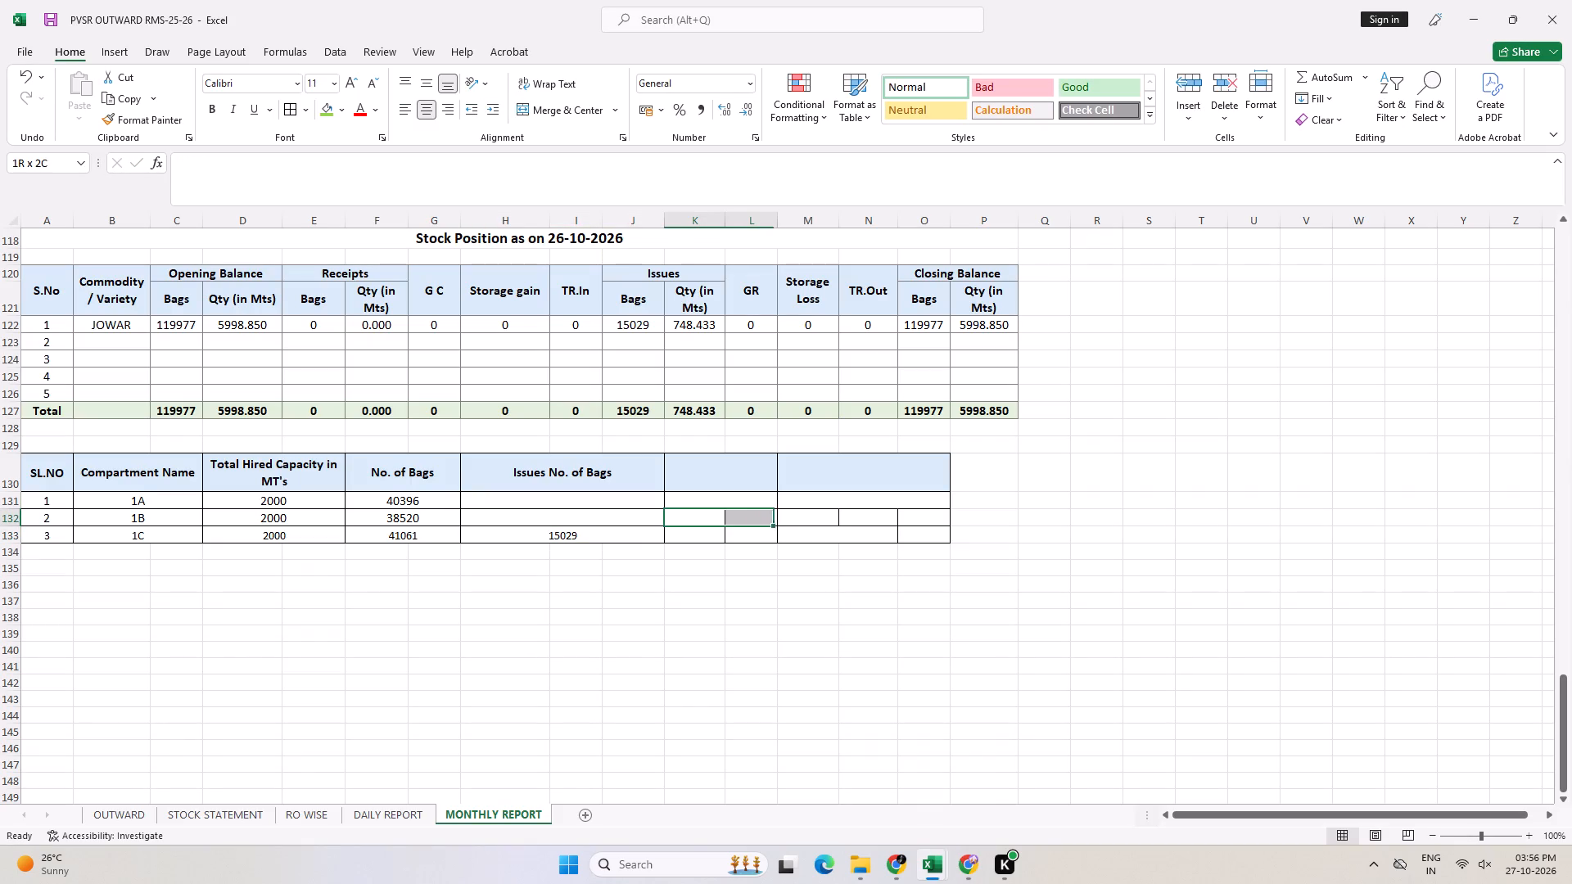
{"action": "left_click", "coordinate": [558, 115]}
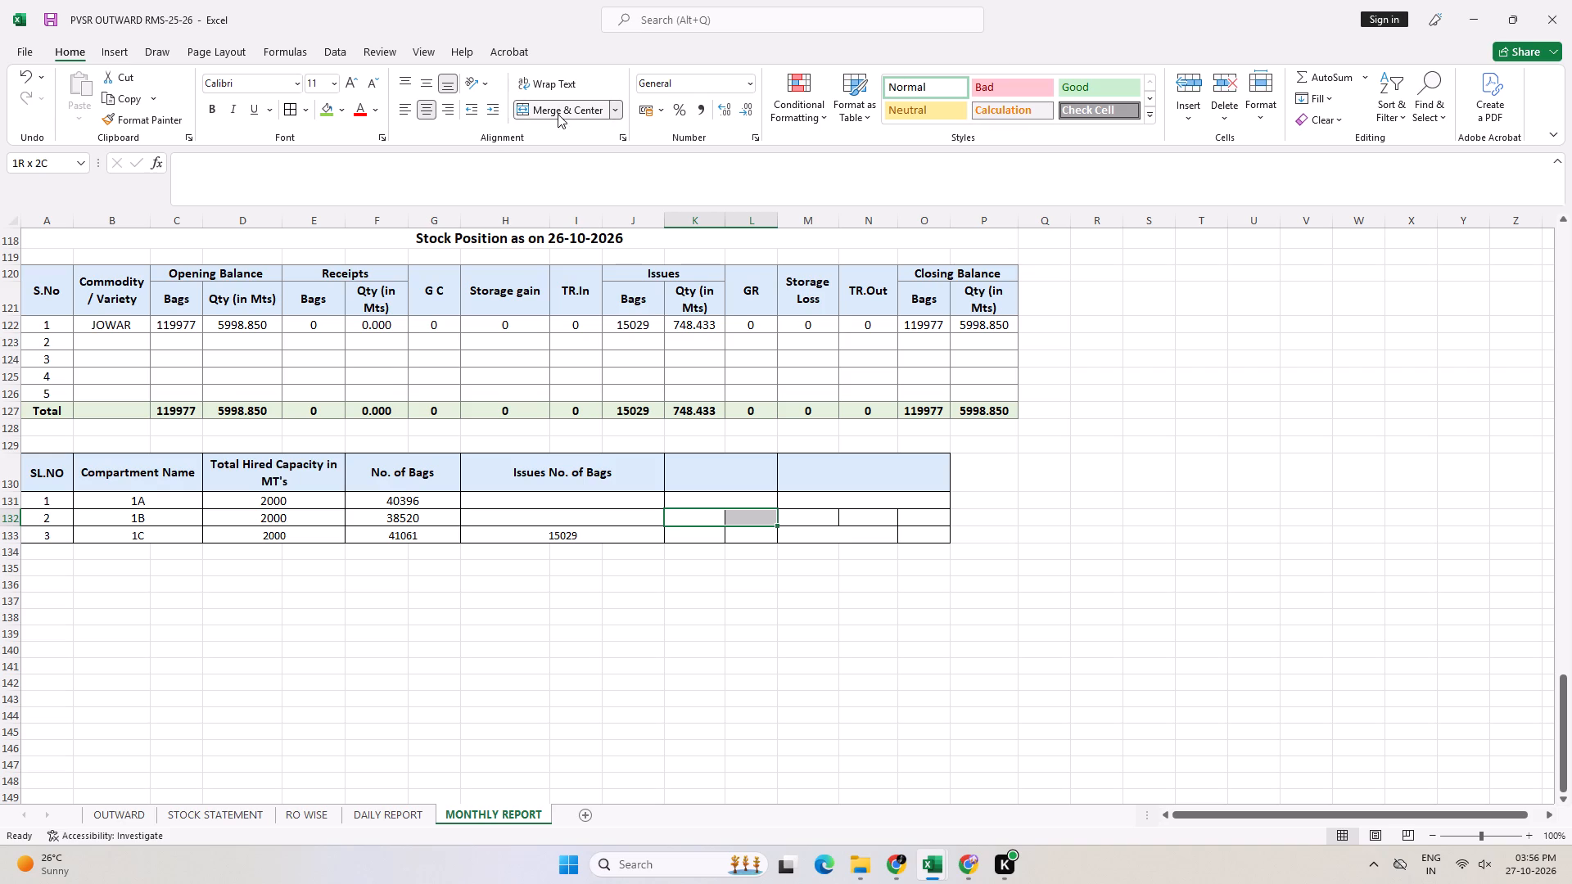
{"action": "left_click", "coordinate": [705, 541]}
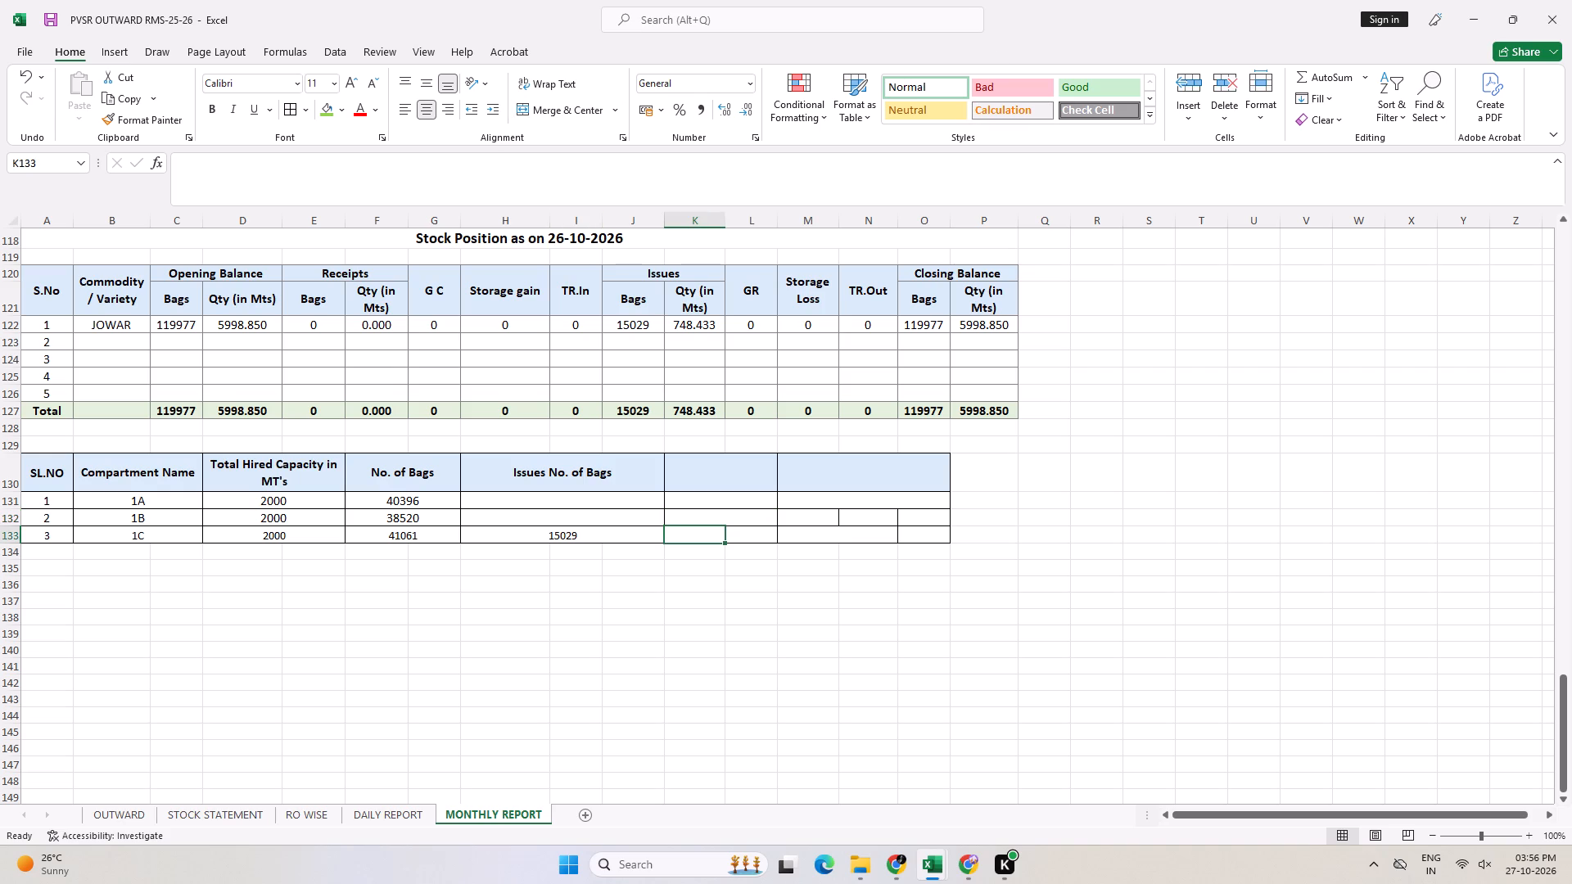
{"action": "key", "text": "shift+Right"}
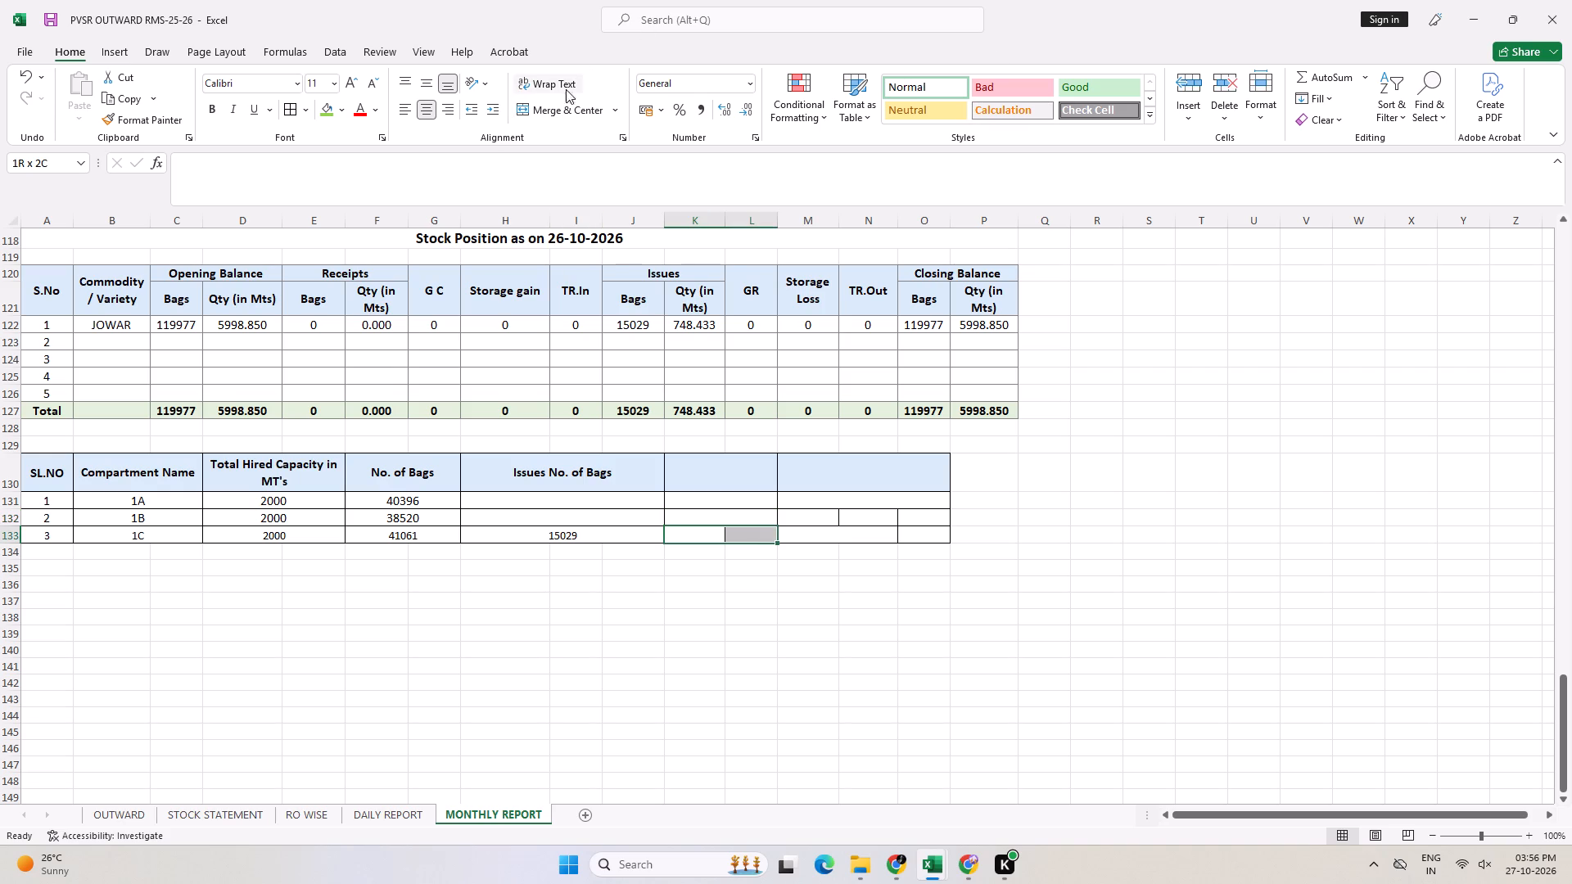
{"action": "left_click", "coordinate": [562, 114]}
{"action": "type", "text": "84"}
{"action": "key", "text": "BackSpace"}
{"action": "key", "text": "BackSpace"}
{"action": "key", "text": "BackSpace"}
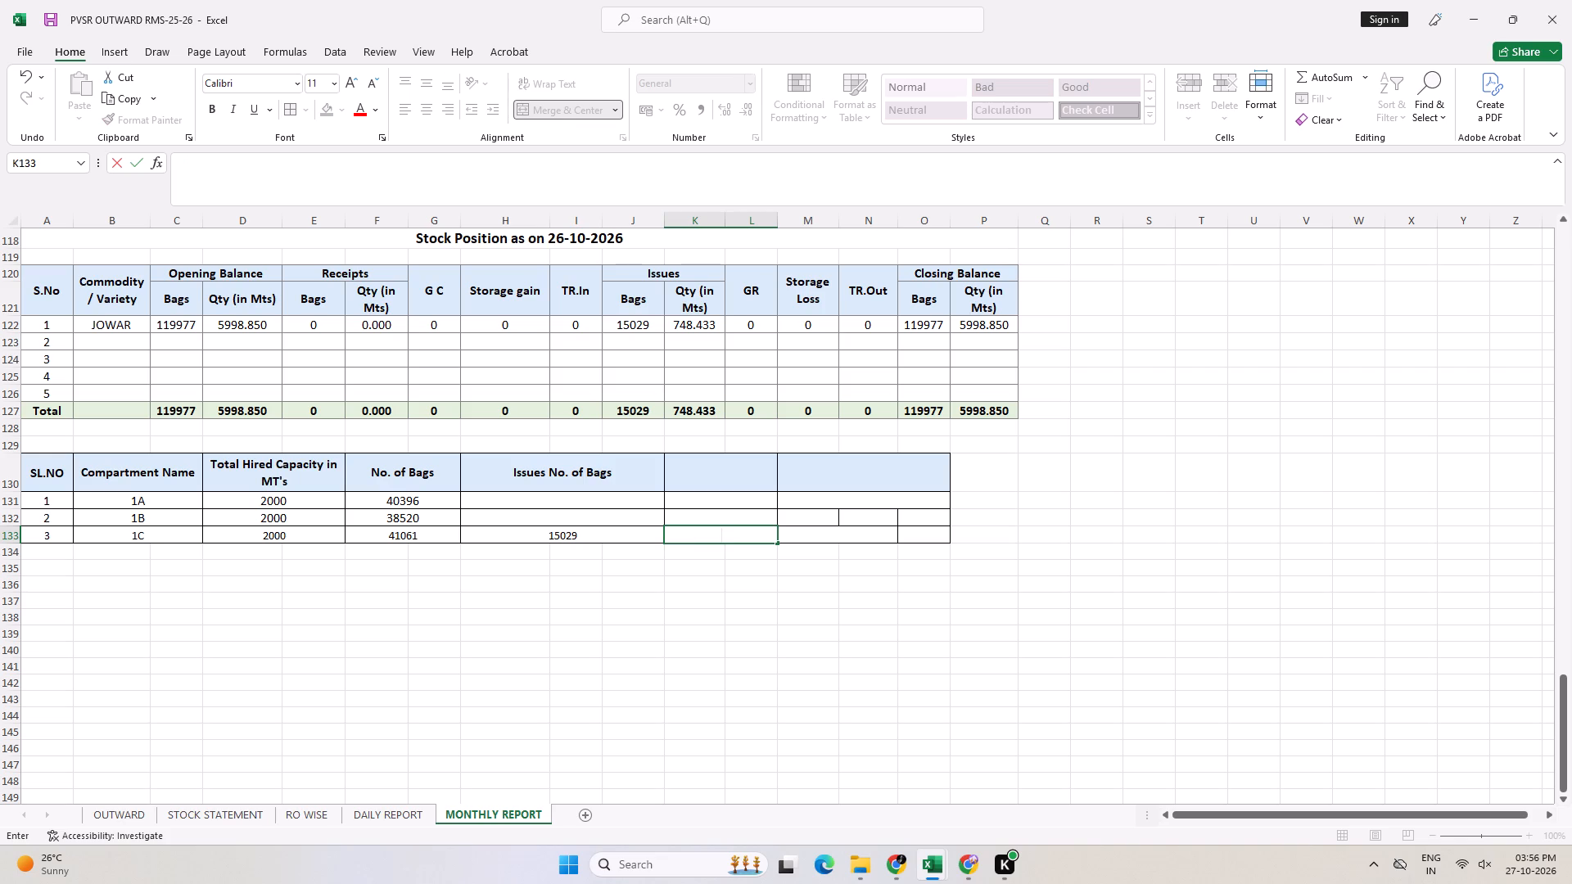
Enter 748.433 in compartment 1C's blank cell beside its issues bag count of 15029.
{"action": "type", "text": "748.433"}
{"action": "key", "text": "Tab"}
Merge and center the blank cells across columns M to O in compartment 1B's row and in compartment 1C's row.
{"action": "key", "text": "Up"}
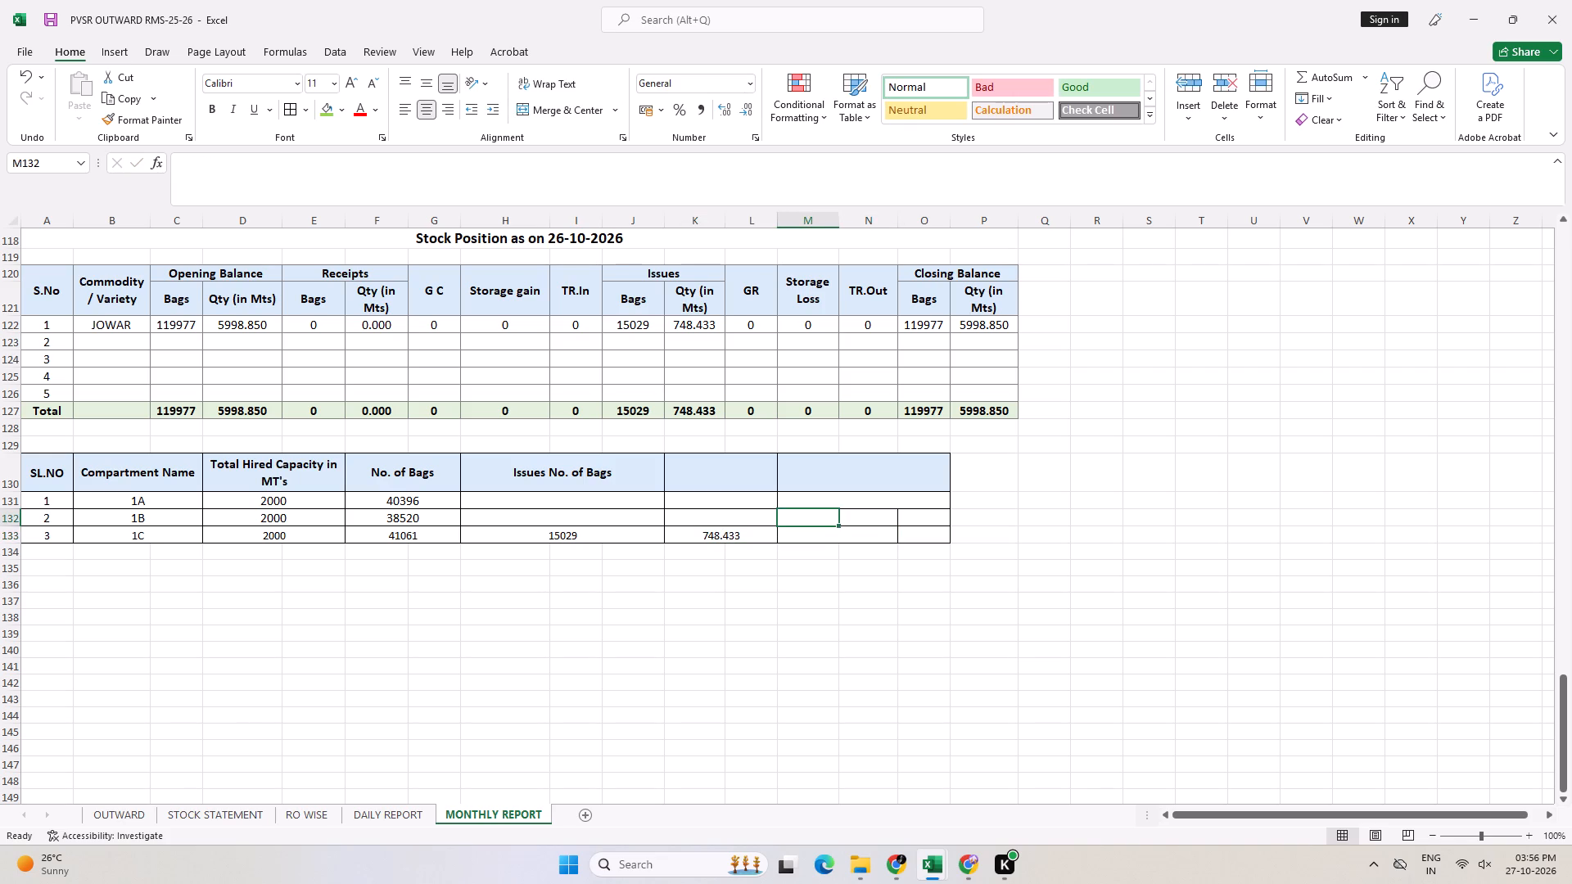
{"action": "key", "text": "shift+Right"}
{"action": "key", "text": "shift+Right"}
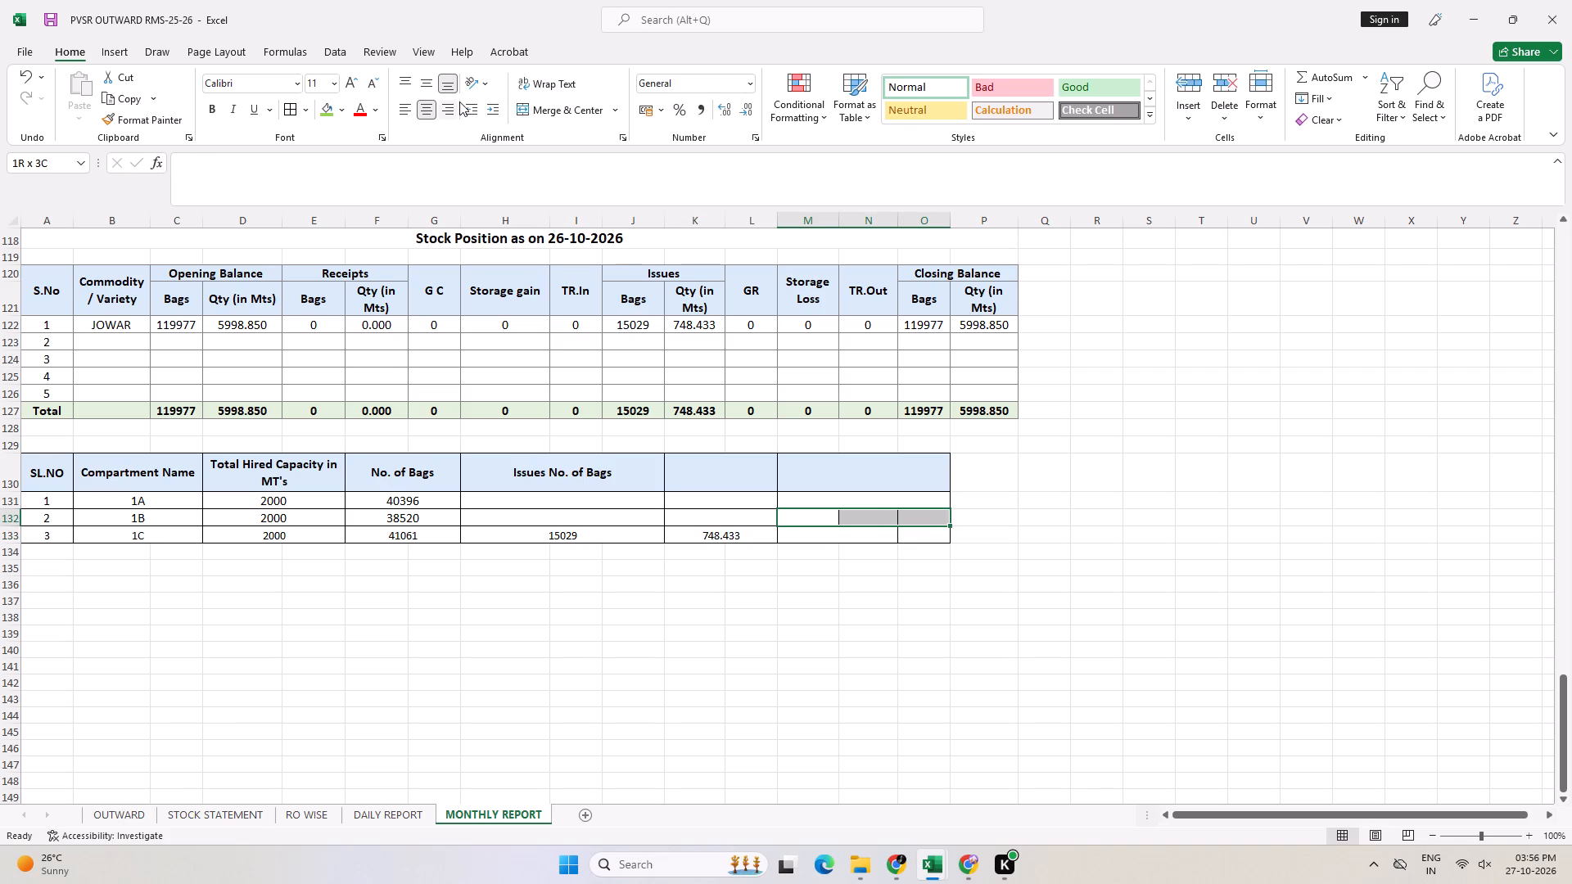
{"action": "left_click", "coordinate": [529, 104]}
{"action": "left_click", "coordinate": [887, 534]}
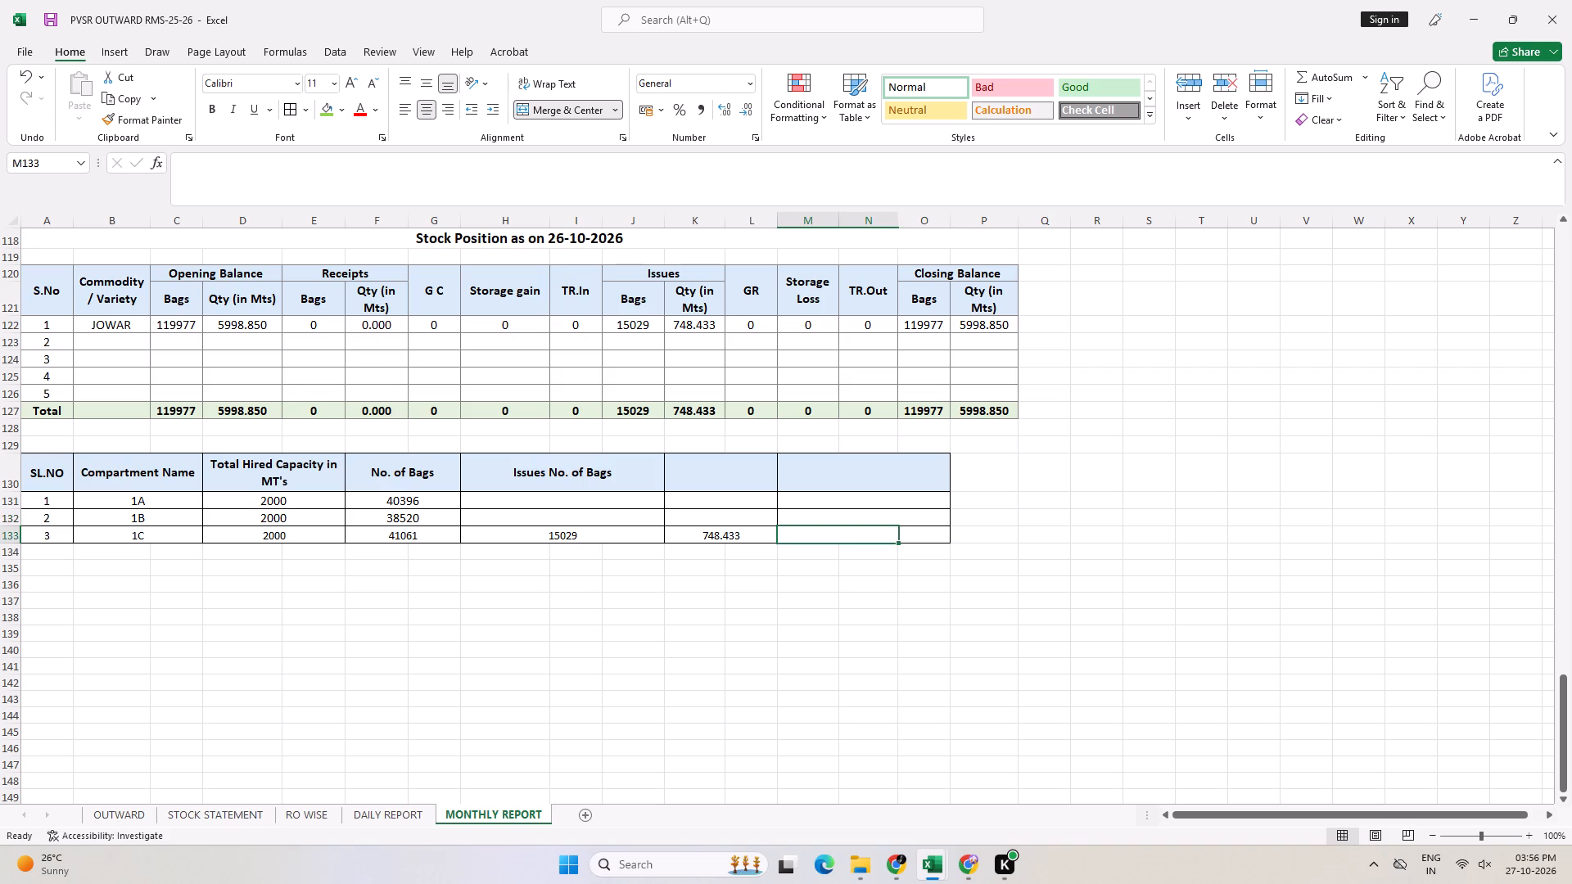
{"action": "key", "text": "shift+Right"}
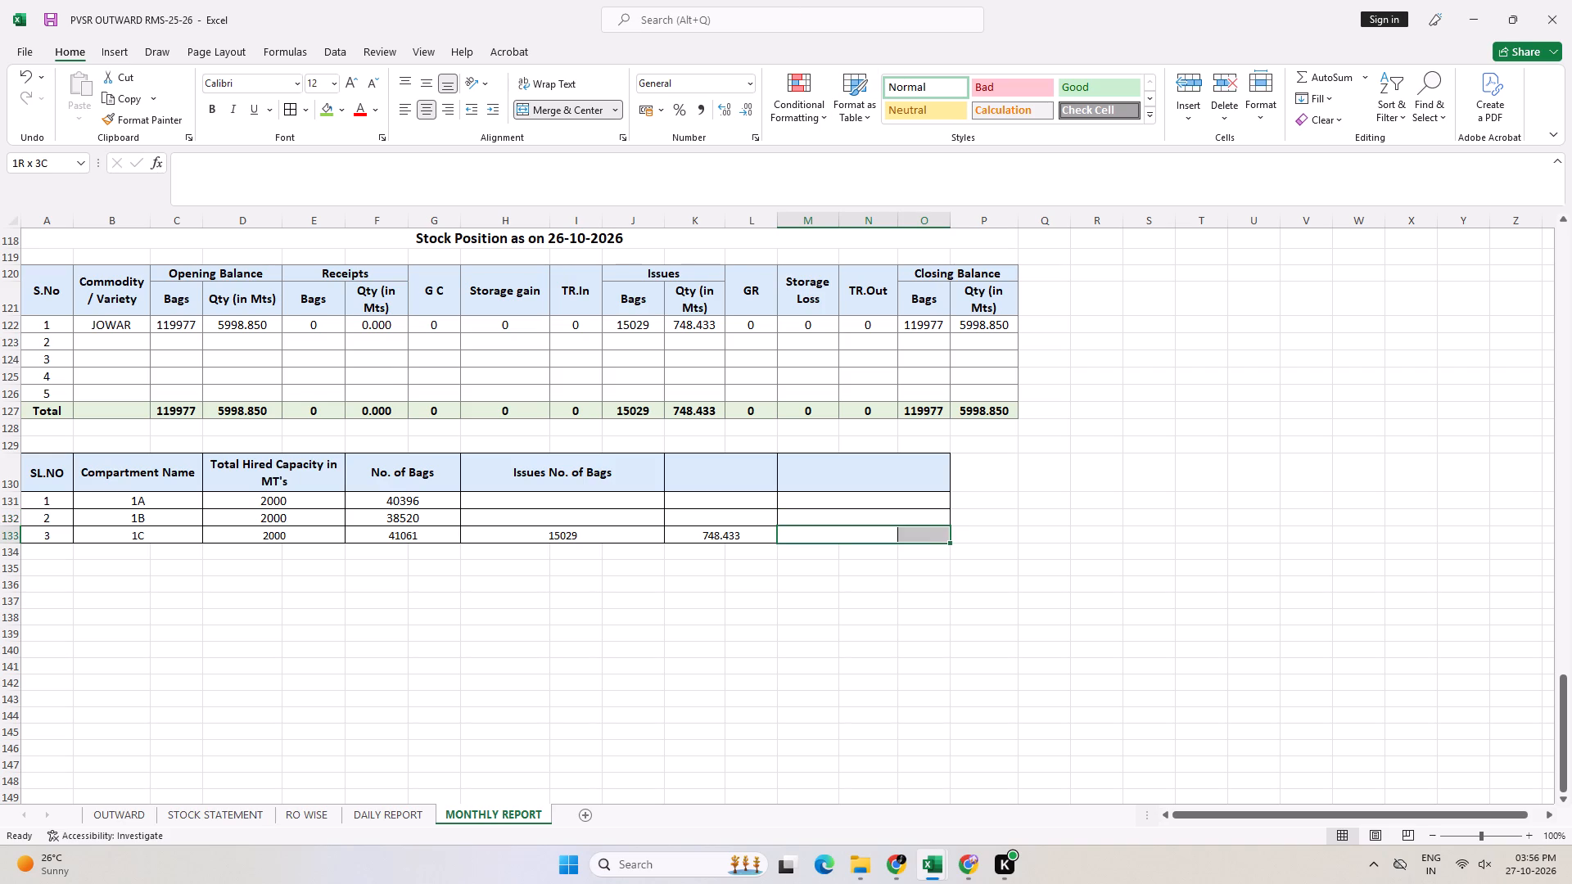
{"action": "left_click", "coordinate": [571, 114]}
{"action": "left_click", "coordinate": [571, 114]}
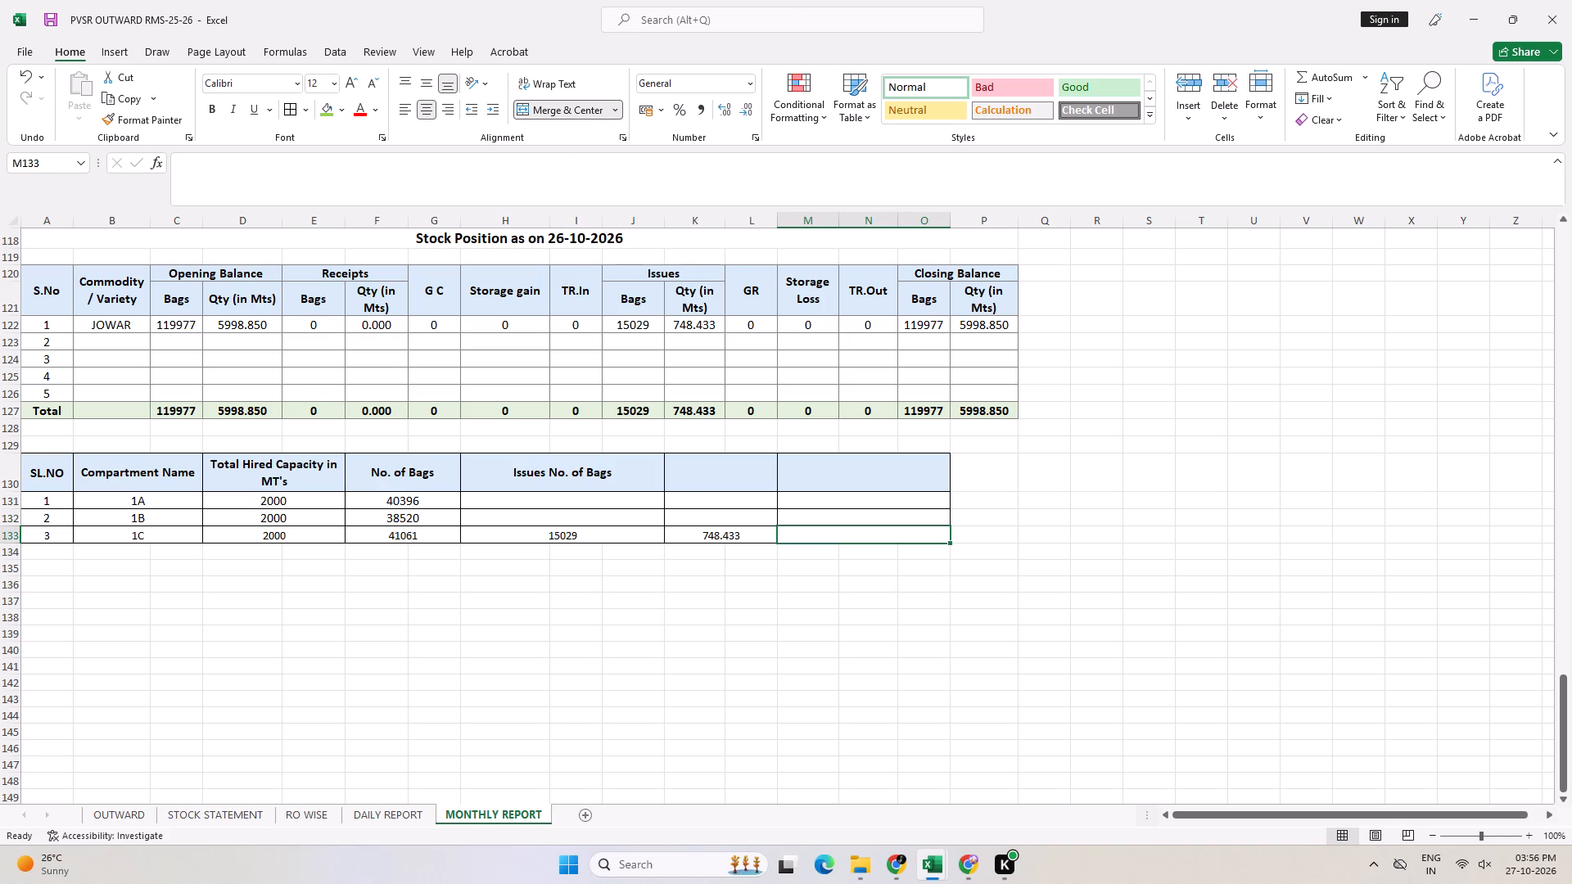
{"action": "left_click", "coordinate": [837, 623]}
Copy the Issues No. of Bags header into the blank header cell beside it and reword the copy as "Issues No. of Mts".
{"action": "left_click", "coordinate": [730, 489]}
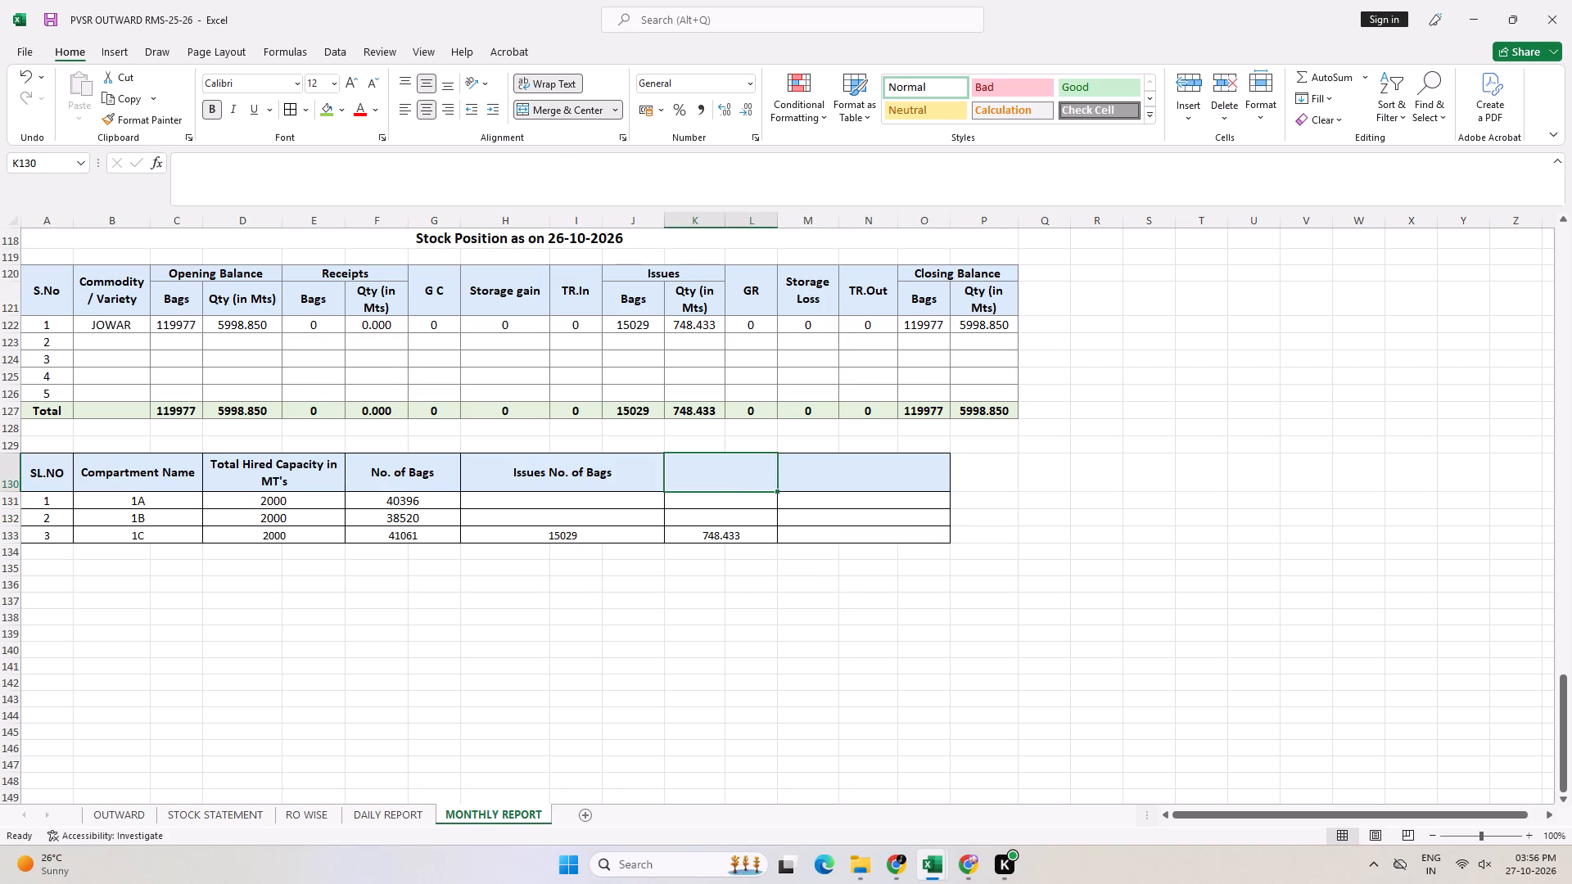
{"action": "left_click", "coordinate": [576, 475]}
{"action": "key", "text": "ctrl+c"}
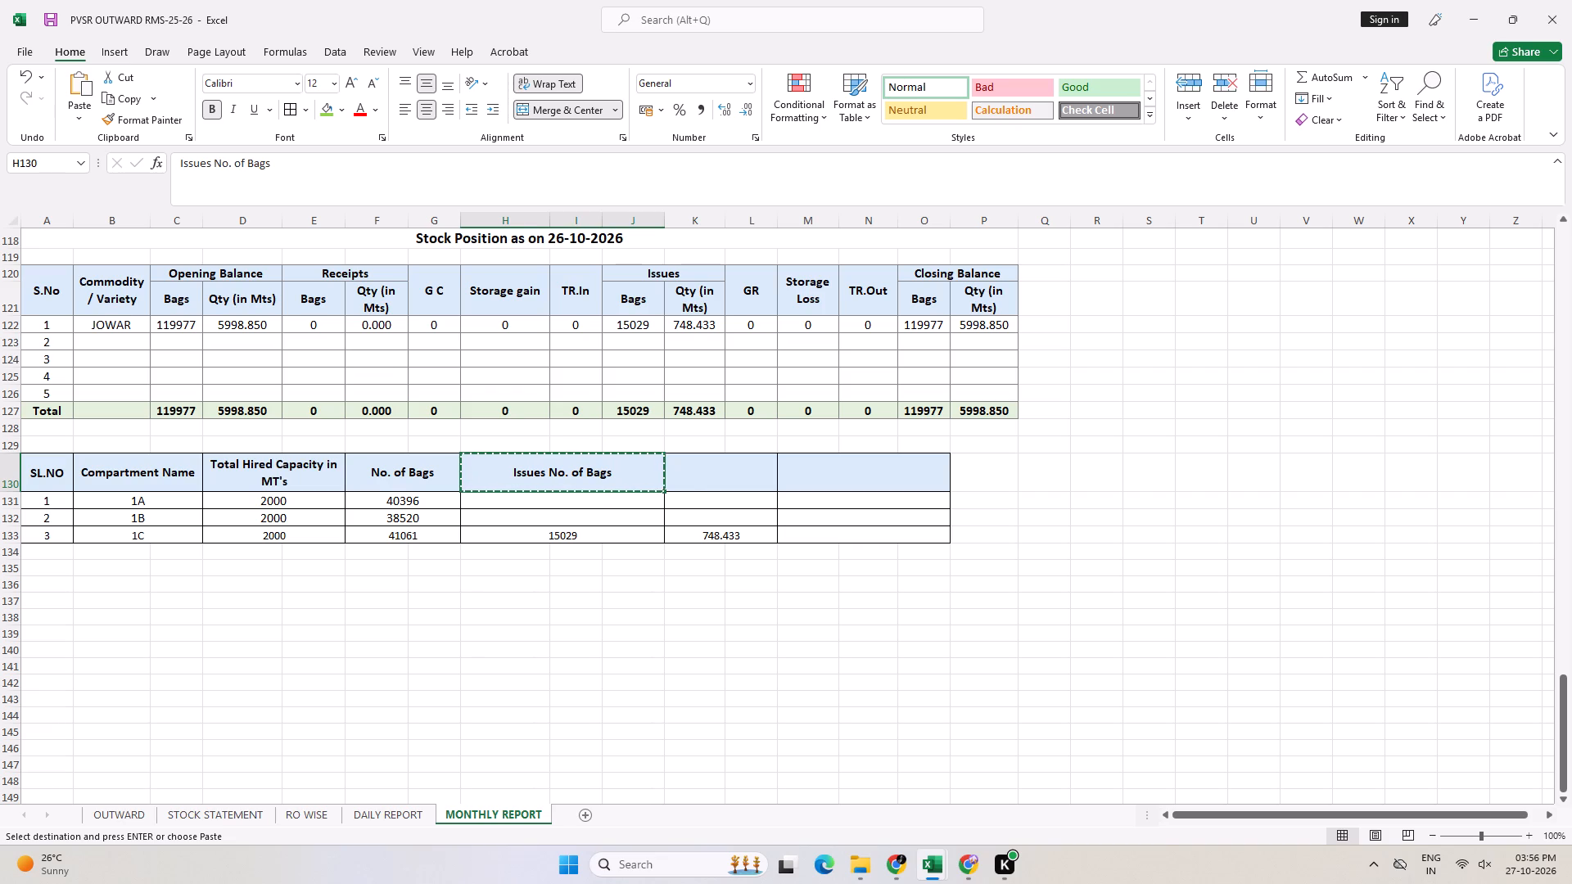
{"action": "left_click", "coordinate": [721, 485]}
{"action": "key", "text": "ctrl+v"}
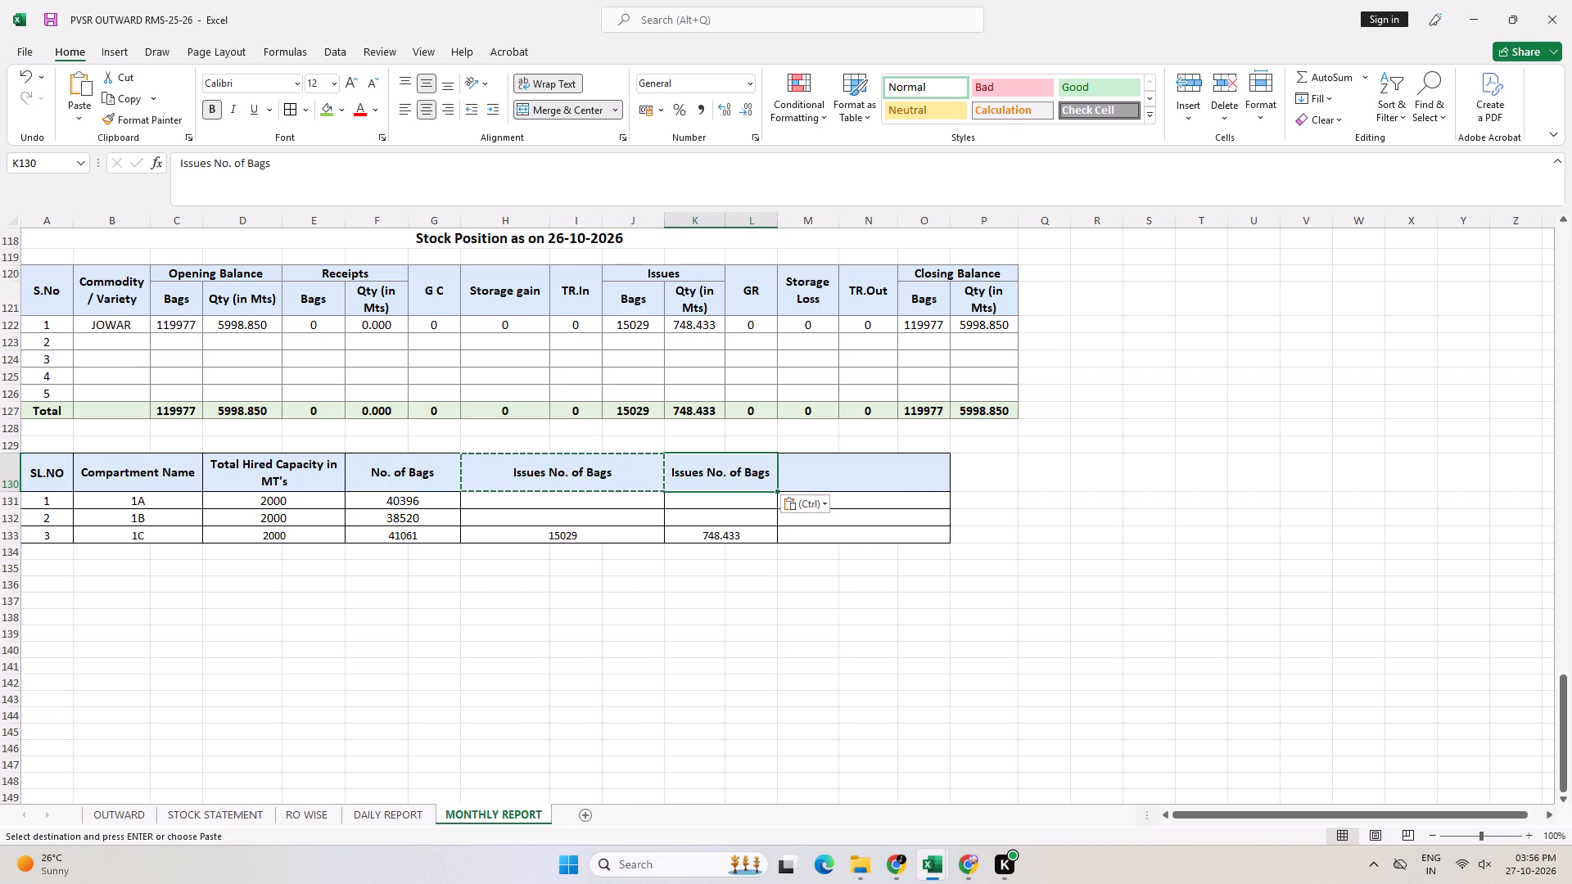
{"action": "double_click", "coordinate": [748, 480]}
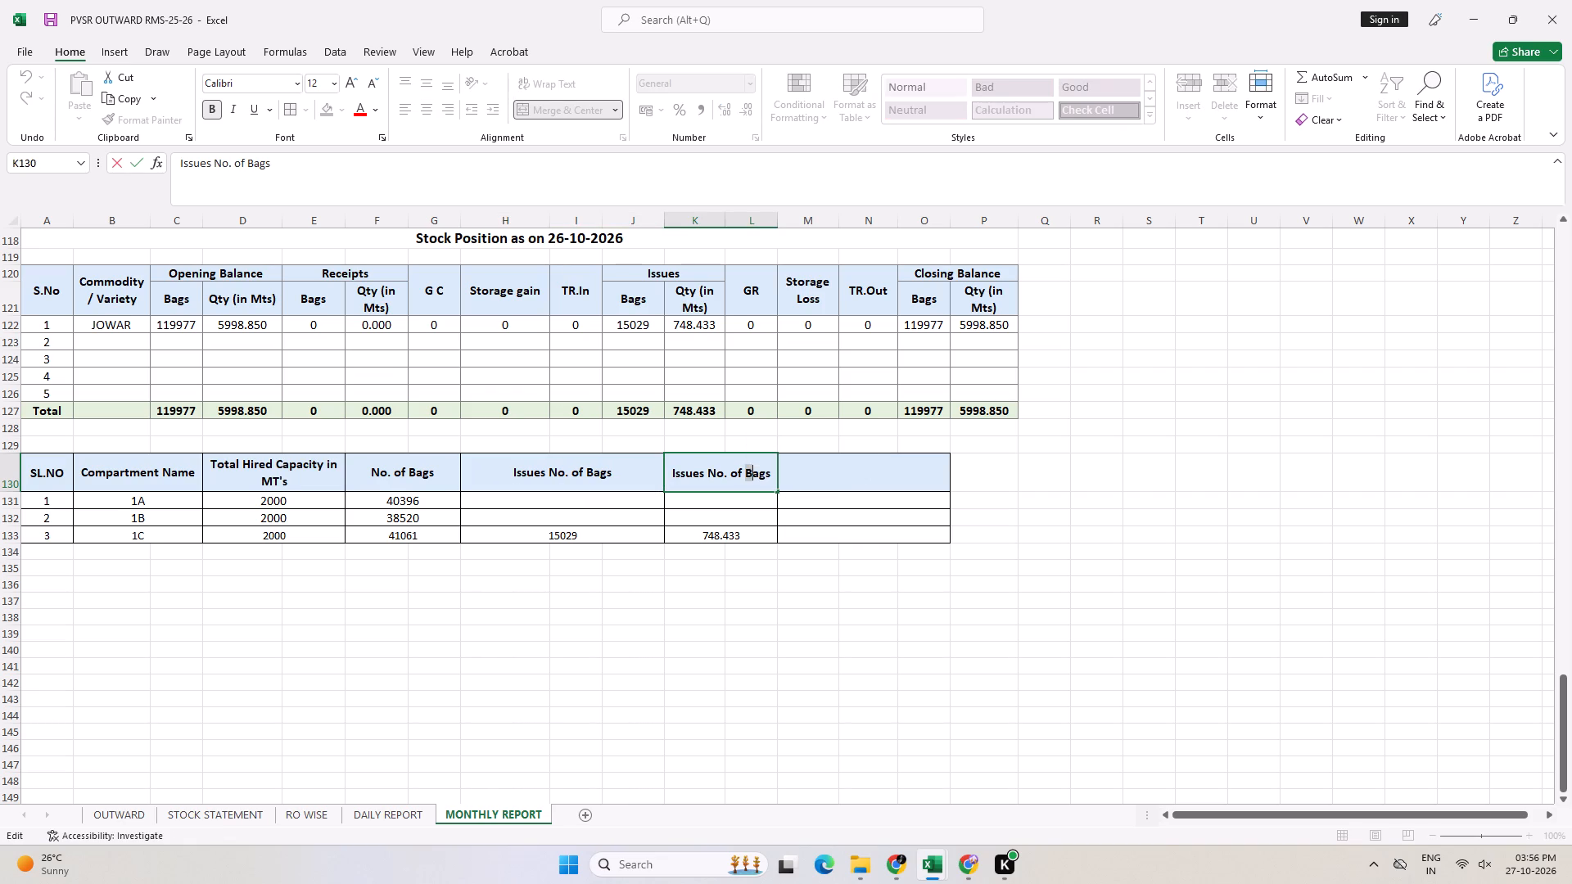
{"action": "key", "text": "ctrl+shift+Right"}
{"action": "type", "text": "mTSA"}
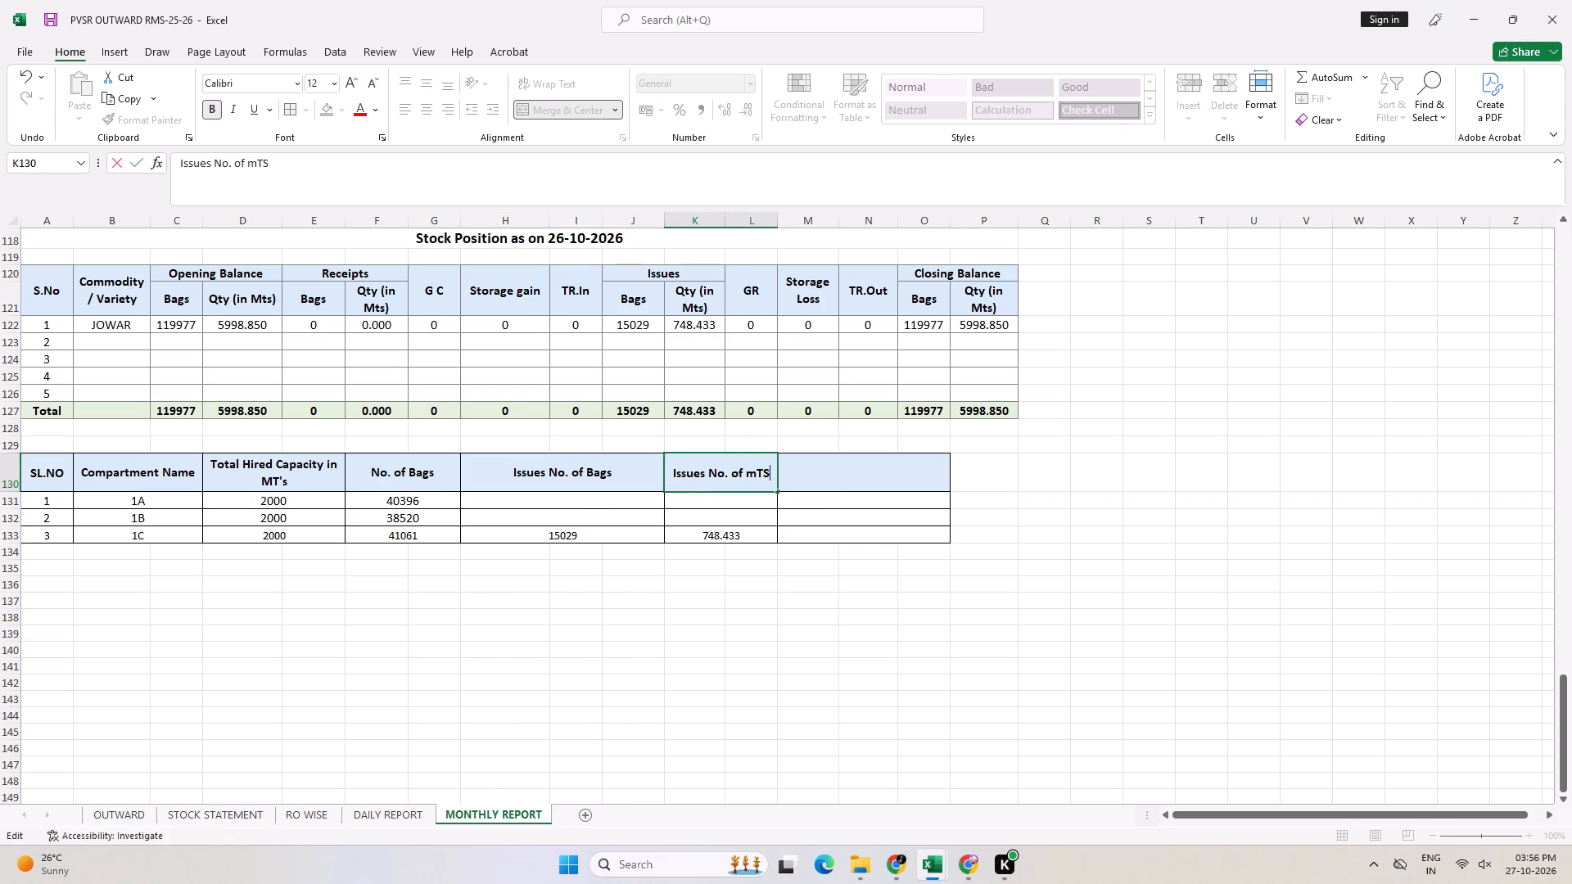
{"action": "key", "text": "BackSpace"}
{"action": "key", "text": "BackSpace"}
{"action": "key", "text": "BackSpace"}
{"action": "key", "text": "BackSpace"}
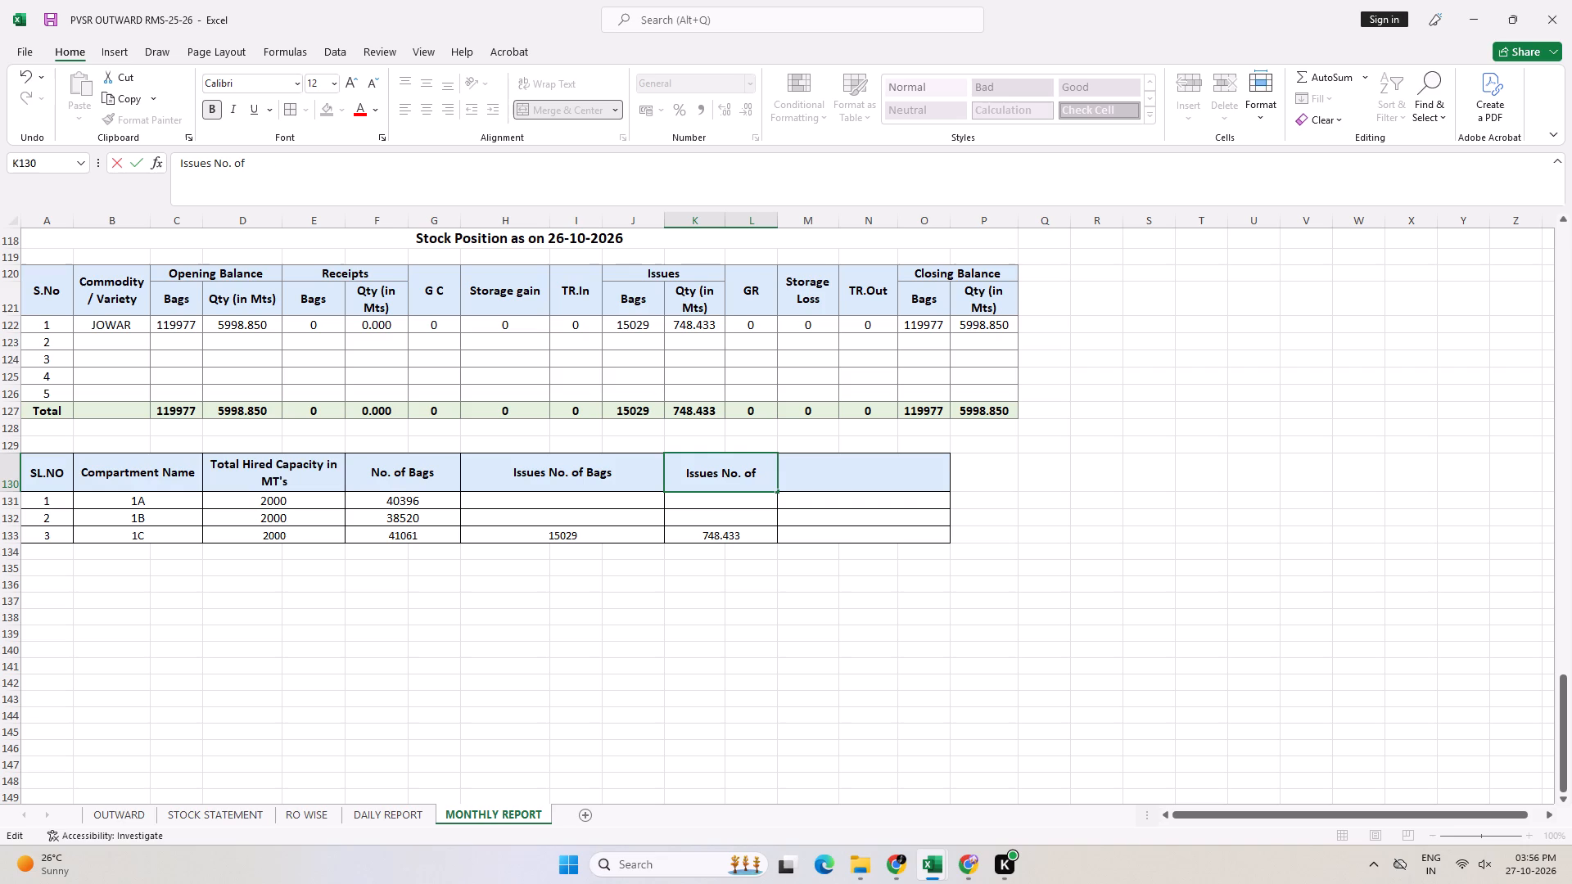
{"action": "key", "text": "shift+m"}
{"action": "type", "text": "ts"}
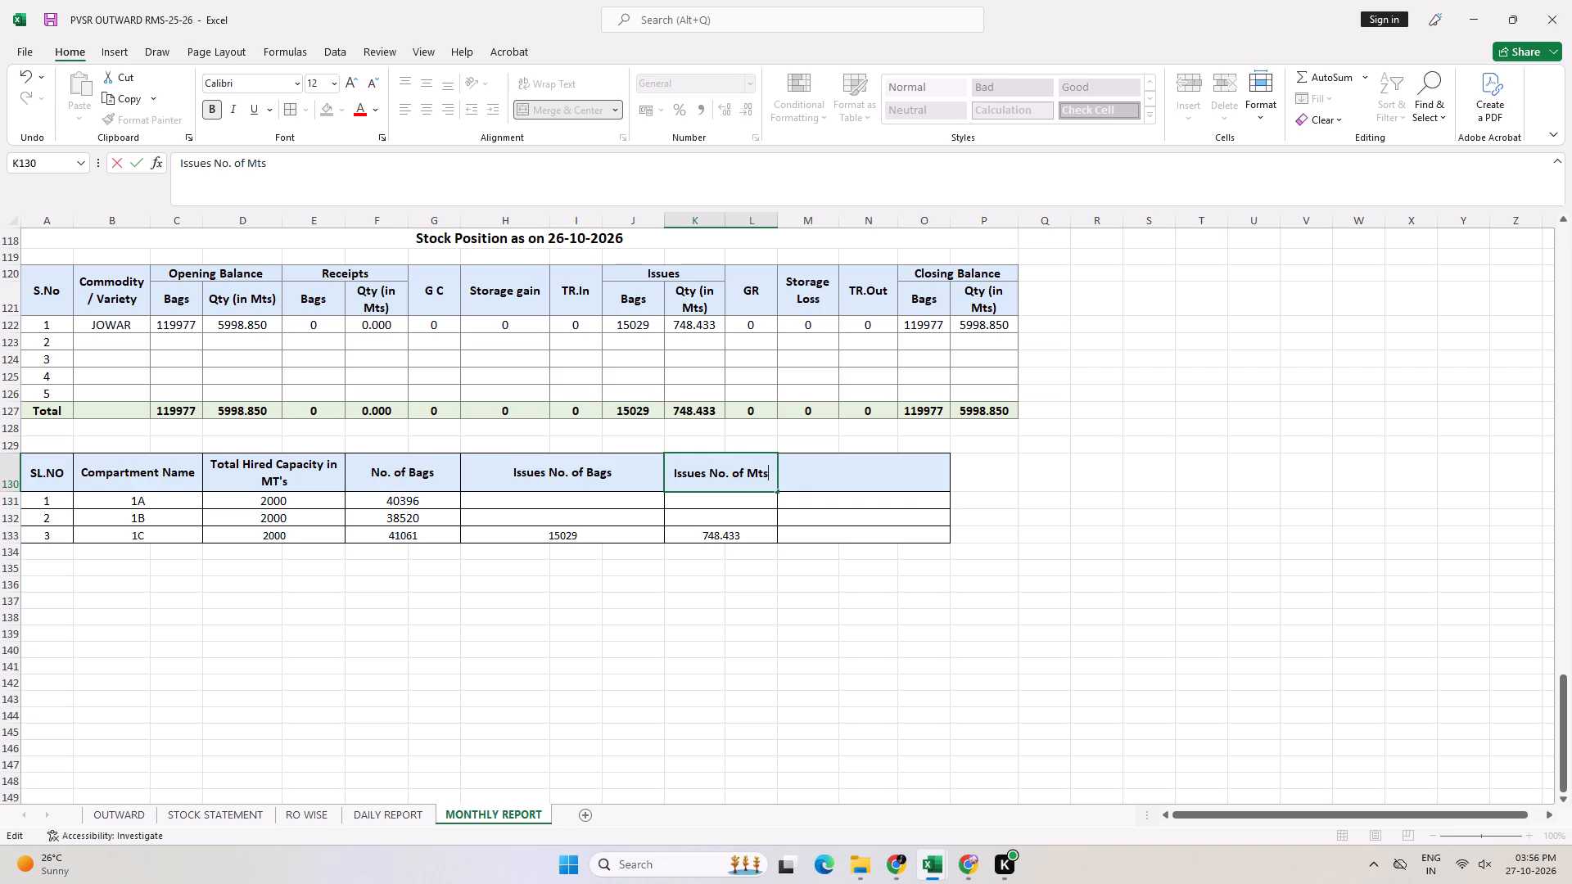
{"action": "key", "text": "Tab"}
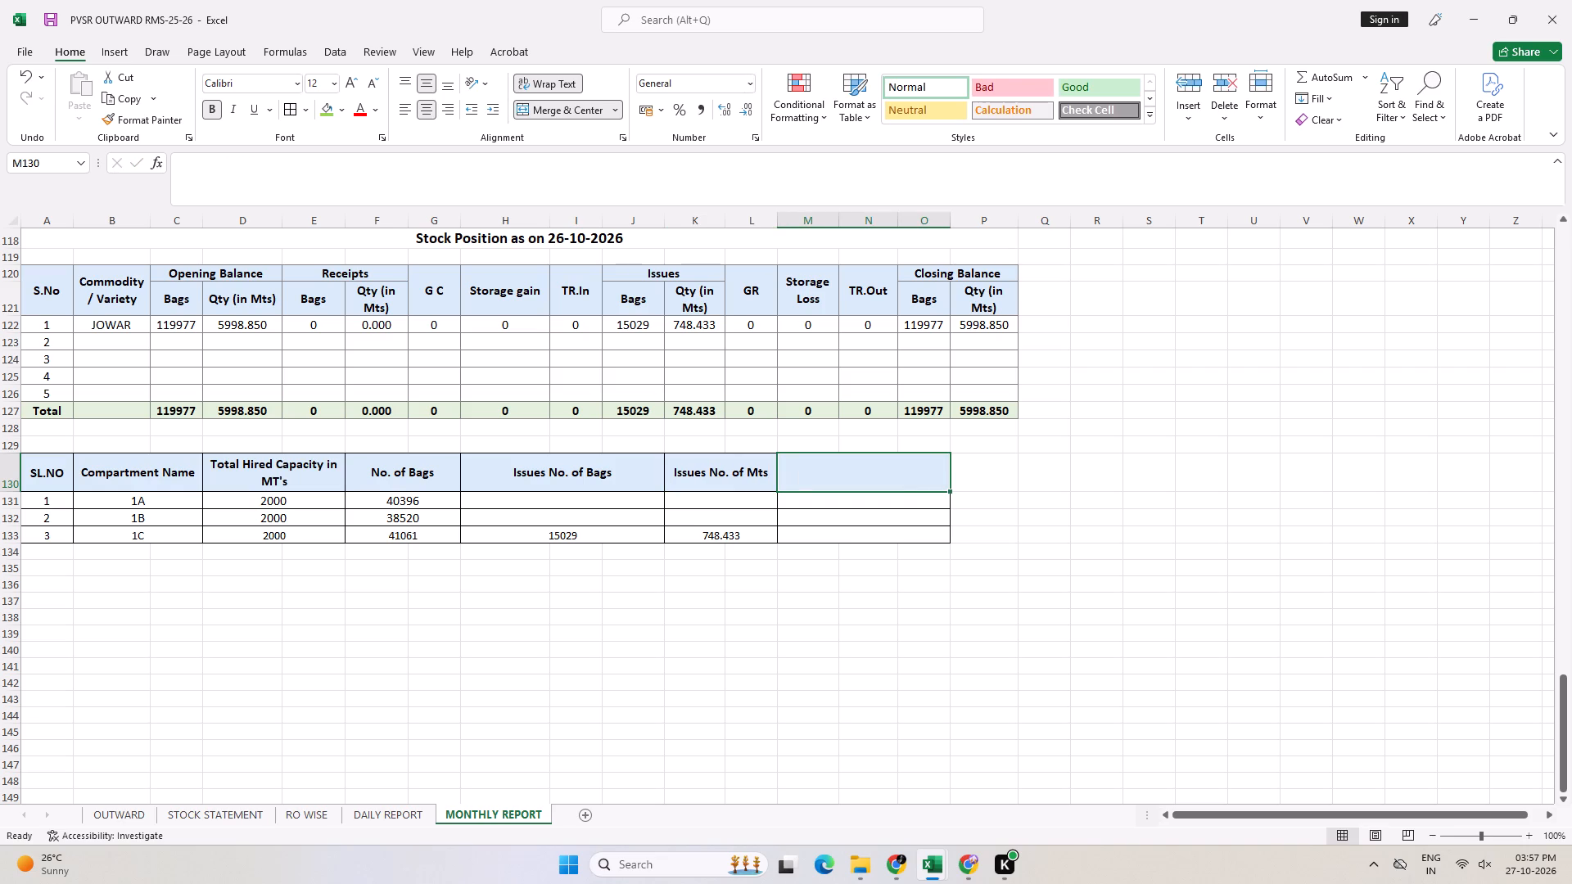
Enter the header "Closing Balance" in the compartment table's last blank header cell.
{"action": "key", "text": "shift+b"}
{"action": "type", "text": "ala"}
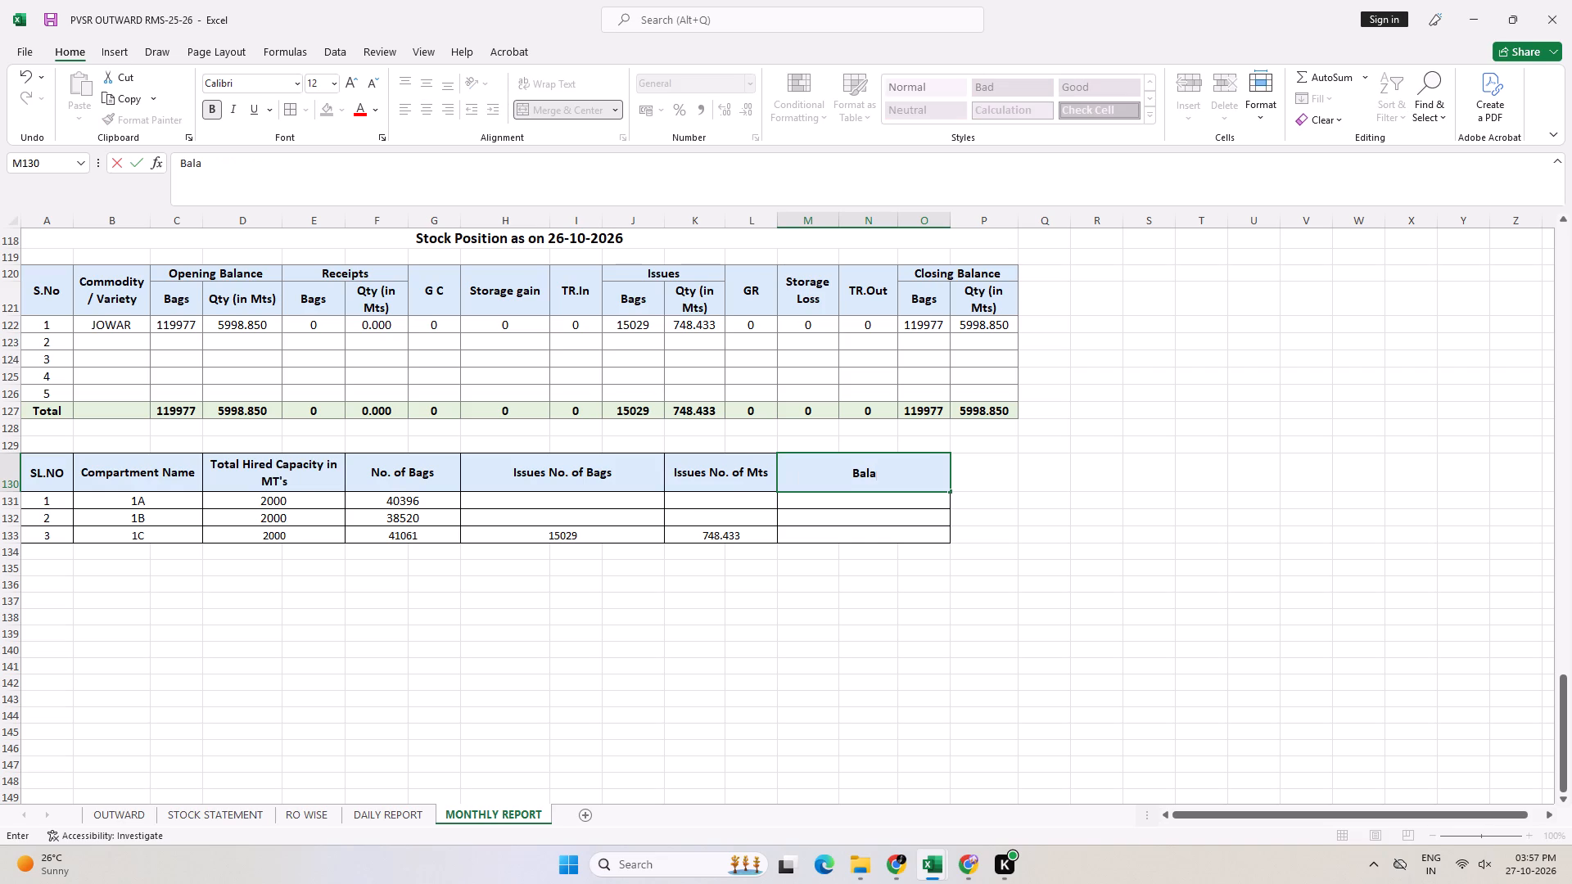
{"action": "type", "text": "nce"}
{"action": "key", "text": "space"}
{"action": "key", "text": "Left"}
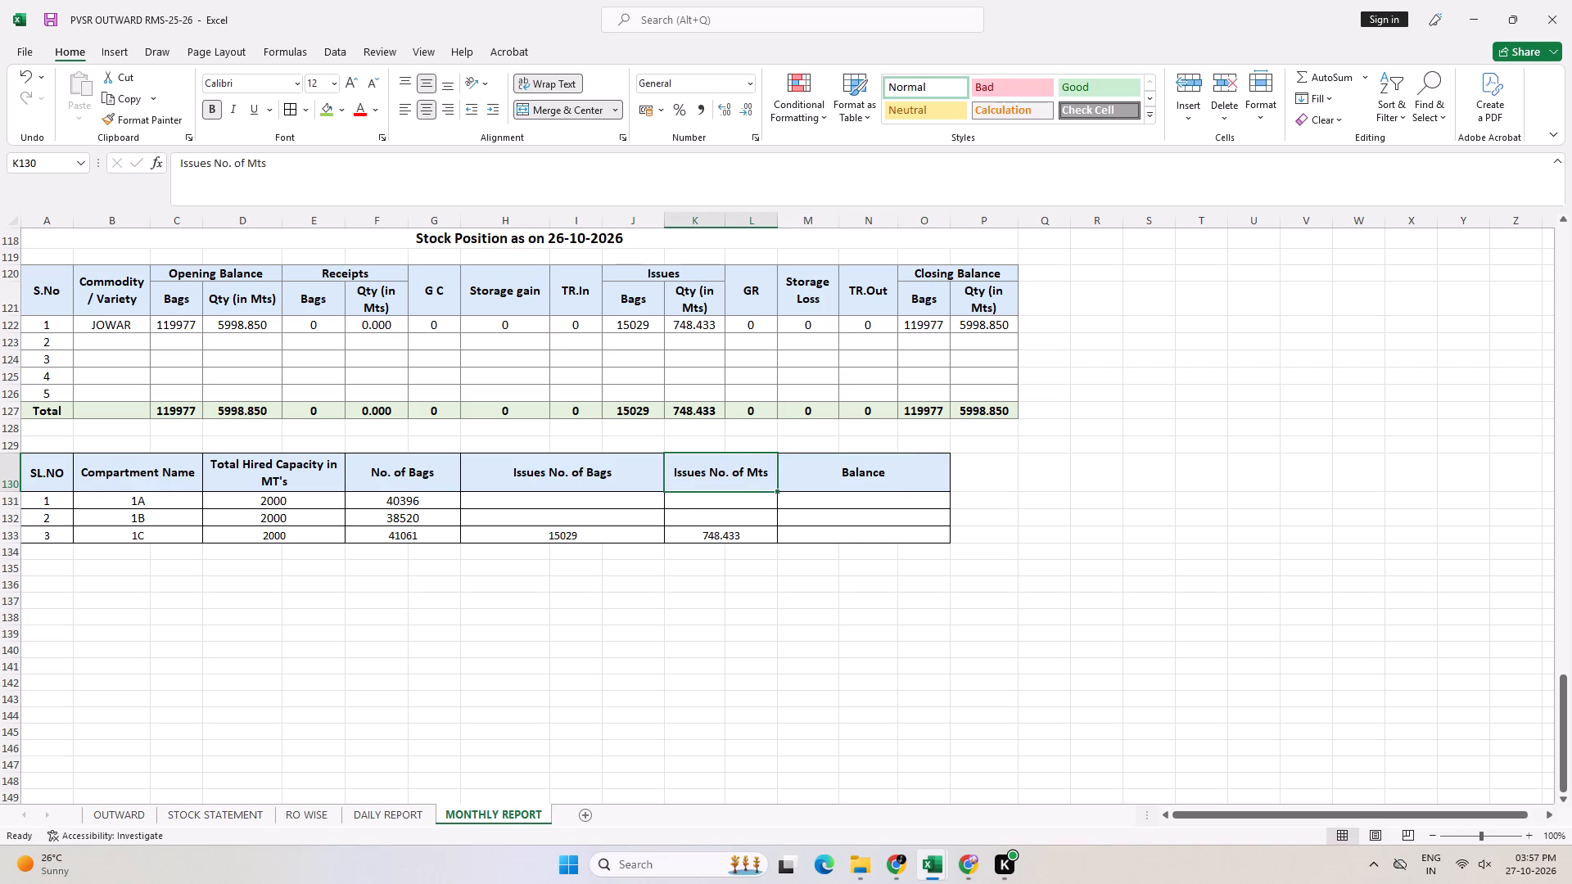
{"action": "key", "text": "Right"}
{"action": "key", "text": "F2"}
{"action": "key", "text": "ctrl+Left"}
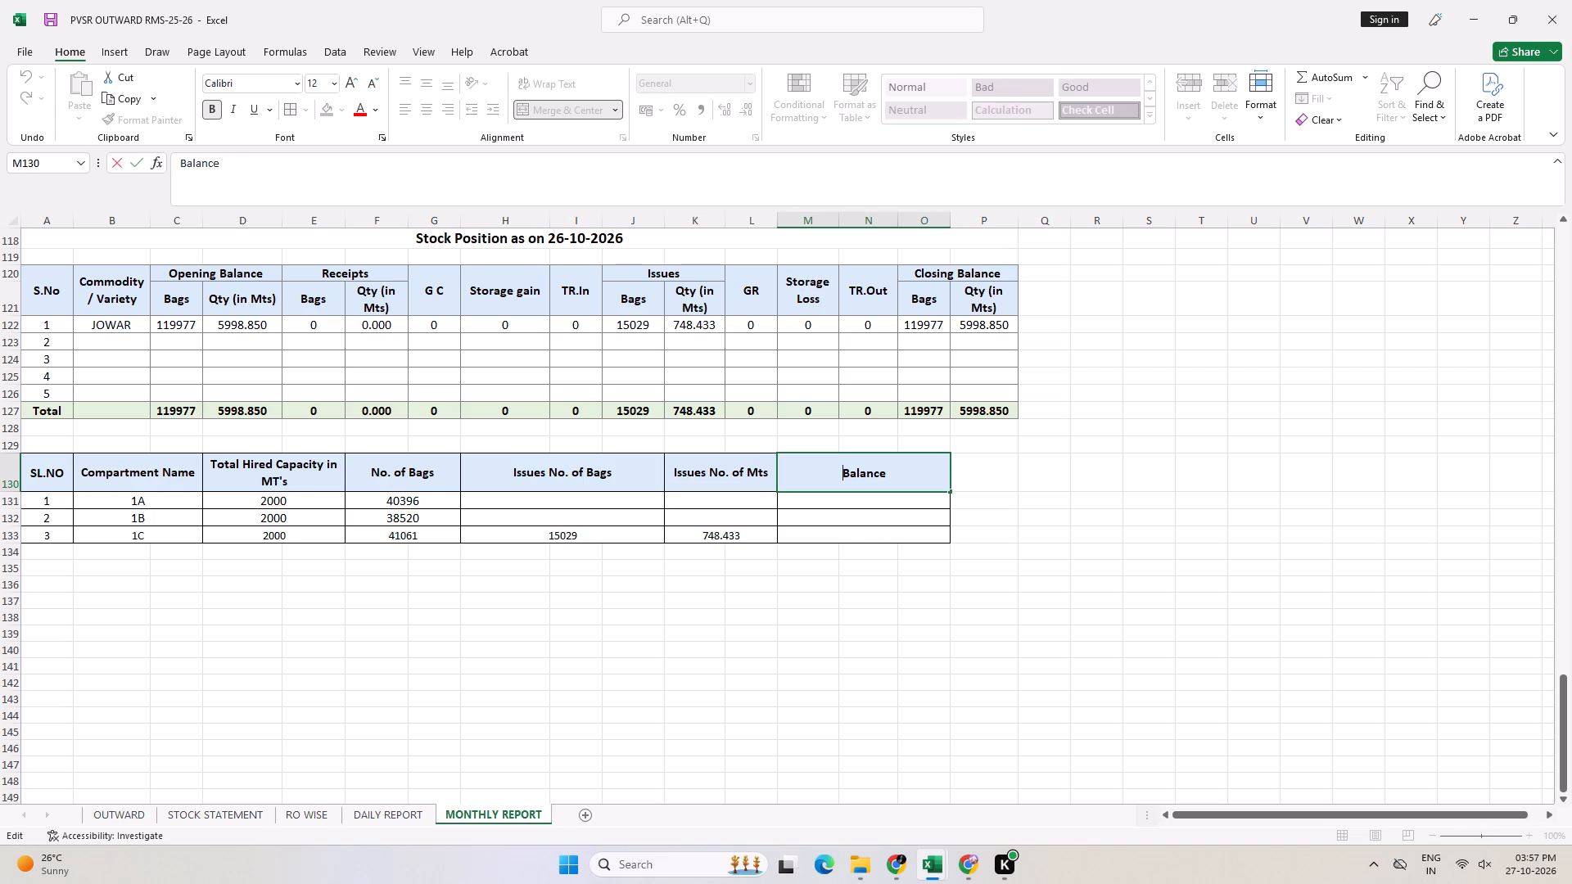
{"action": "type", "text": "Clo"}
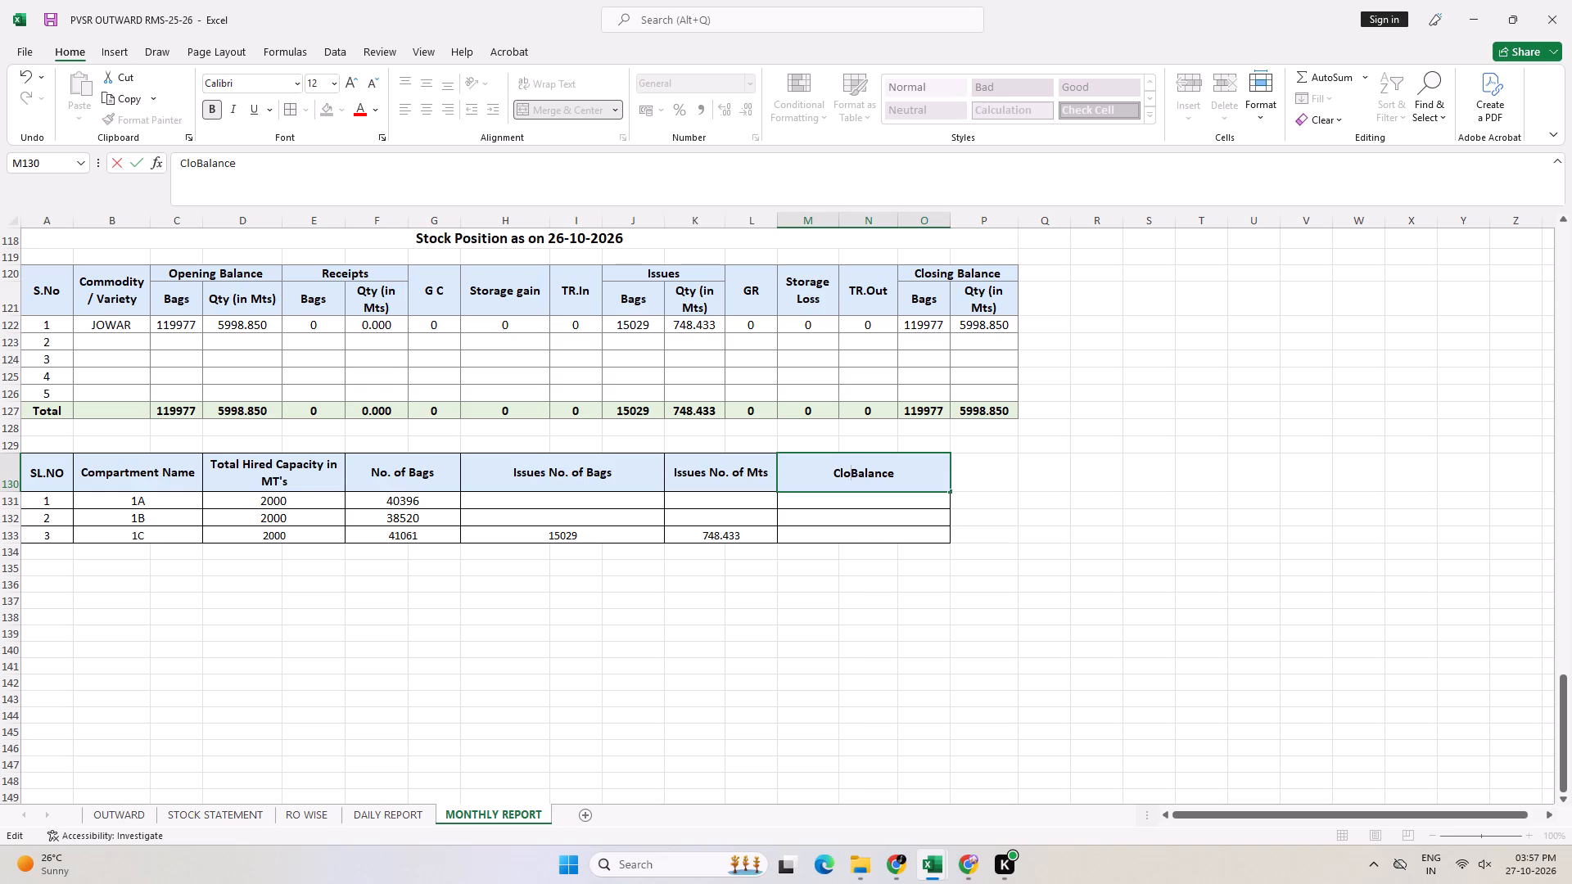
{"action": "type", "text": "sing"}
{"action": "key", "text": "space"}
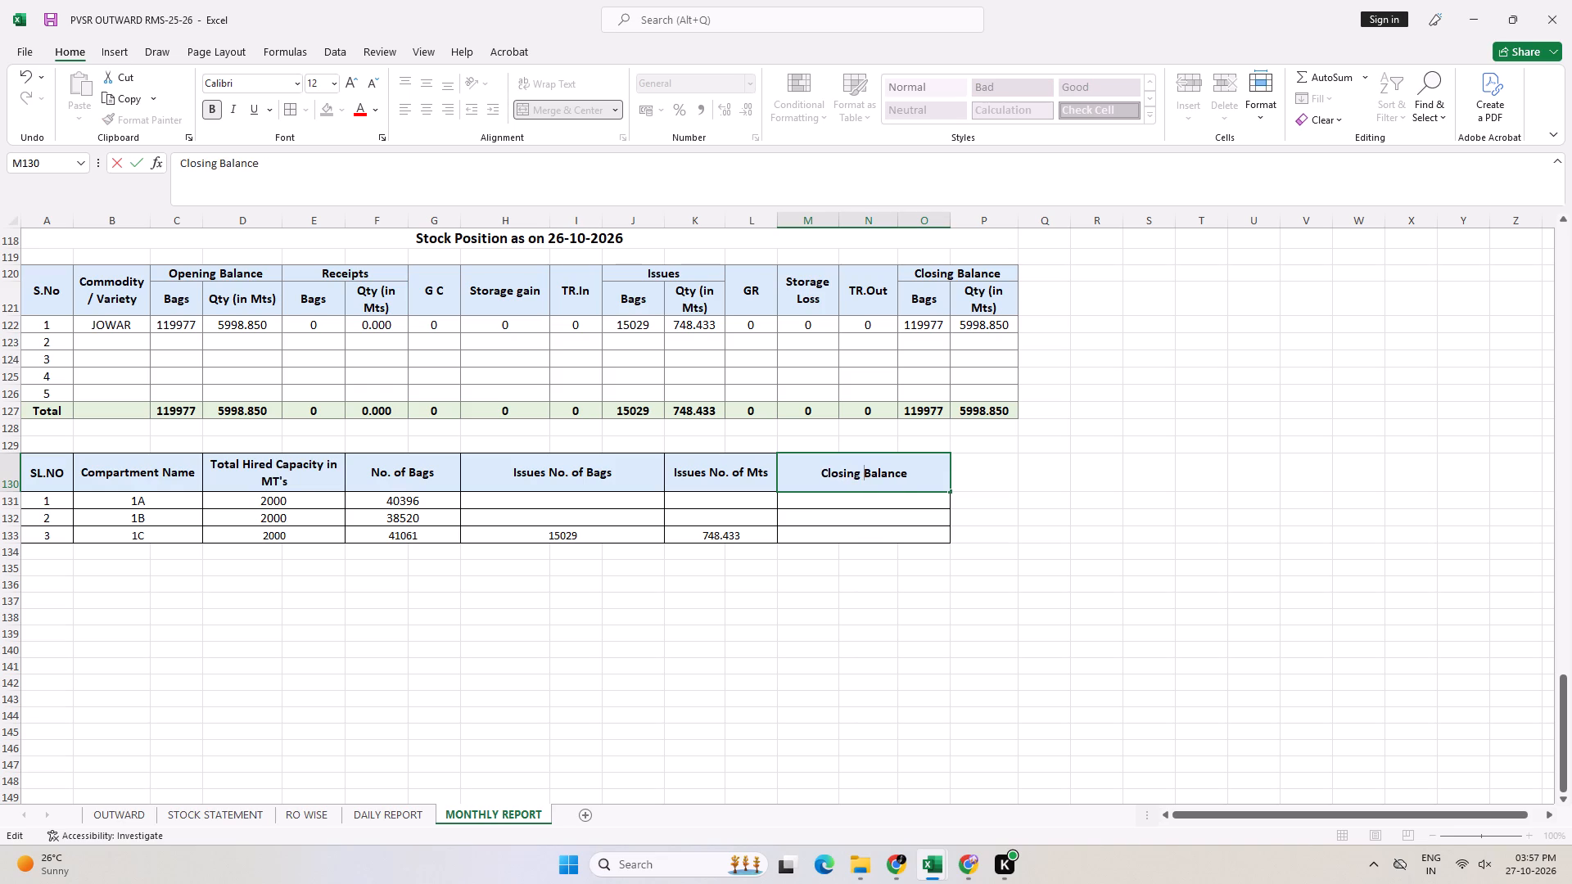
{"action": "key", "text": "Right"}
{"action": "key", "text": "Right"}
{"action": "key", "text": "Right"}
{"action": "key", "text": "Right"}
{"action": "key", "text": "Right"}
{"action": "key", "text": "Right"}
{"action": "key", "text": "Right"}
{"action": "key", "text": "Return"}
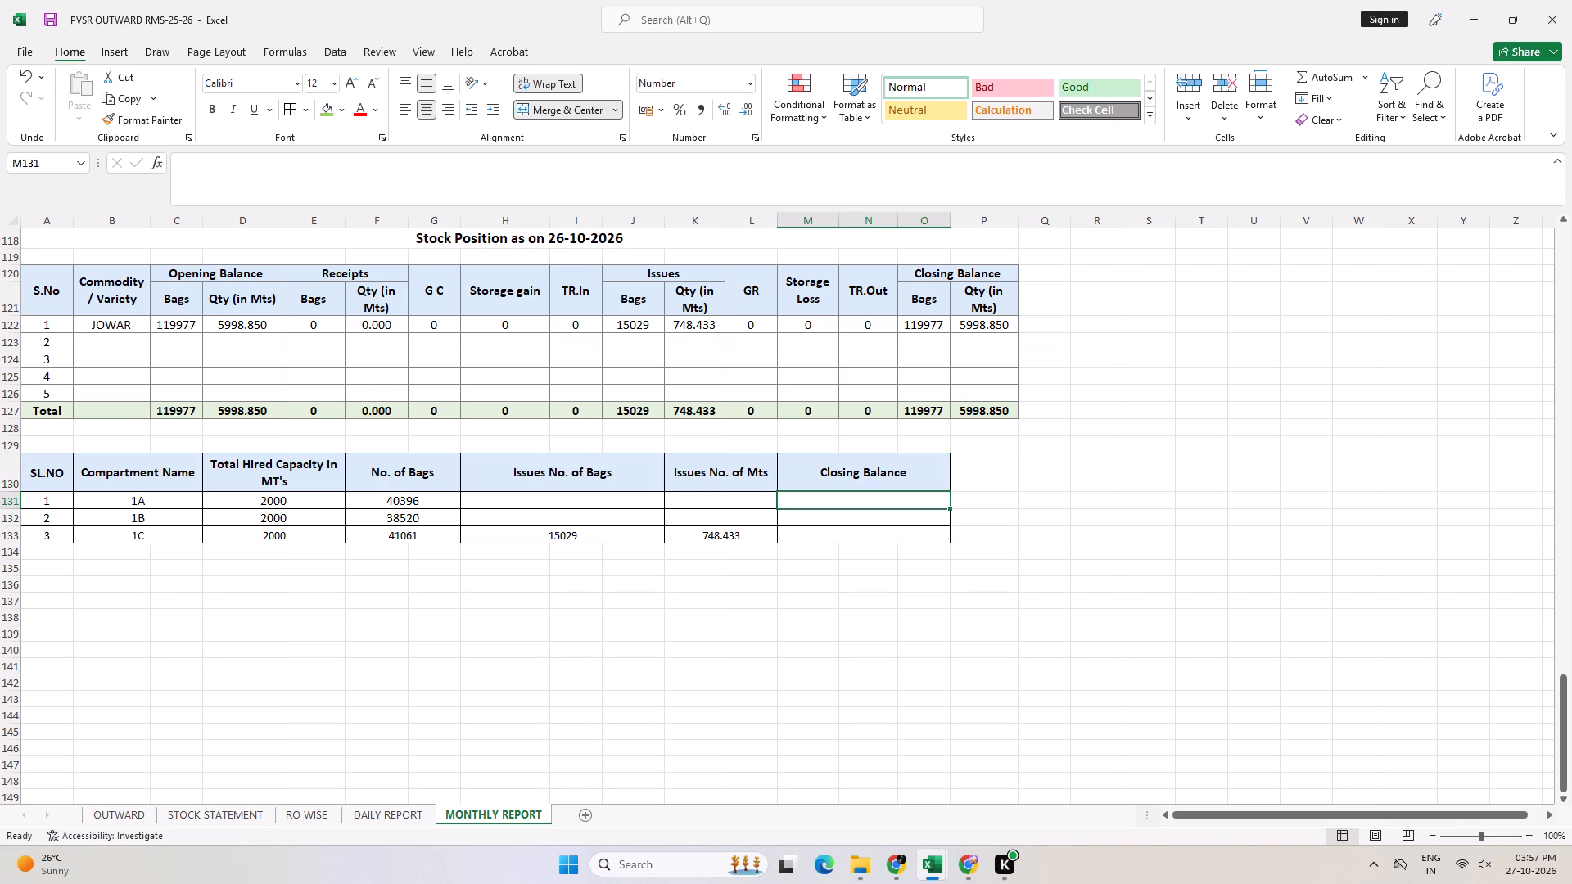
Enter 0 as Issues No. of Bags for compartments 1A and 1B.
{"action": "left_click", "coordinate": [831, 505]}
{"action": "left_click", "coordinate": [598, 495]}
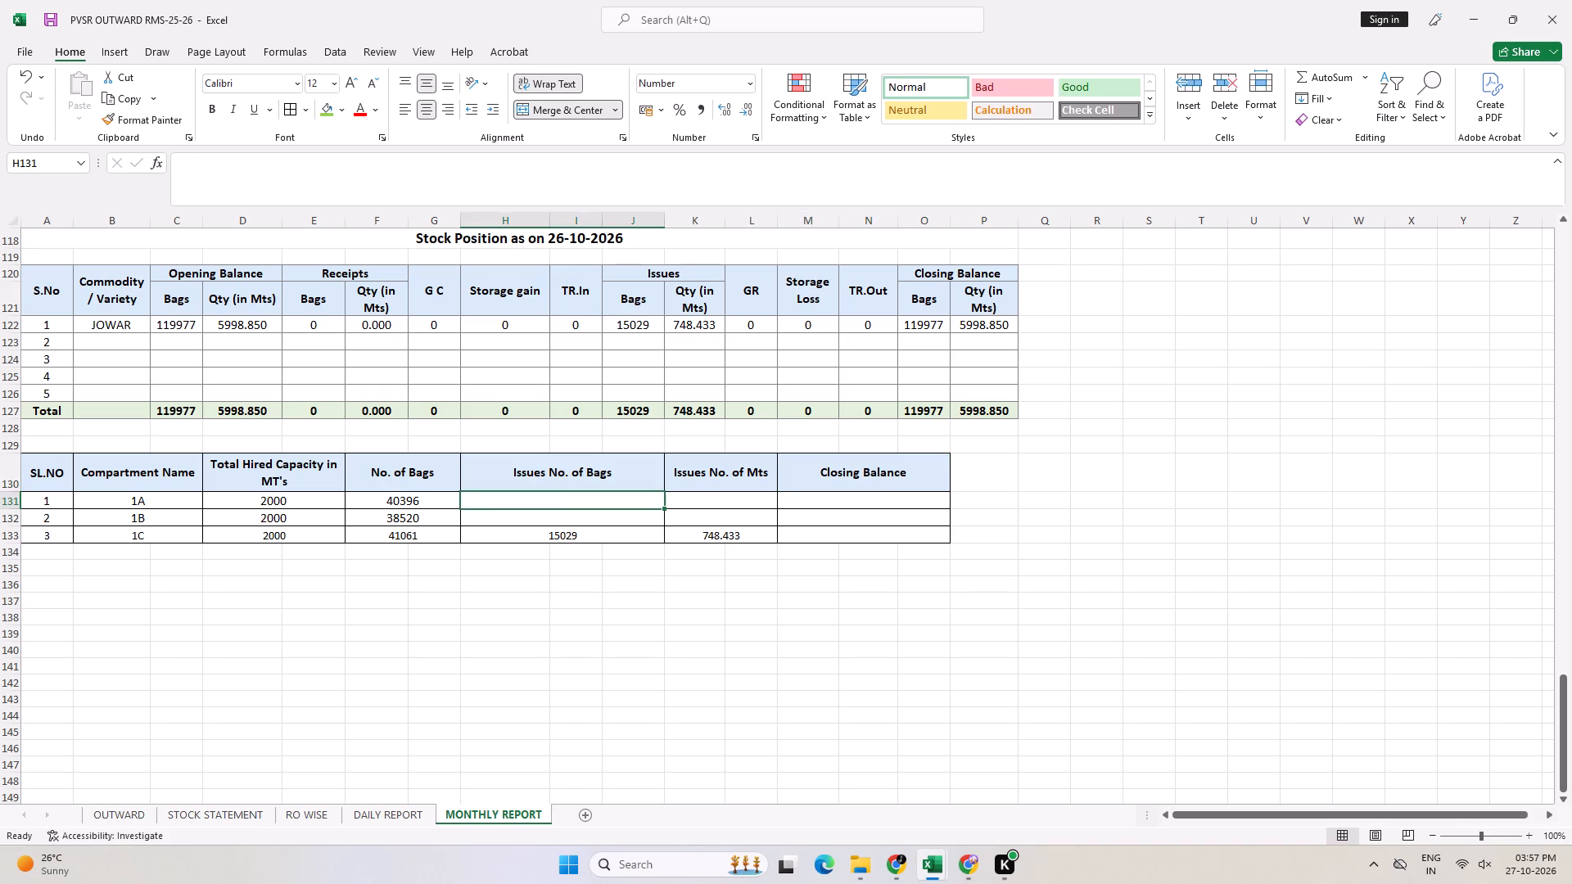
{"action": "key", "text": "0"}
{"action": "key", "text": "Down"}
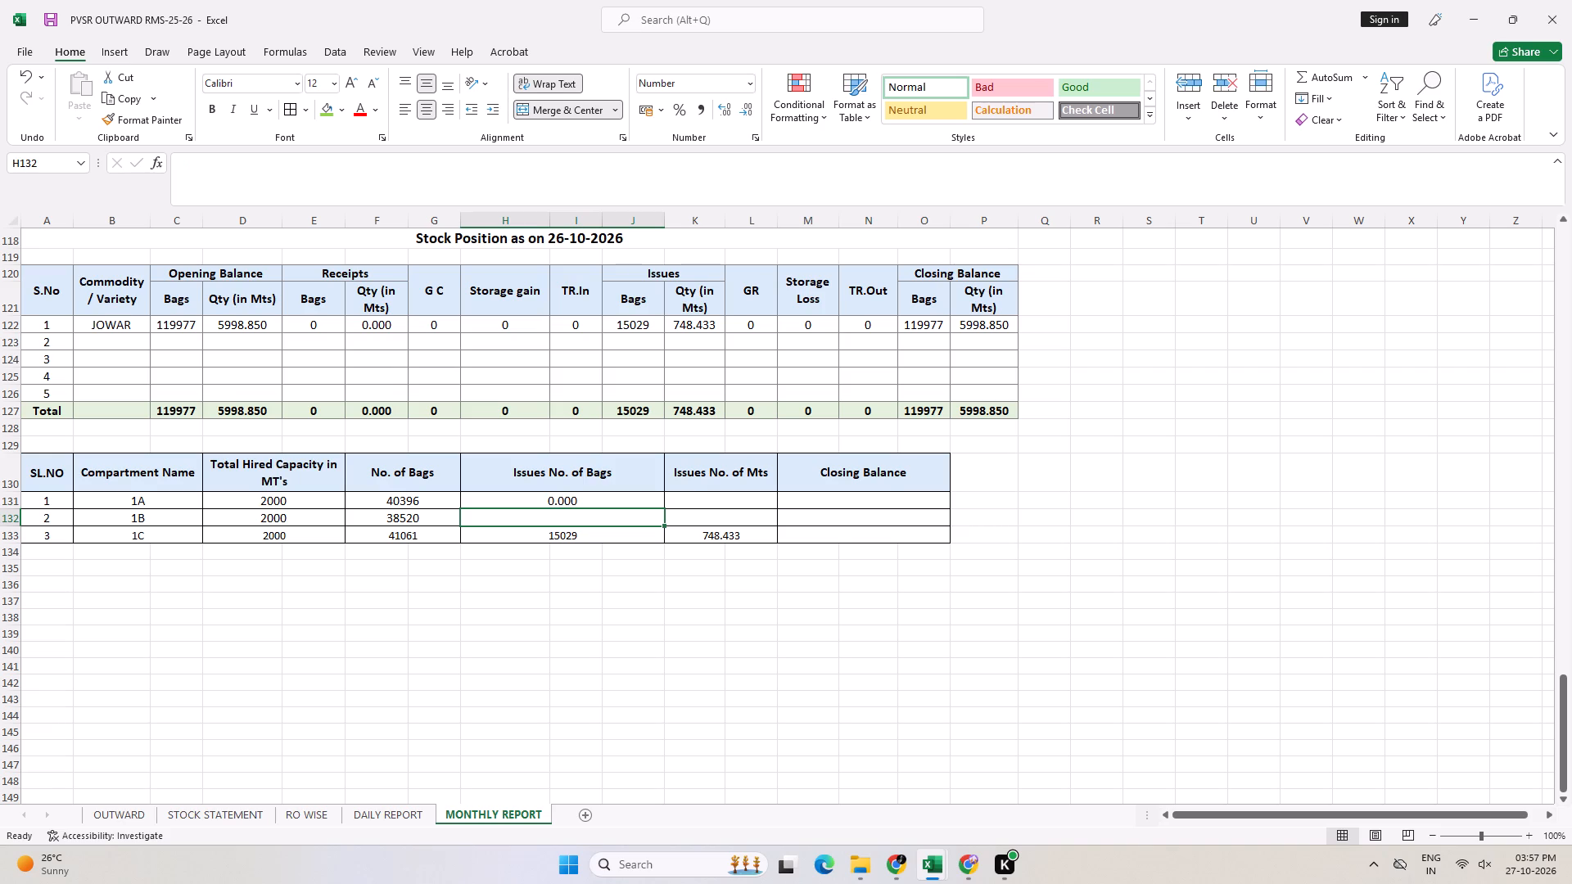
{"action": "key", "text": "0"}
{"action": "key", "text": "Right"}
Enter 0 as Issues No. of Mts for compartments 1A and 1B, filling 1A's cell down into 1B's to match its number format.
{"action": "key", "text": "Up"}
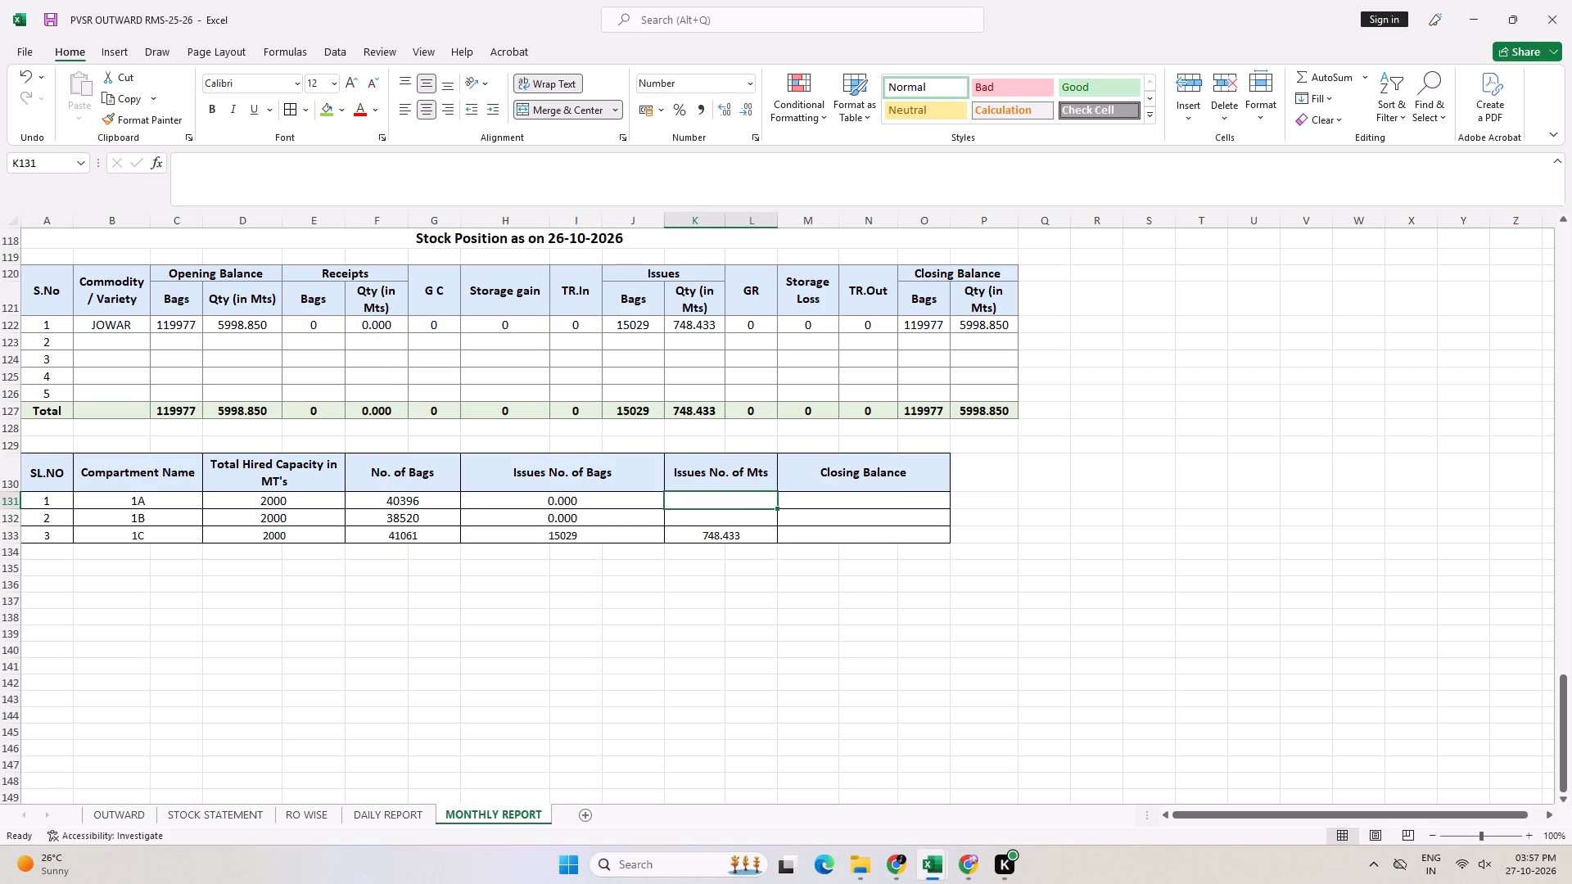
{"action": "key", "text": "0"}
{"action": "key", "text": "Down"}
{"action": "key", "text": "0"}
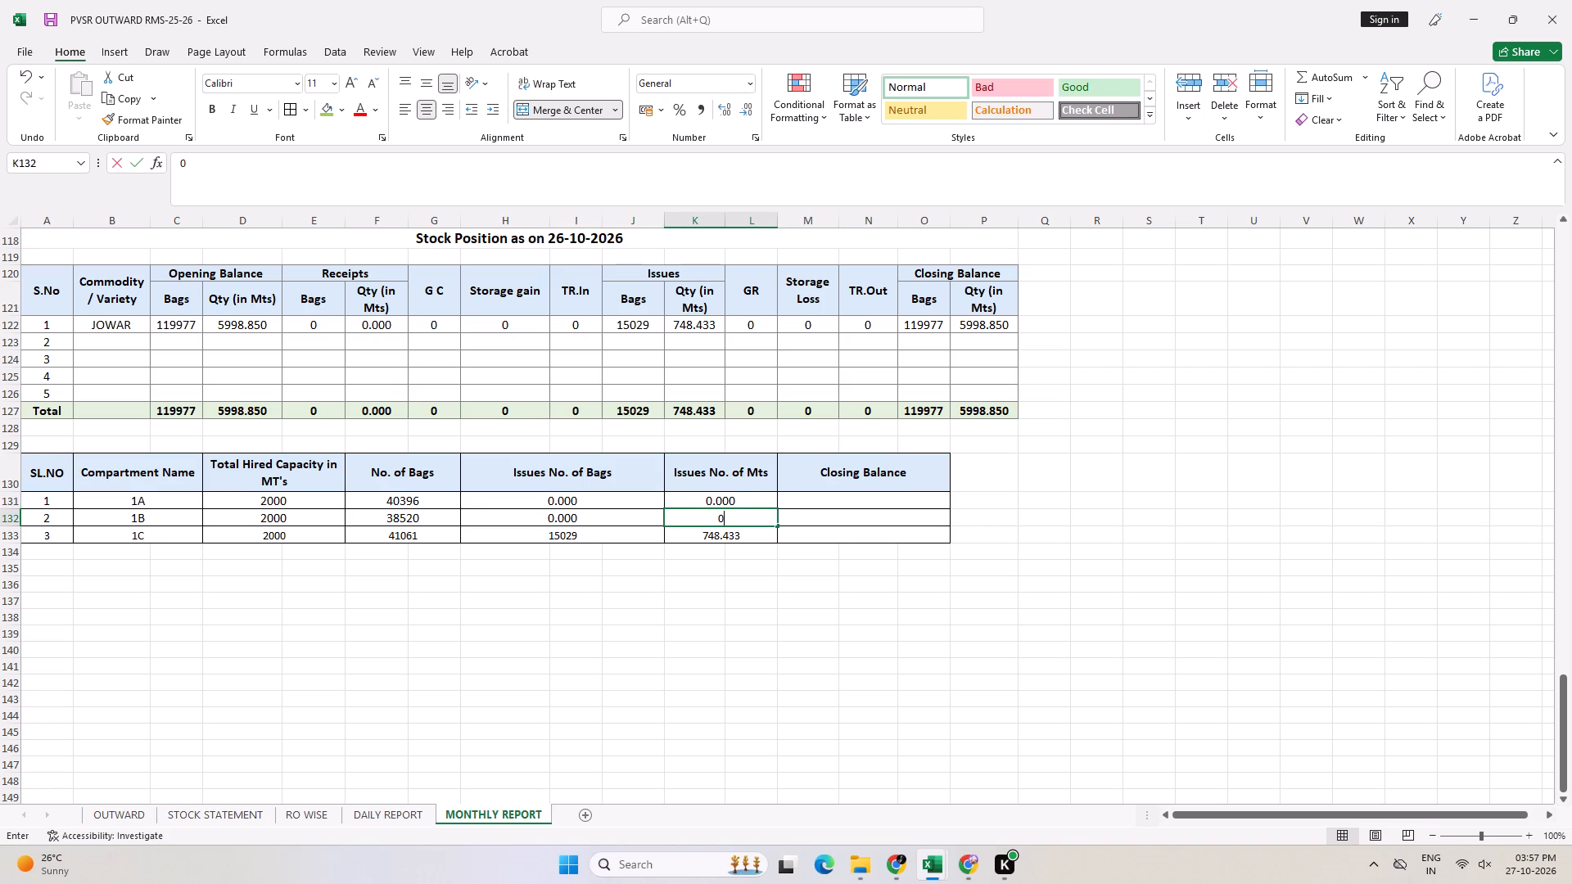
{"action": "key", "text": "Return"}
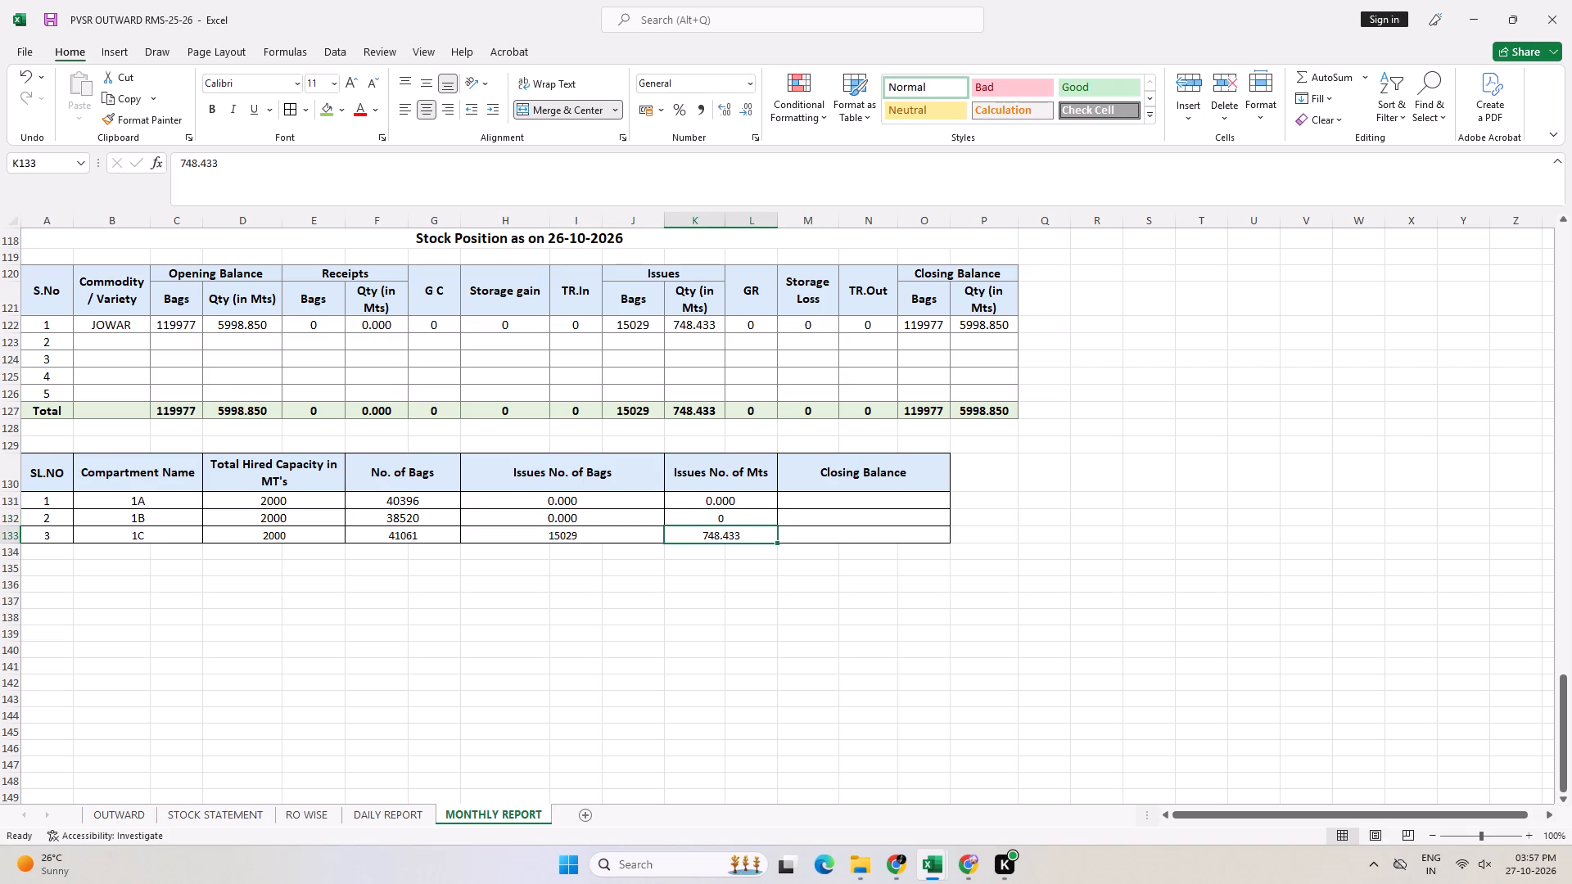
{"action": "key", "text": "Up"}
{"action": "key", "text": "ctrl+d"}
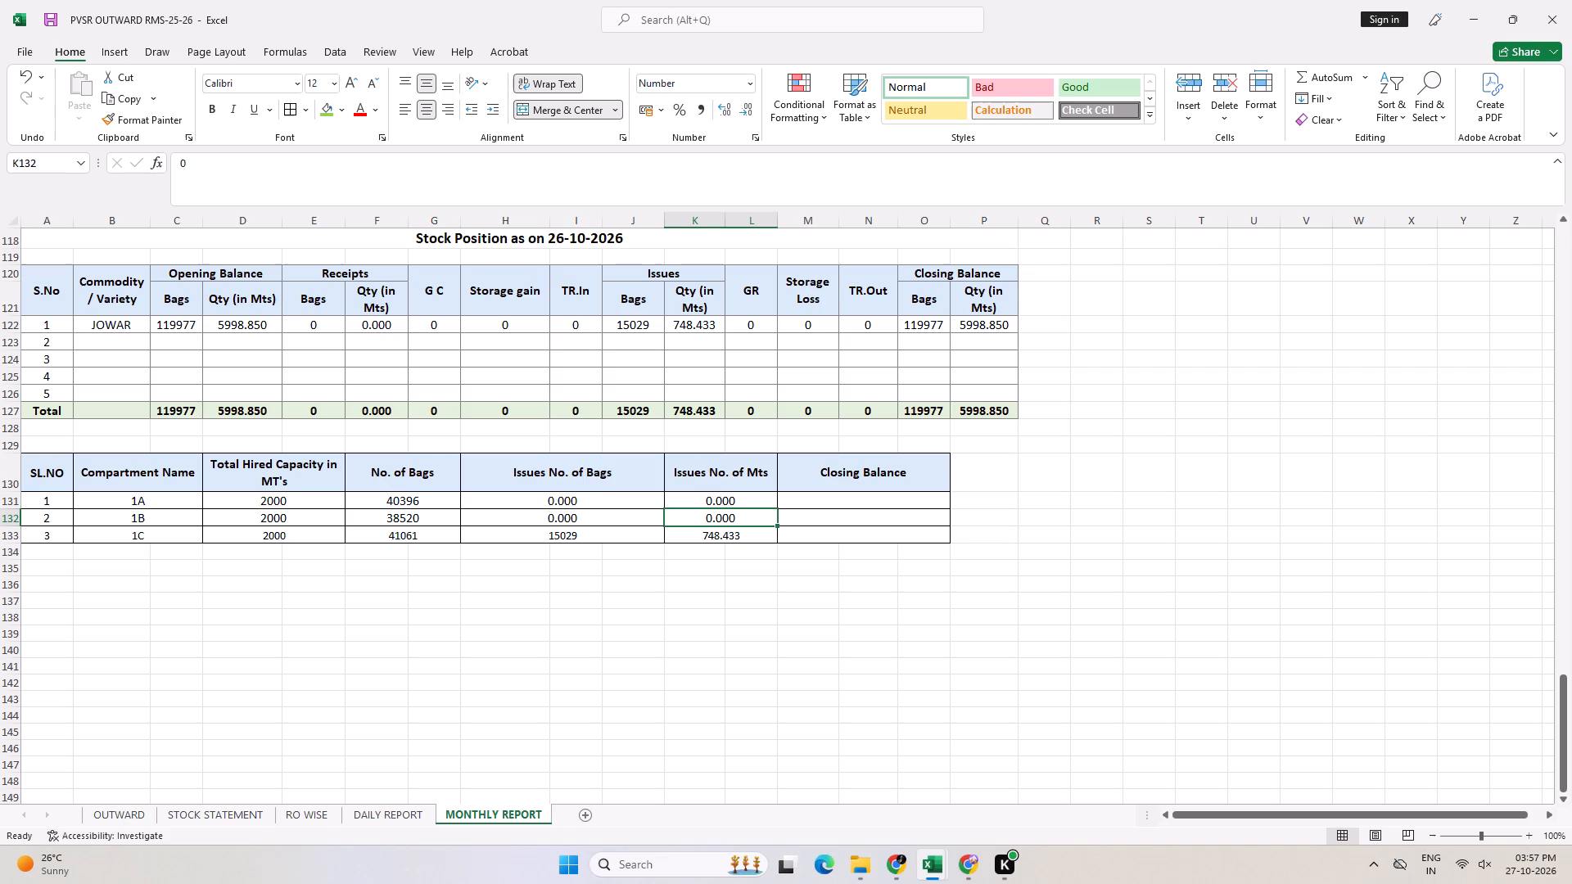
Set compartment 1A's closing balance with a formula that references its No. of Bags cell.
{"action": "key", "text": "Up"}
{"action": "key", "text": "Right"}
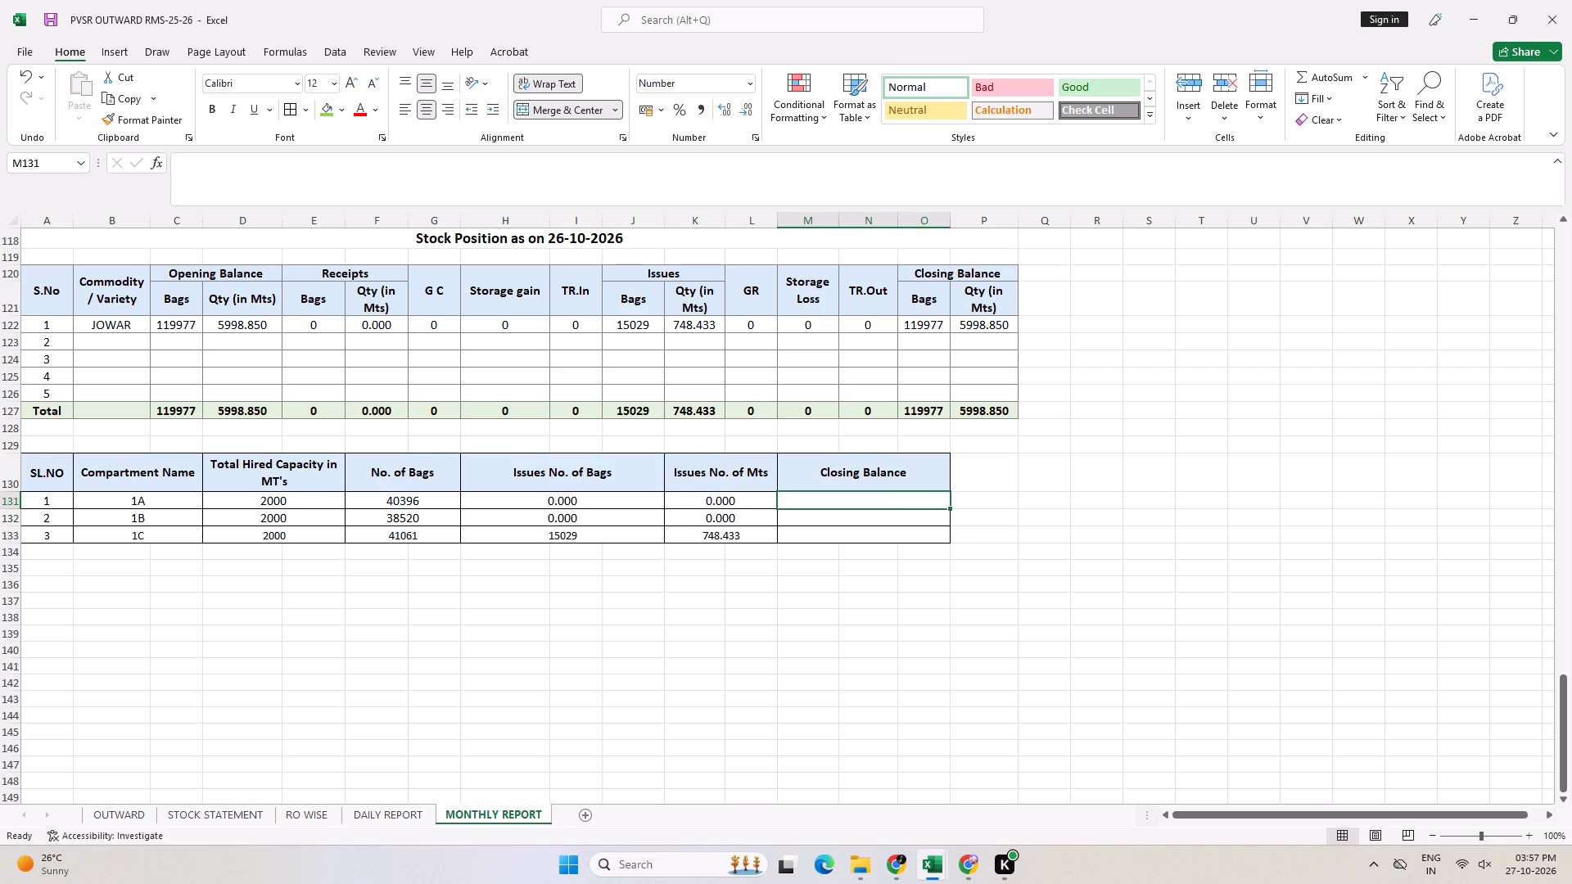
{"action": "key", "text": "equal"}
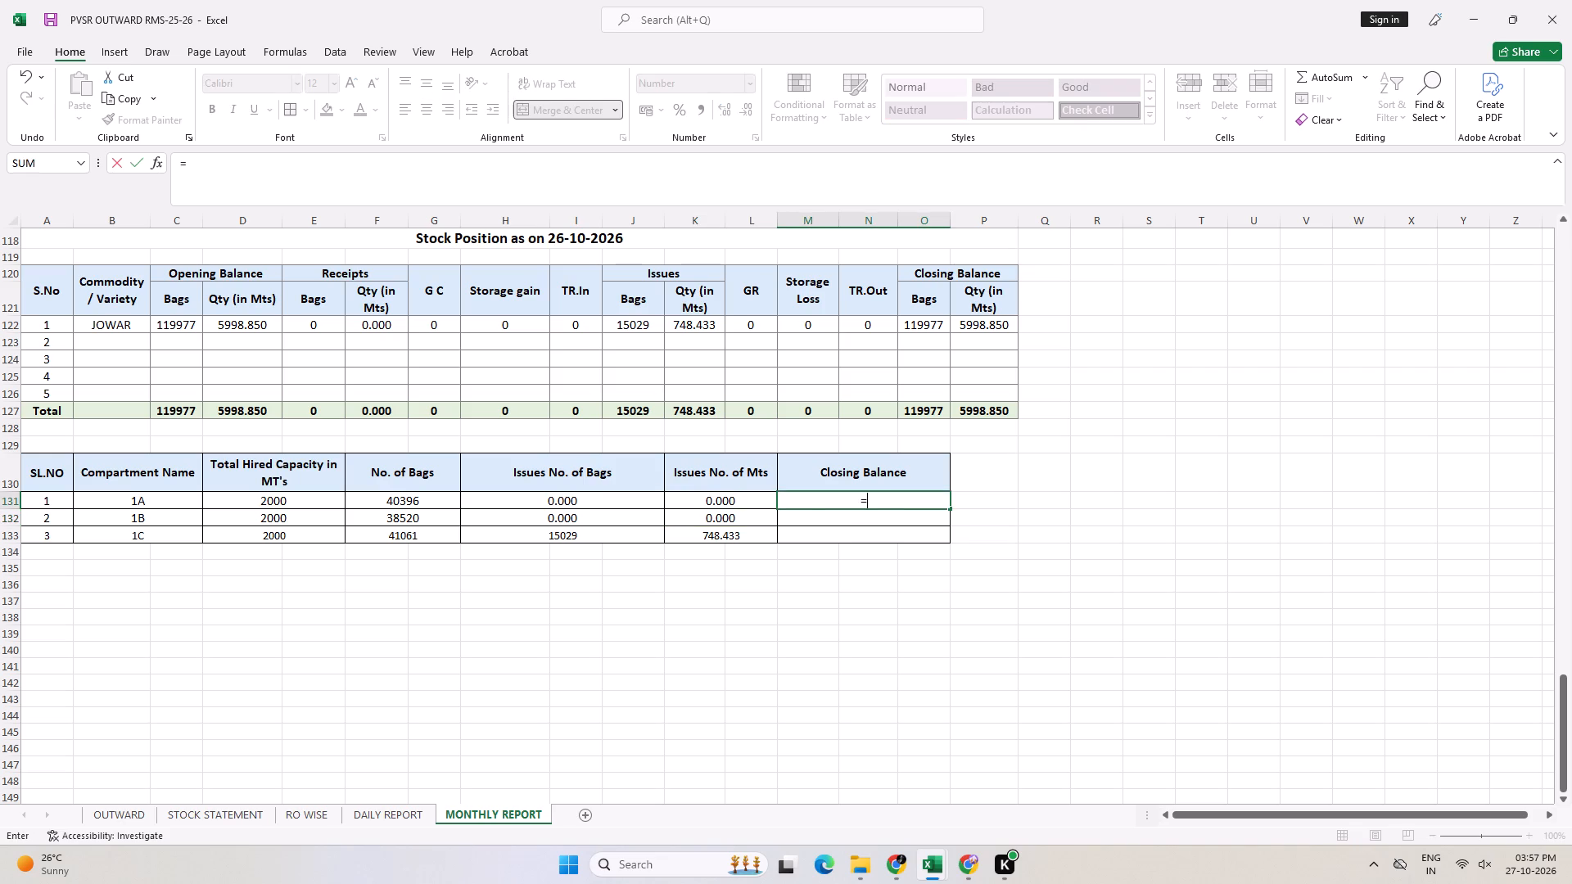
{"action": "key", "text": "Left"}
{"action": "key", "text": "Left"}
{"action": "key", "text": "Left"}
{"action": "key", "text": "Return"}
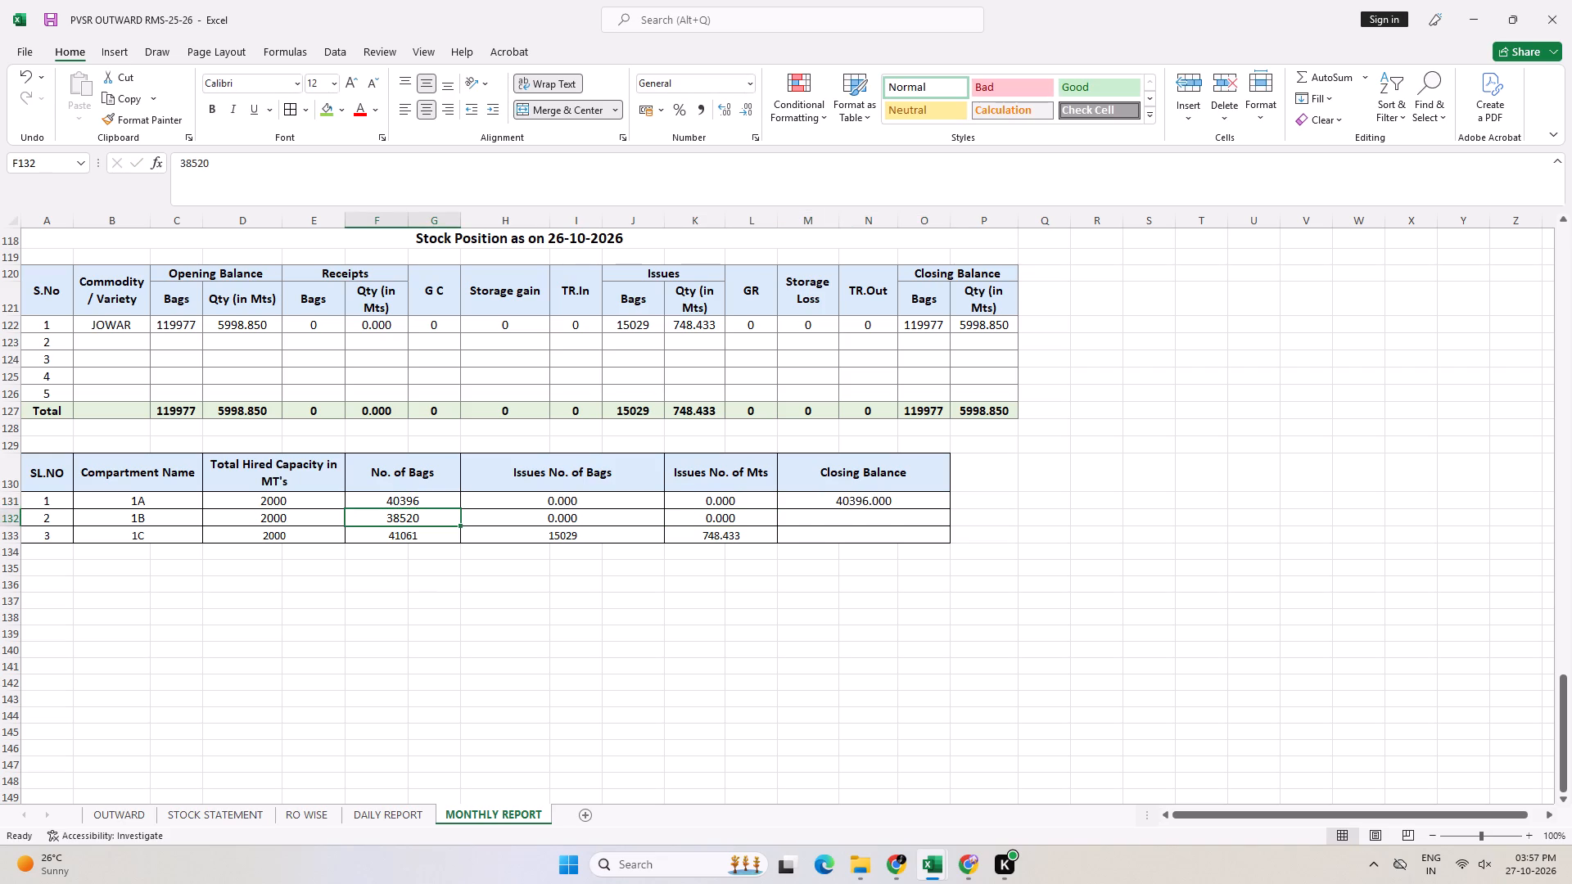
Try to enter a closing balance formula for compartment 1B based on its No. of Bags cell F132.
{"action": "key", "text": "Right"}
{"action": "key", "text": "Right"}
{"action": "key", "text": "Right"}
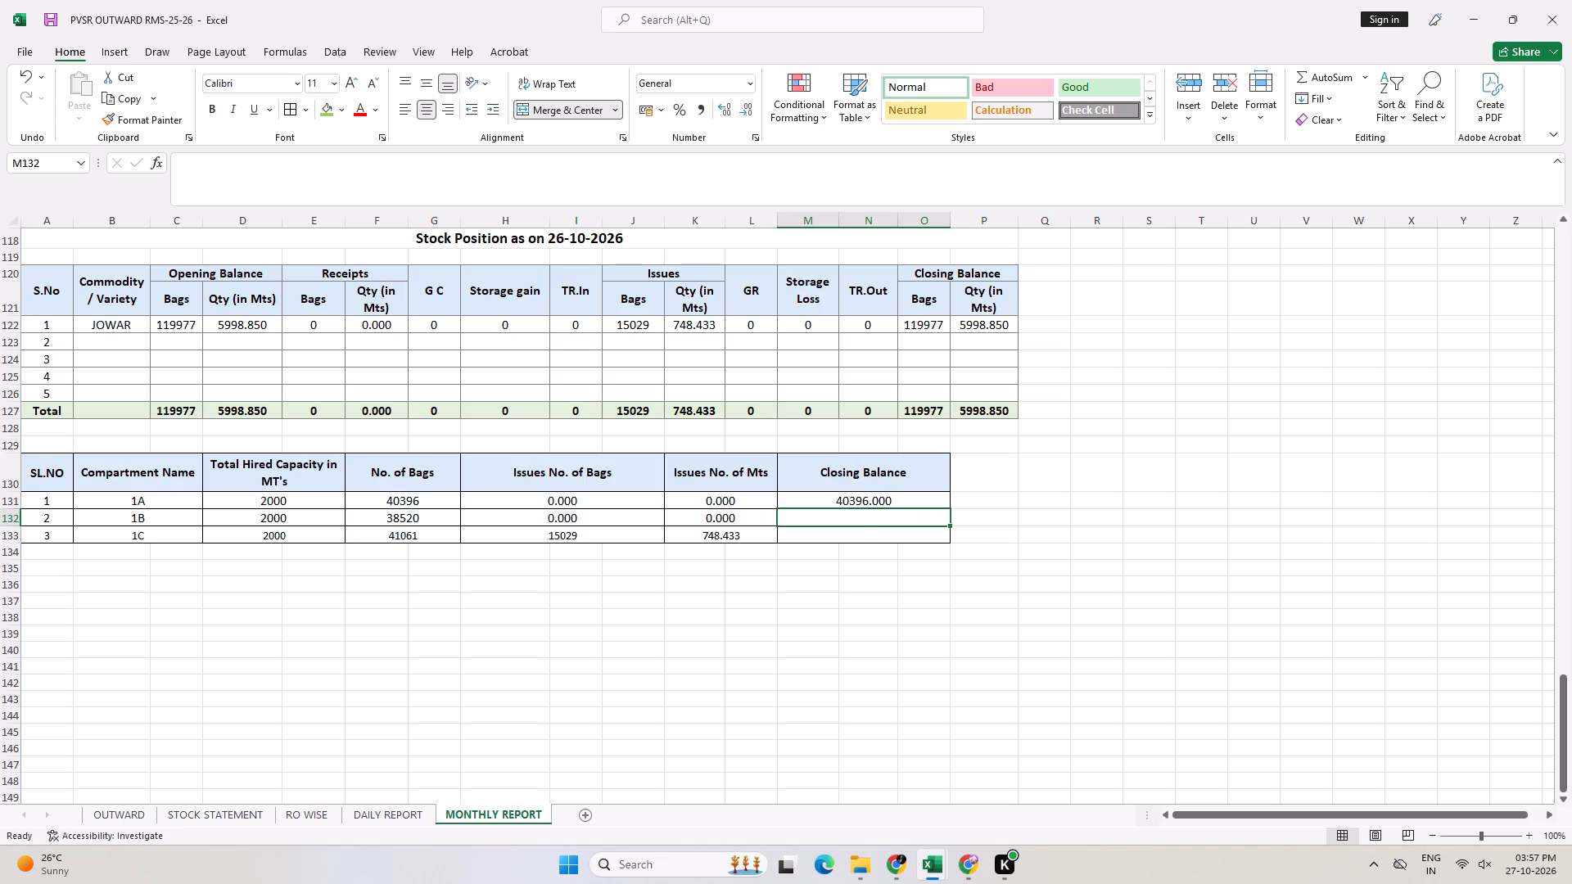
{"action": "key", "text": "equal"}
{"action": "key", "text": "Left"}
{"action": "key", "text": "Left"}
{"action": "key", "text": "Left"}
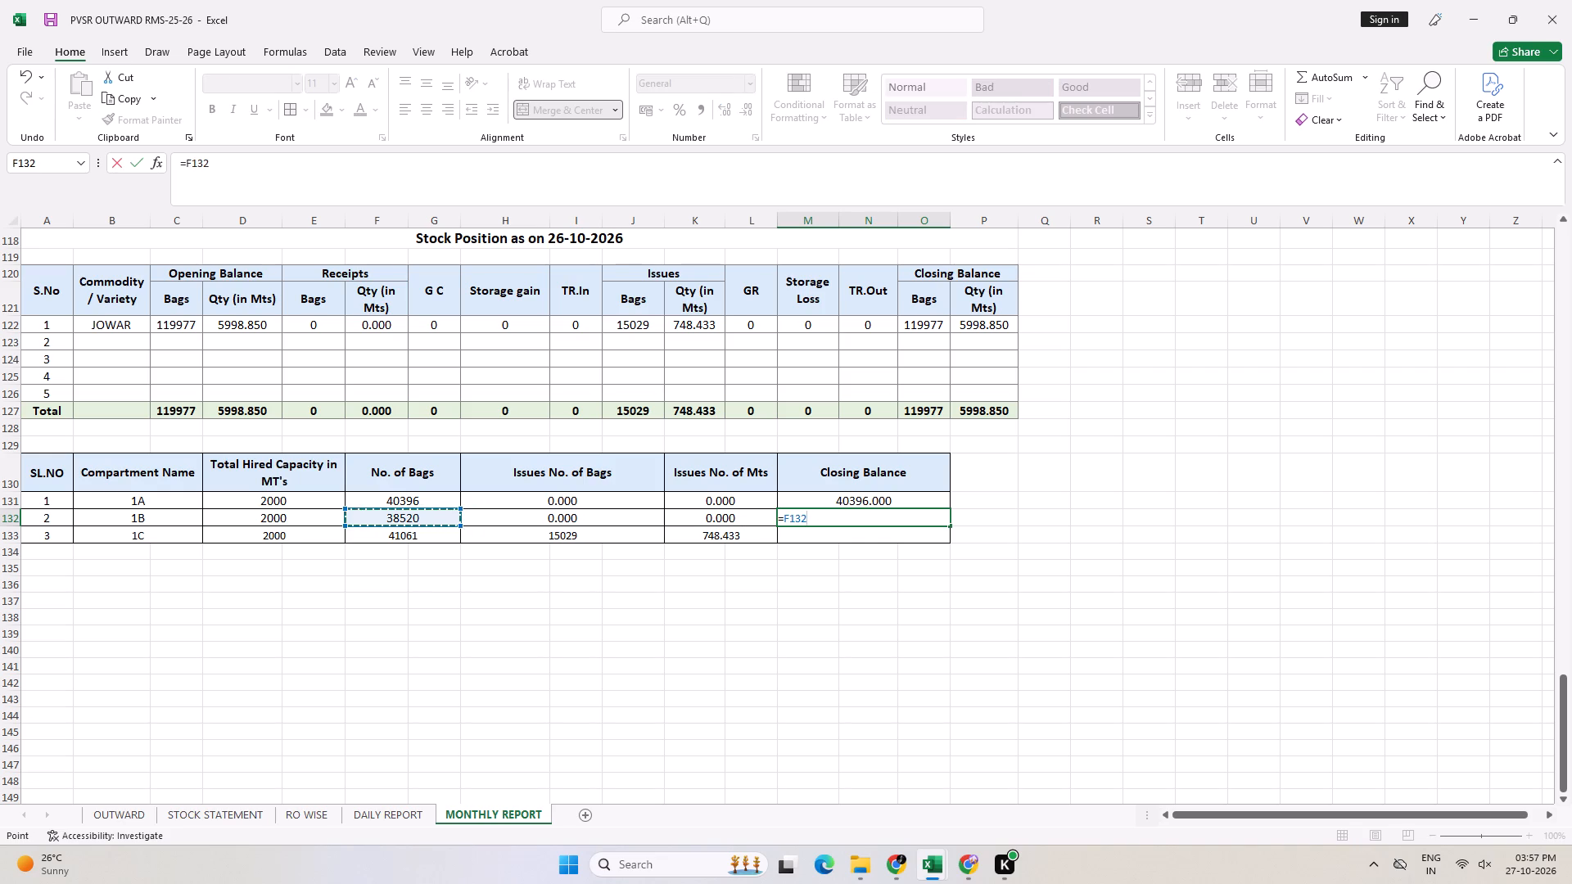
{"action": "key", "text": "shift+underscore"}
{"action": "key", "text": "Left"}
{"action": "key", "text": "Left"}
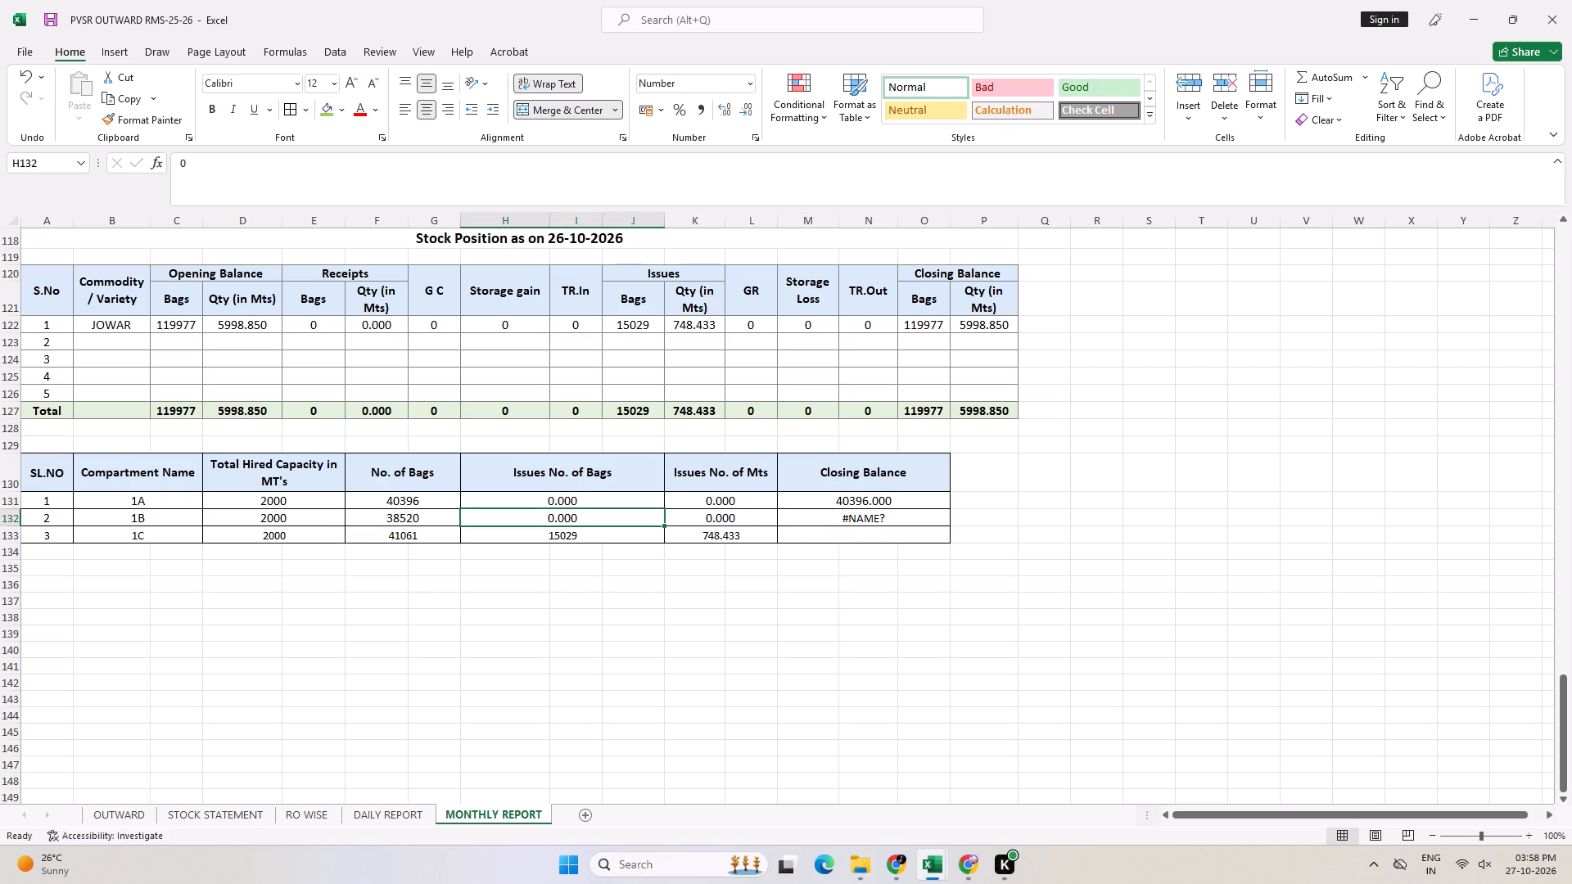
Set compartment 1B's closing balance to its No. of Bags minus its Issues No. of Bags with =F132-H132.
{"action": "key", "text": "Right"}
{"action": "key", "text": "Right"}
{"action": "key", "text": "equal"}
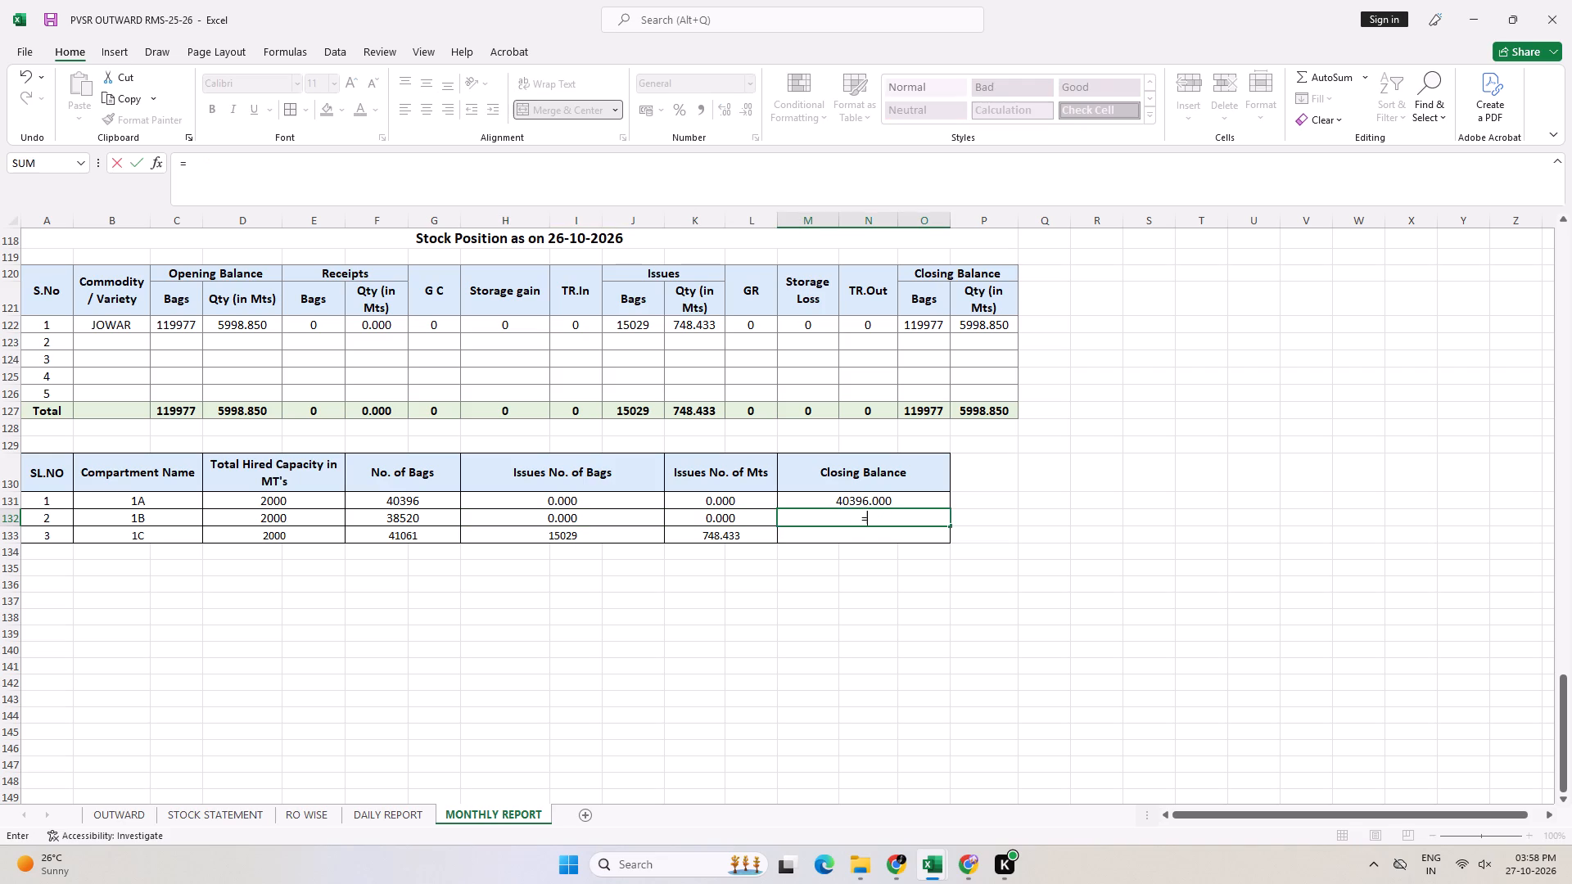
{"action": "key", "text": "Left"}
{"action": "key", "text": "Left"}
{"action": "key", "text": "Left"}
{"action": "key", "text": "minus"}
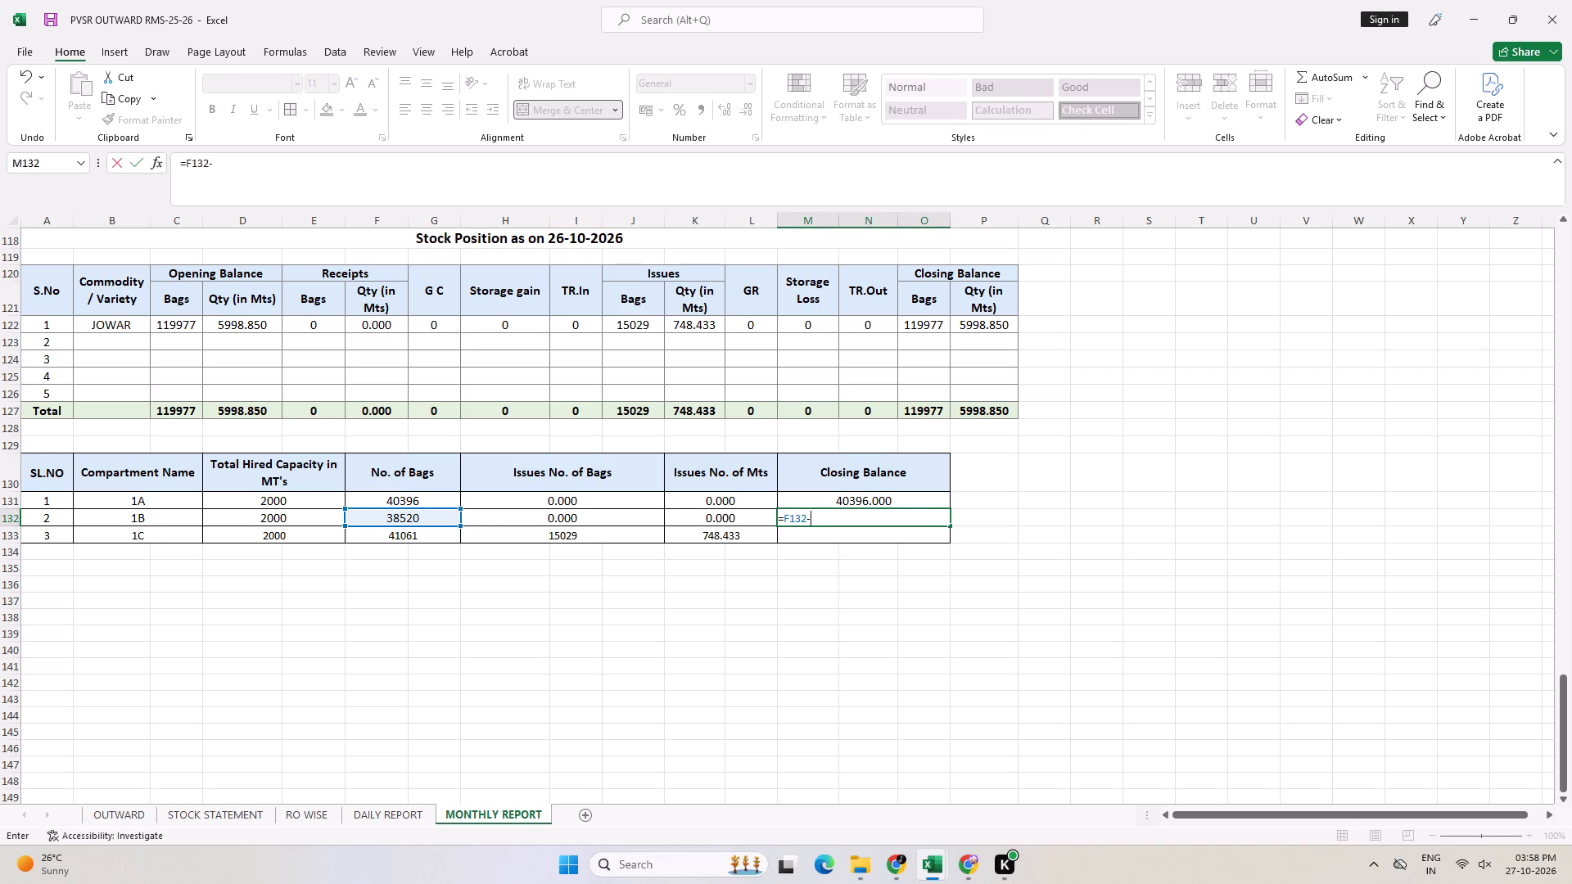
{"action": "key", "text": "Left"}
{"action": "key", "text": "Left"}
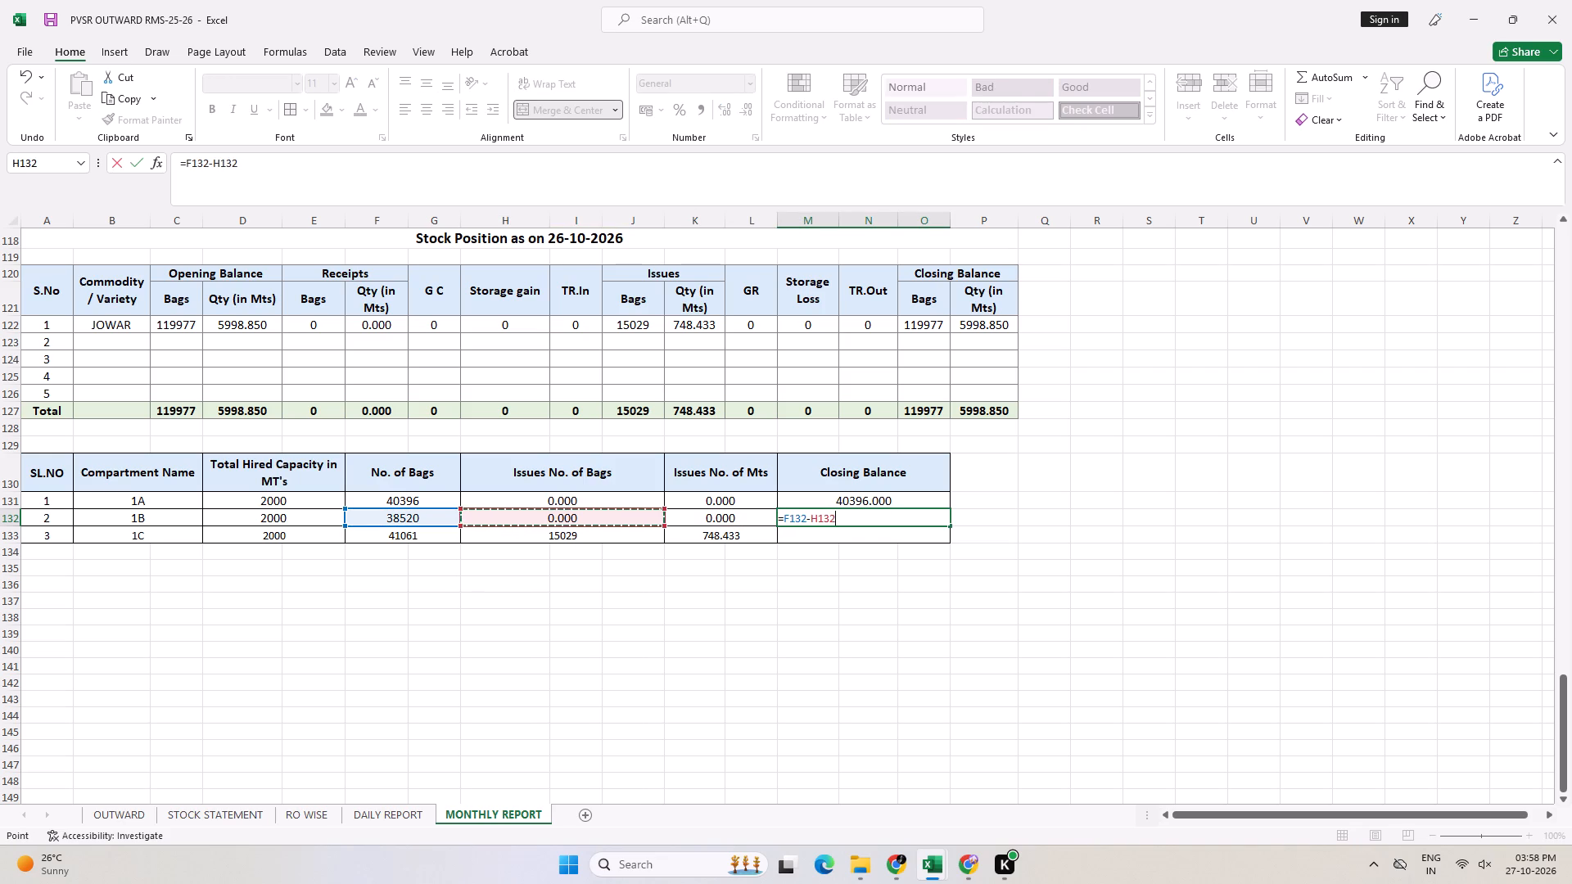
{"action": "key", "text": "Return"}
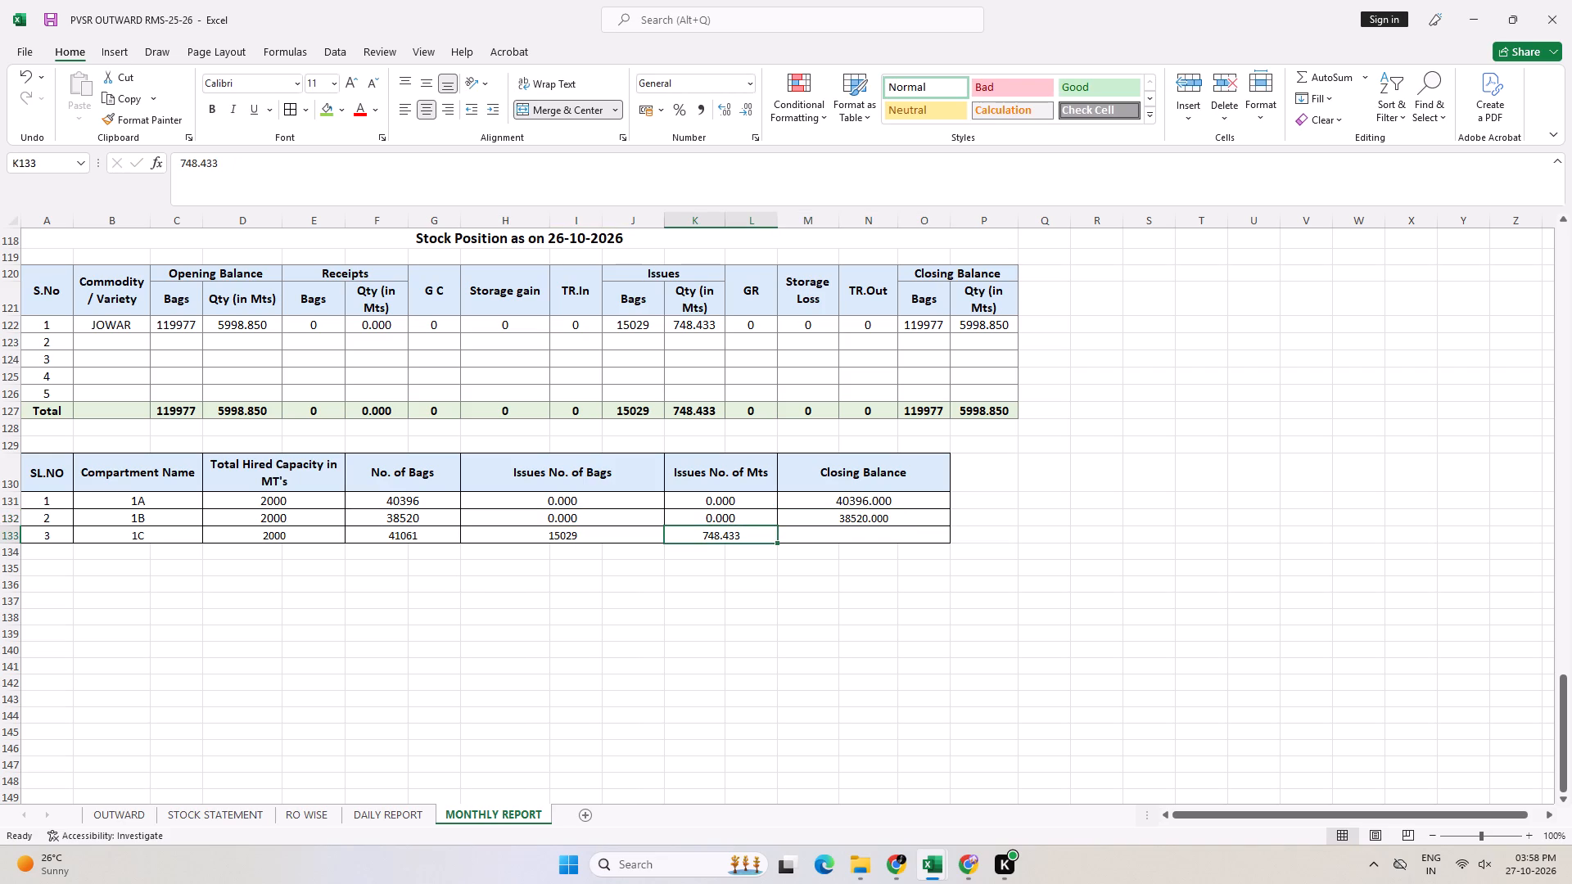
Set compartment 1C's closing balance to its No. of Bags minus its Issues No. of Bags with =F133-H133.
{"action": "key", "text": "Down"}
{"action": "key", "text": "Up"}
{"action": "key", "text": "Right"}
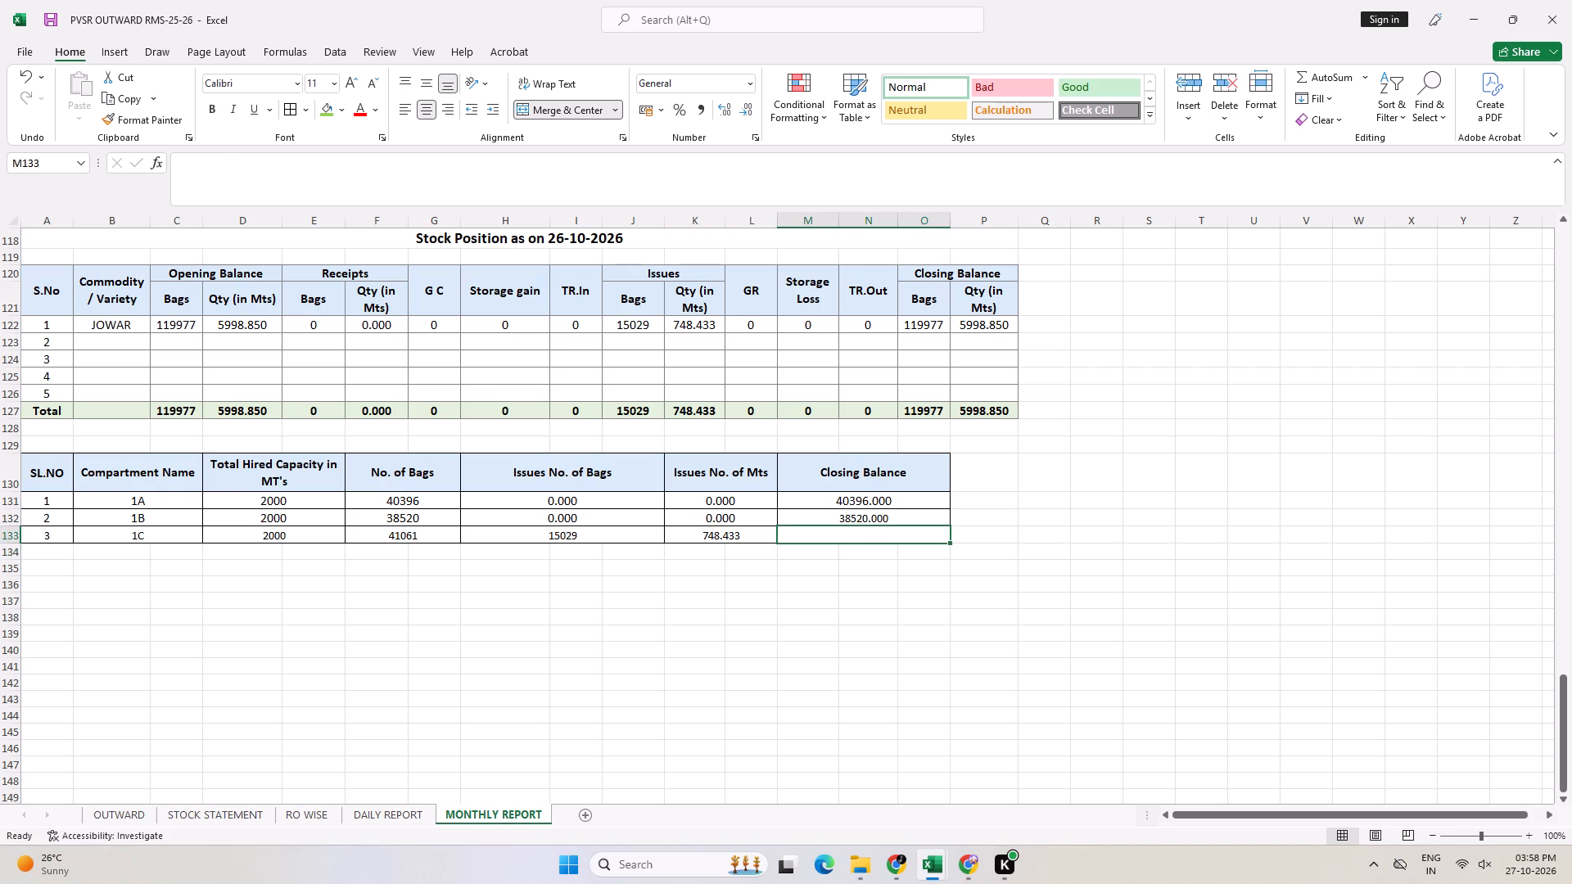
{"action": "key", "text": "equal"}
{"action": "key", "text": "Left"}
{"action": "key", "text": "Left"}
{"action": "key", "text": "Left"}
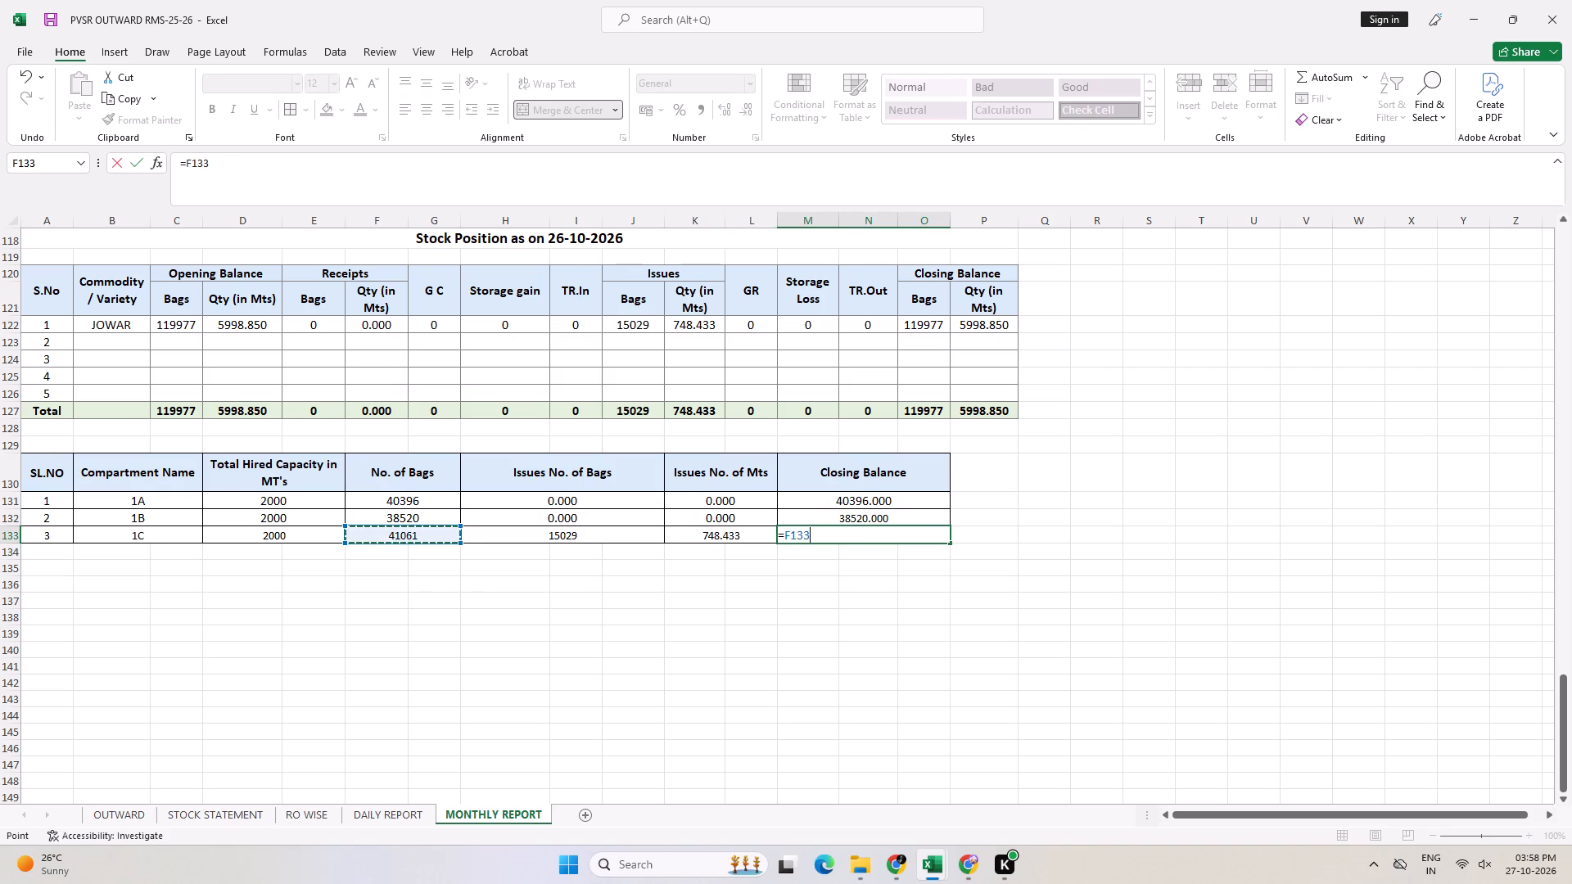
{"action": "key", "text": "minus"}
{"action": "key", "text": "Left"}
{"action": "key", "text": "Left"}
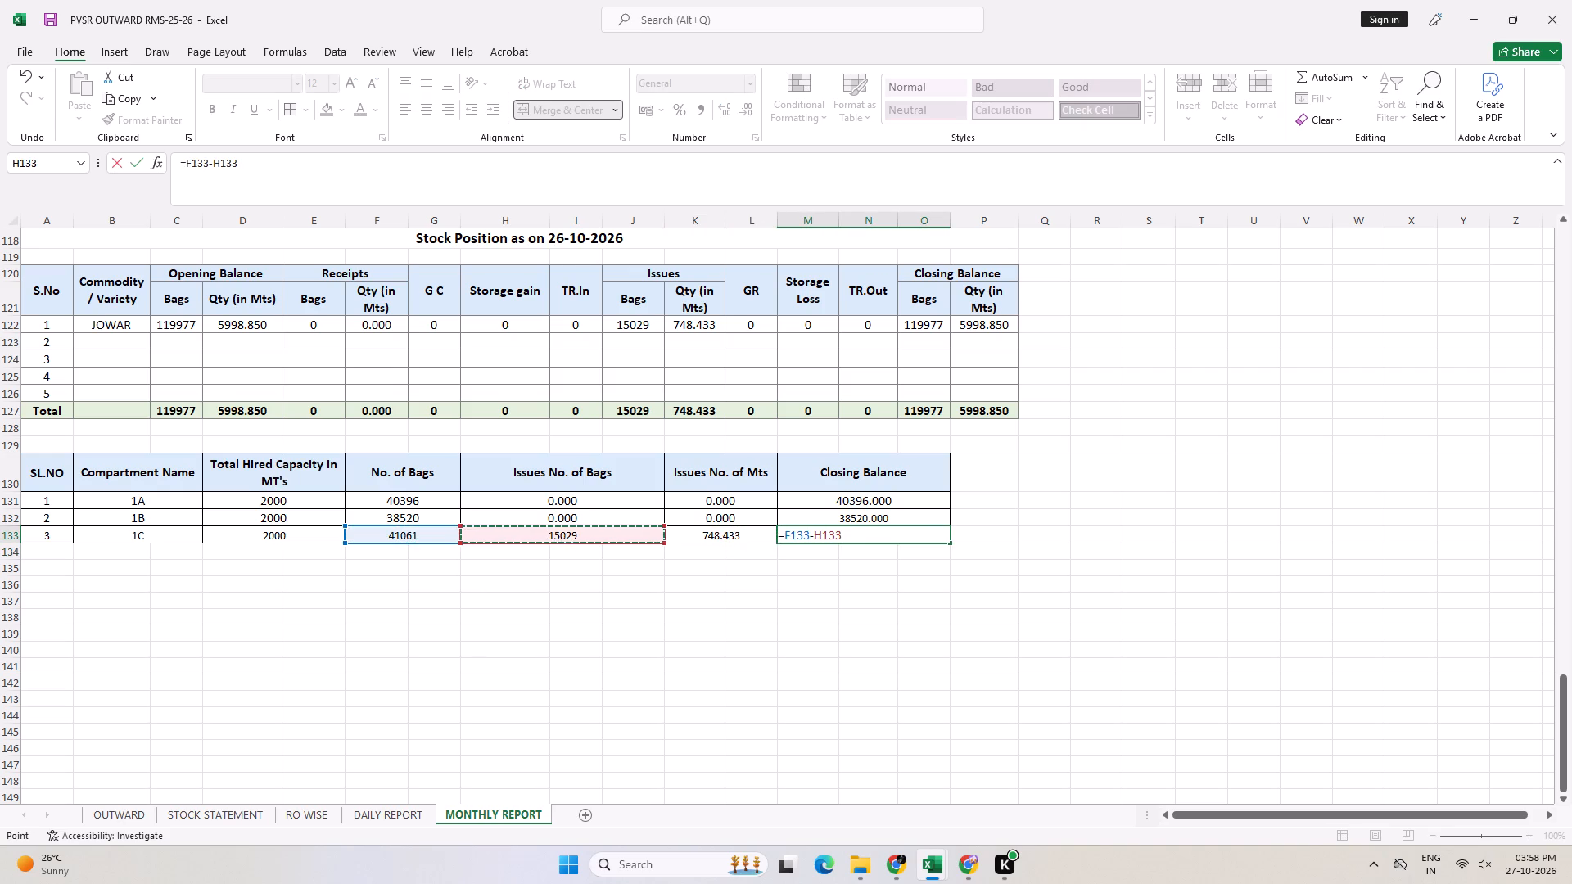
{"action": "key", "text": "Return"}
Check the combined sum of the closing balances of compartments 1A, 1B and 1C.
{"action": "key", "text": "Right"}
{"action": "key", "text": "Right"}
{"action": "key", "text": "Right"}
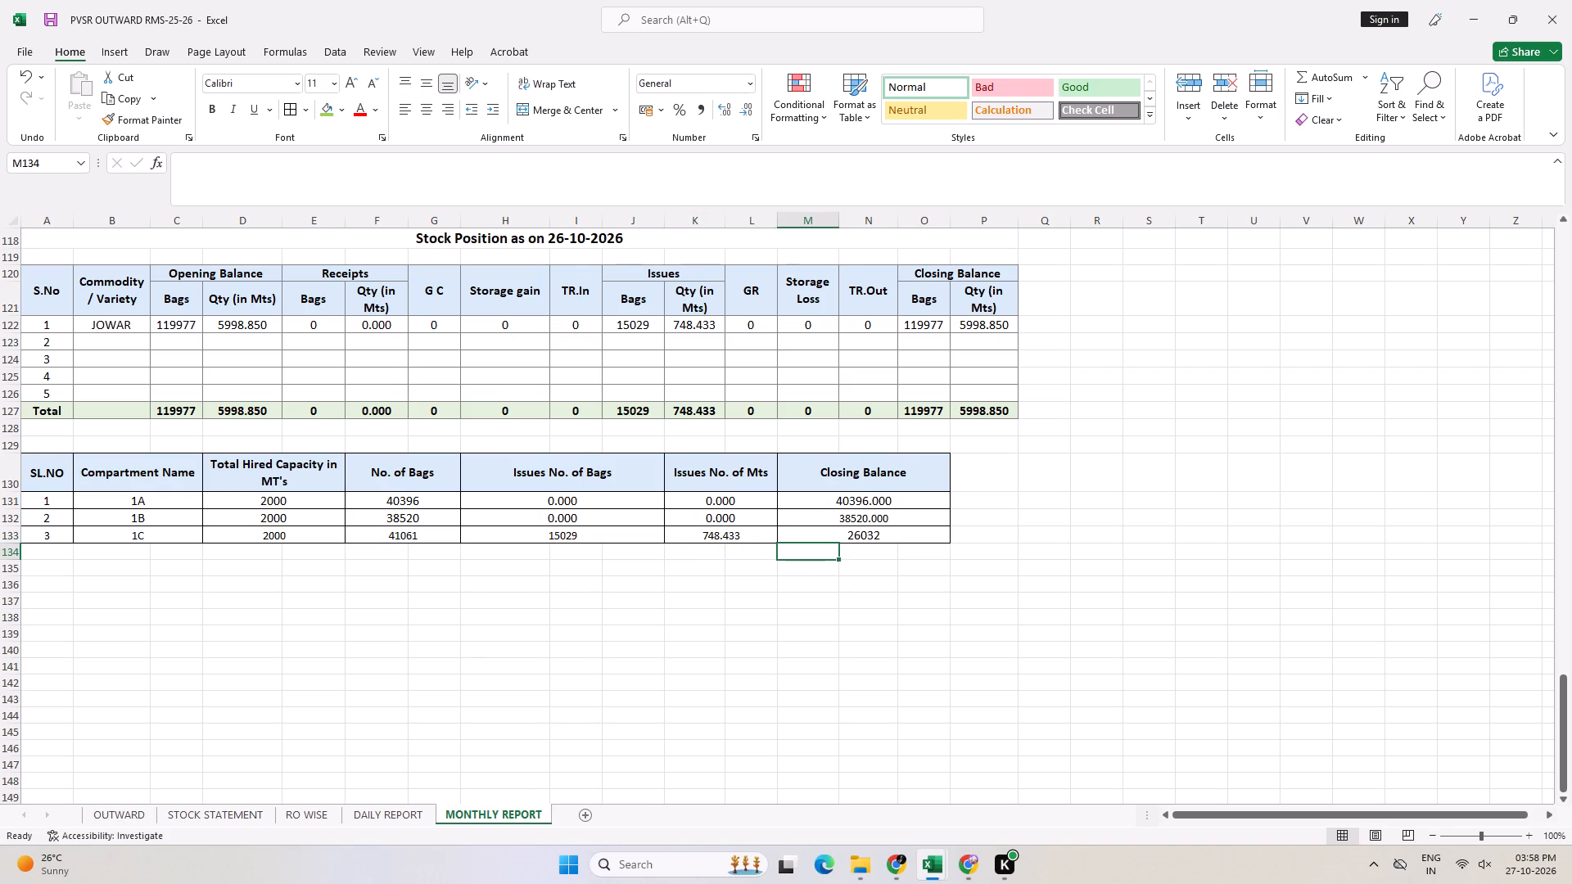
{"action": "key", "text": "Right"}
{"action": "key", "text": "Up"}
{"action": "key", "text": "shift+Up"}
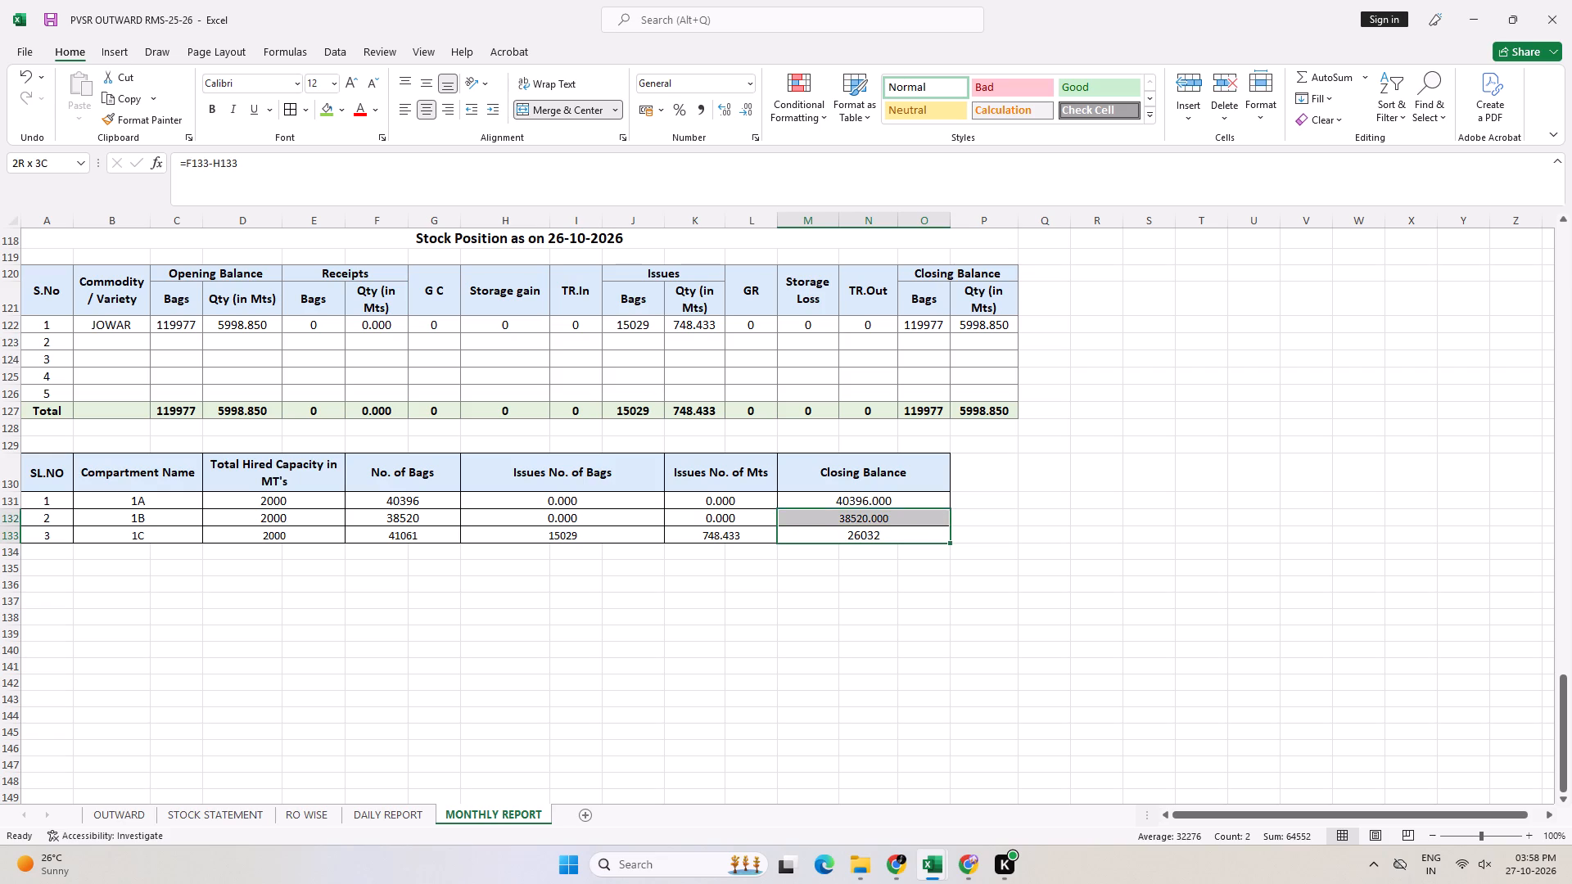
{"action": "key", "text": "shift+Up"}
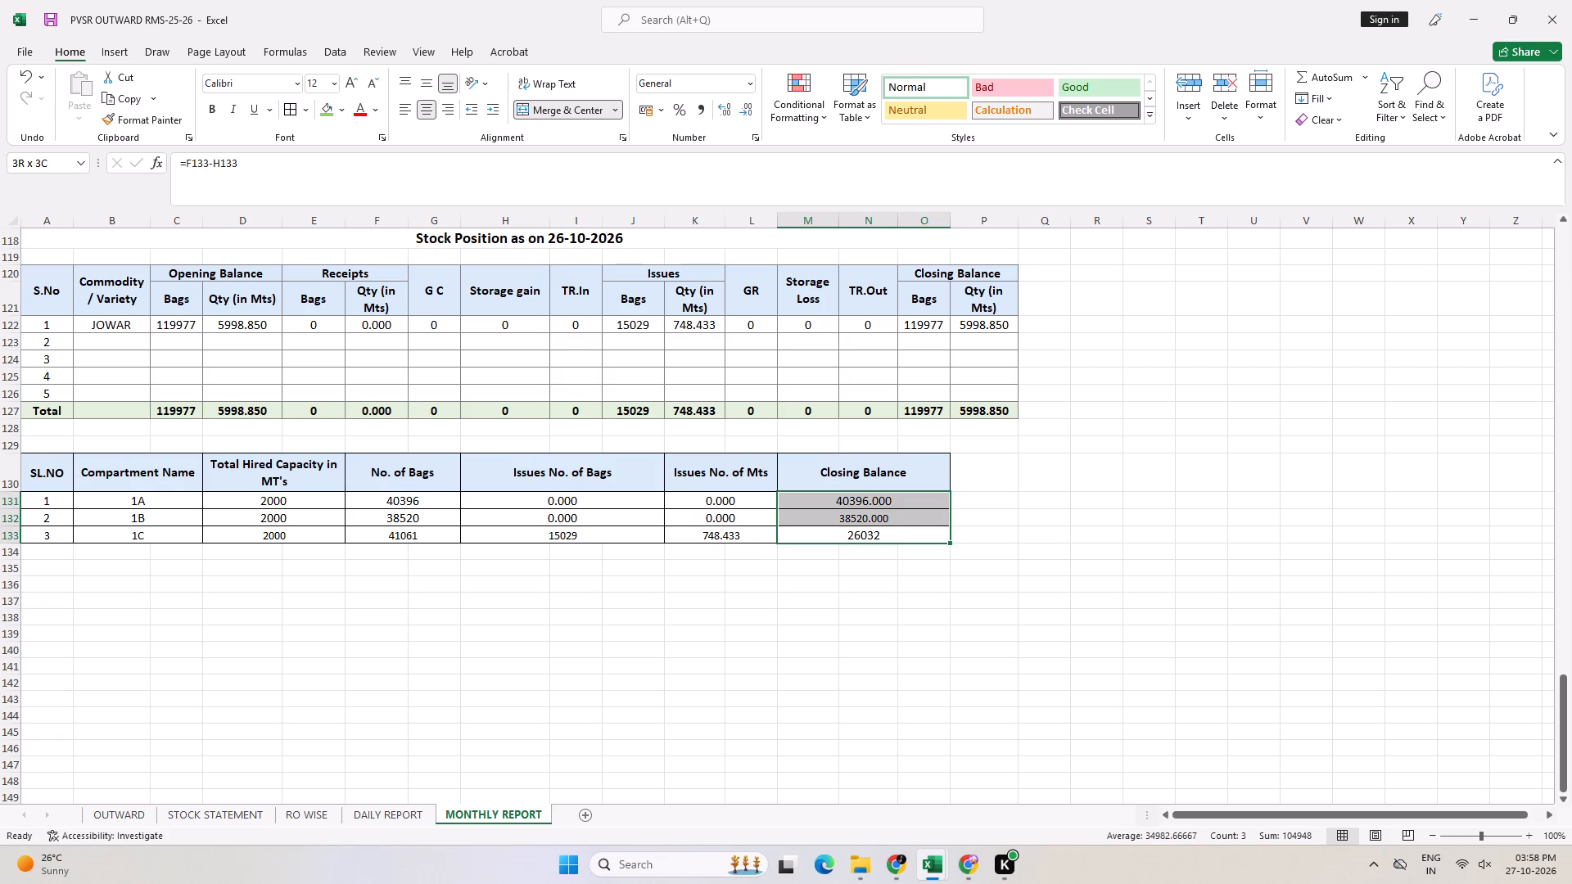
Set JOWAR's closing balance bags to opening bags minus issued bags (C122-J122) and check it against the STOCK STATEMENT sheet.
{"action": "left_click", "coordinate": [926, 322]}
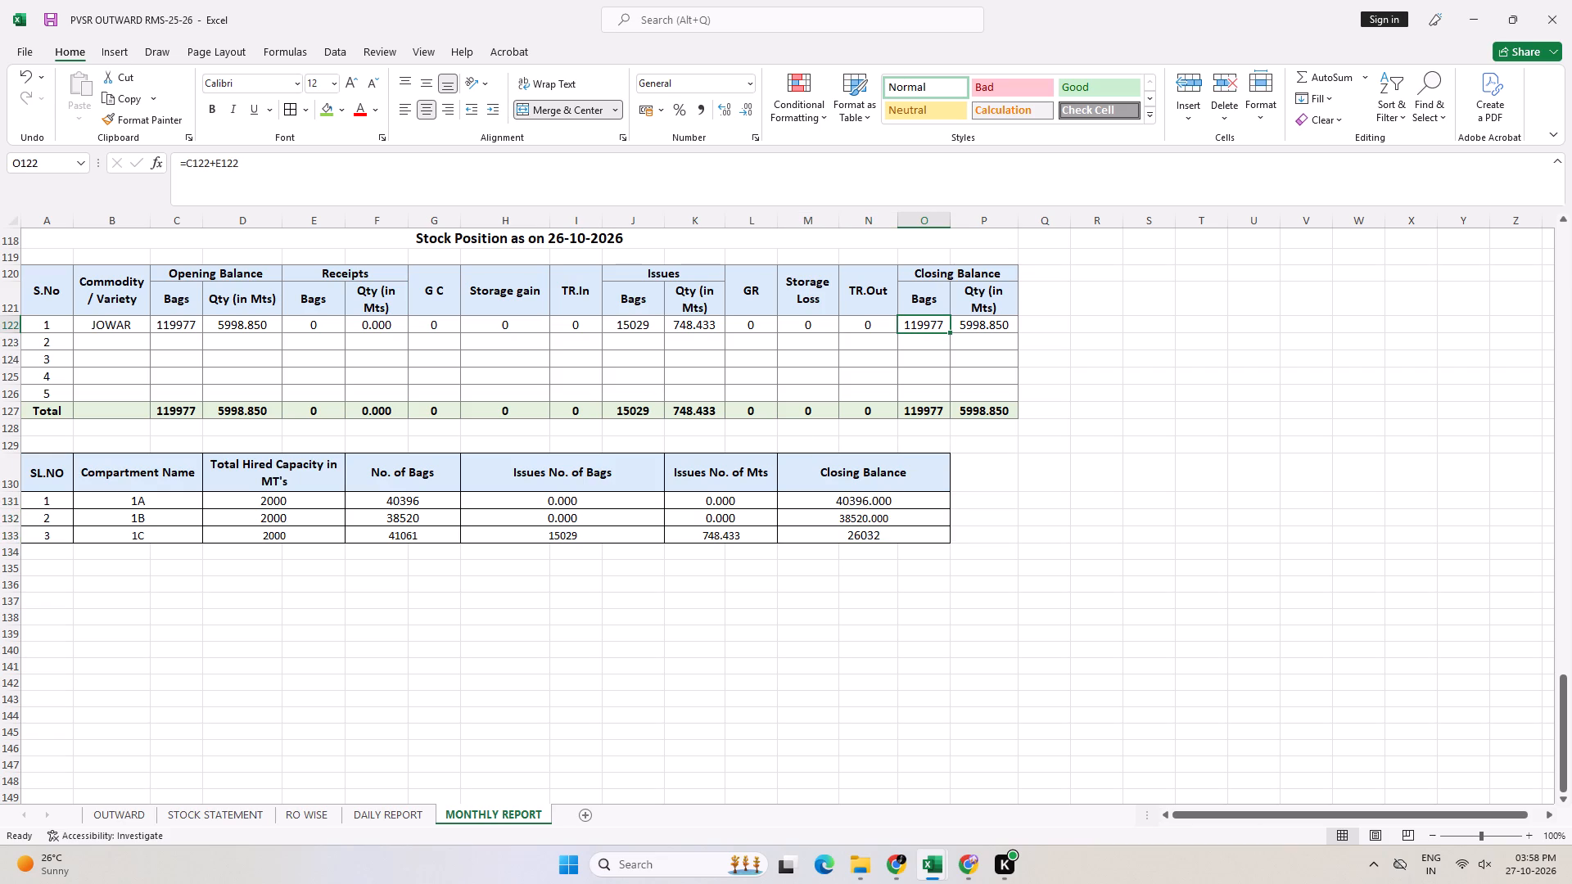
{"action": "key", "text": "equal"}
{"action": "key", "text": "Left"}
{"action": "key", "text": "Left"}
{"action": "key", "text": "Left"}
{"action": "key", "text": "Left"}
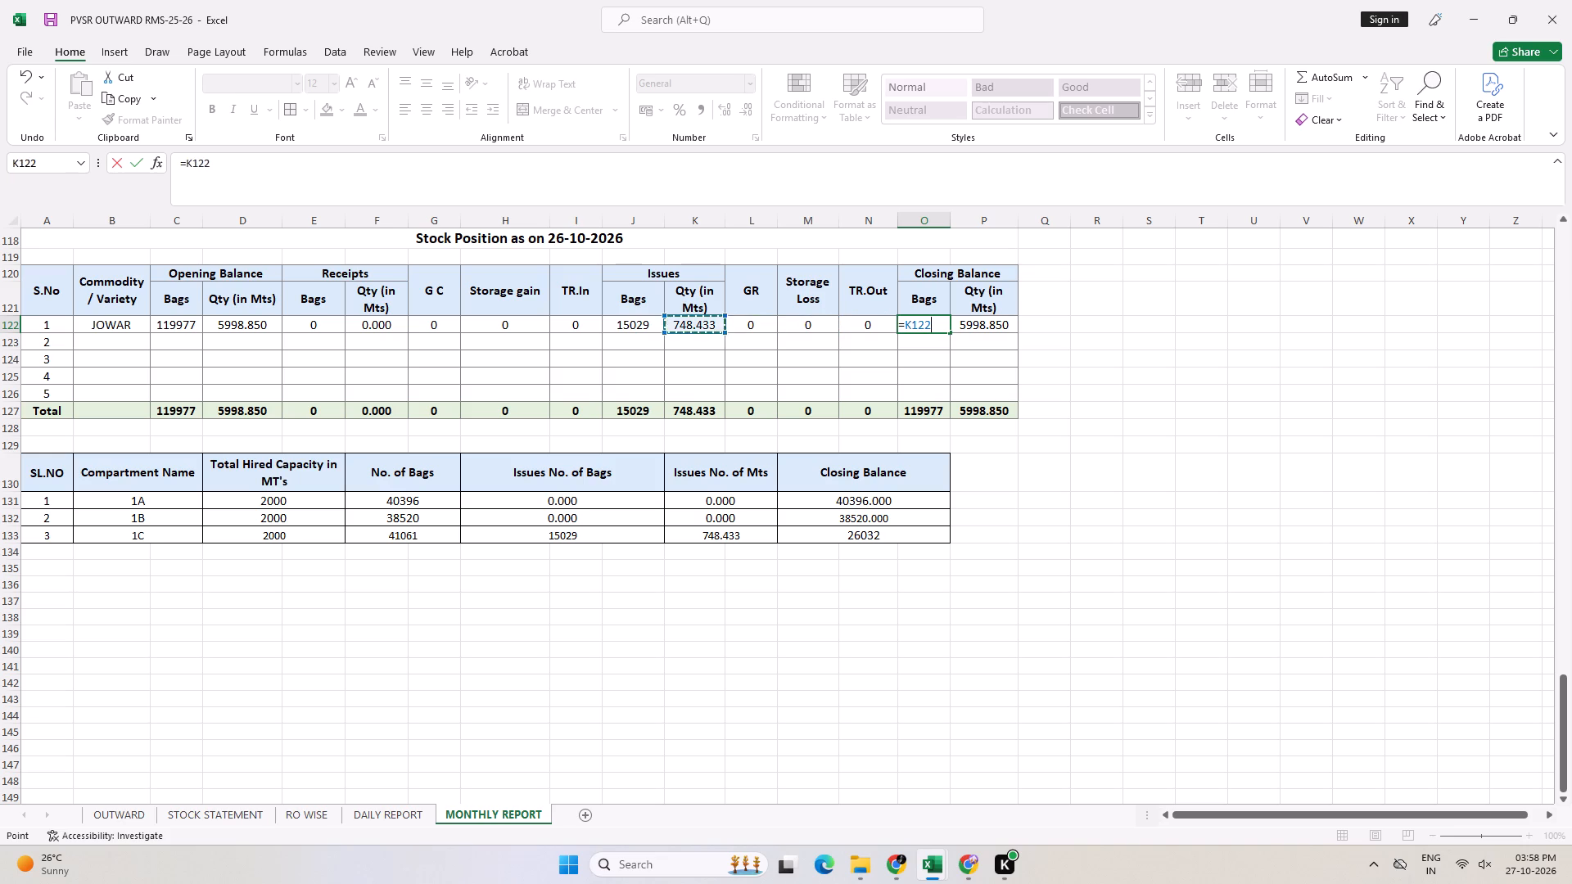
{"action": "key", "text": "Left"}
{"action": "key", "text": "Left"}
{"action": "key", "text": "Left"}
{"action": "key", "text": "Left"}
{"action": "key", "text": "Left"}
{"action": "key", "text": "Left"}
{"action": "key", "text": "Left"}
{"action": "key", "text": "Left"}
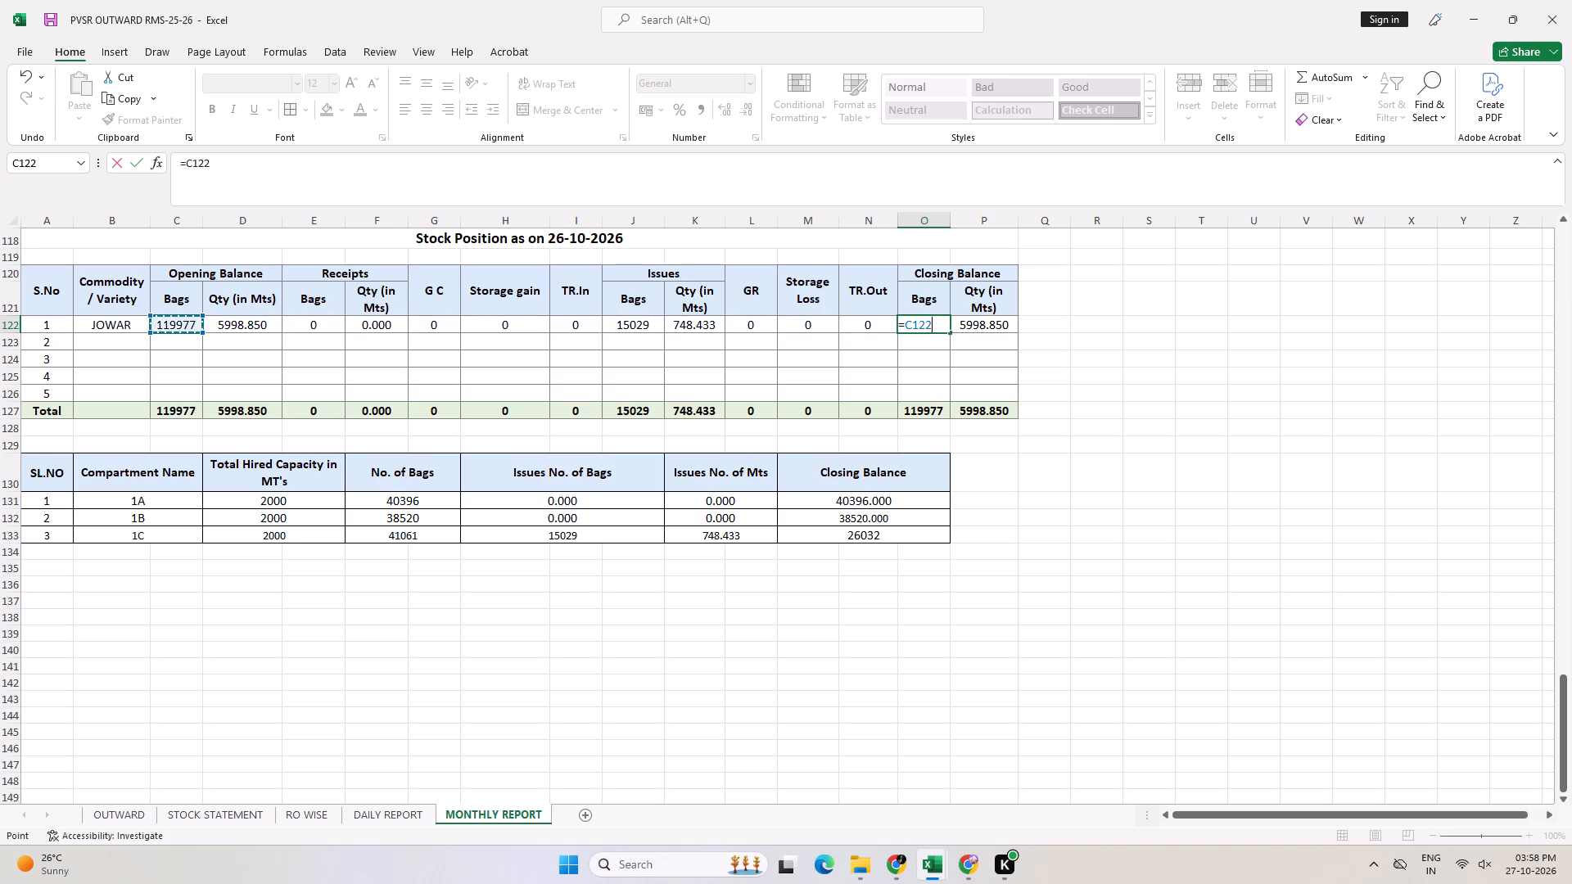
{"action": "key", "text": "minus"}
{"action": "key", "text": "Left"}
{"action": "key", "text": "Left"}
{"action": "key", "text": "Left"}
{"action": "key", "text": "Left"}
{"action": "key", "text": "Left"}
{"action": "key", "text": "Return"}
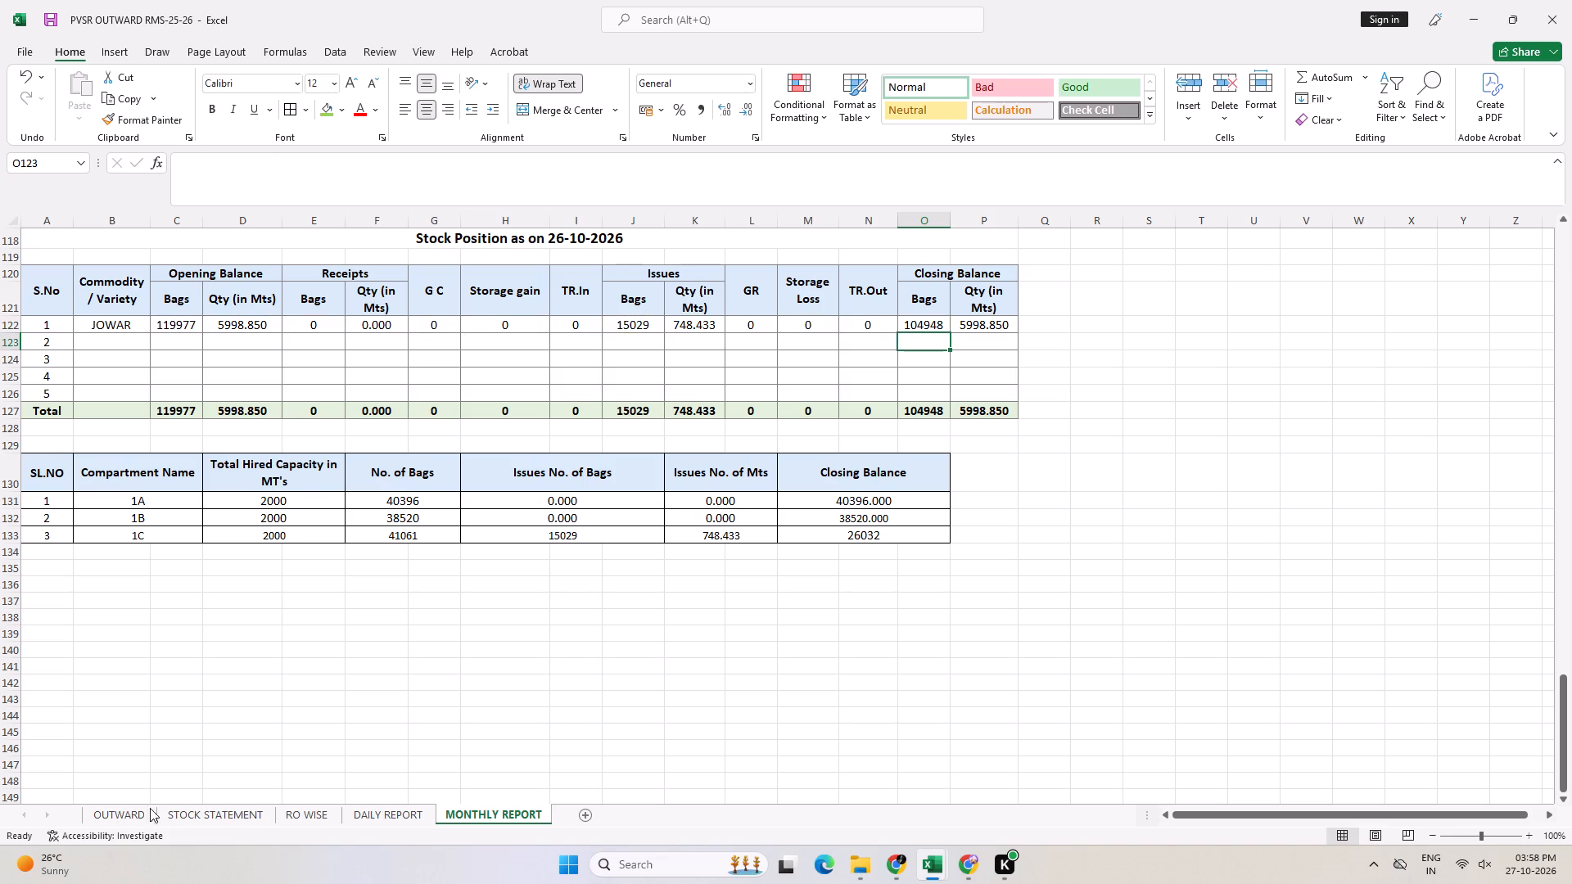
{"action": "left_click", "coordinate": [240, 808]}
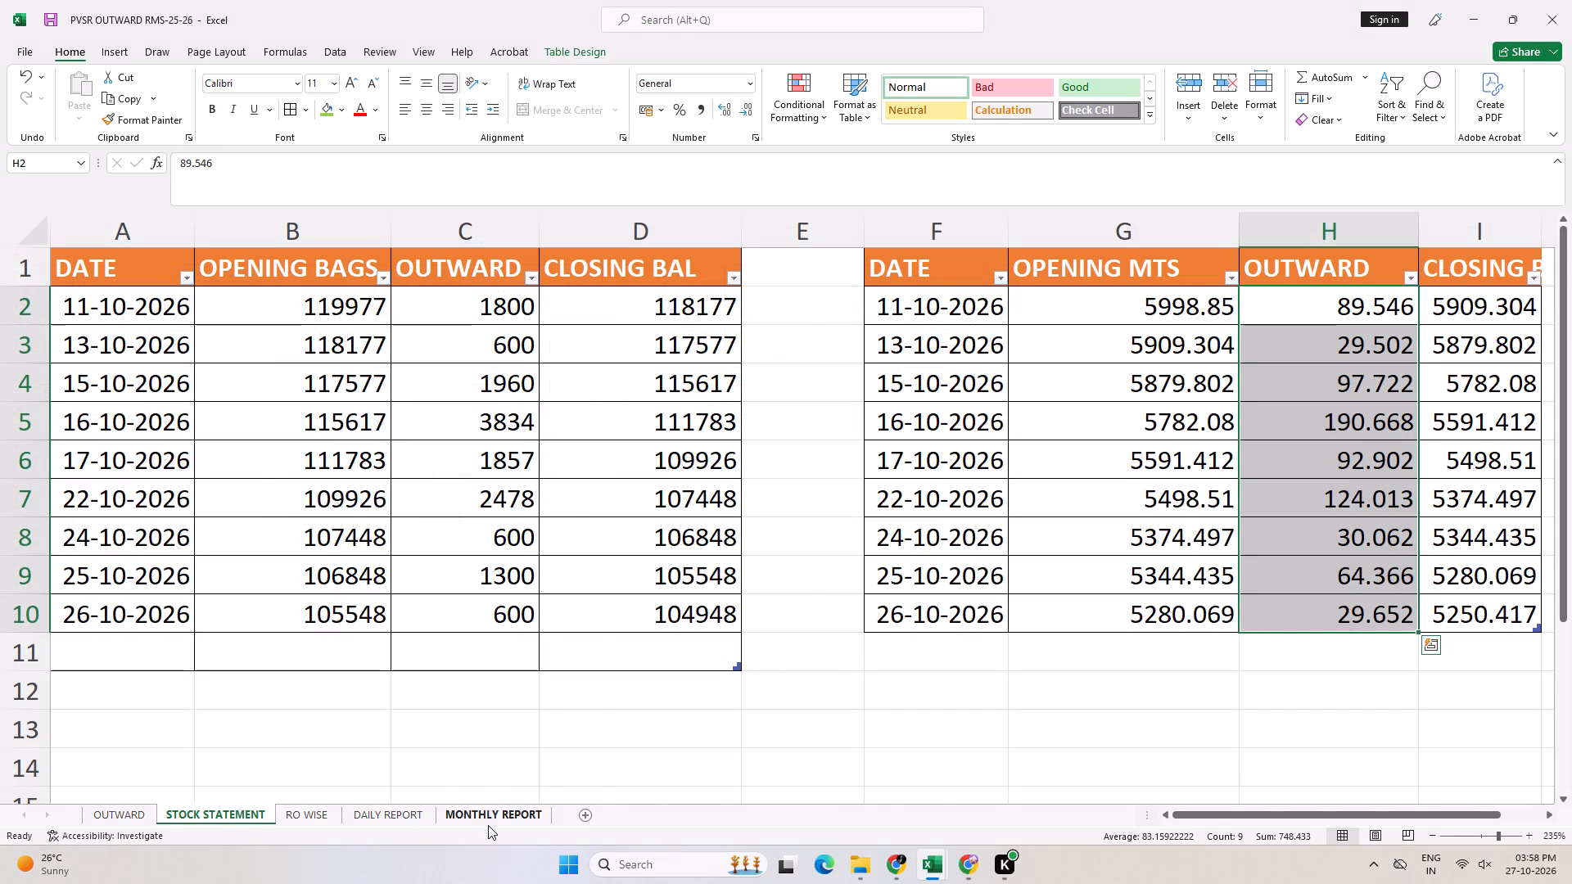
{"action": "left_click", "coordinate": [488, 825]}
{"action": "left_click", "coordinate": [1053, 574]}
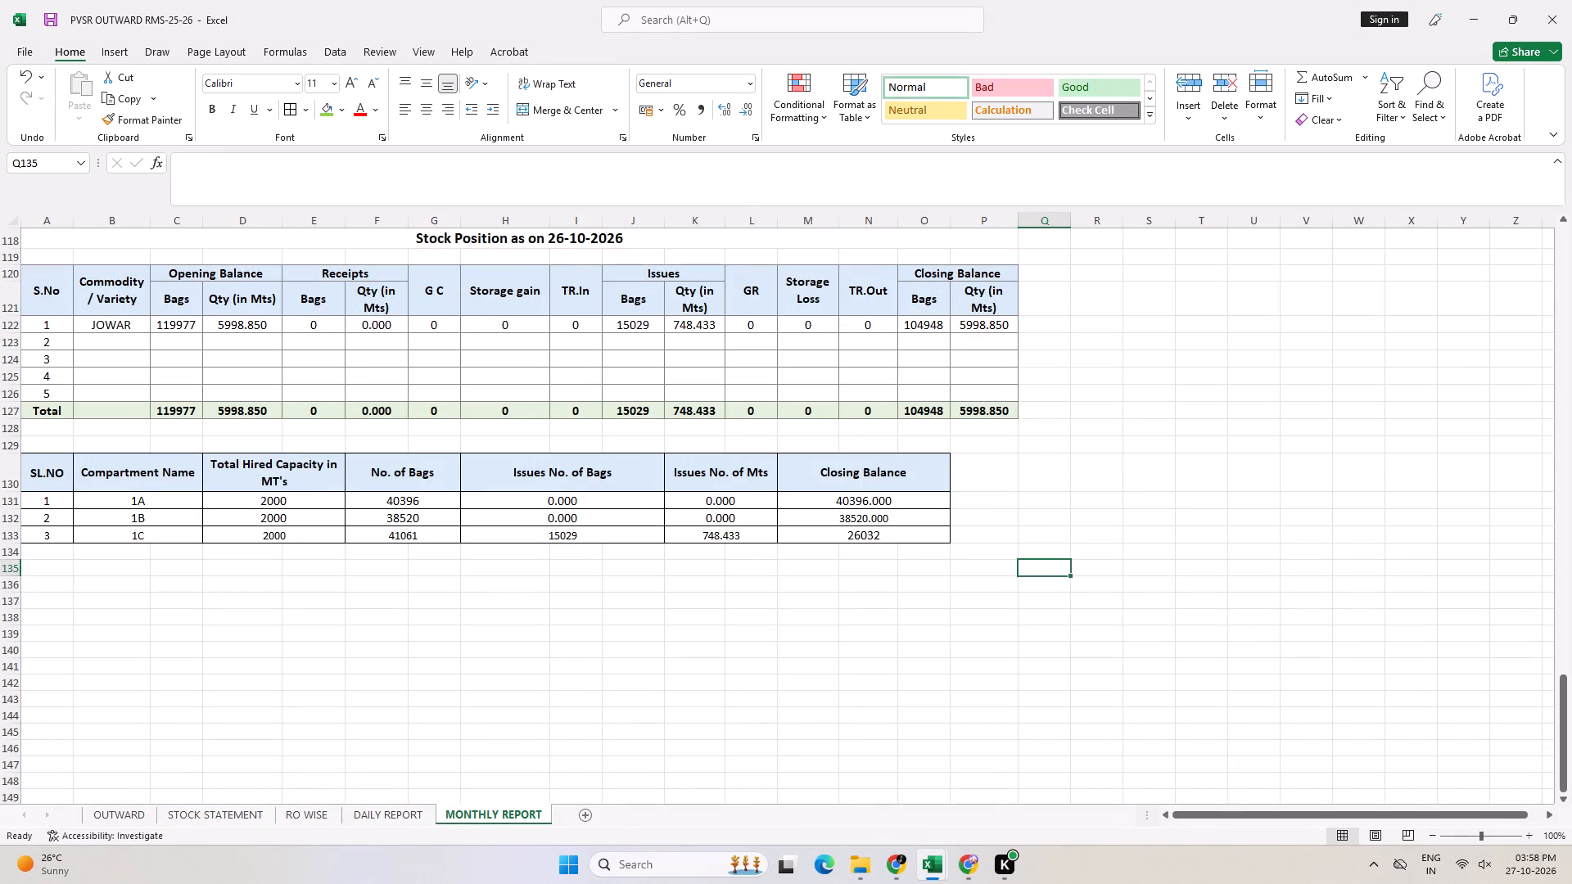
Set JOWAR's closing balance quantity in Mts to opening quantity minus issued quantity (D122-K122) and check it against the STOCK STATEMENT sheet.
{"action": "left_click", "coordinate": [993, 323]}
{"action": "key", "text": "equal"}
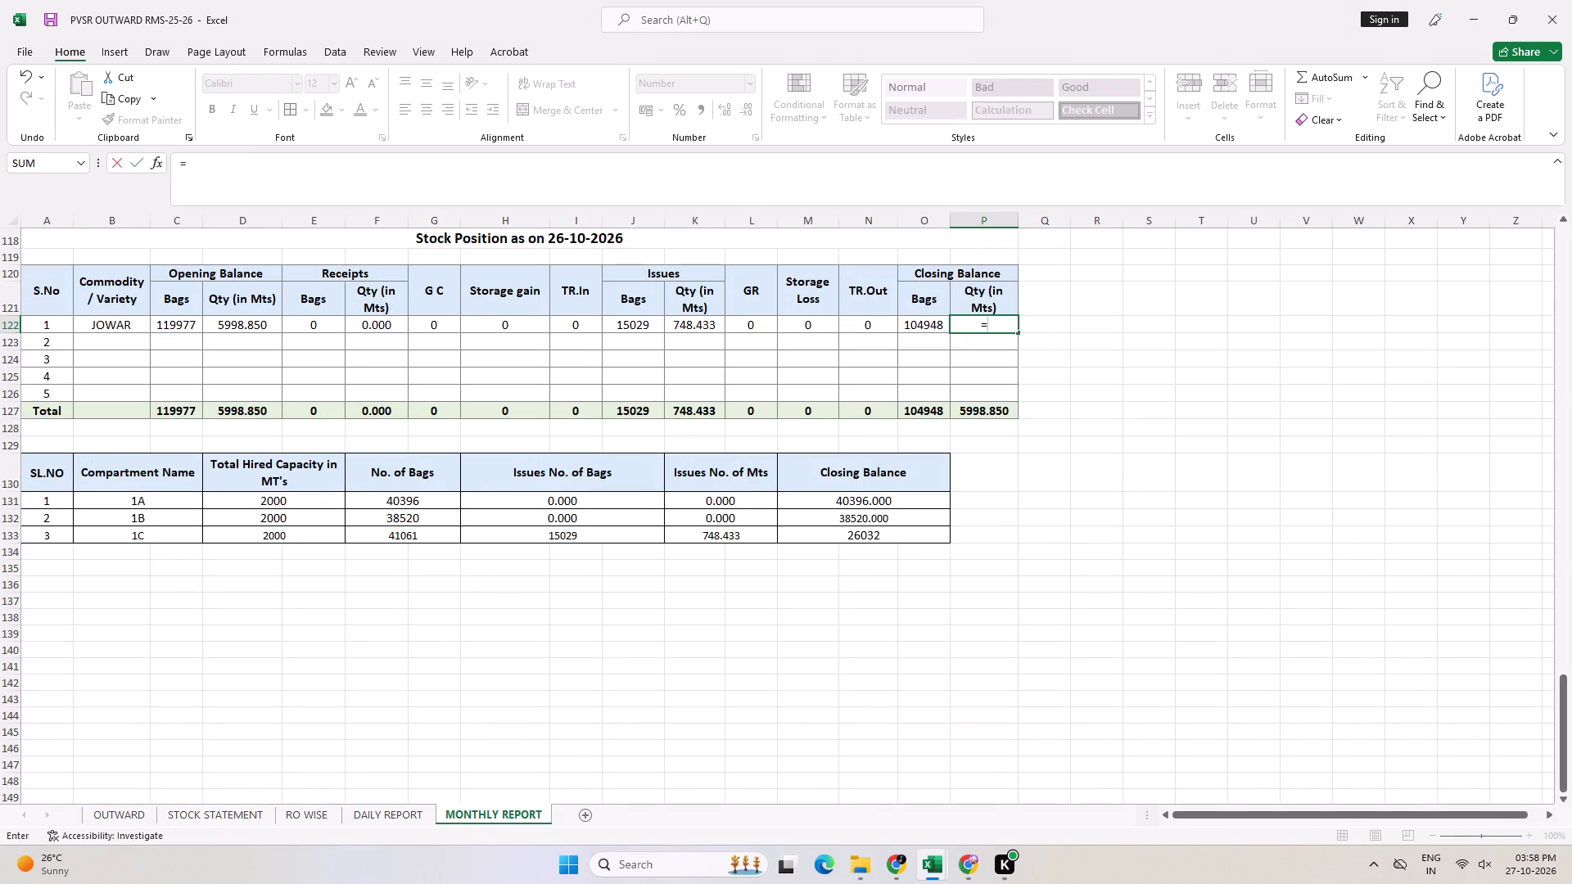
{"action": "key", "text": "Left"}
{"action": "key", "text": "Left"}
{"action": "key", "text": "Left"}
{"action": "key", "text": "Left"}
{"action": "key", "text": "Left"}
{"action": "key", "text": "Left"}
{"action": "key", "text": "Left"}
{"action": "key", "text": "Left"}
{"action": "key", "text": "Left"}
{"action": "key", "text": "Left"}
{"action": "key", "text": "Left"}
{"action": "key", "text": "Left"}
{"action": "key", "text": "Left"}
{"action": "key", "text": "Right"}
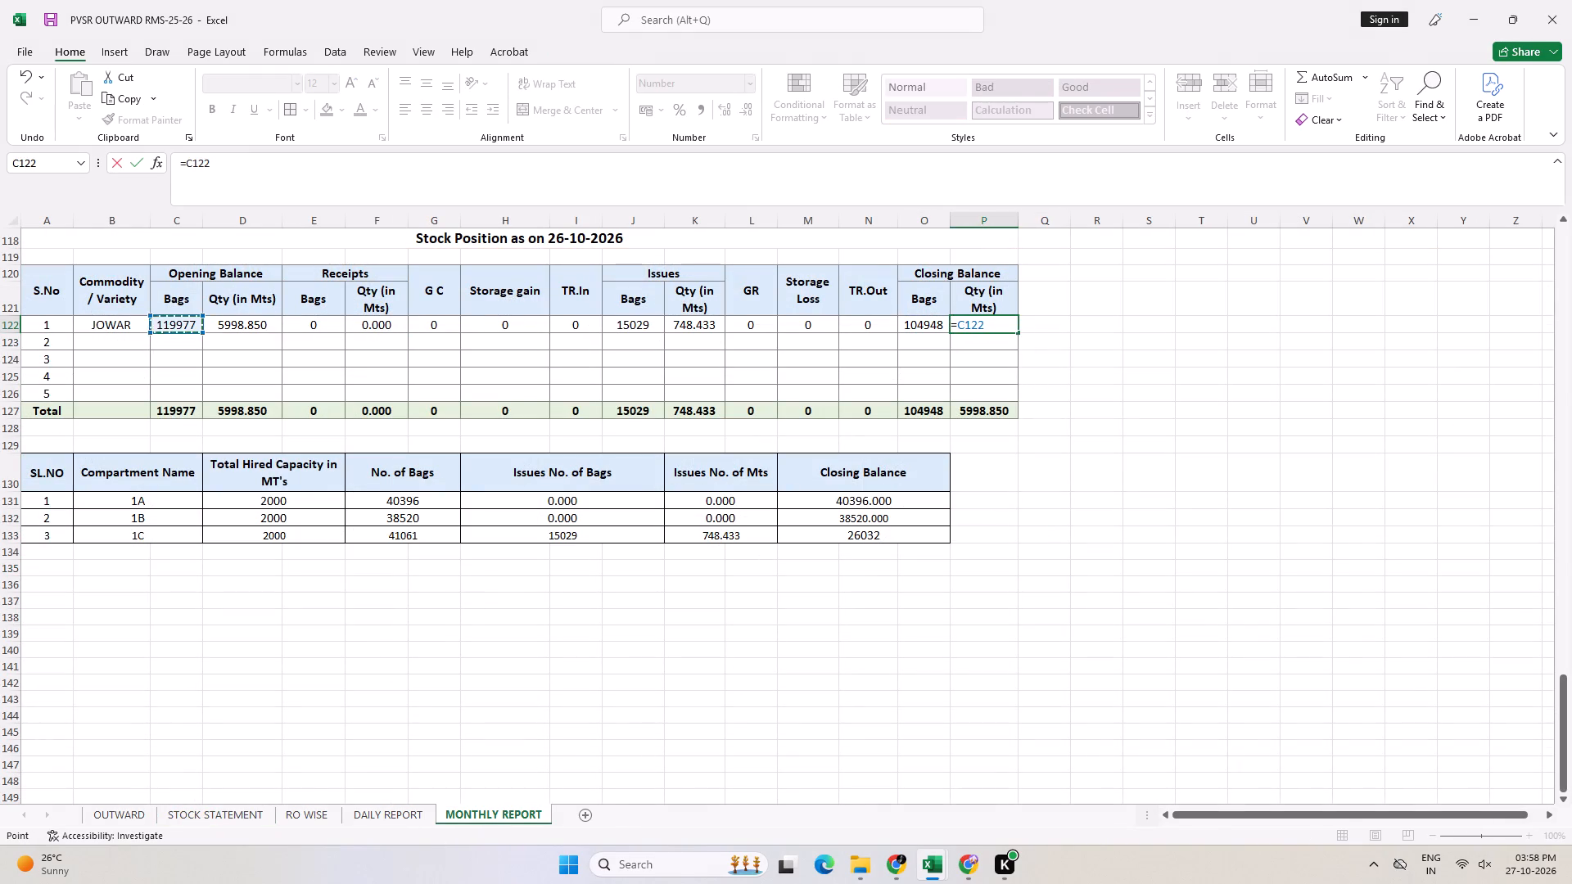
{"action": "key", "text": "minus"}
{"action": "key", "text": "Left"}
{"action": "key", "text": "Left"}
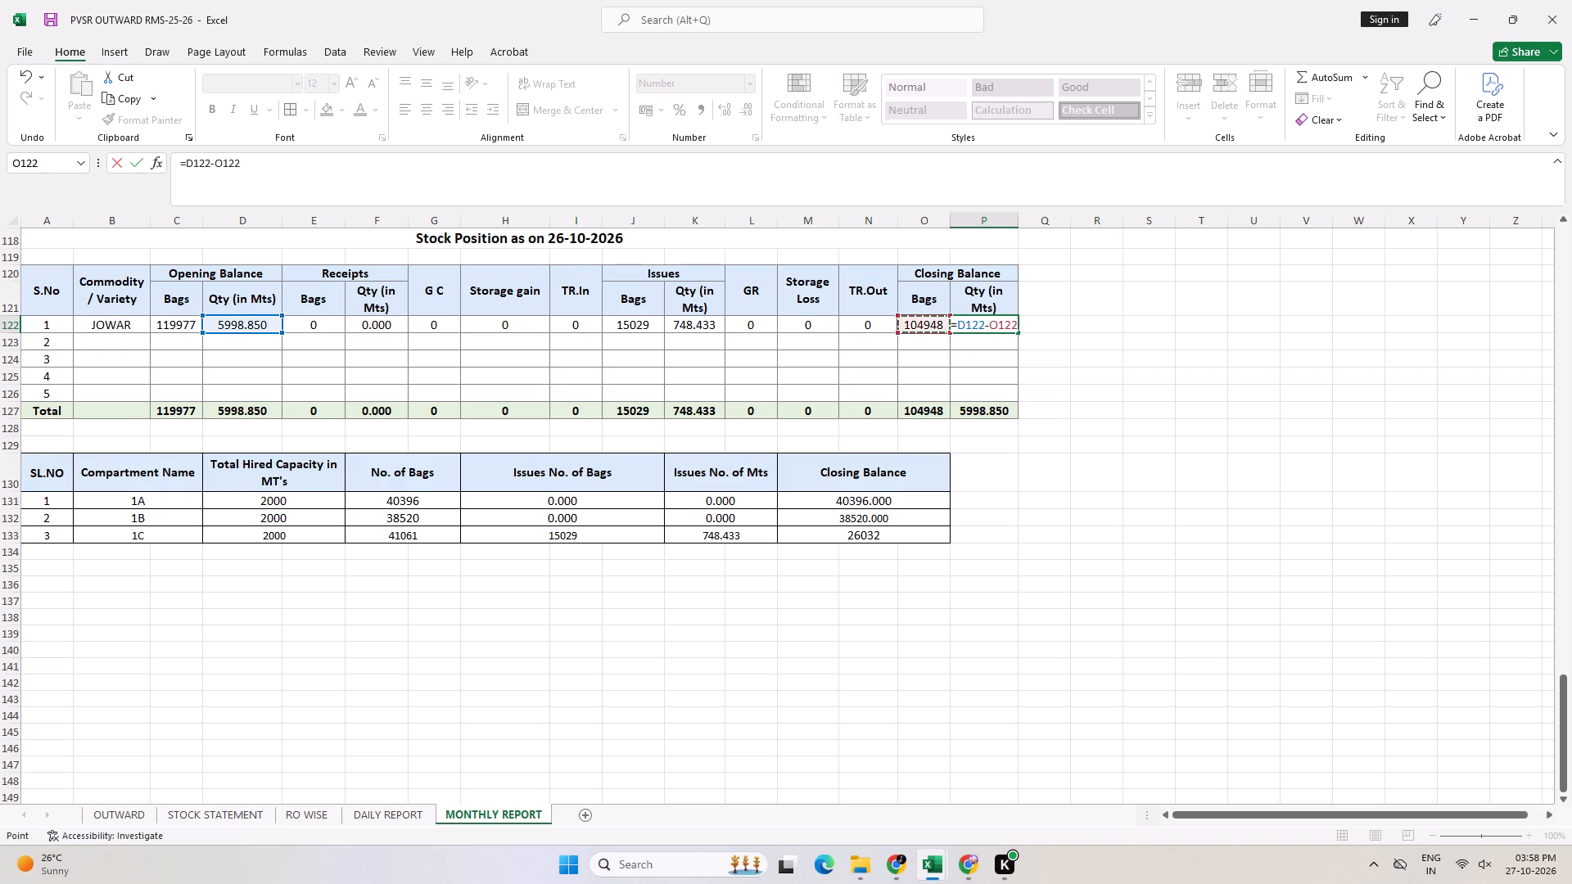
{"action": "key", "text": "Left"}
{"action": "key", "text": "Left"}
{"action": "key", "text": "Left"}
{"action": "key", "text": "Return"}
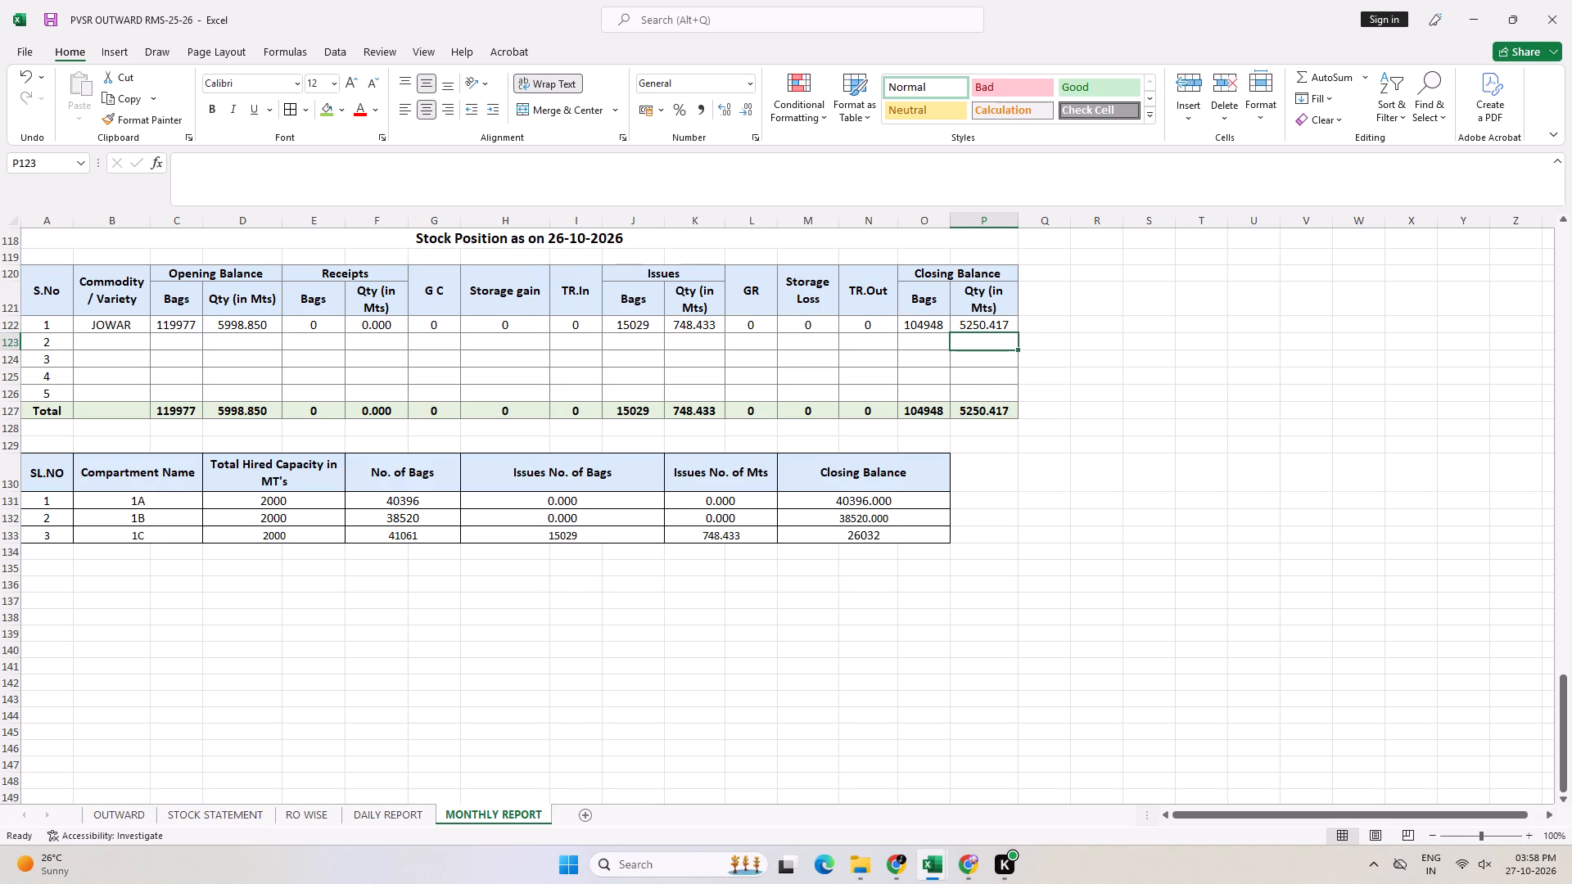
{"action": "left_click", "coordinate": [234, 818]}
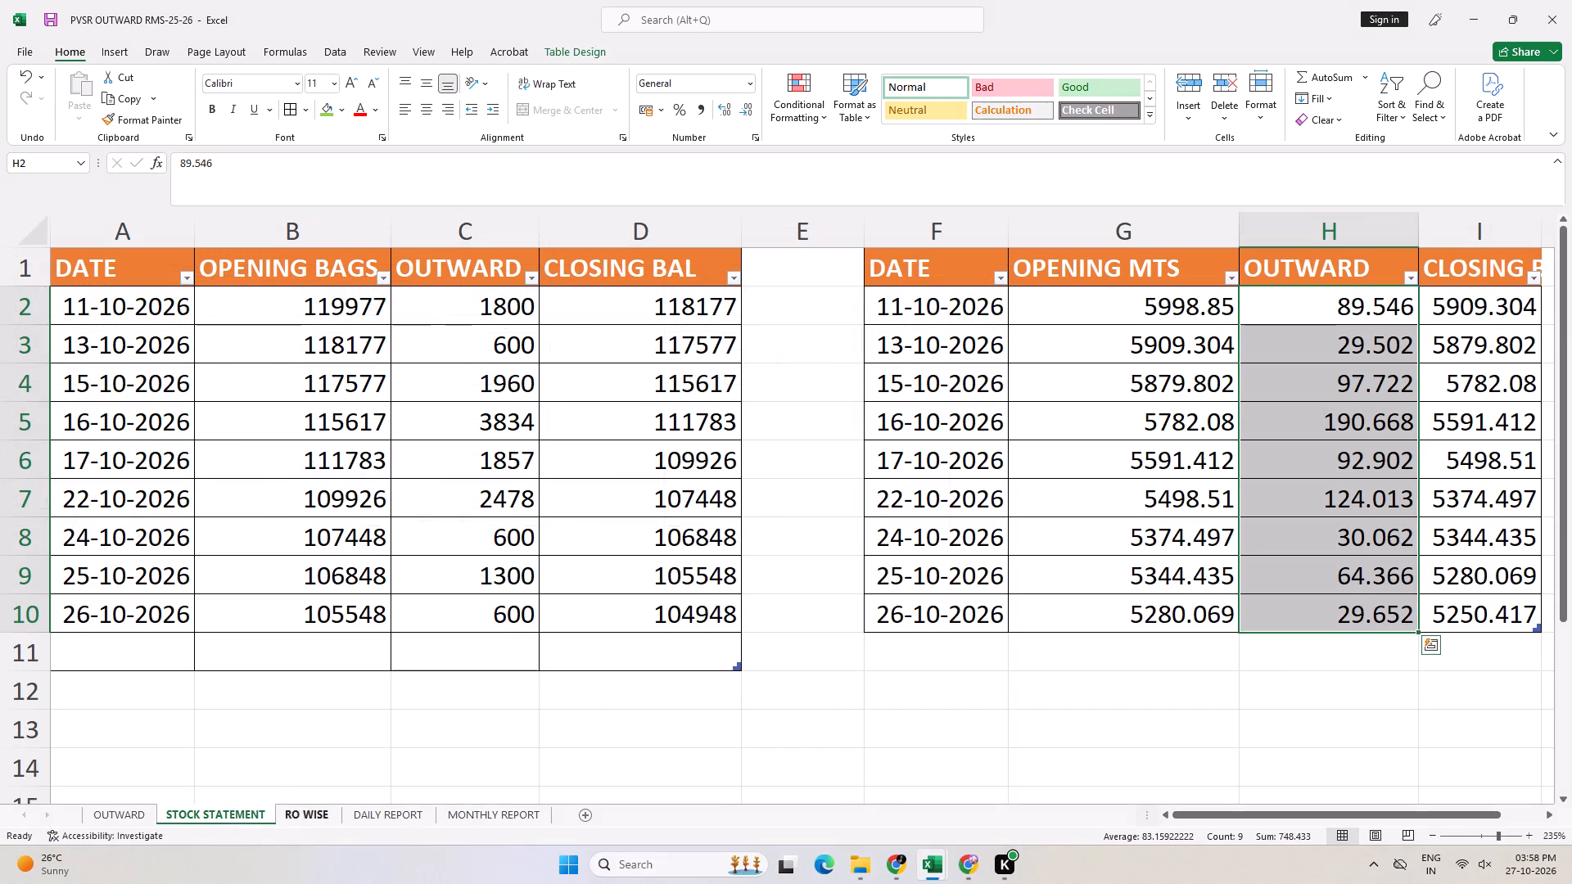
{"action": "left_click", "coordinate": [513, 818]}
{"action": "left_click", "coordinate": [1045, 585]}
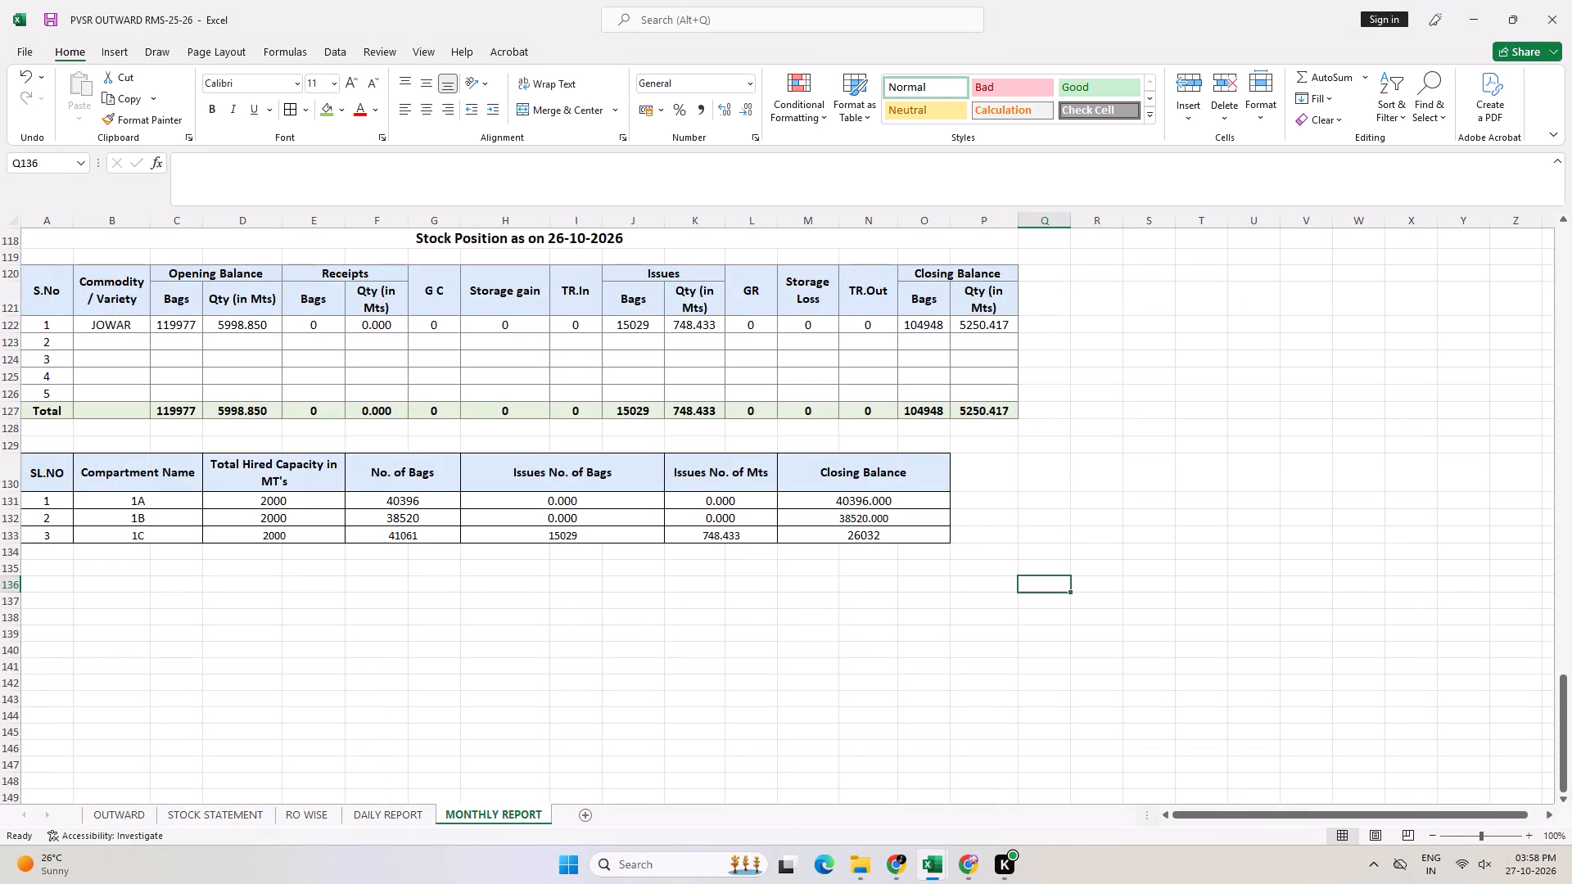
Format the closing balances of compartments 1A, 1B and 1C with two decimal places.
{"action": "left_click", "coordinate": [849, 503]}
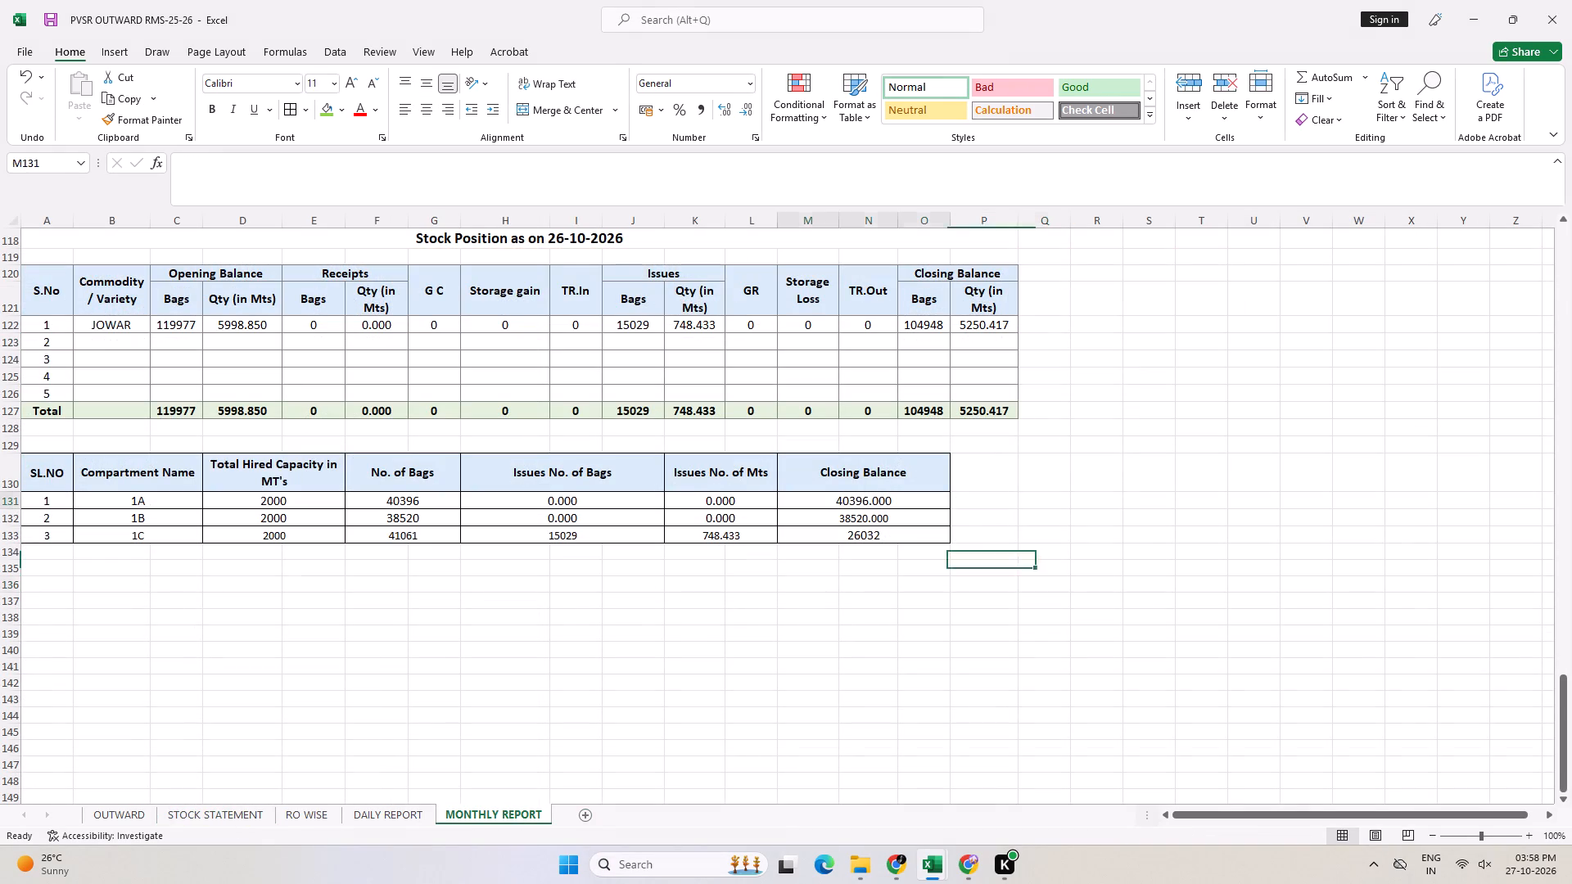
{"action": "left_click", "coordinate": [725, 107]}
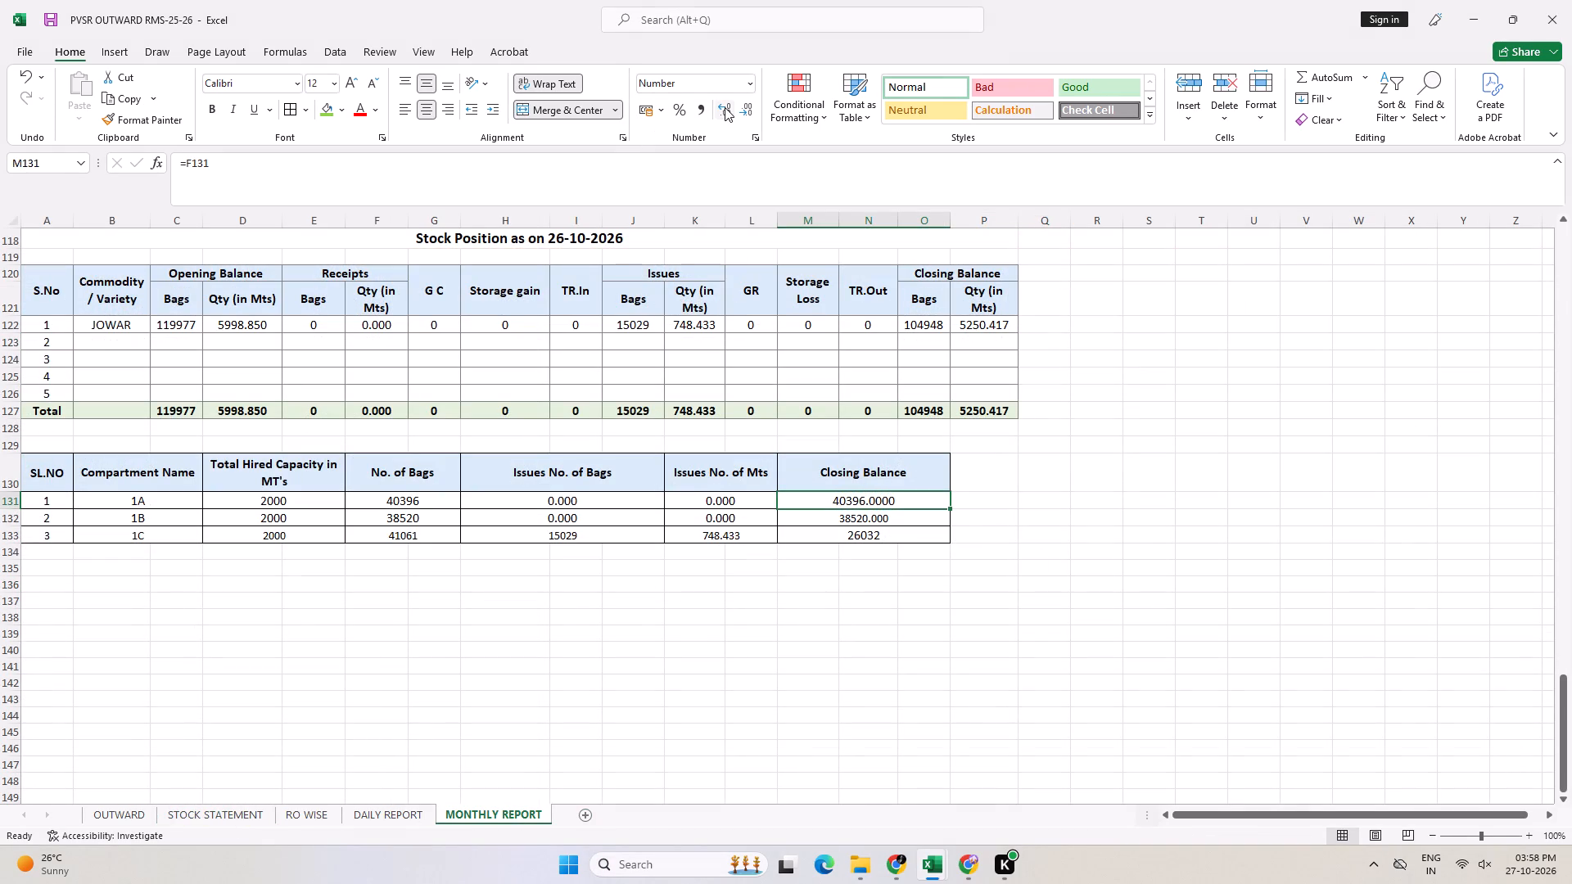
{"action": "double_click", "coordinate": [750, 110]}
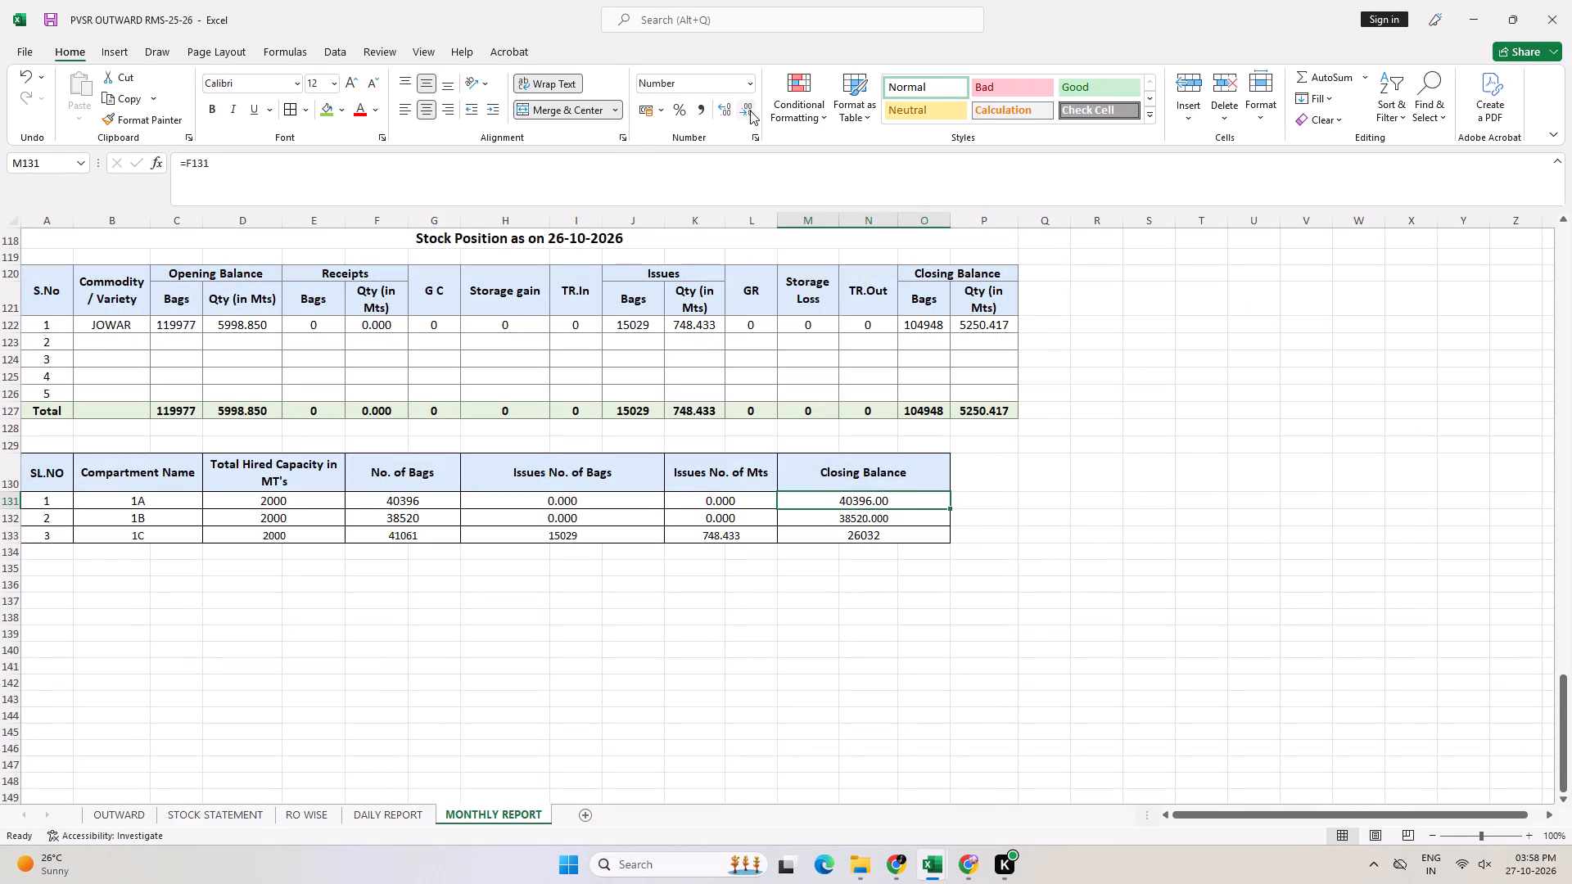
{"action": "double_click", "coordinate": [750, 110]}
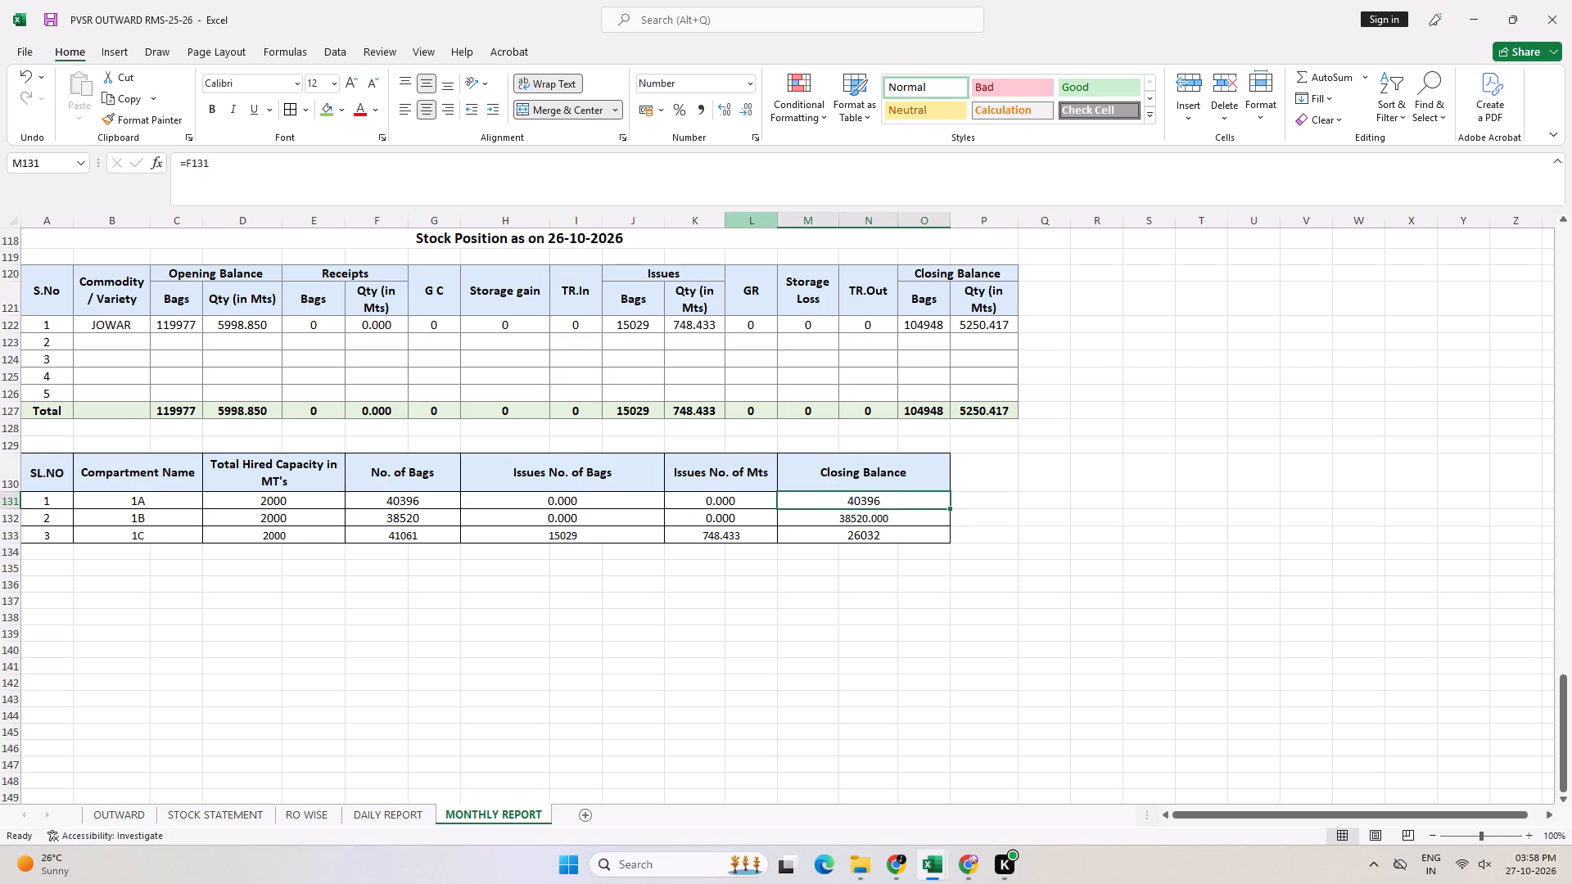
{"action": "left_click", "coordinate": [729, 115]}
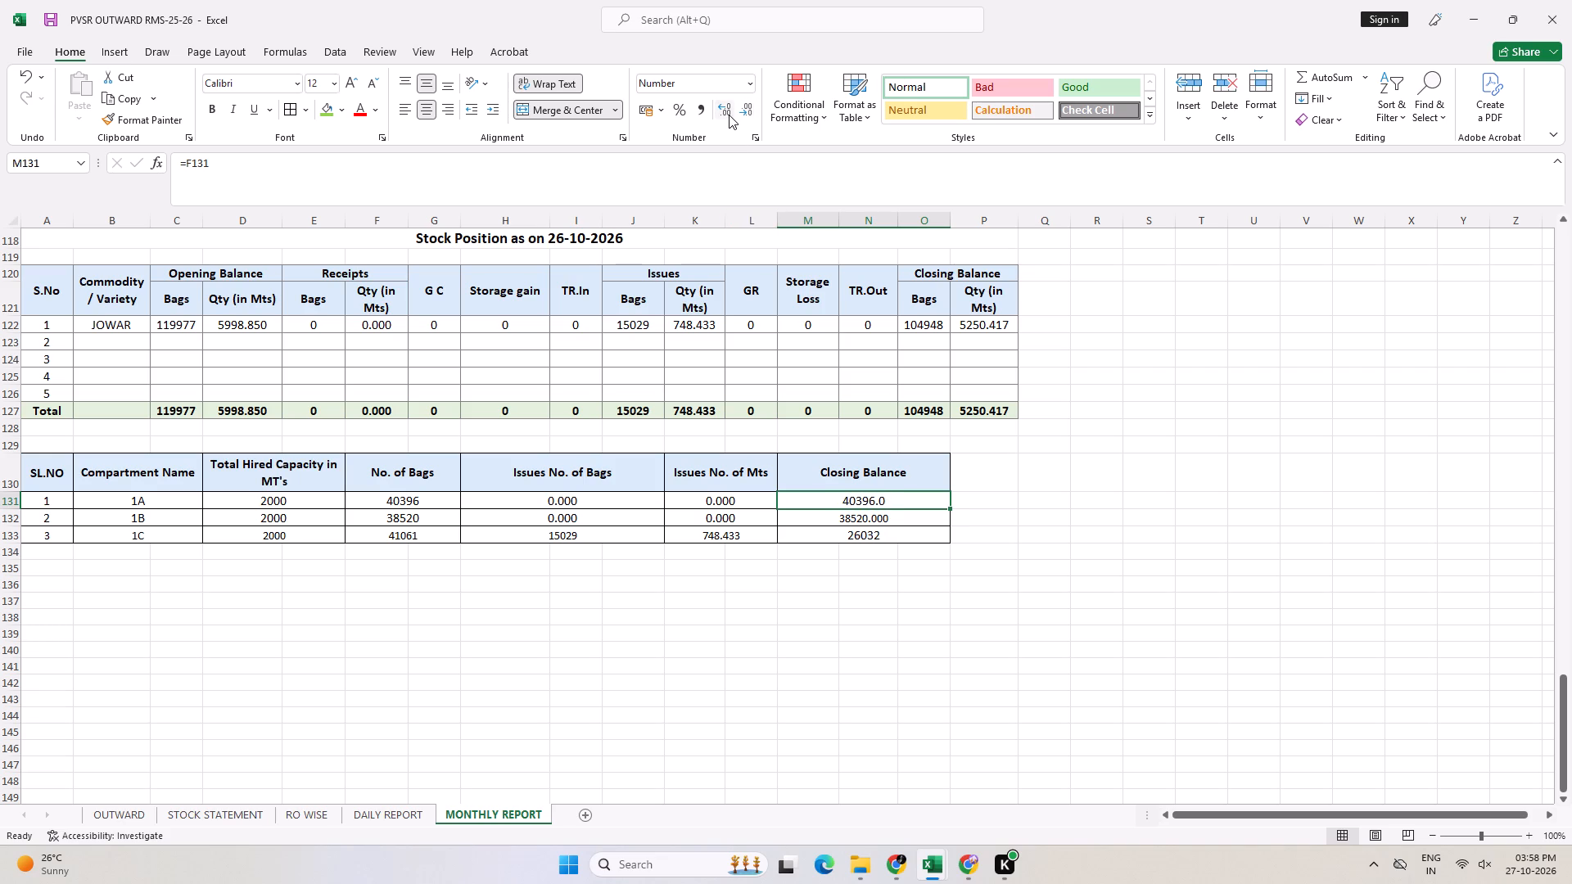
{"action": "left_click", "coordinate": [729, 115]}
{"action": "left_click", "coordinate": [892, 522]}
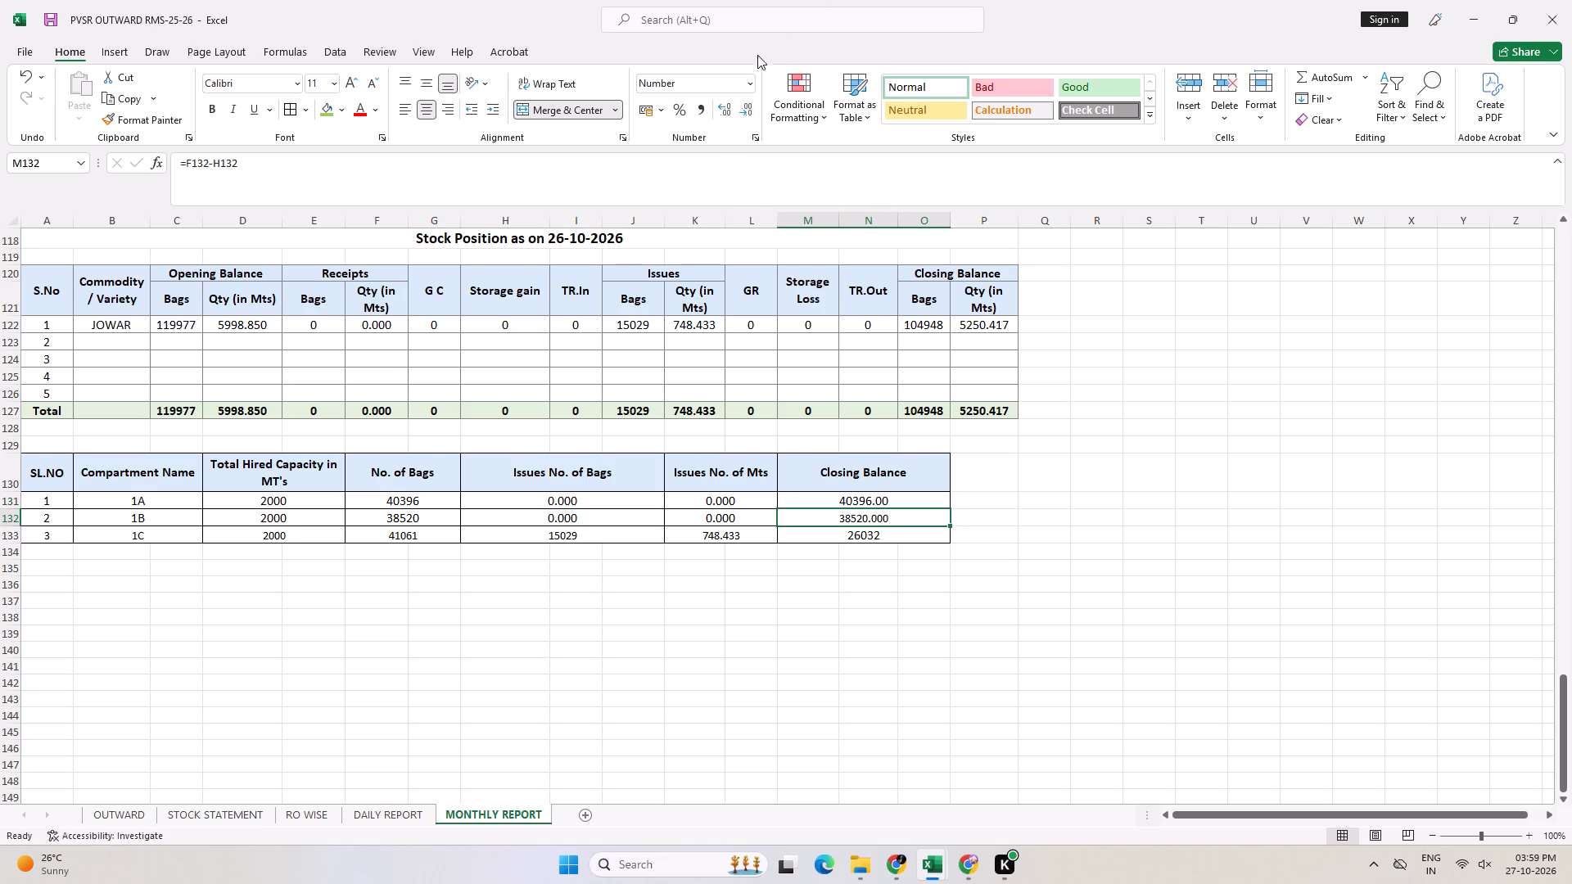
{"action": "left_click", "coordinate": [723, 110]}
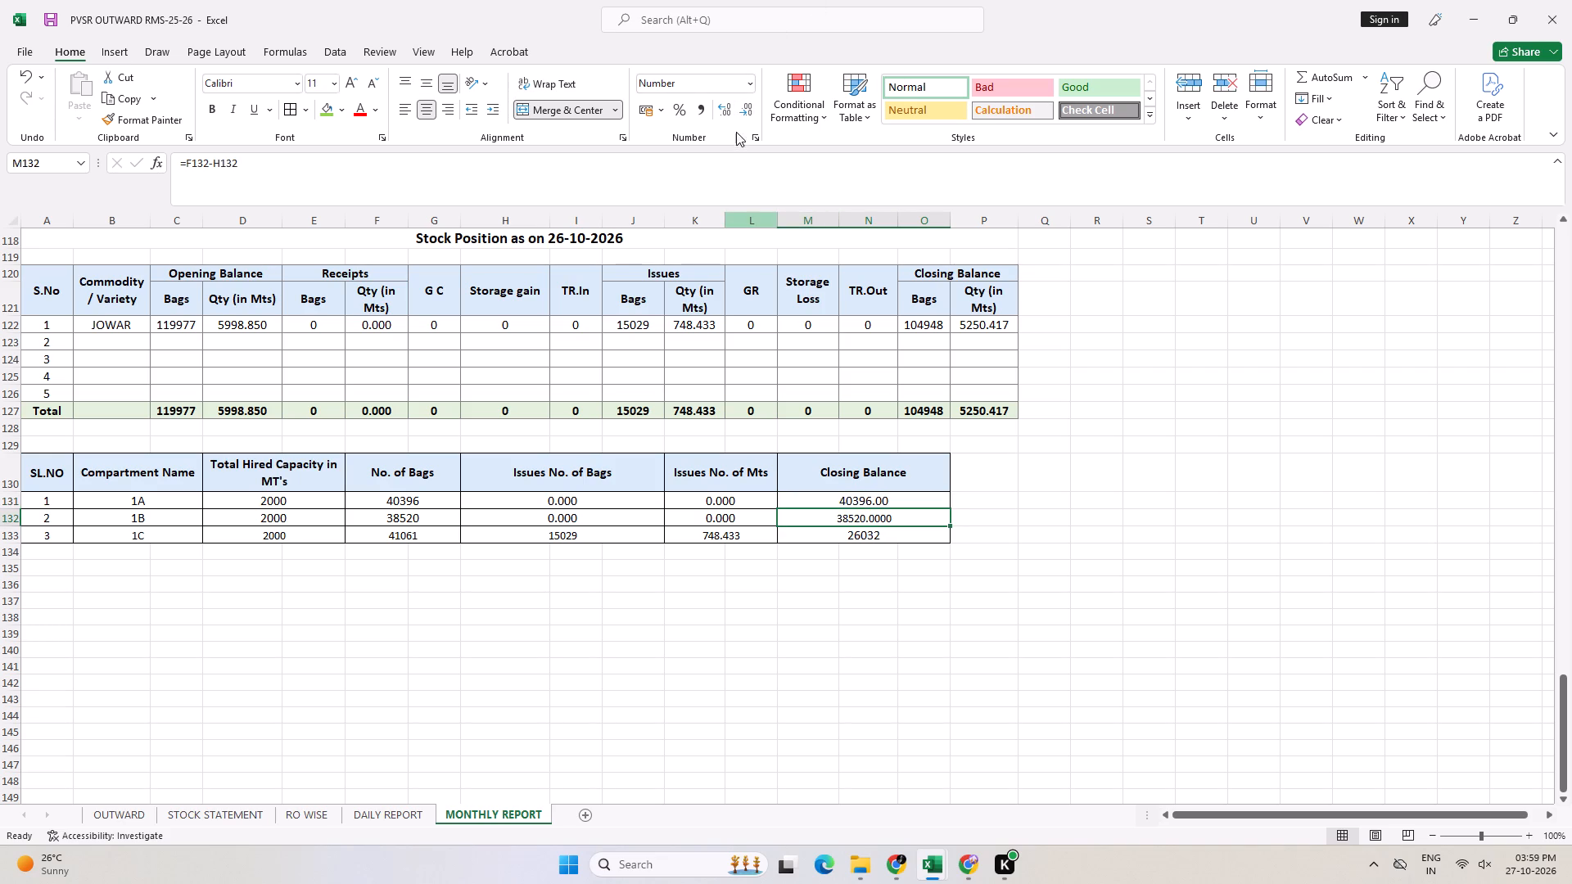
{"action": "double_click", "coordinate": [743, 114]}
{"action": "left_click", "coordinate": [903, 536]}
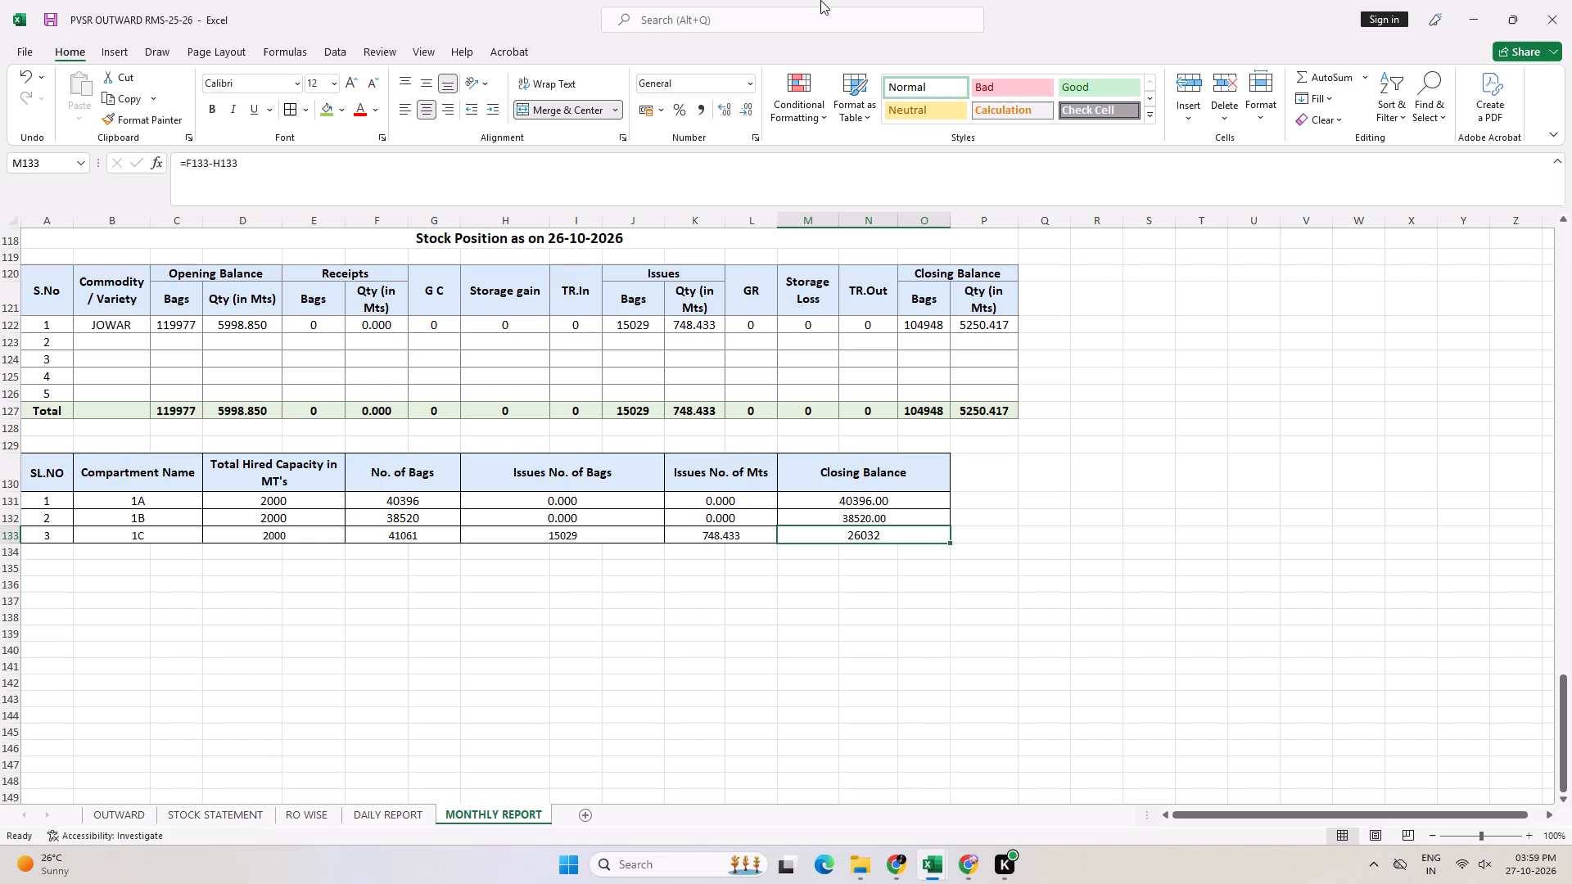
{"action": "left_click", "coordinate": [743, 110]}
Copy the cell formatting of compartment 1A's closing balance onto compartment 1B's closing balance.
{"action": "left_click", "coordinate": [875, 499]}
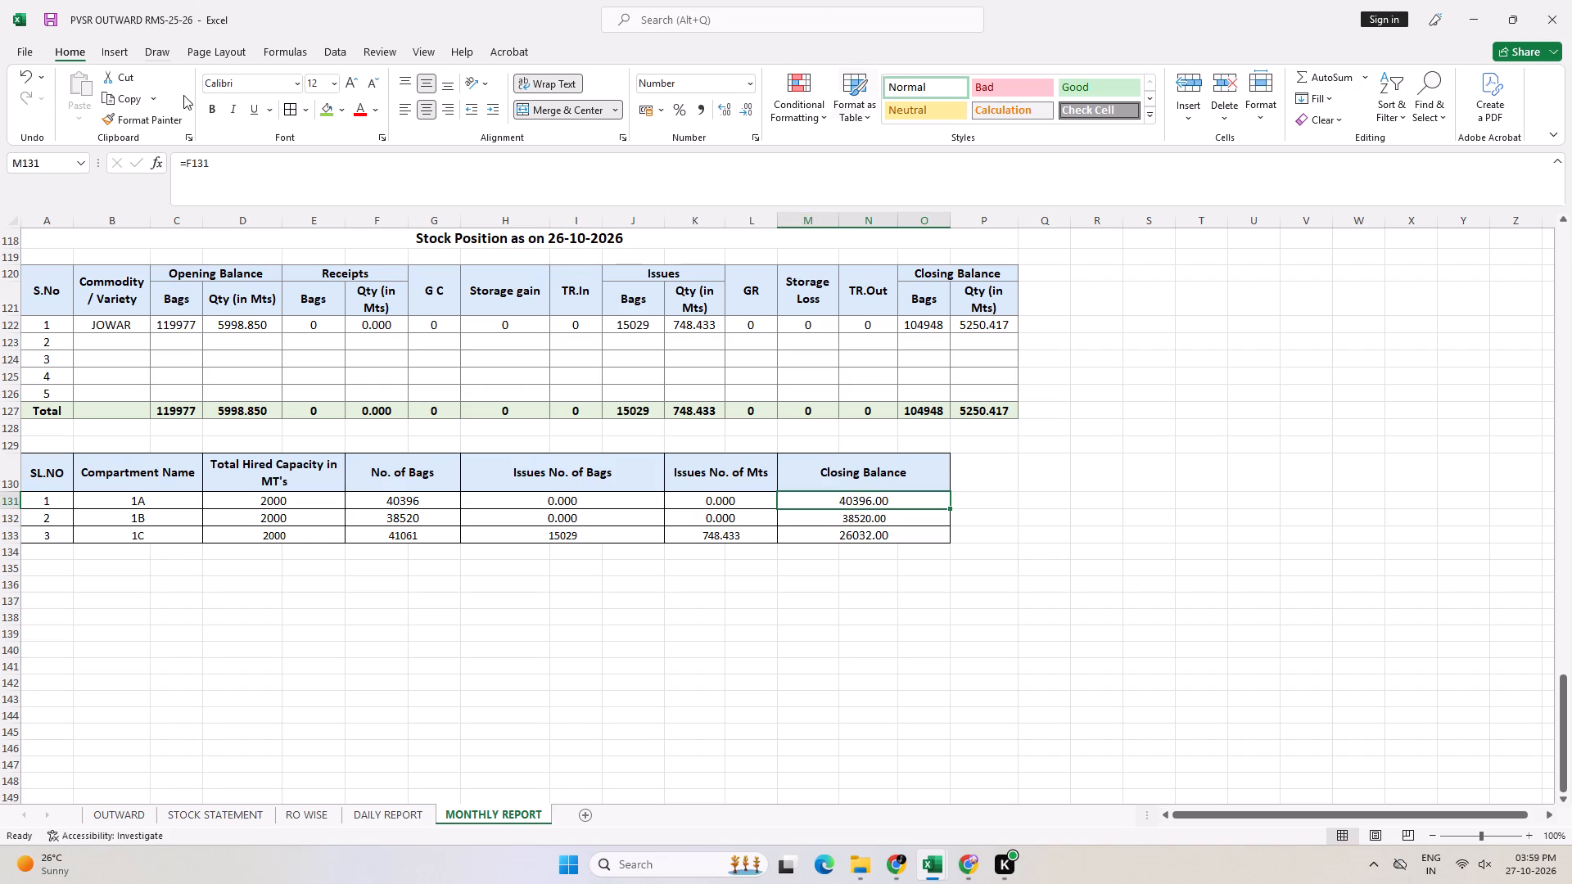
{"action": "left_click", "coordinate": [117, 120]}
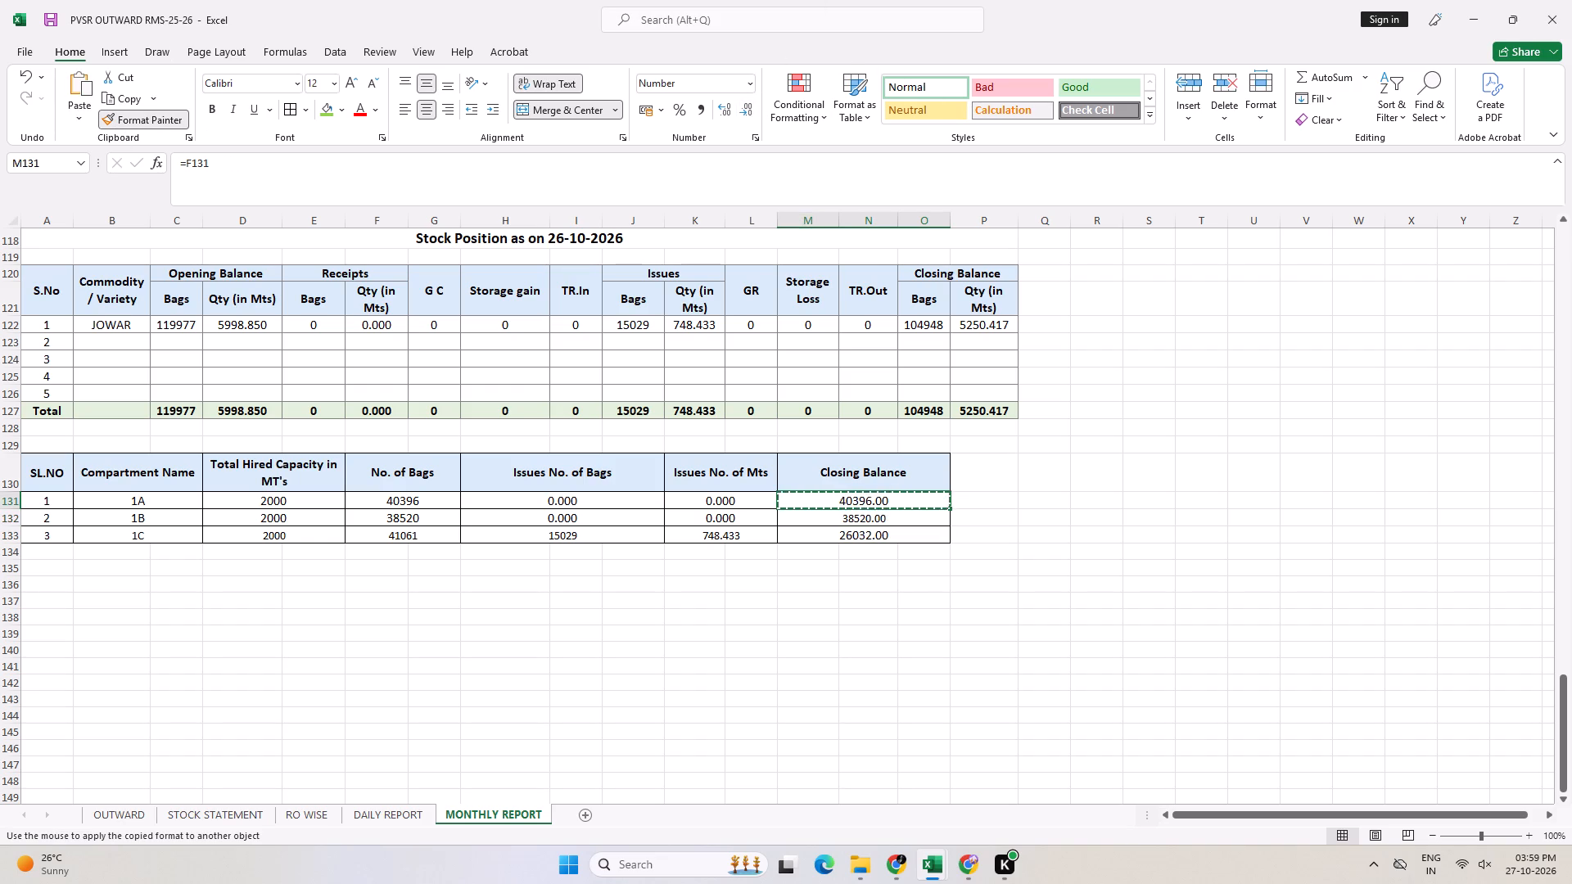
{"action": "left_click", "coordinate": [874, 516]}
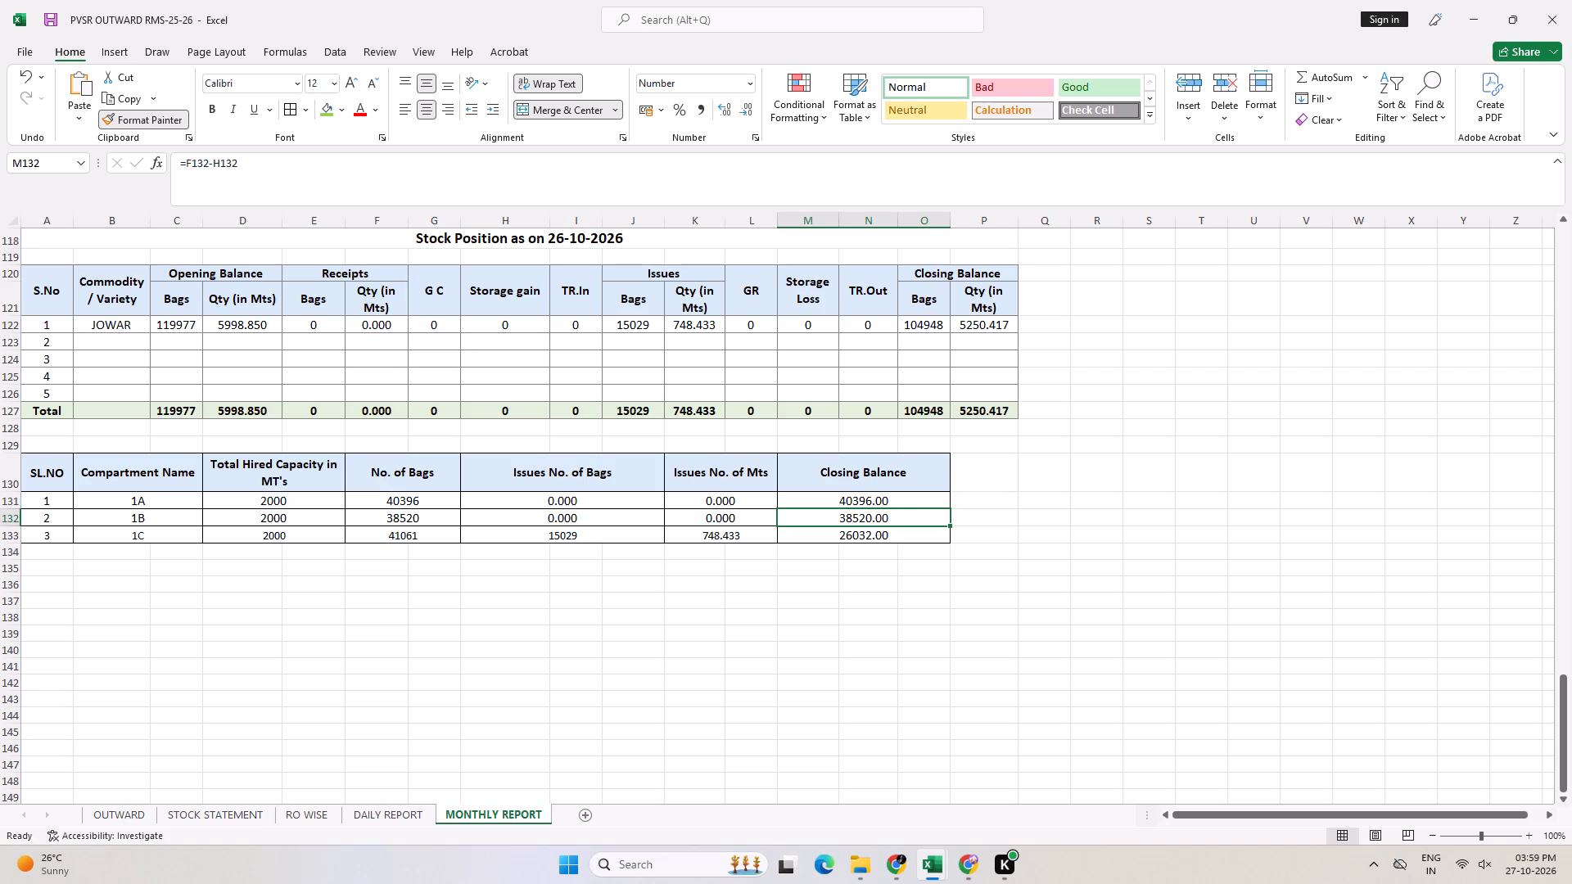
Copy compartment 1B's cell formatting onto compartment 1C's No. of Bags, hired capacity, compartment name and SL.NO cells.
{"action": "left_click", "coordinate": [431, 515]}
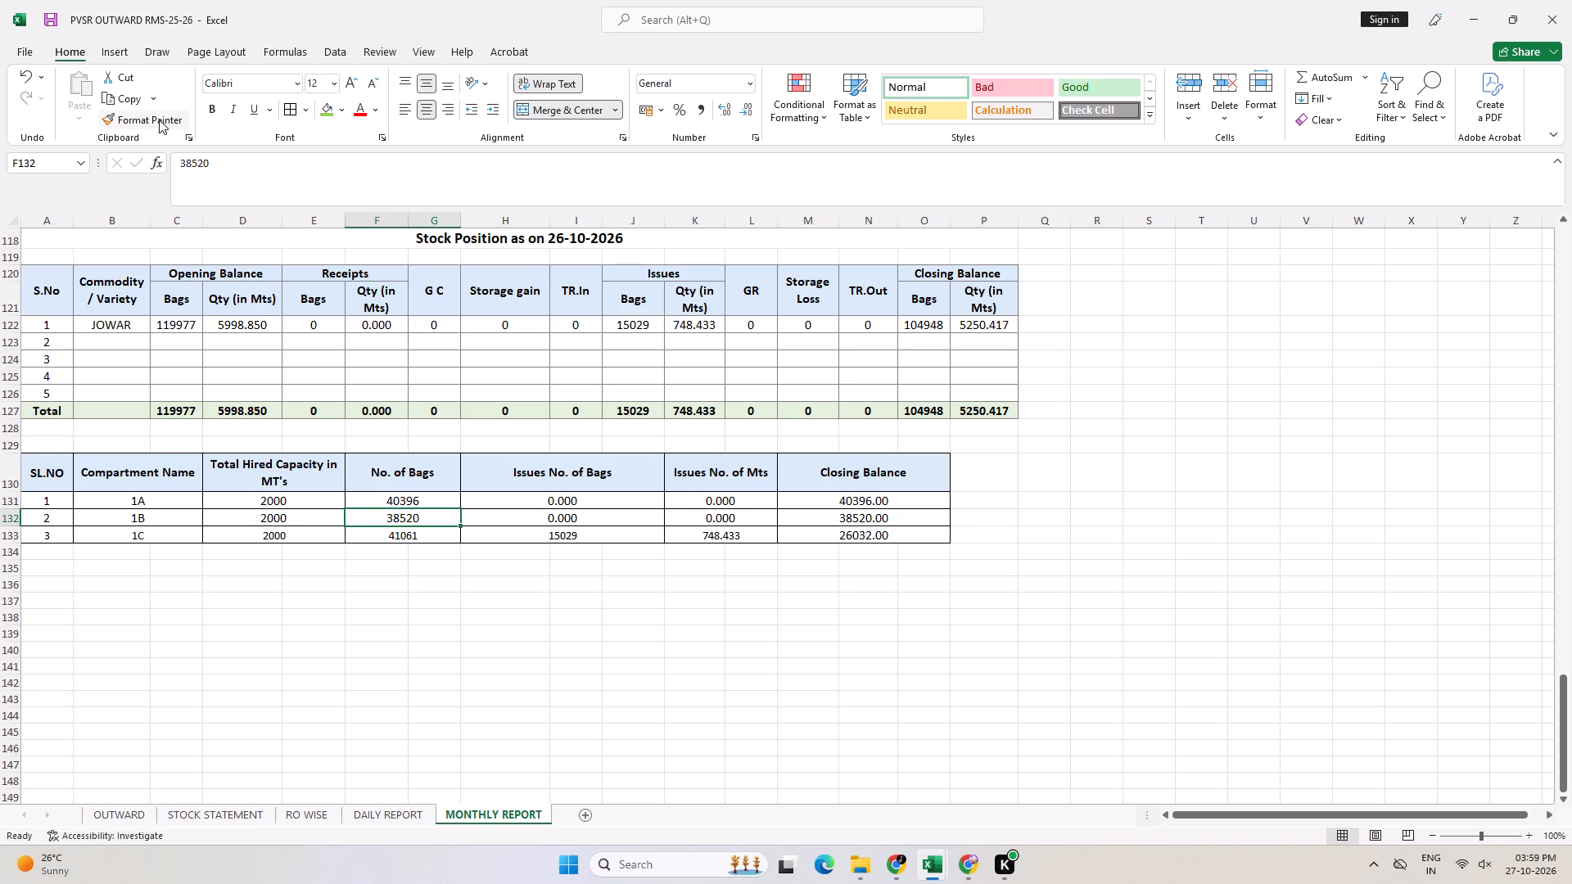
{"action": "left_click", "coordinate": [159, 120]}
{"action": "left_click", "coordinate": [397, 530]}
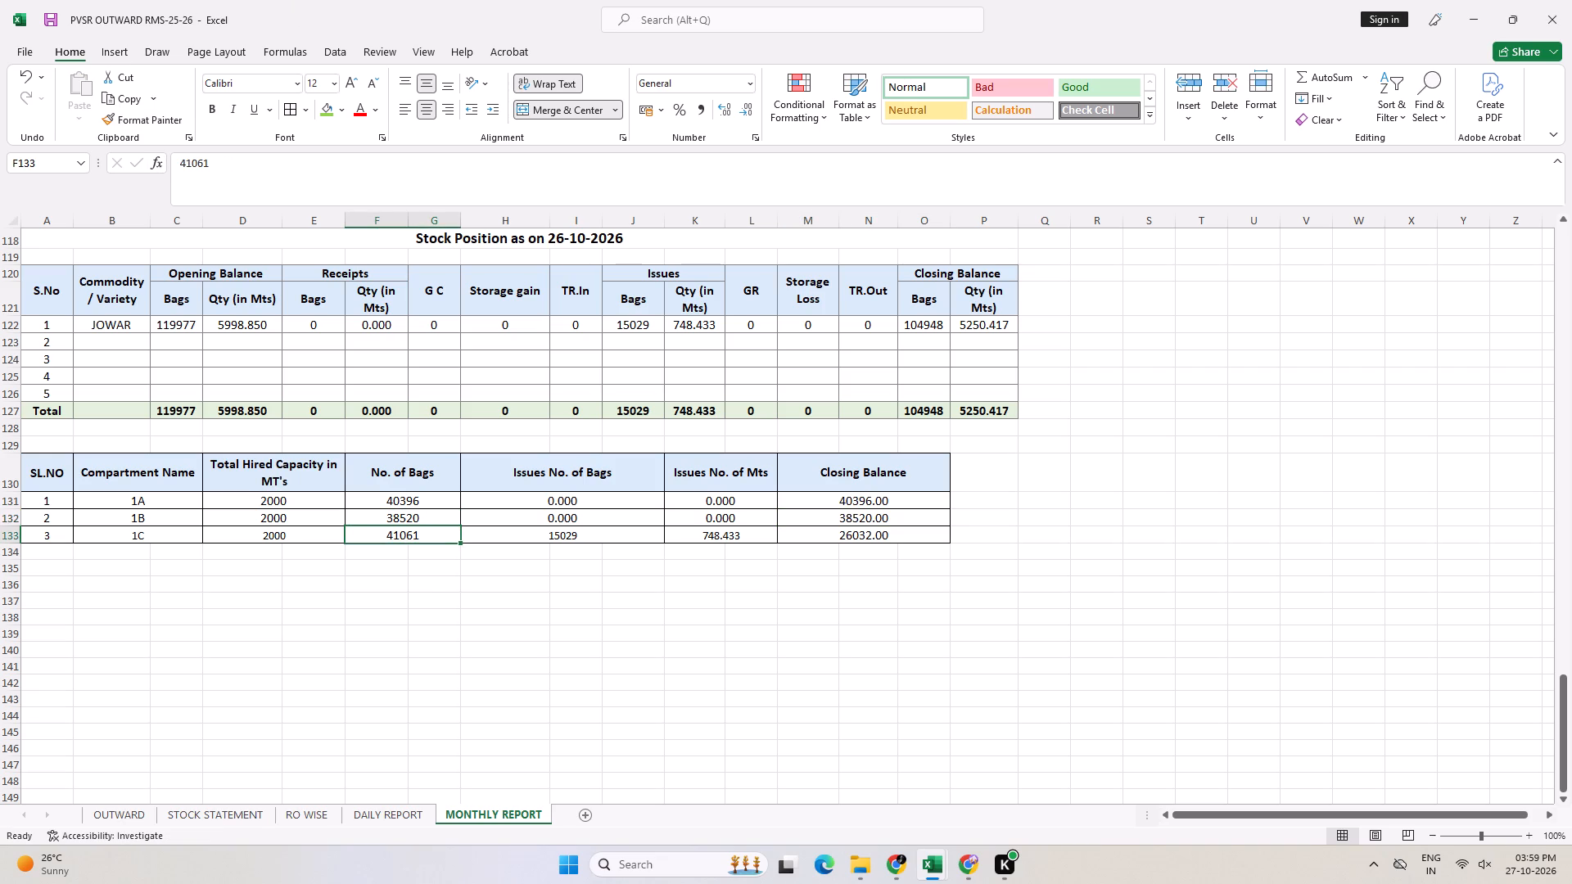
{"action": "left_click", "coordinate": [252, 521]}
{"action": "left_click", "coordinate": [160, 120]}
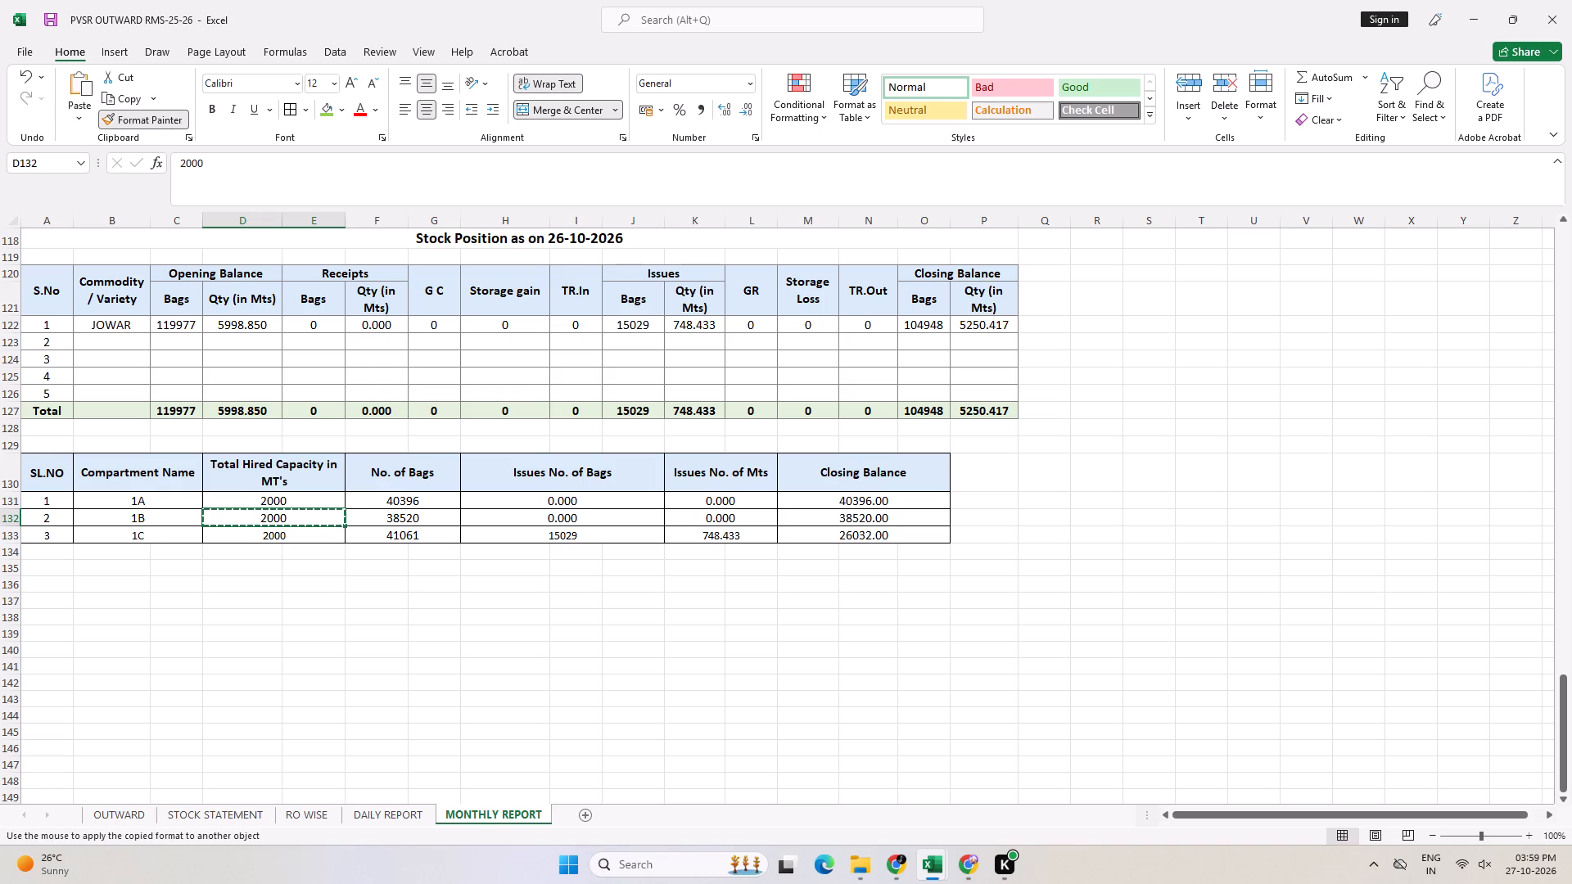
{"action": "left_click", "coordinate": [273, 540]}
{"action": "left_click", "coordinate": [140, 521]}
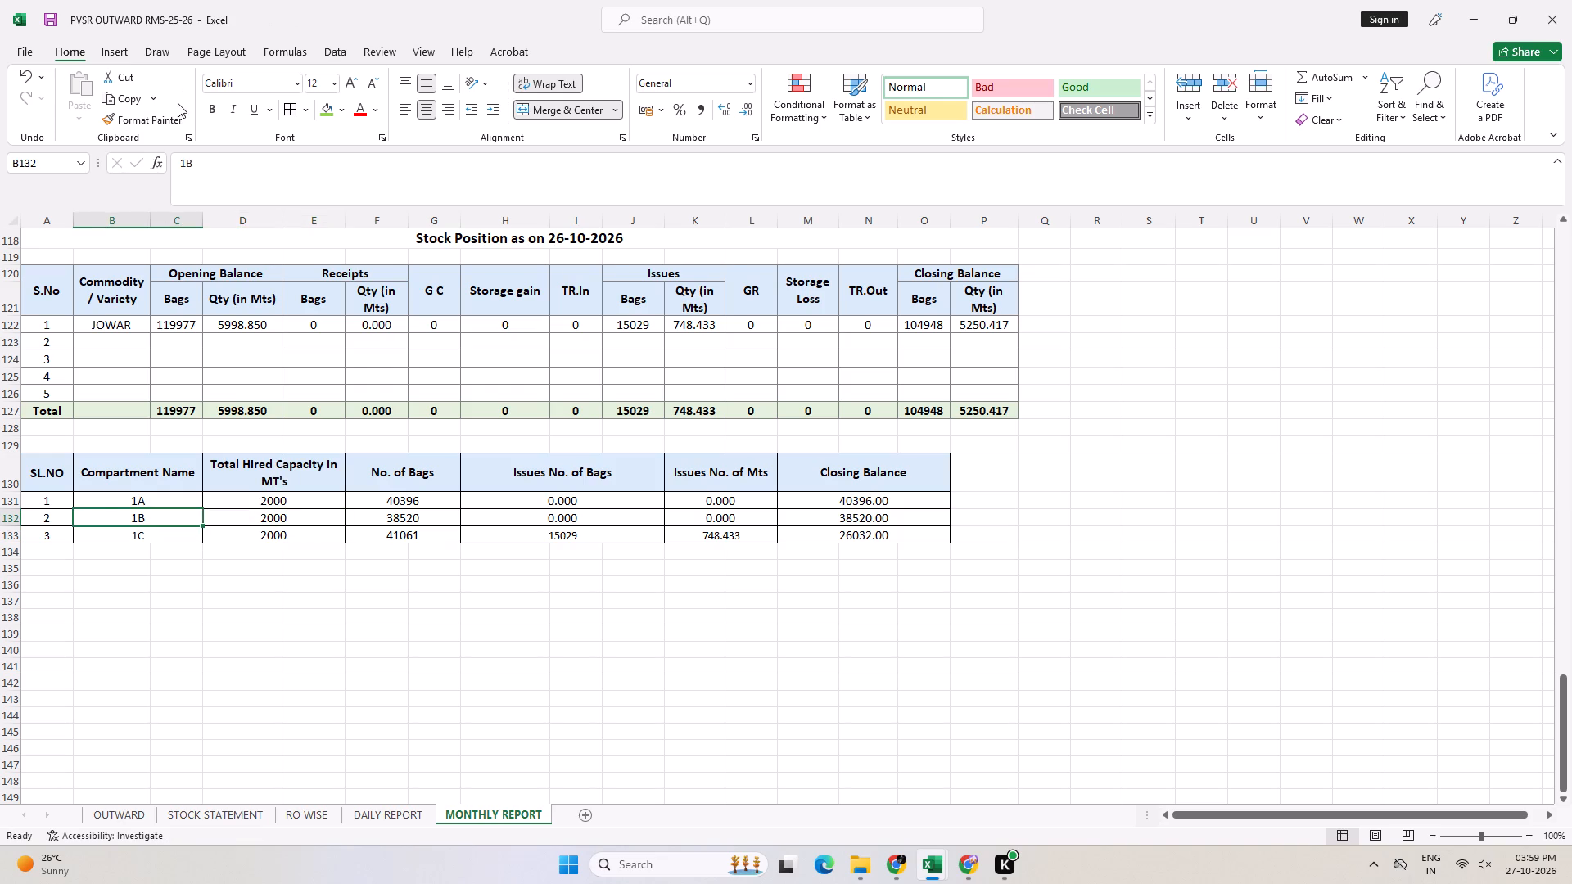
{"action": "left_click", "coordinate": [171, 119]}
{"action": "left_click", "coordinate": [121, 538]}
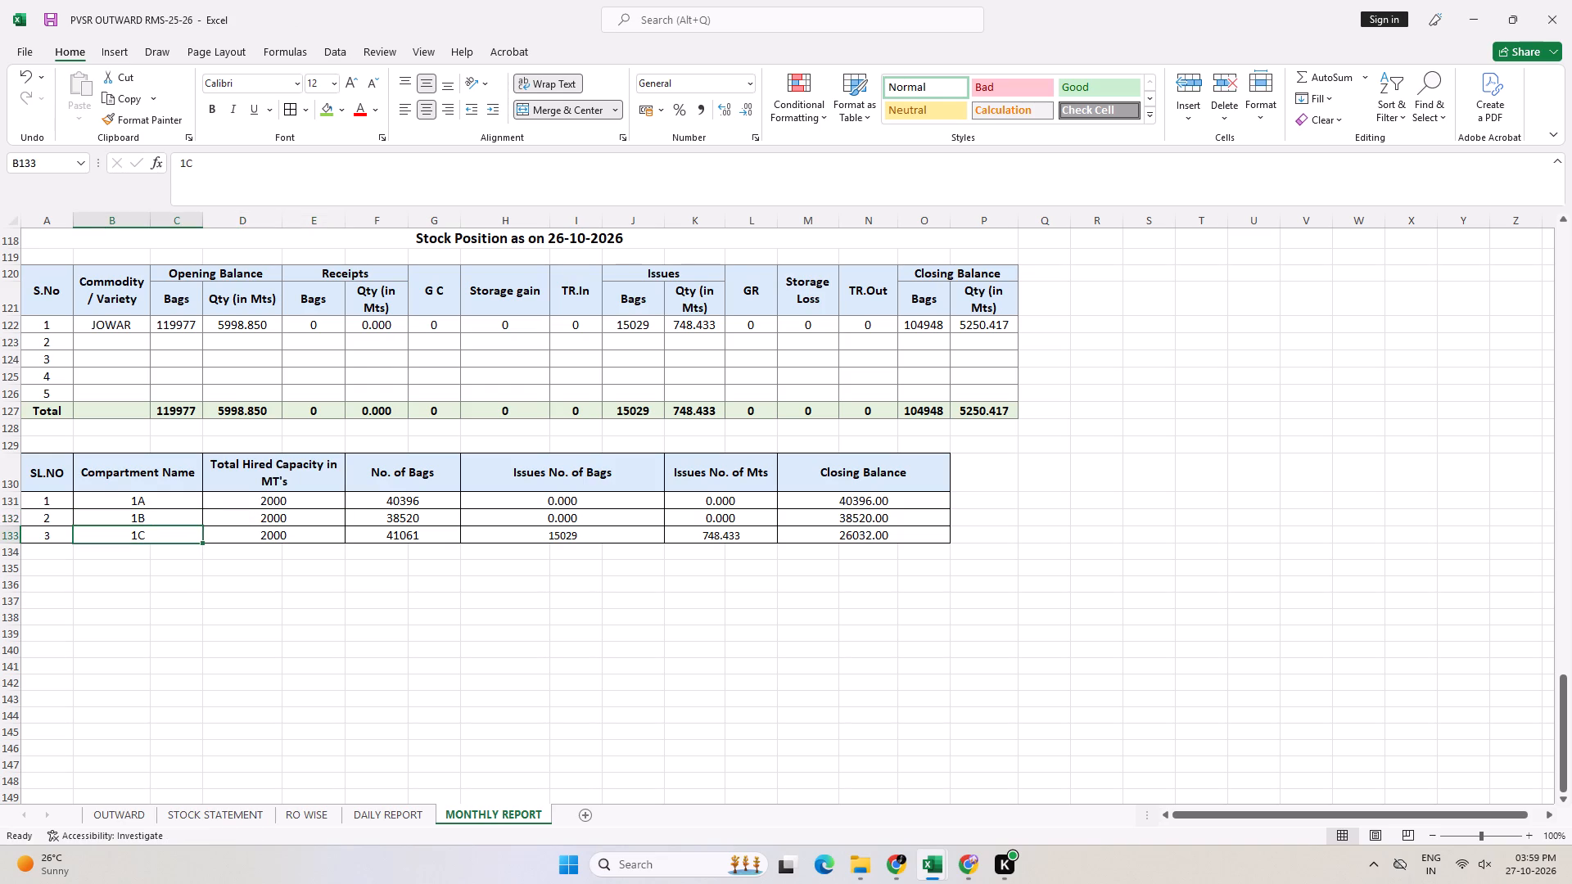
{"action": "left_click", "coordinate": [64, 516]}
{"action": "left_click", "coordinate": [129, 121]}
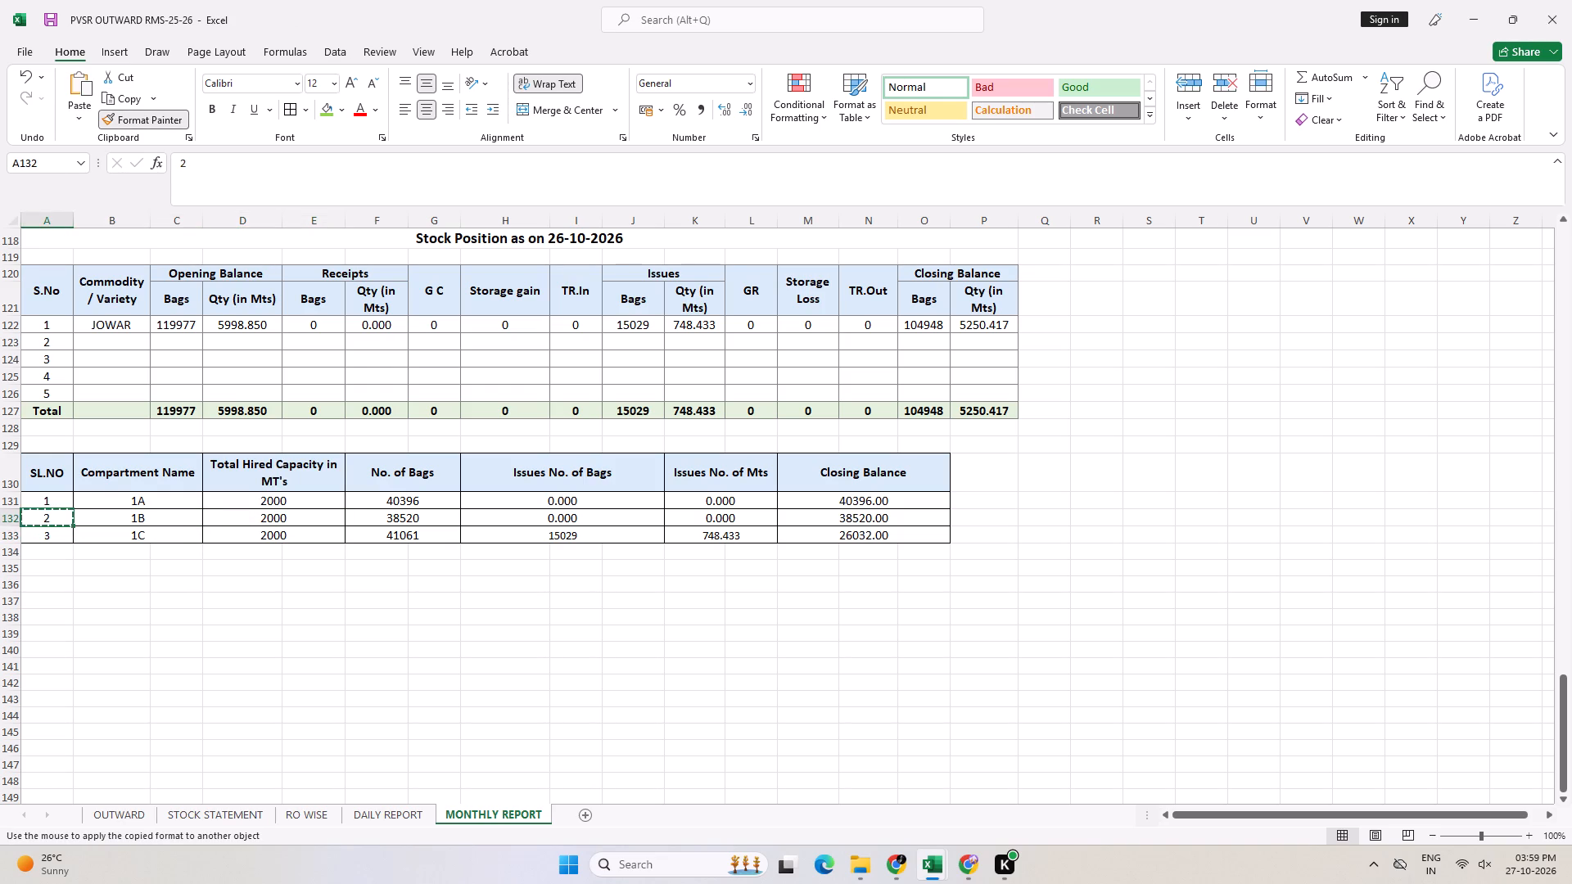
{"action": "left_click", "coordinate": [32, 538]}
{"action": "left_click", "coordinate": [1069, 698]}
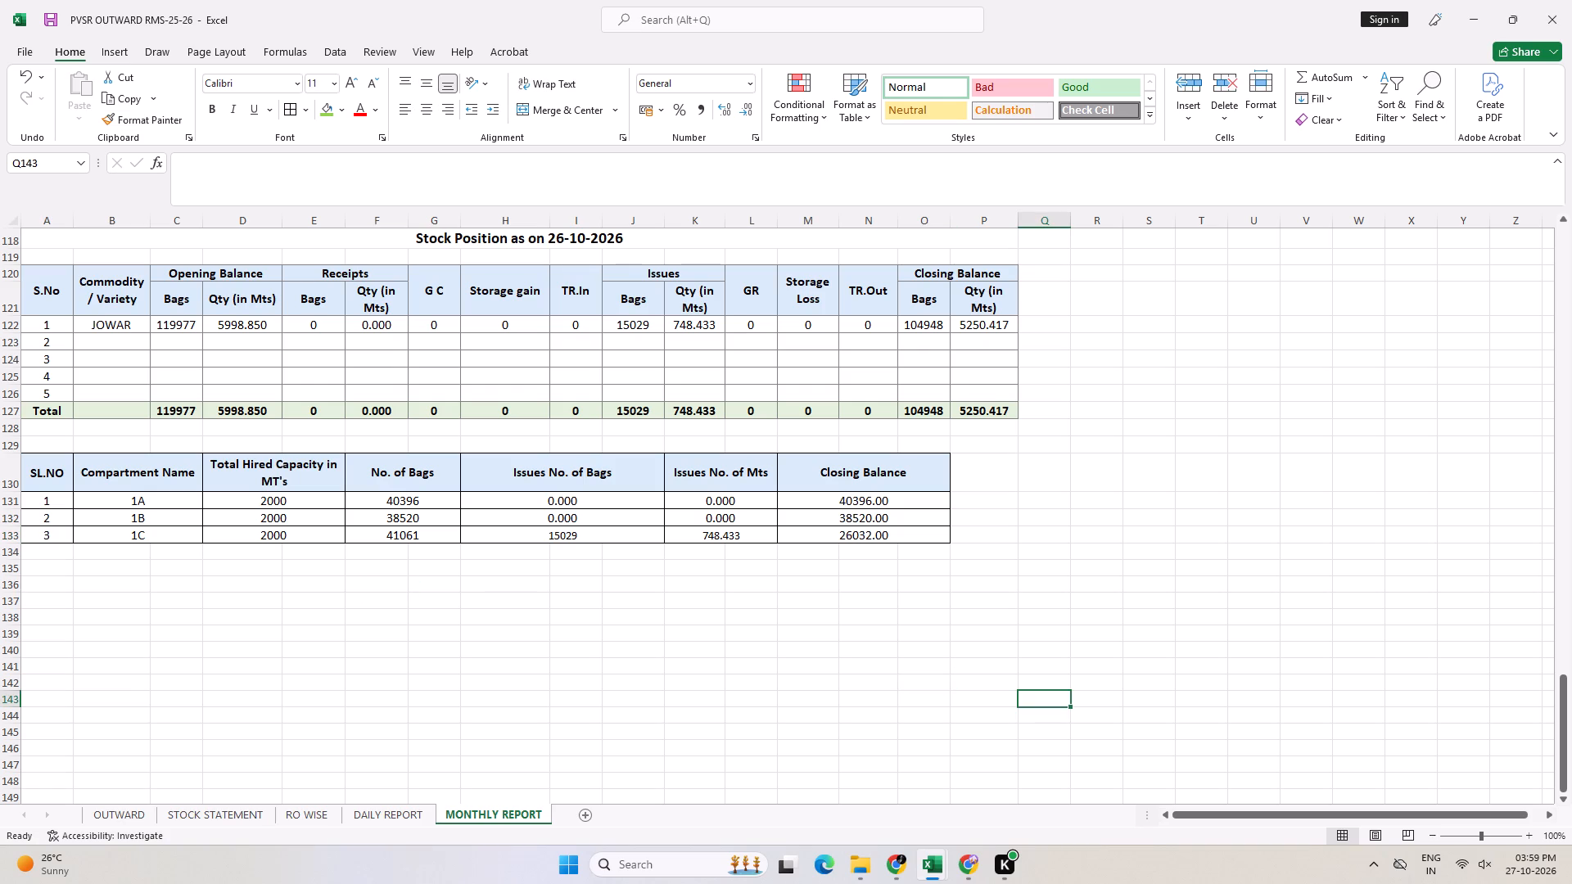
Copy the Warehouse Manager label from M114 to L138, below the compartment table.
{"action": "scroll", "coordinate": [759, 428], "scroll_direction": "up", "scroll_amount": 4}
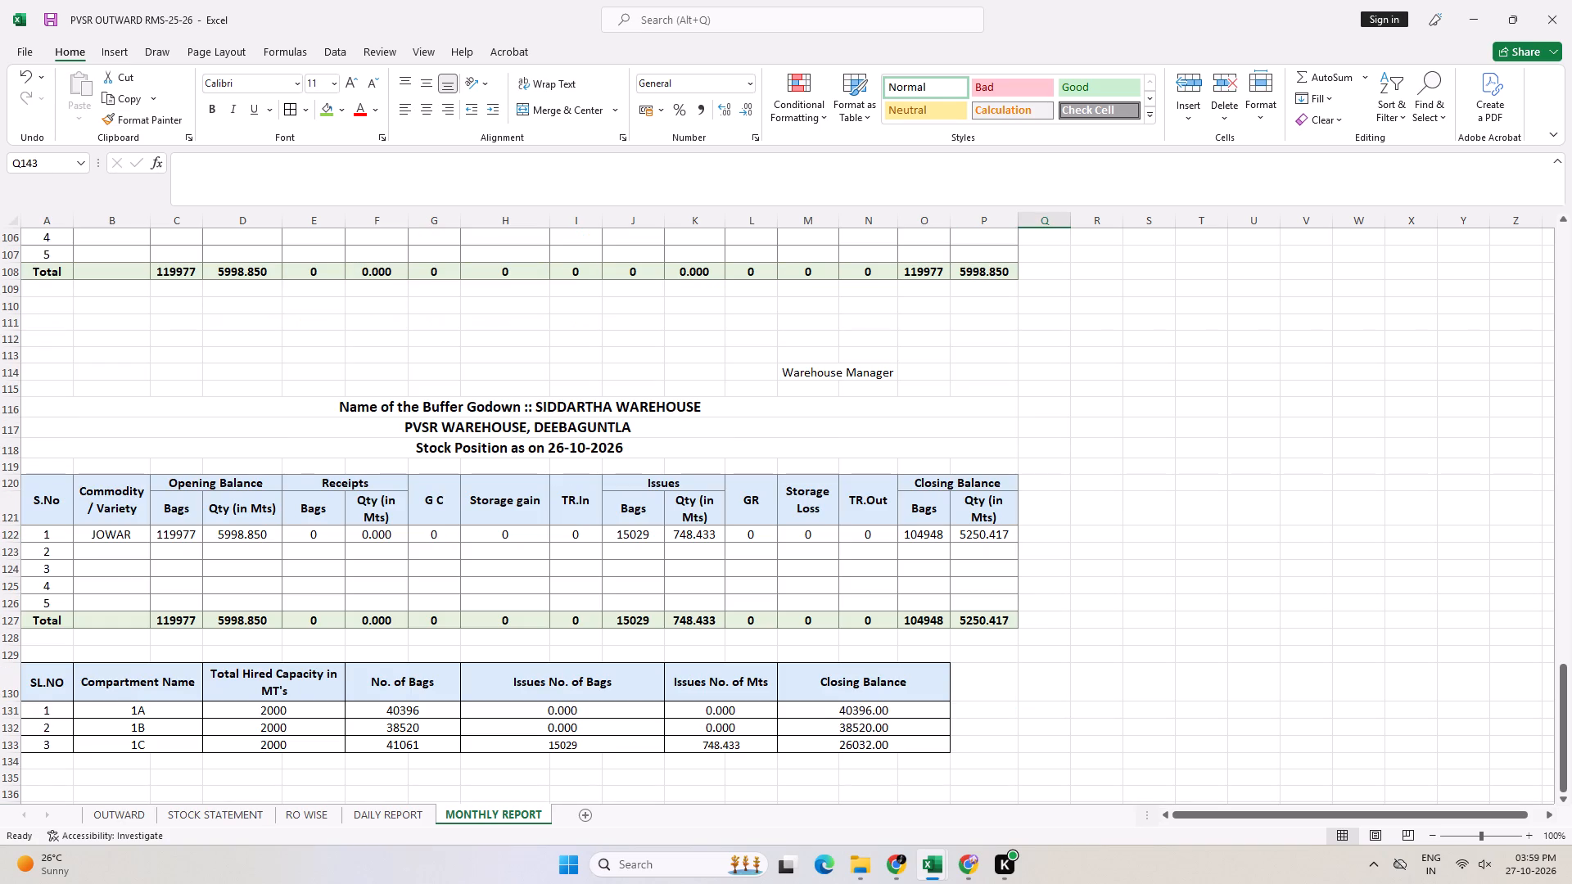
{"action": "left_click", "coordinate": [796, 379]}
{"action": "key", "text": "ctrl+c"}
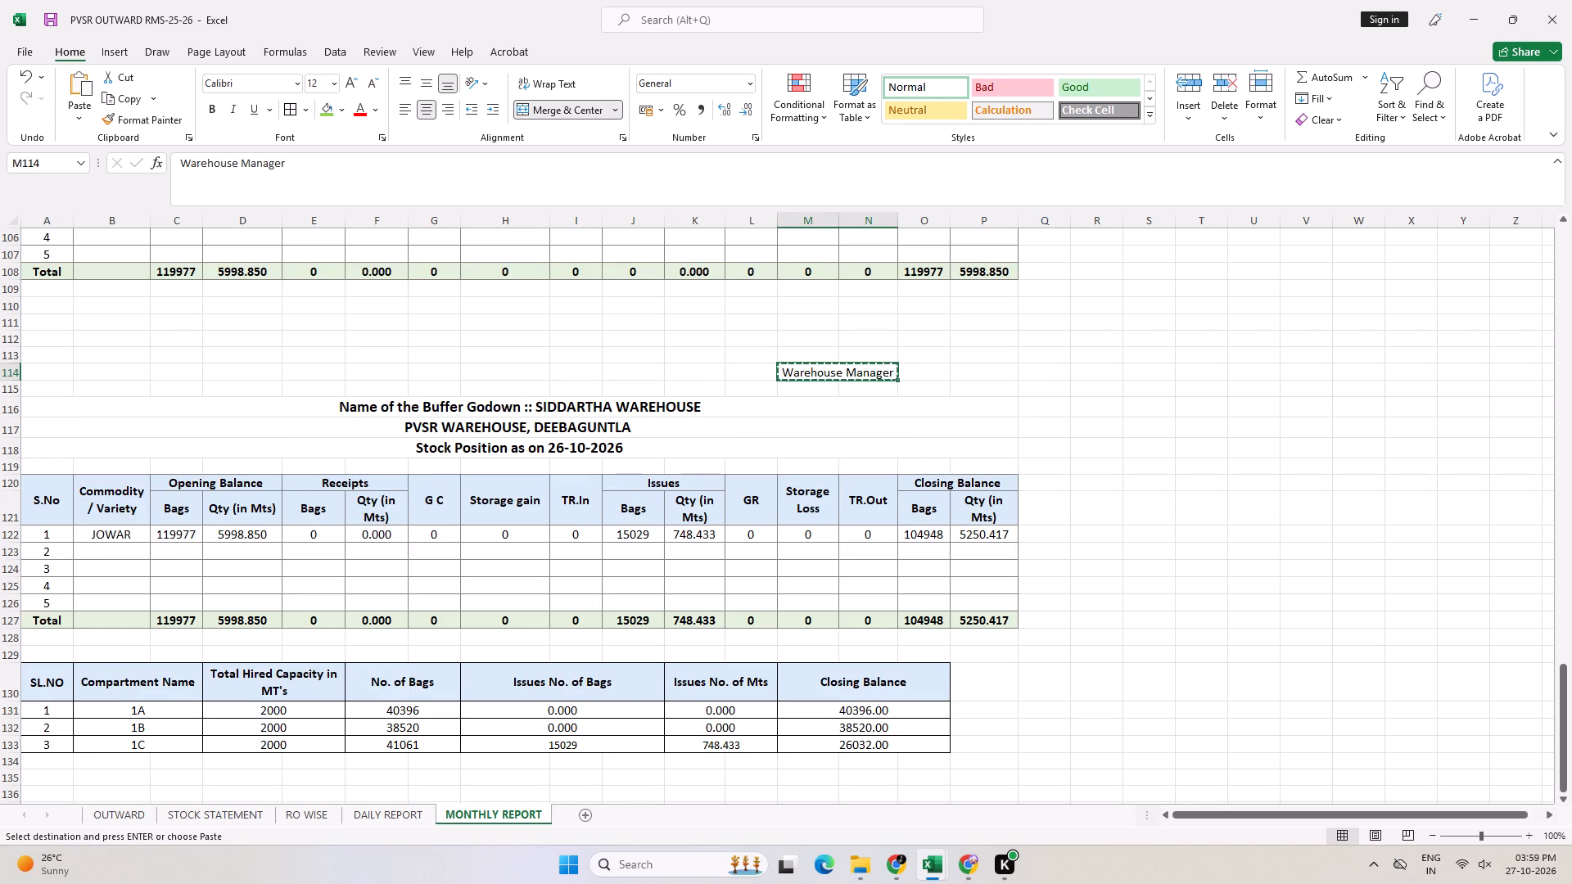
{"action": "scroll", "coordinate": [796, 379], "scroll_direction": "down", "scroll_amount": 1}
{"action": "scroll", "coordinate": [814, 646], "scroll_direction": "down", "scroll_amount": 3}
{"action": "left_click", "coordinate": [748, 611]}
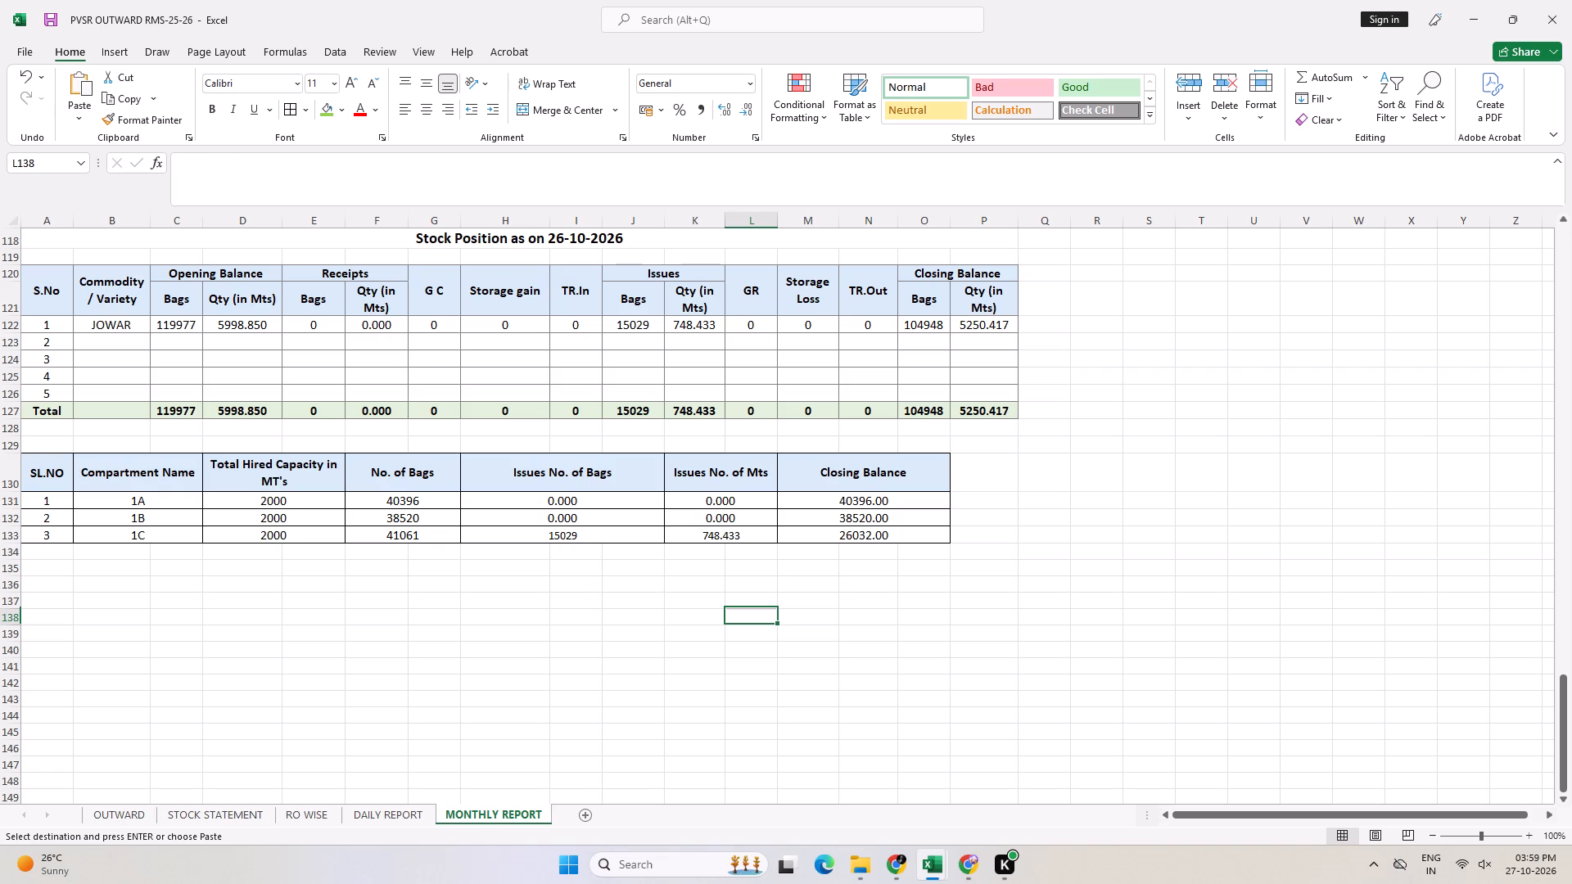
{"action": "key", "text": "ctrl+v"}
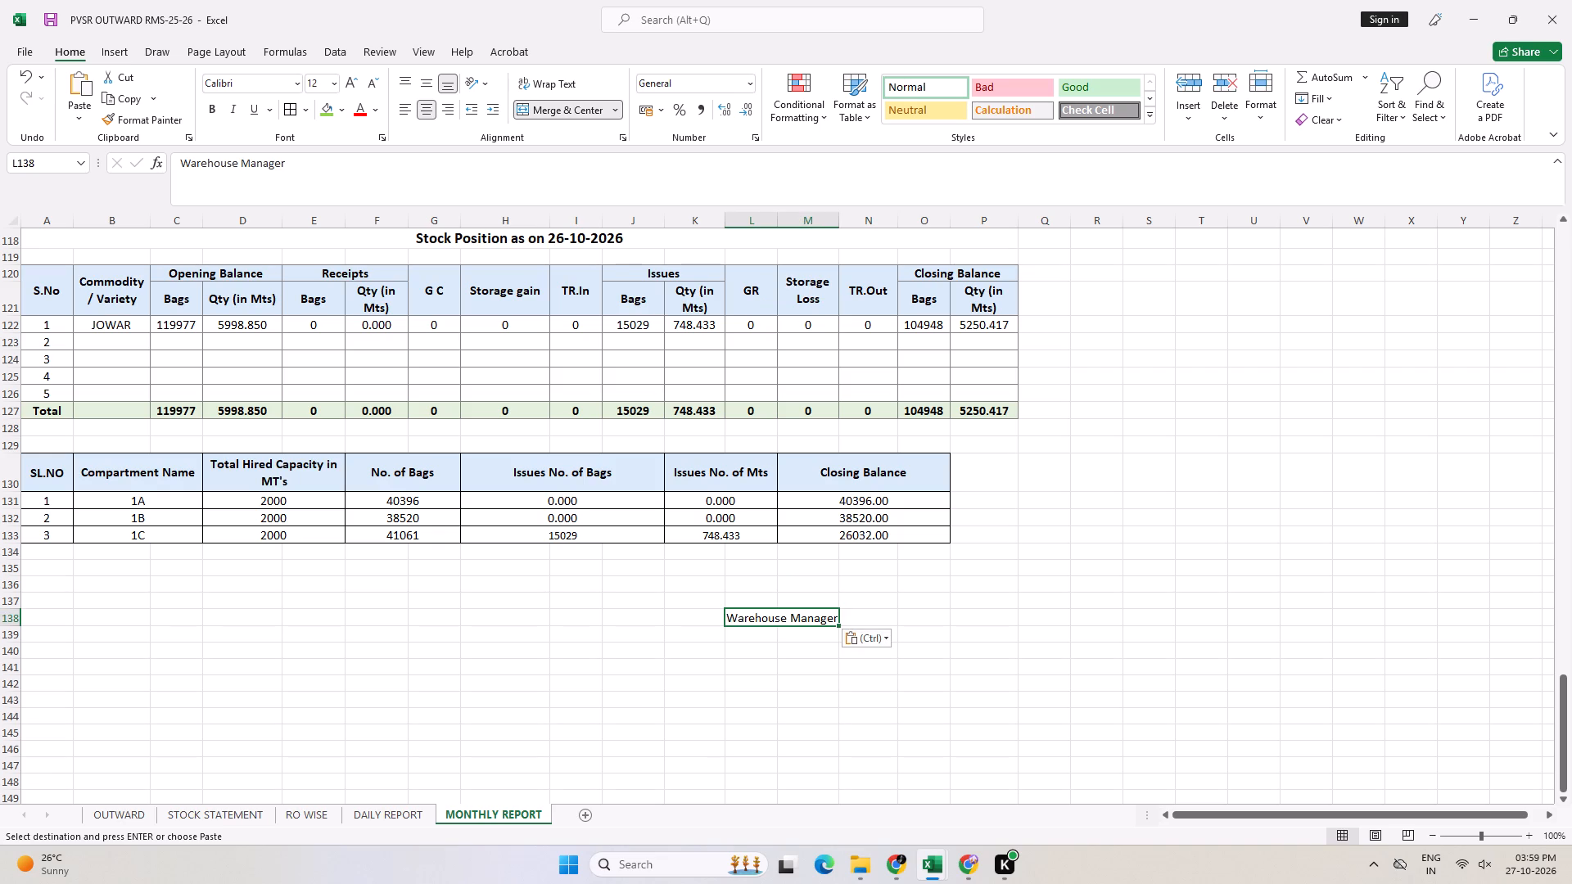
{"action": "left_click", "coordinate": [559, 573]}
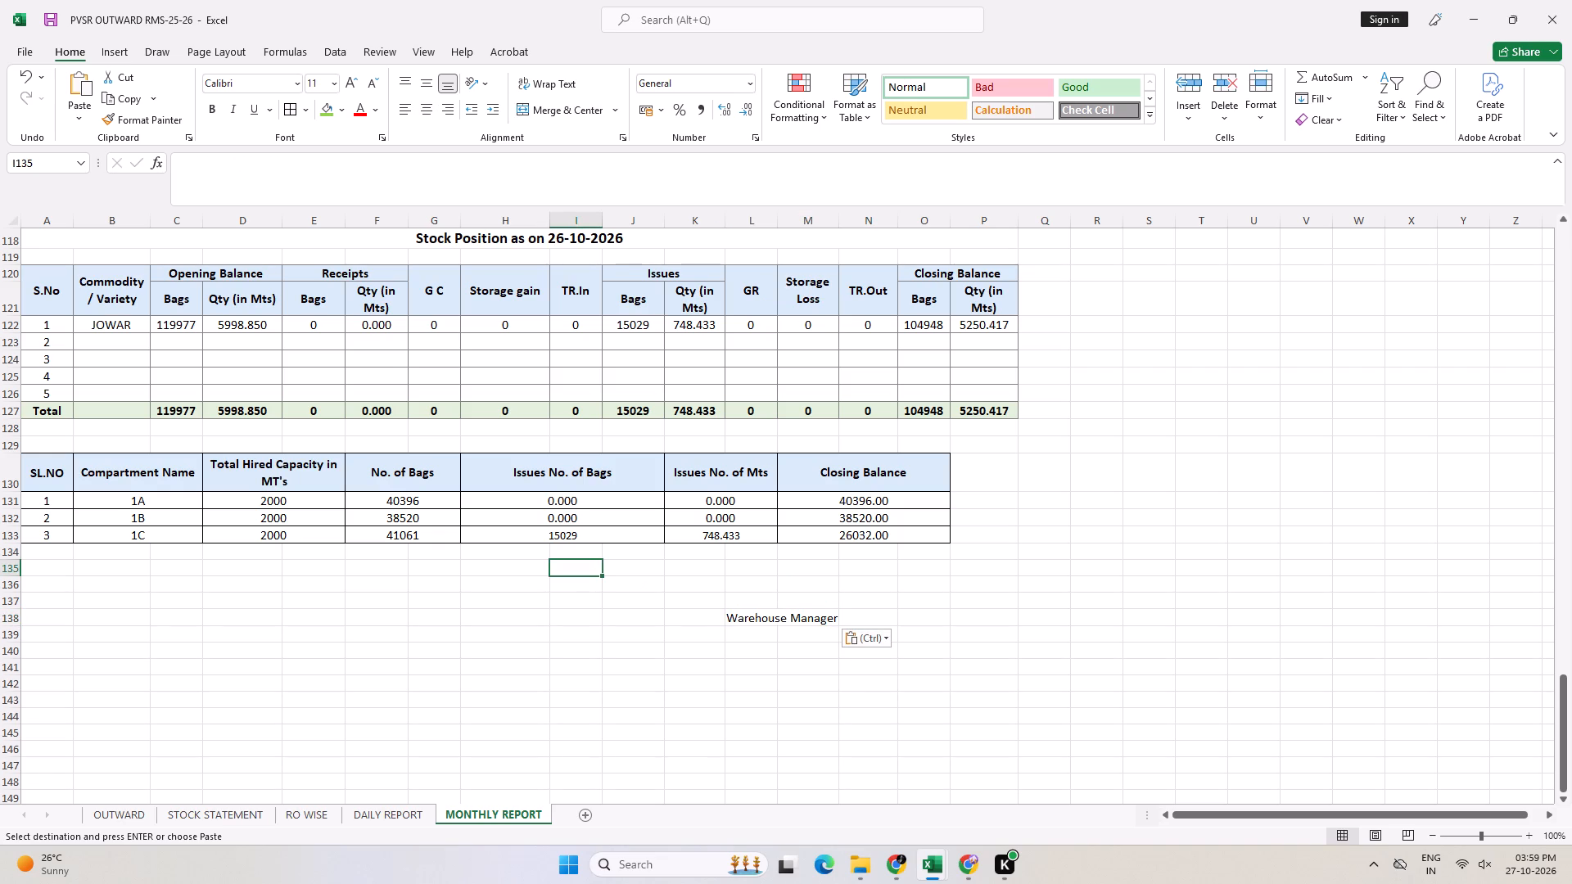
Save the workbook.
{"action": "scroll", "coordinate": [839, 593], "scroll_direction": "up", "scroll_amount": 1}
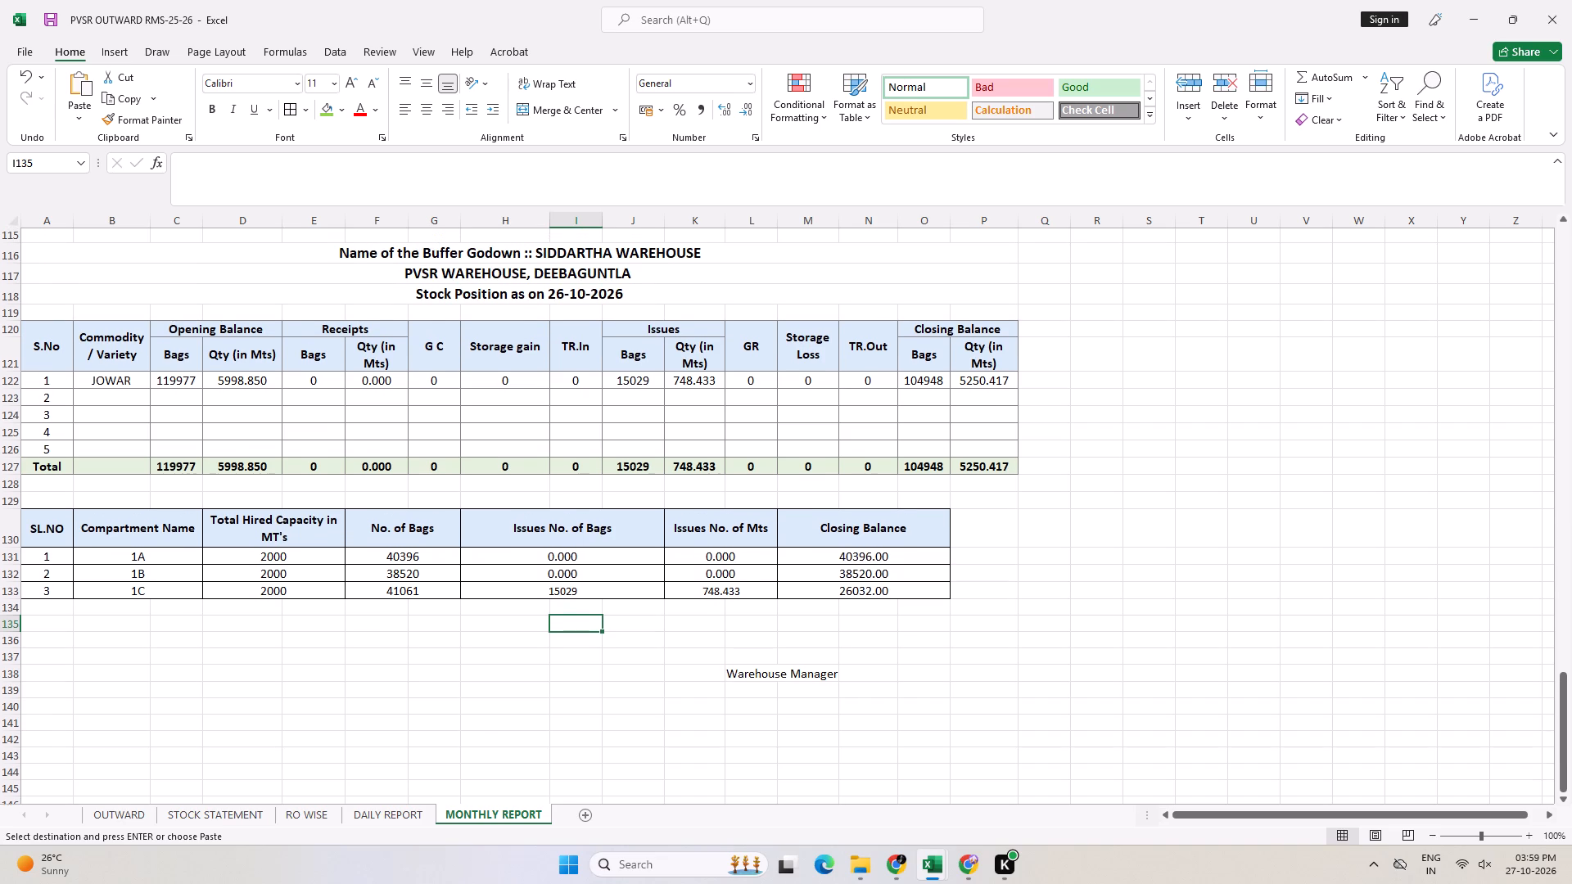
{"action": "scroll", "coordinate": [839, 593], "scroll_direction": "up", "scroll_amount": 5}
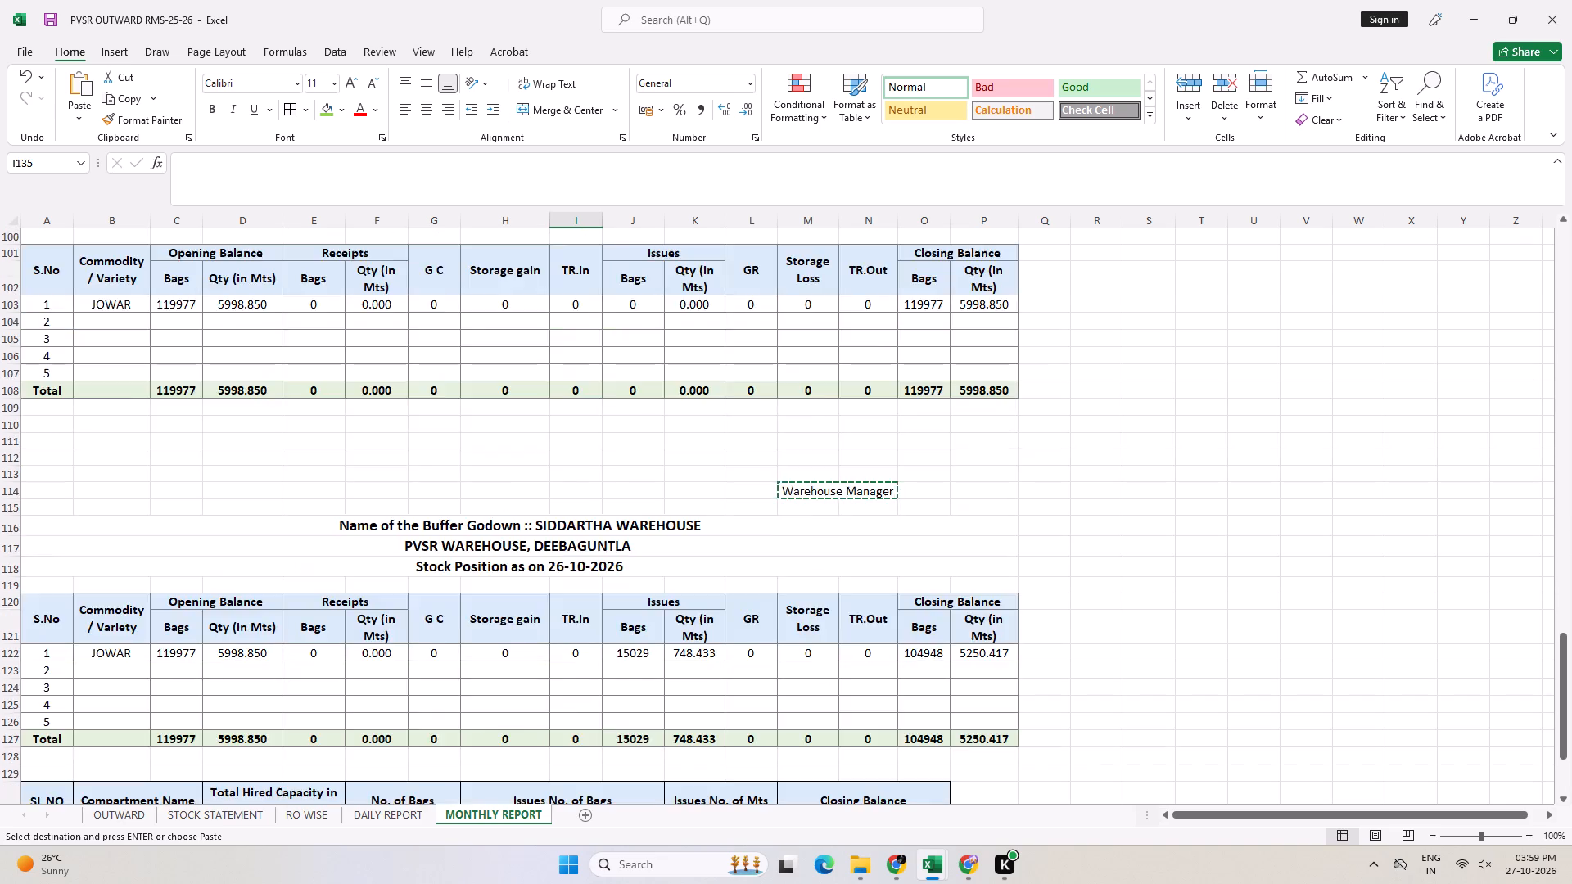
{"action": "scroll", "coordinate": [839, 593], "scroll_direction": "up", "scroll_amount": 9}
{"action": "scroll", "coordinate": [299, 551], "scroll_direction": "down", "scroll_amount": 12}
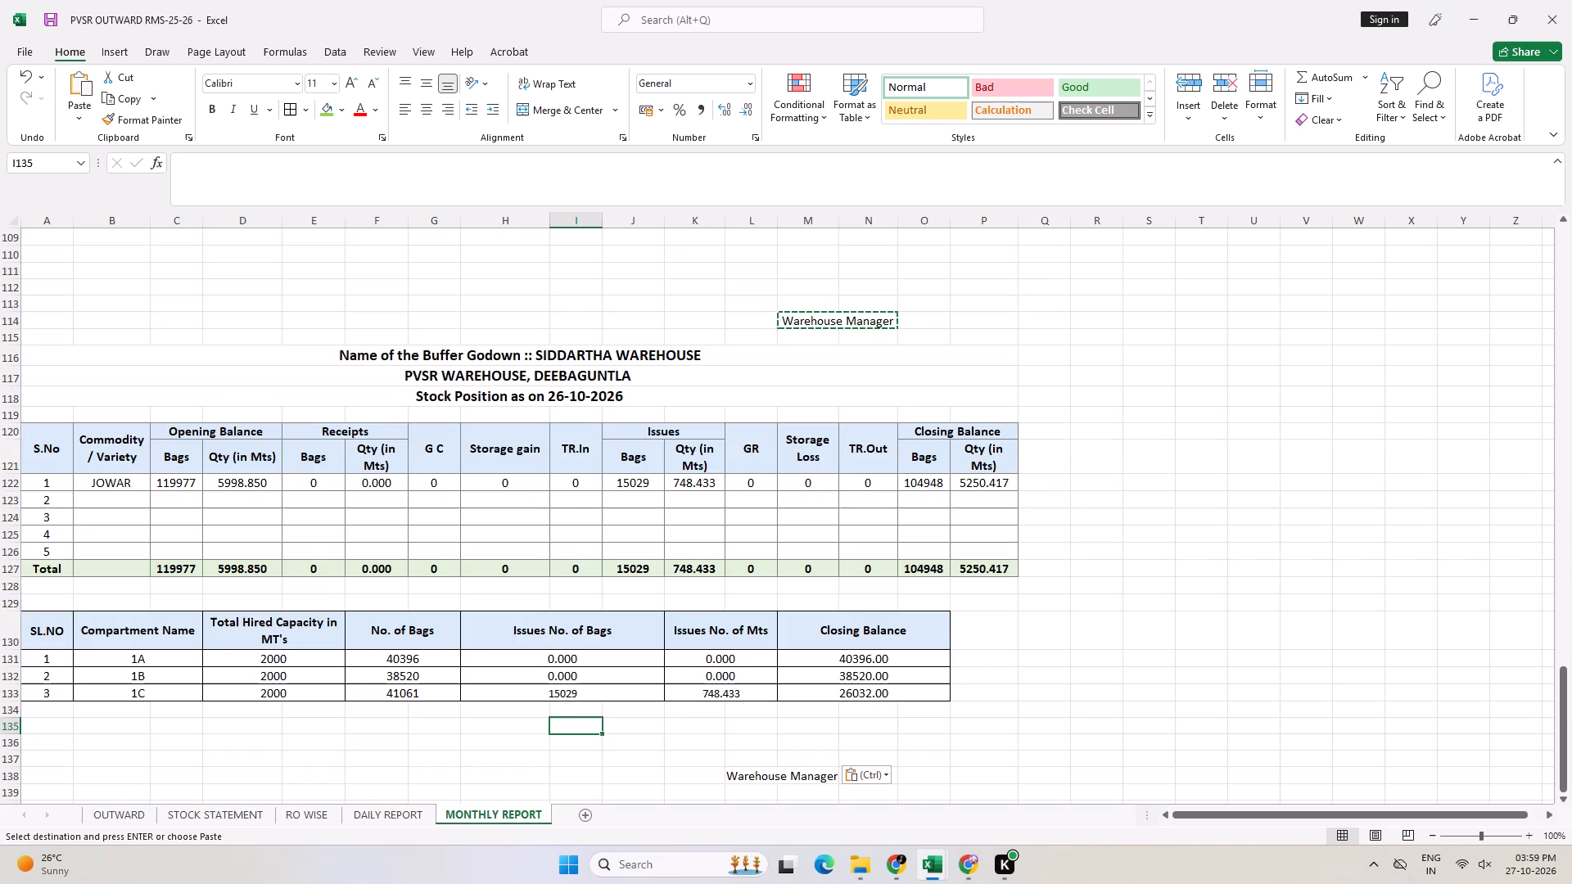
{"action": "left_click", "coordinate": [946, 536]}
{"action": "left_click", "coordinate": [1080, 597]}
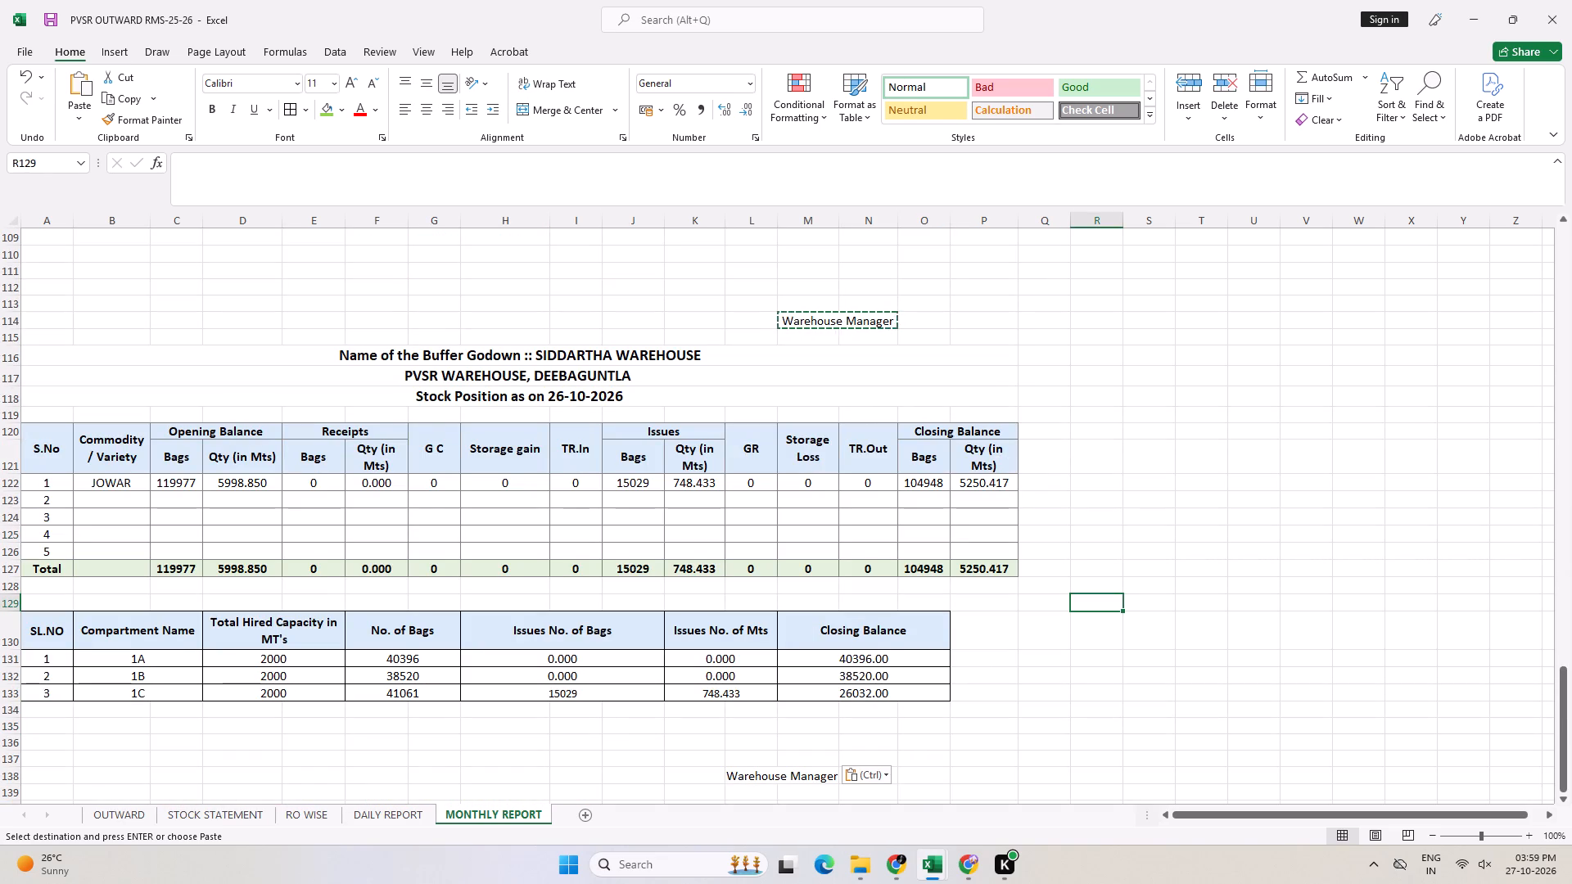
{"action": "key", "text": "ctrl+s"}
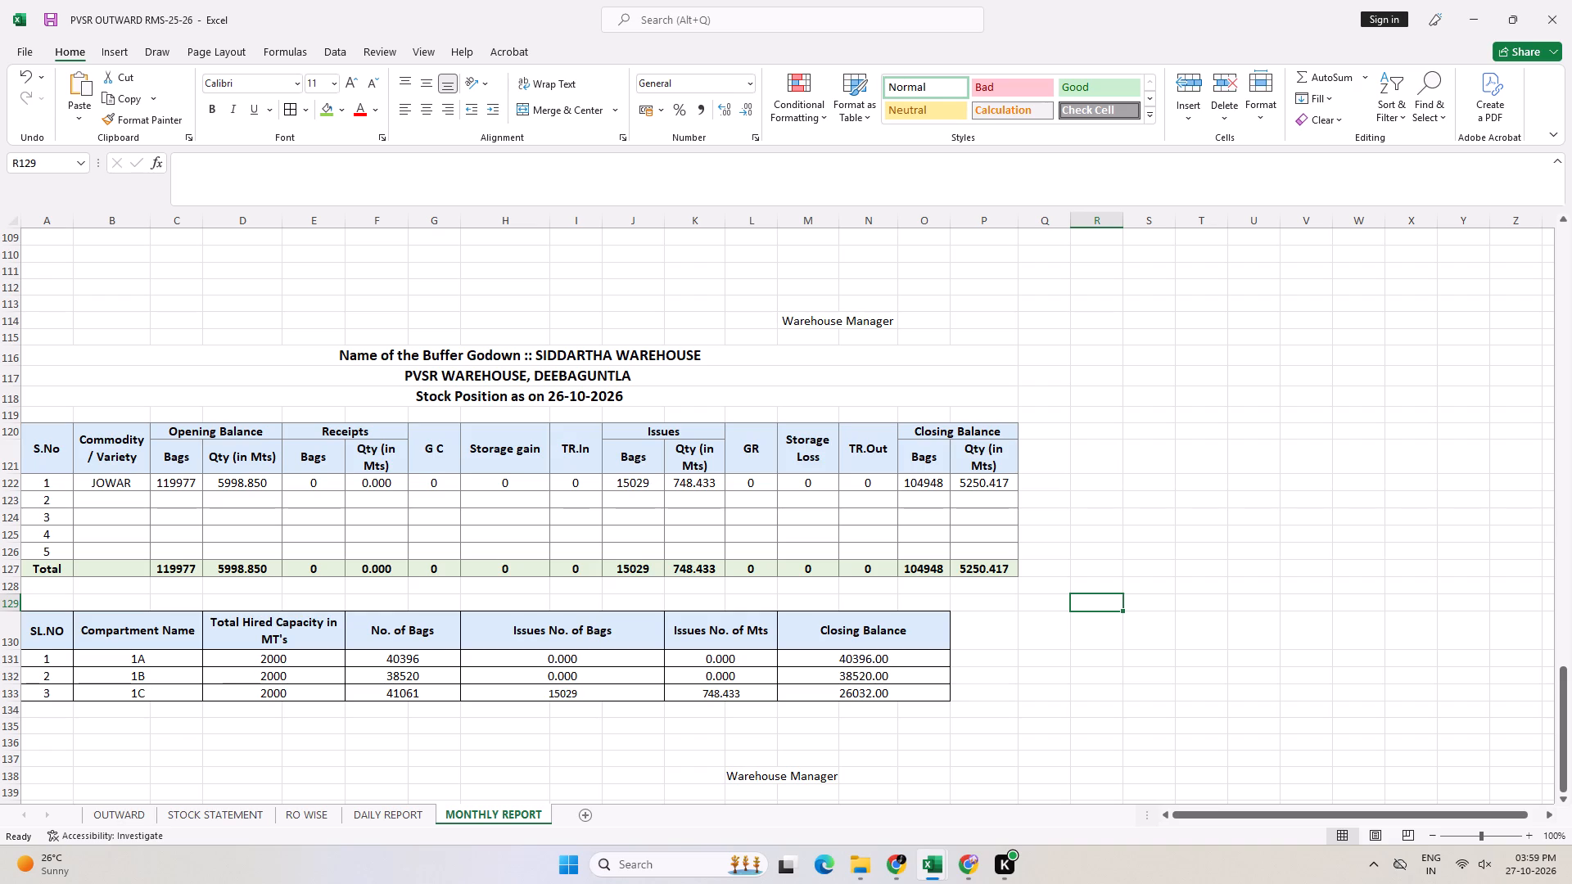
Copy the cell formatting of compartment 1B's Issues No. of Bags and Issues No. of Mts onto compartment 1C's matching cells.
{"action": "scroll", "coordinate": [1008, 544], "scroll_direction": "down", "scroll_amount": 2}
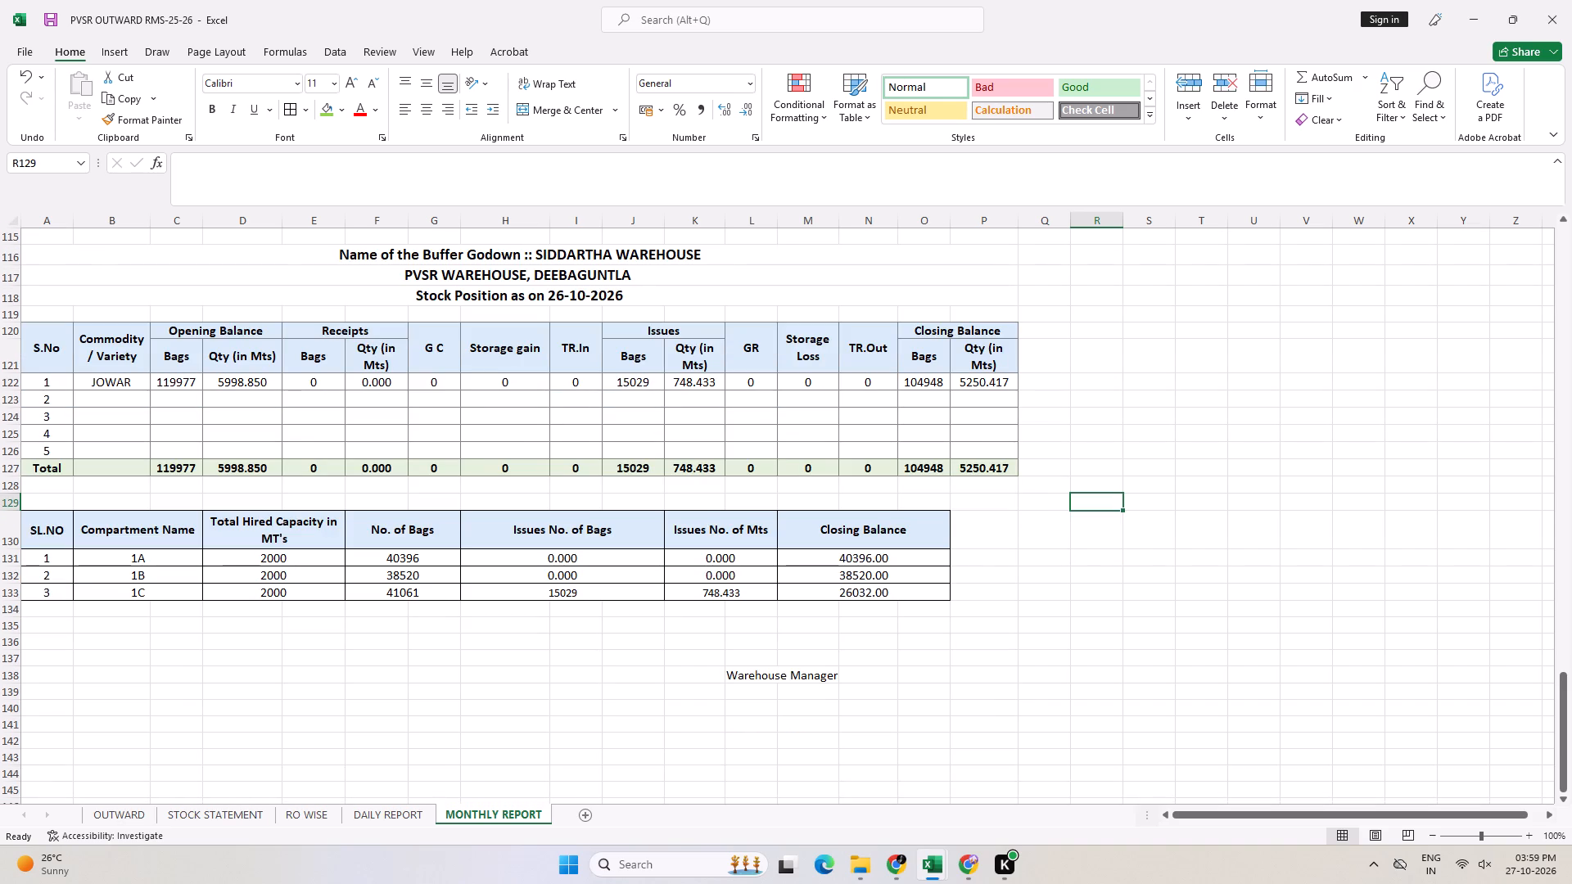
{"action": "left_click", "coordinate": [589, 582]}
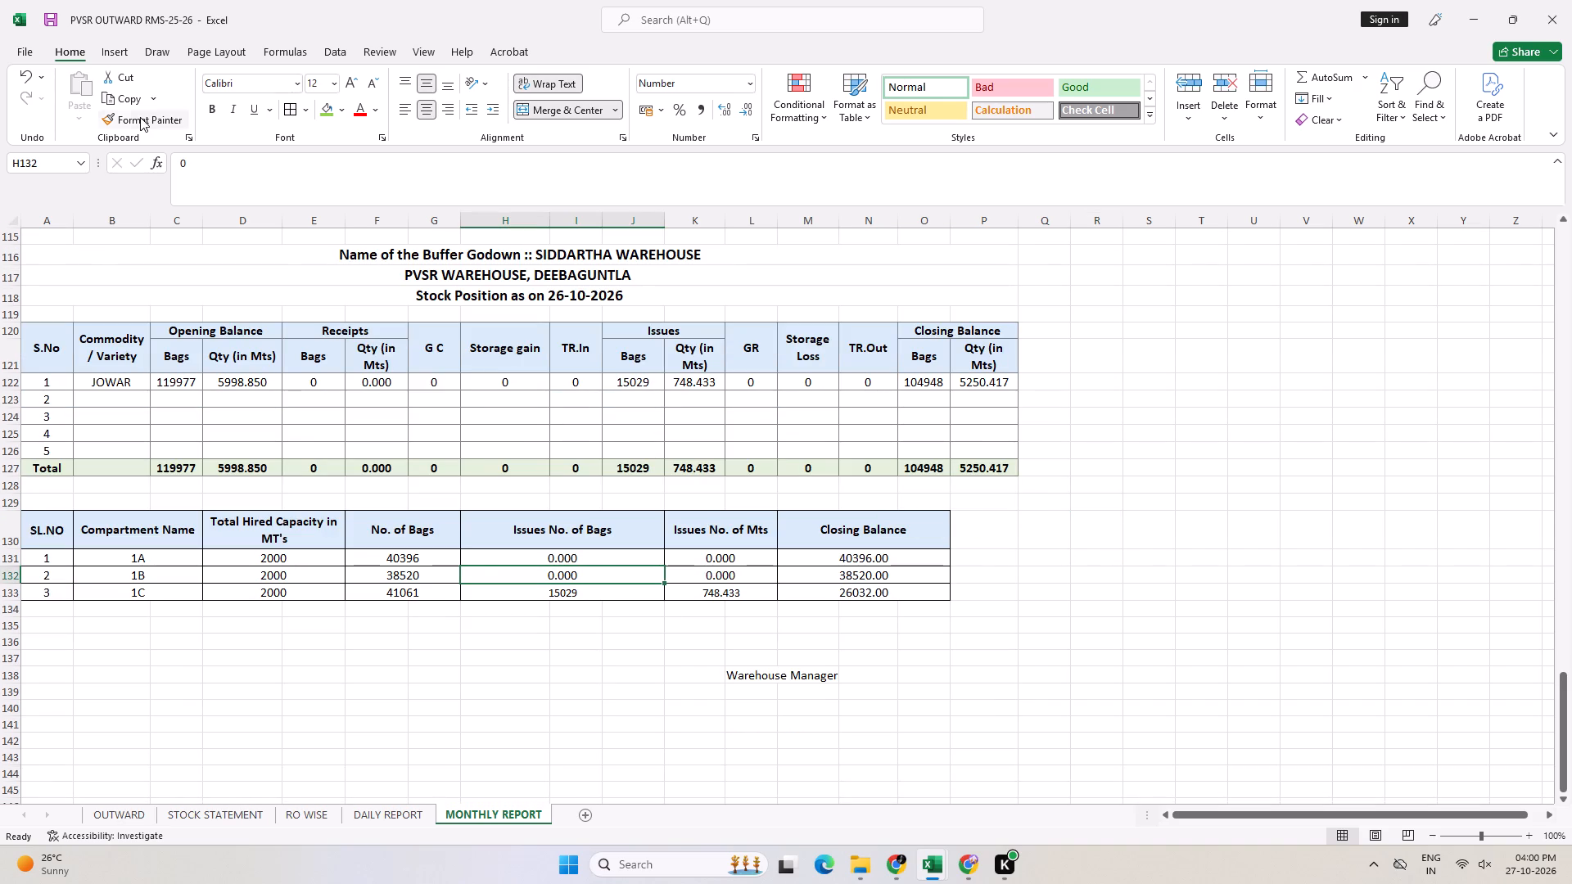
{"action": "left_click", "coordinate": [140, 117]}
{"action": "left_click", "coordinate": [574, 594]}
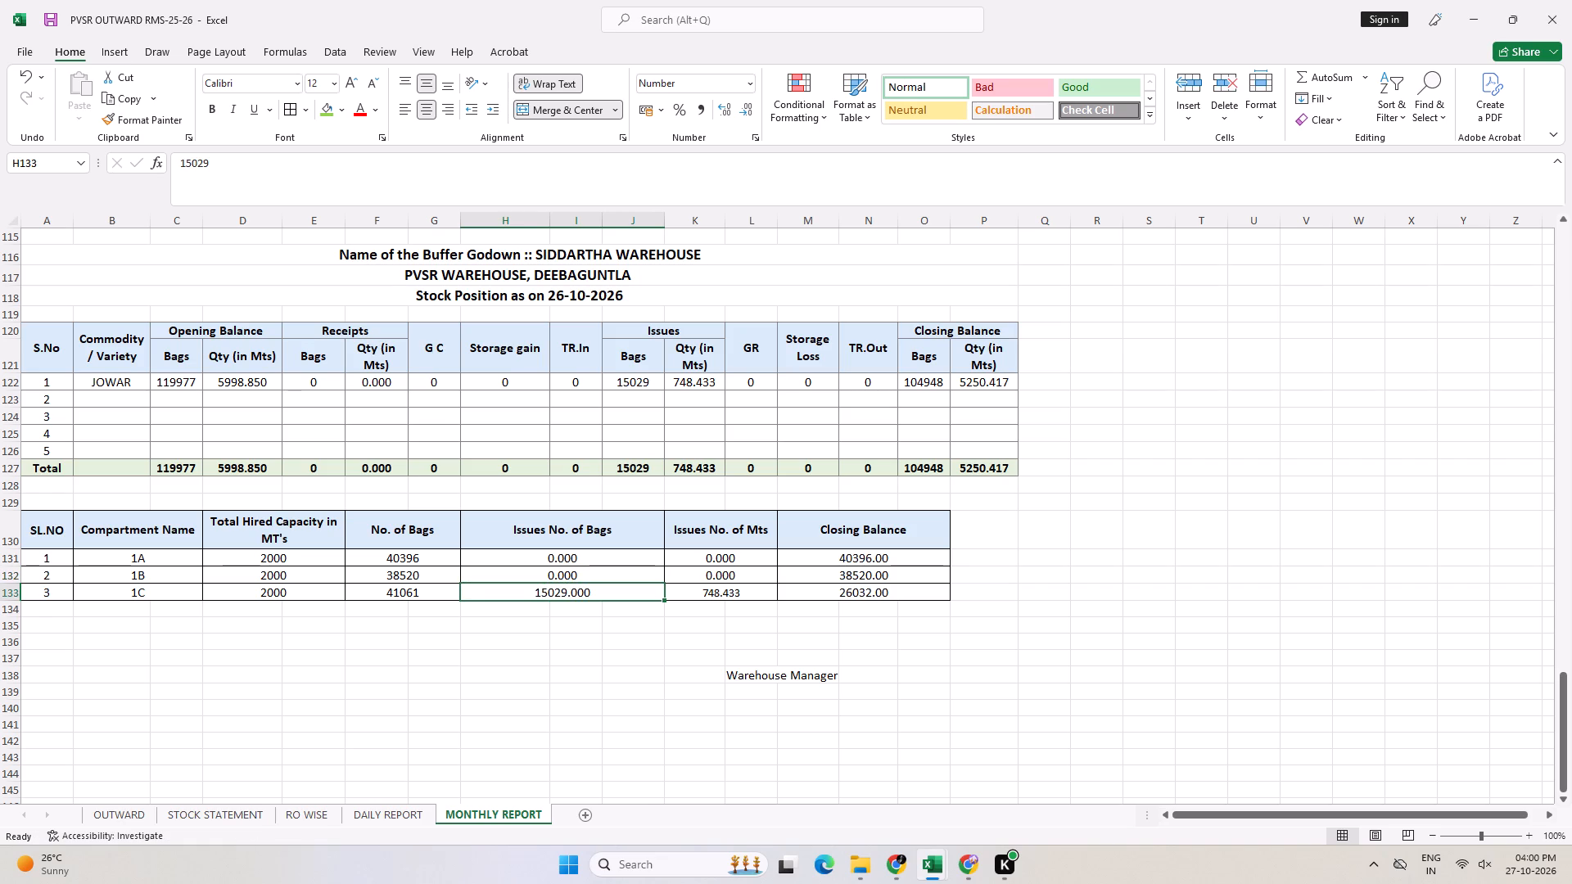
{"action": "left_click", "coordinate": [761, 572]}
{"action": "left_click", "coordinate": [714, 590]}
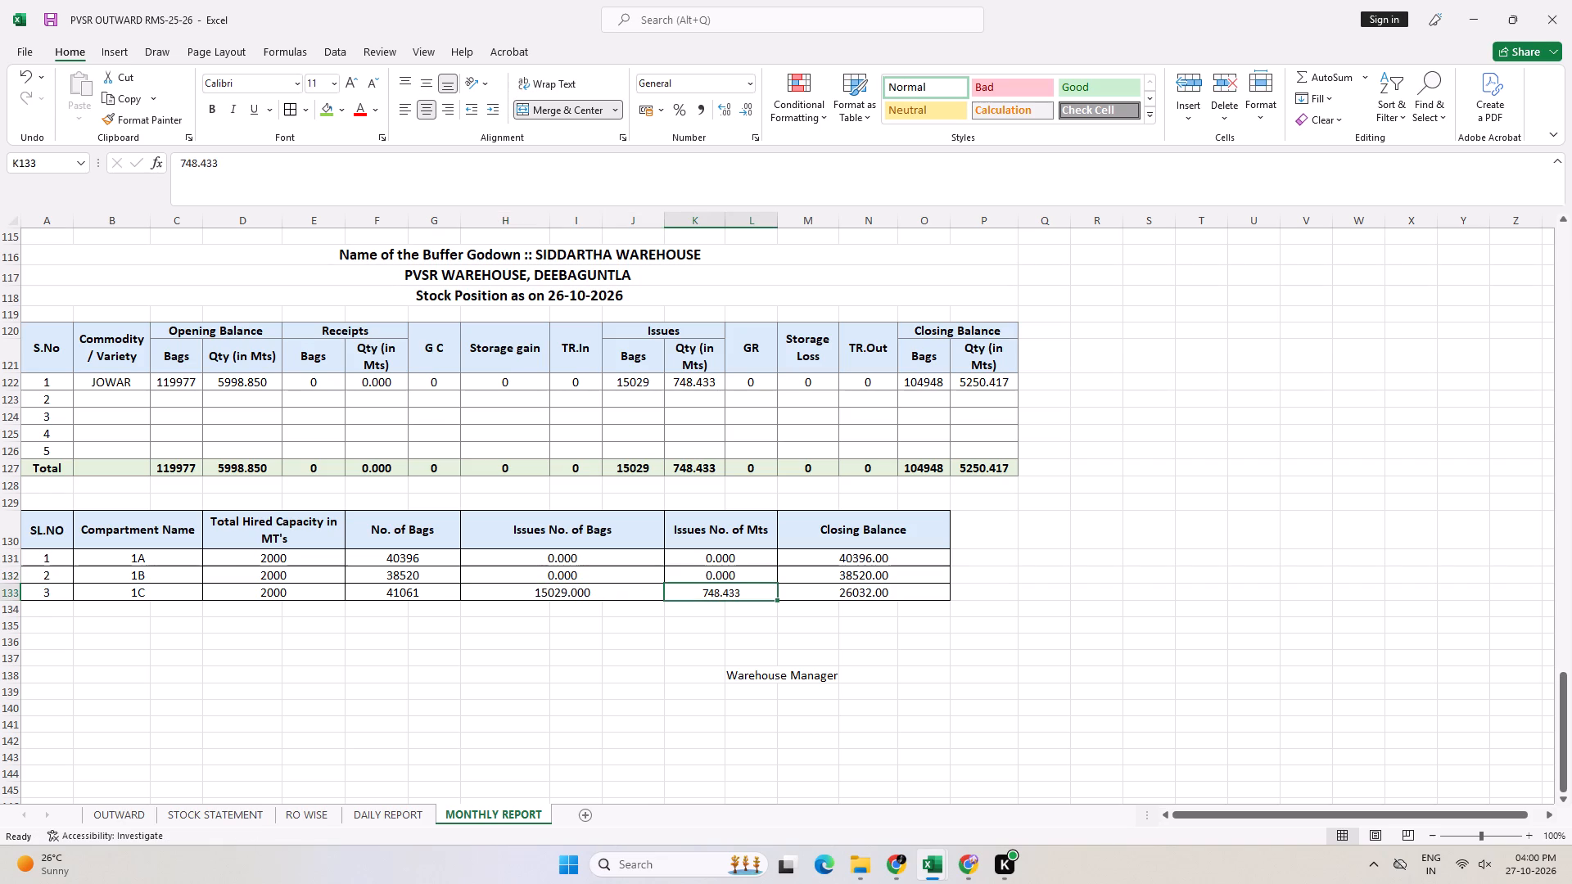
{"action": "left_click", "coordinate": [752, 579]}
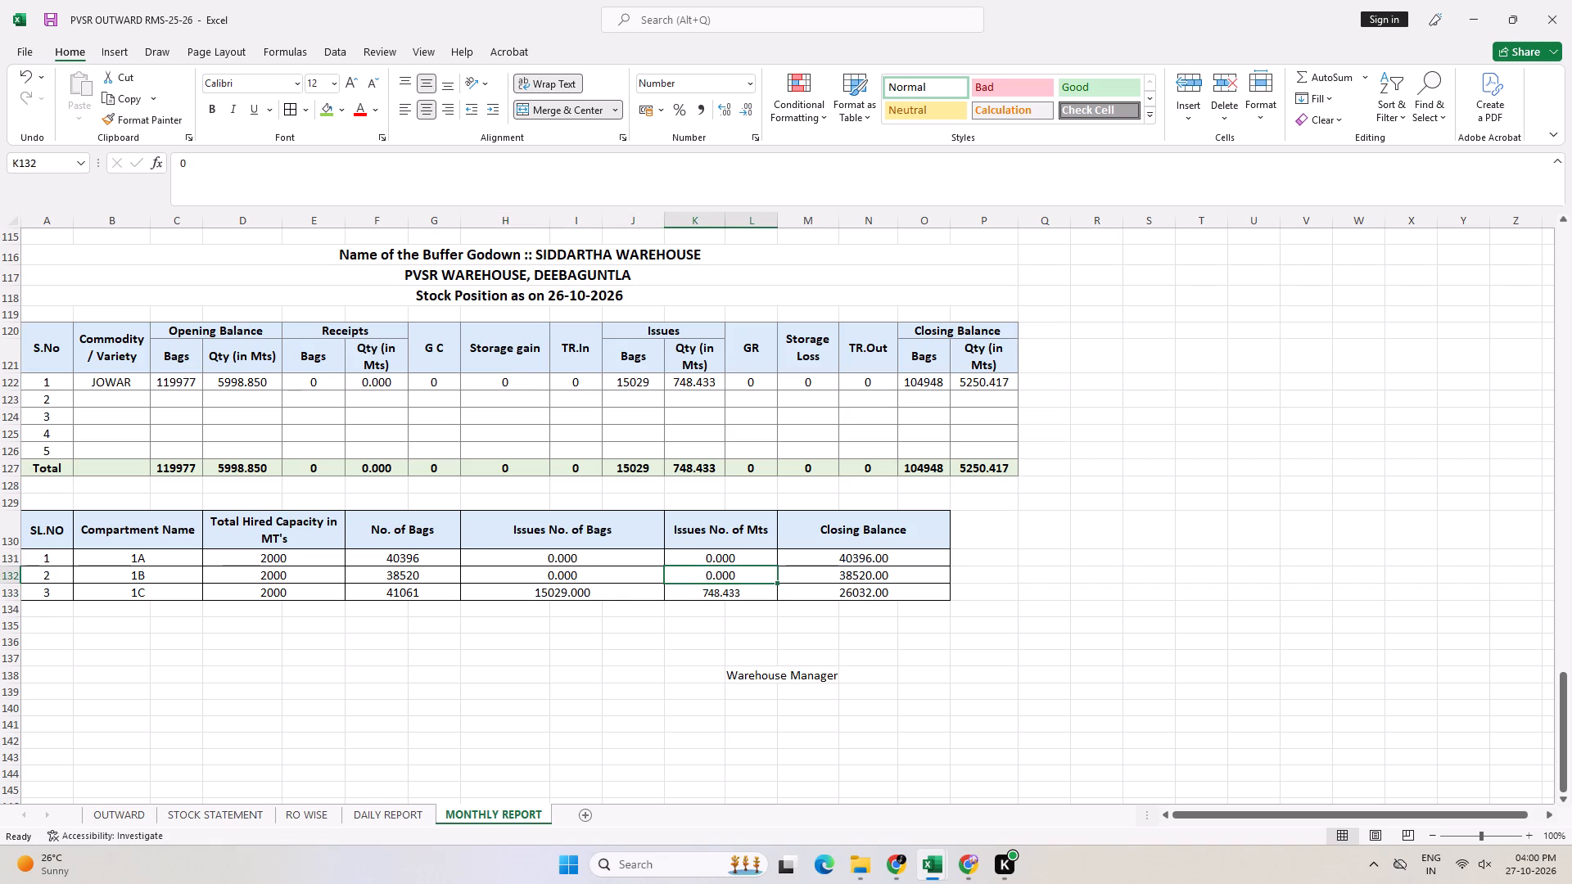
{"action": "left_click", "coordinate": [751, 593]}
{"action": "left_click", "coordinate": [757, 575]}
{"action": "left_click", "coordinate": [155, 123]}
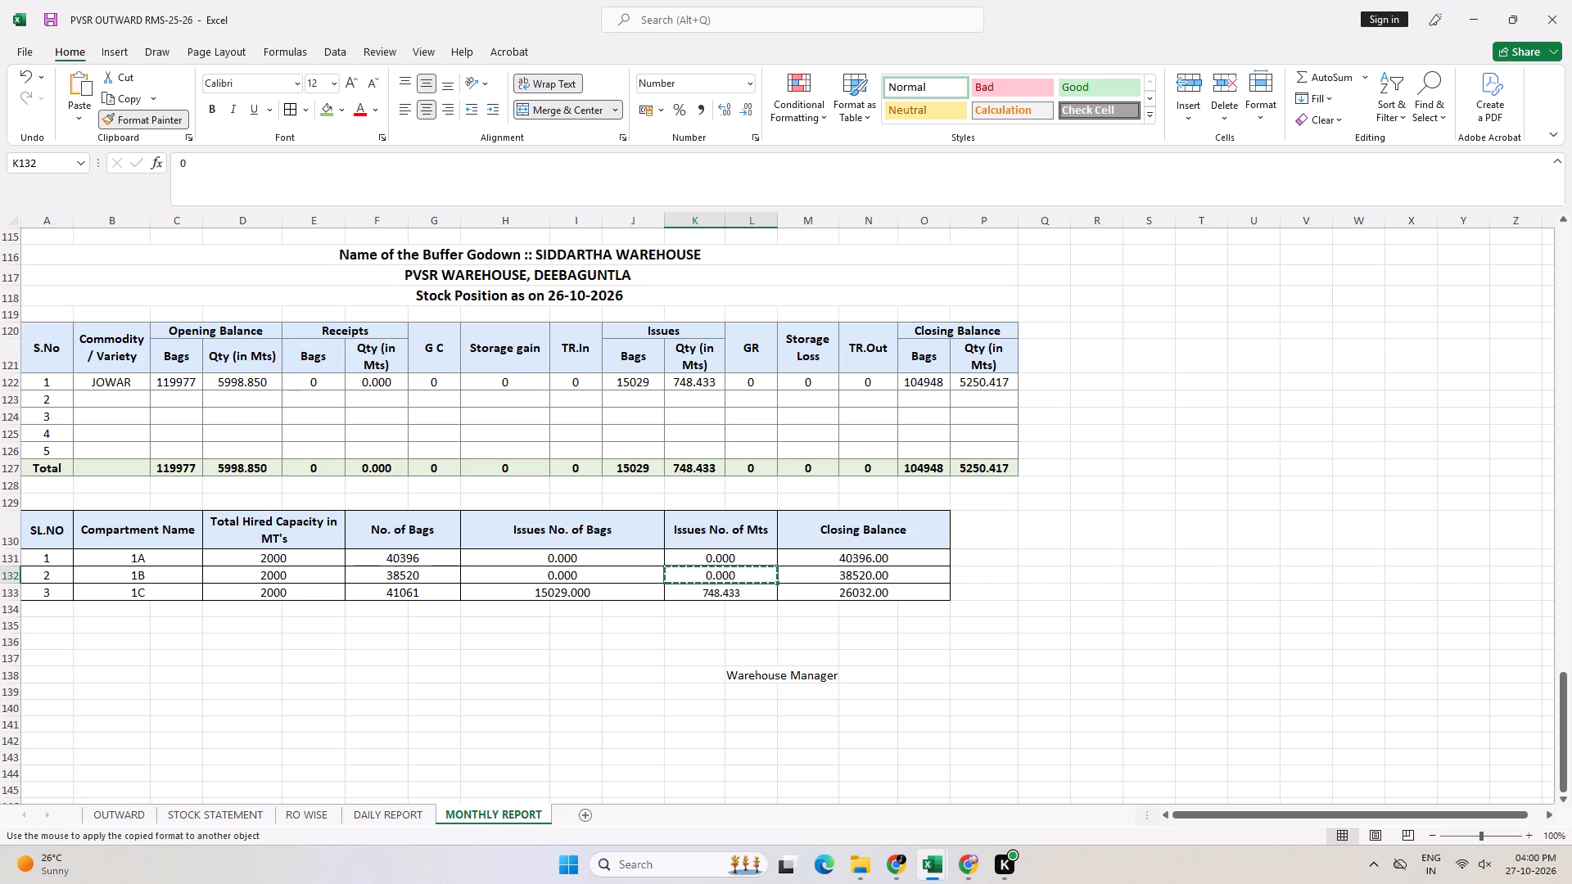
{"action": "left_click", "coordinate": [741, 594]}
{"action": "left_click", "coordinate": [974, 665]}
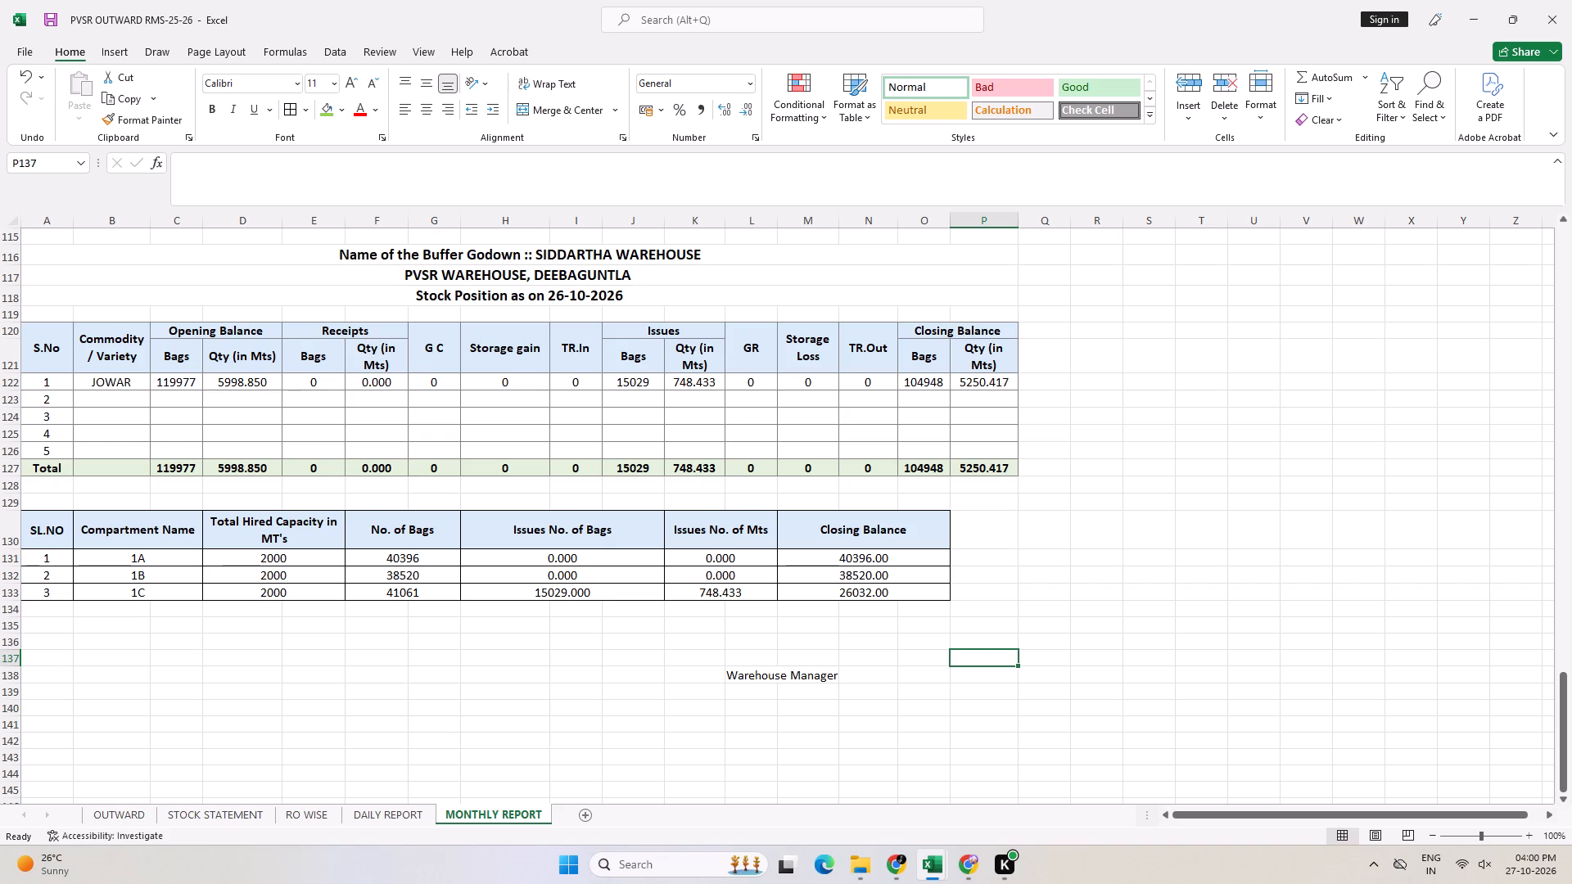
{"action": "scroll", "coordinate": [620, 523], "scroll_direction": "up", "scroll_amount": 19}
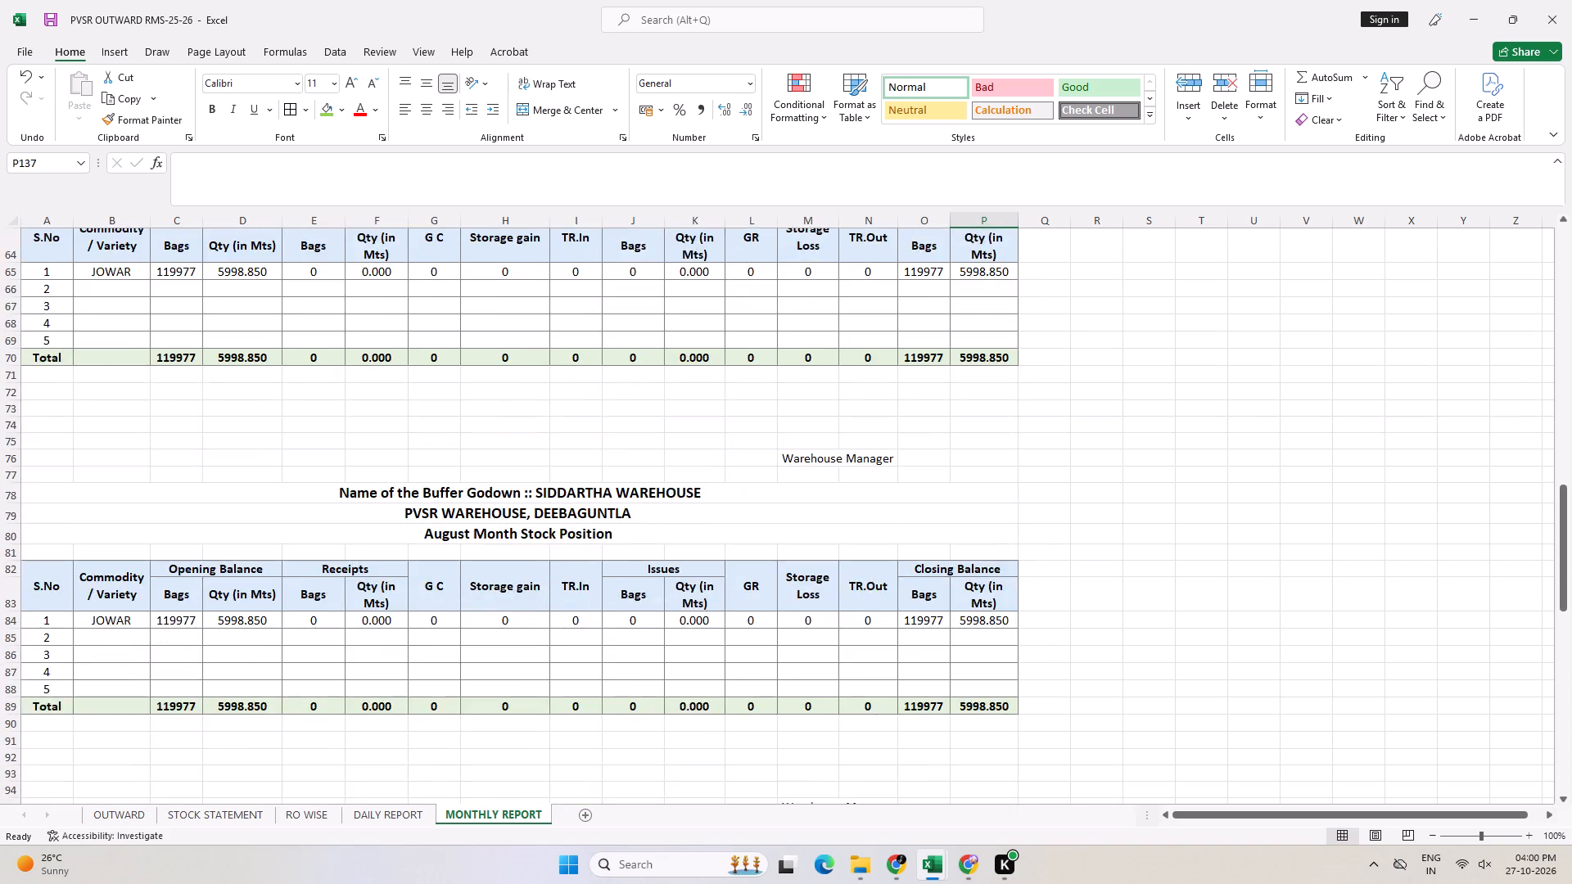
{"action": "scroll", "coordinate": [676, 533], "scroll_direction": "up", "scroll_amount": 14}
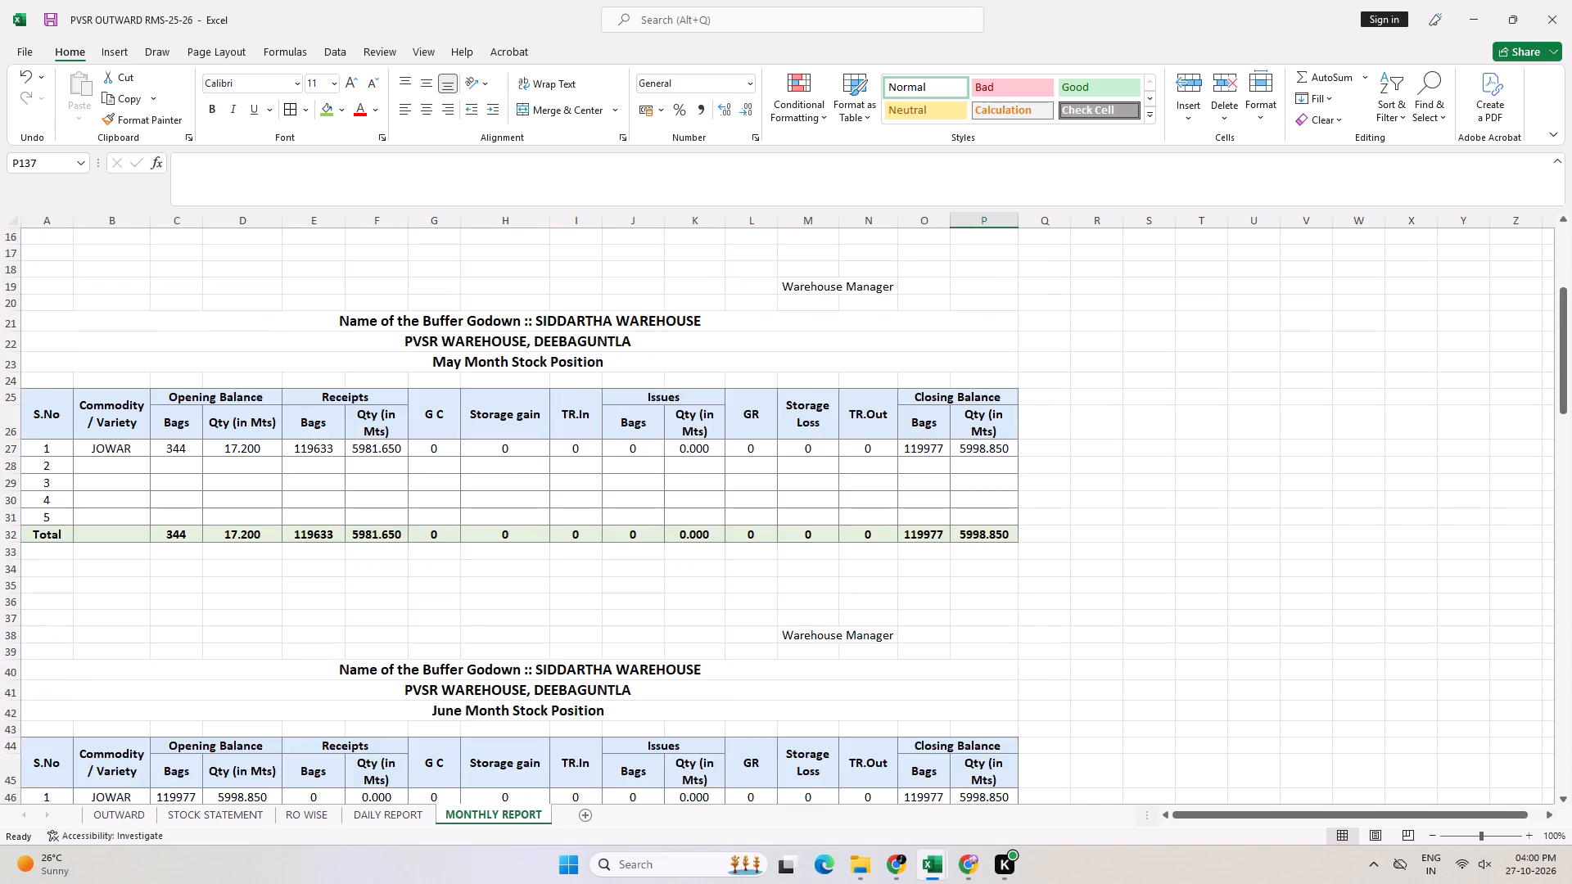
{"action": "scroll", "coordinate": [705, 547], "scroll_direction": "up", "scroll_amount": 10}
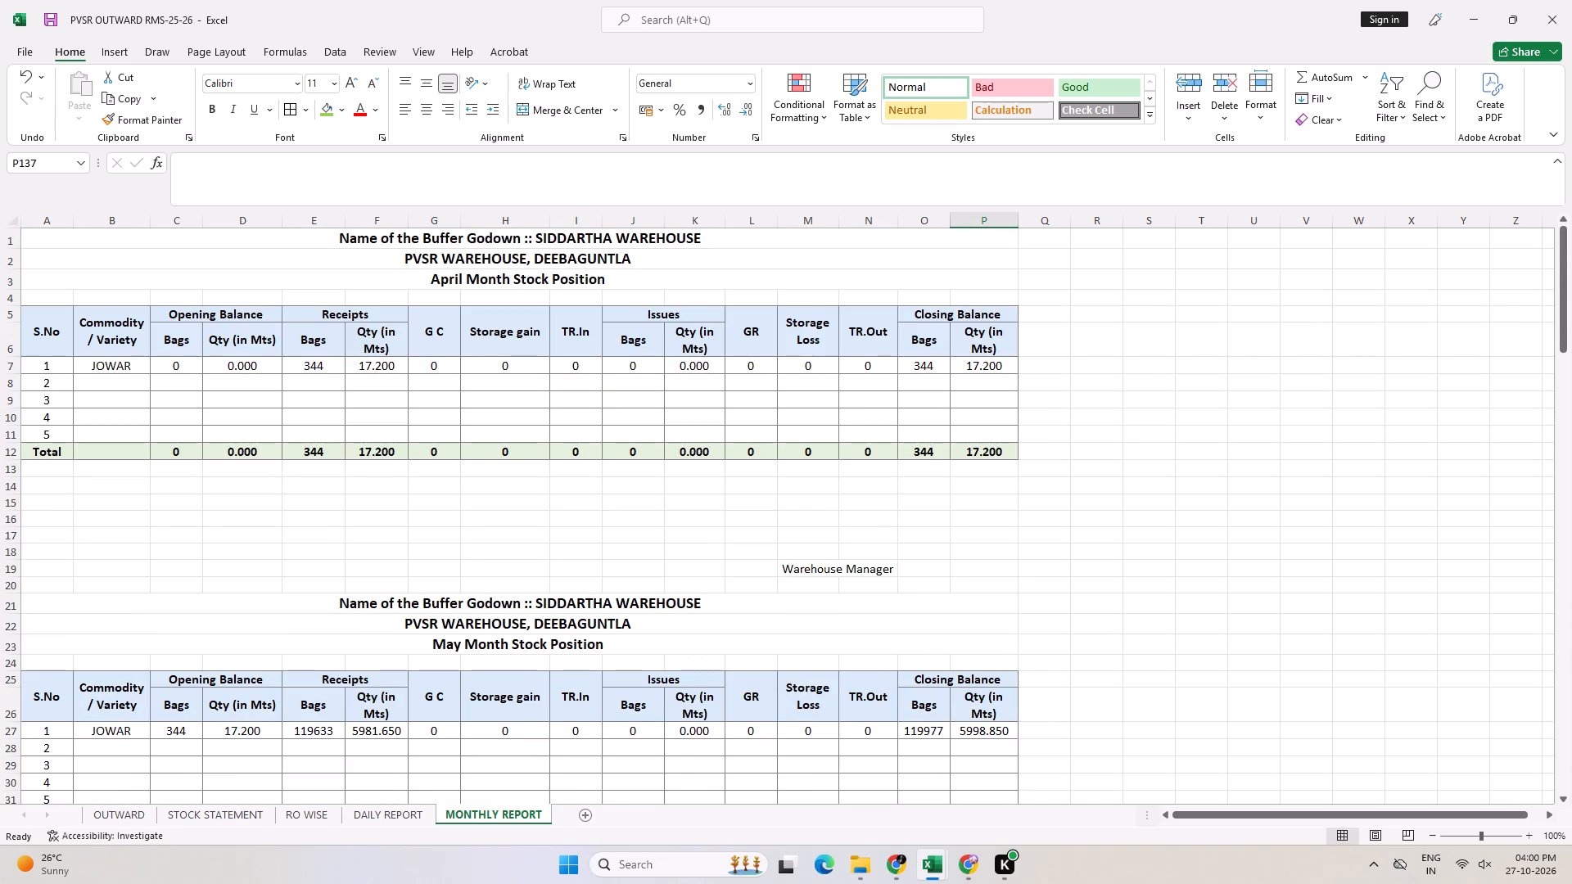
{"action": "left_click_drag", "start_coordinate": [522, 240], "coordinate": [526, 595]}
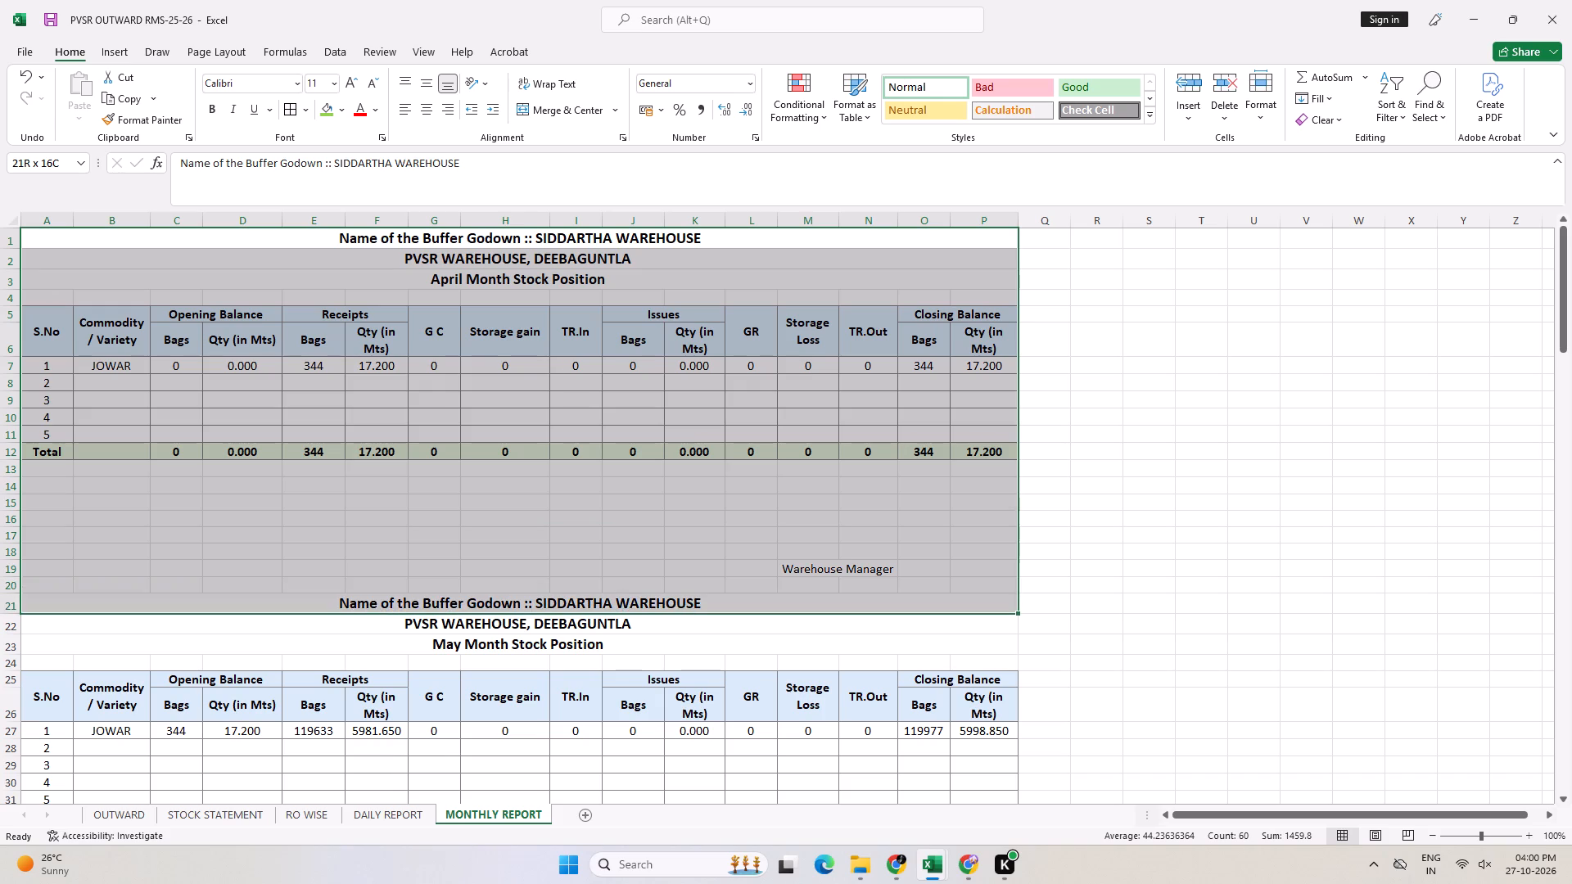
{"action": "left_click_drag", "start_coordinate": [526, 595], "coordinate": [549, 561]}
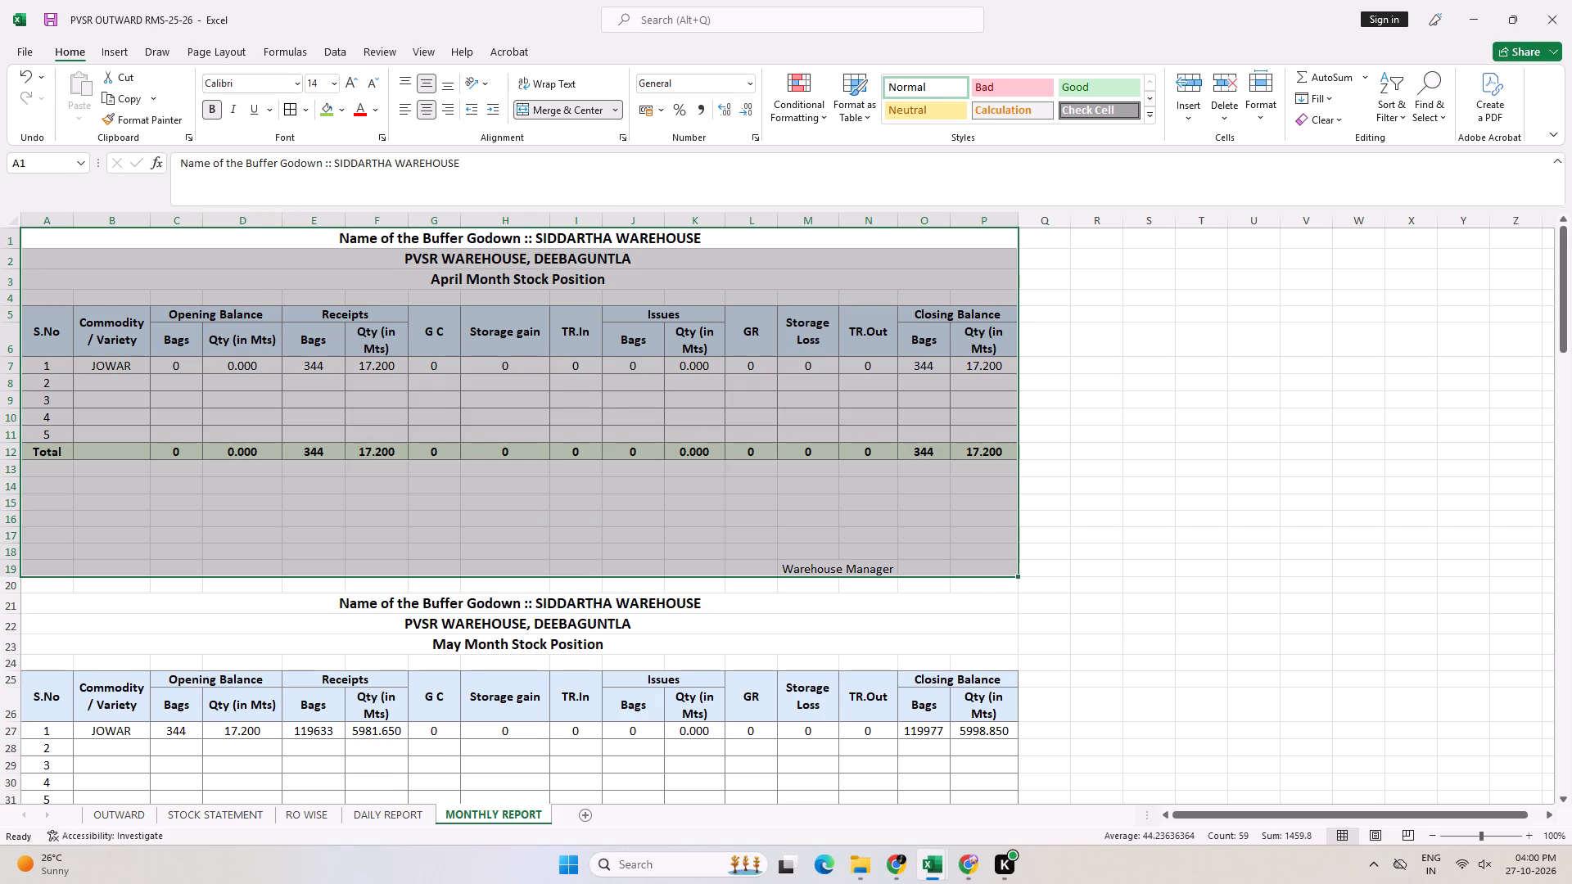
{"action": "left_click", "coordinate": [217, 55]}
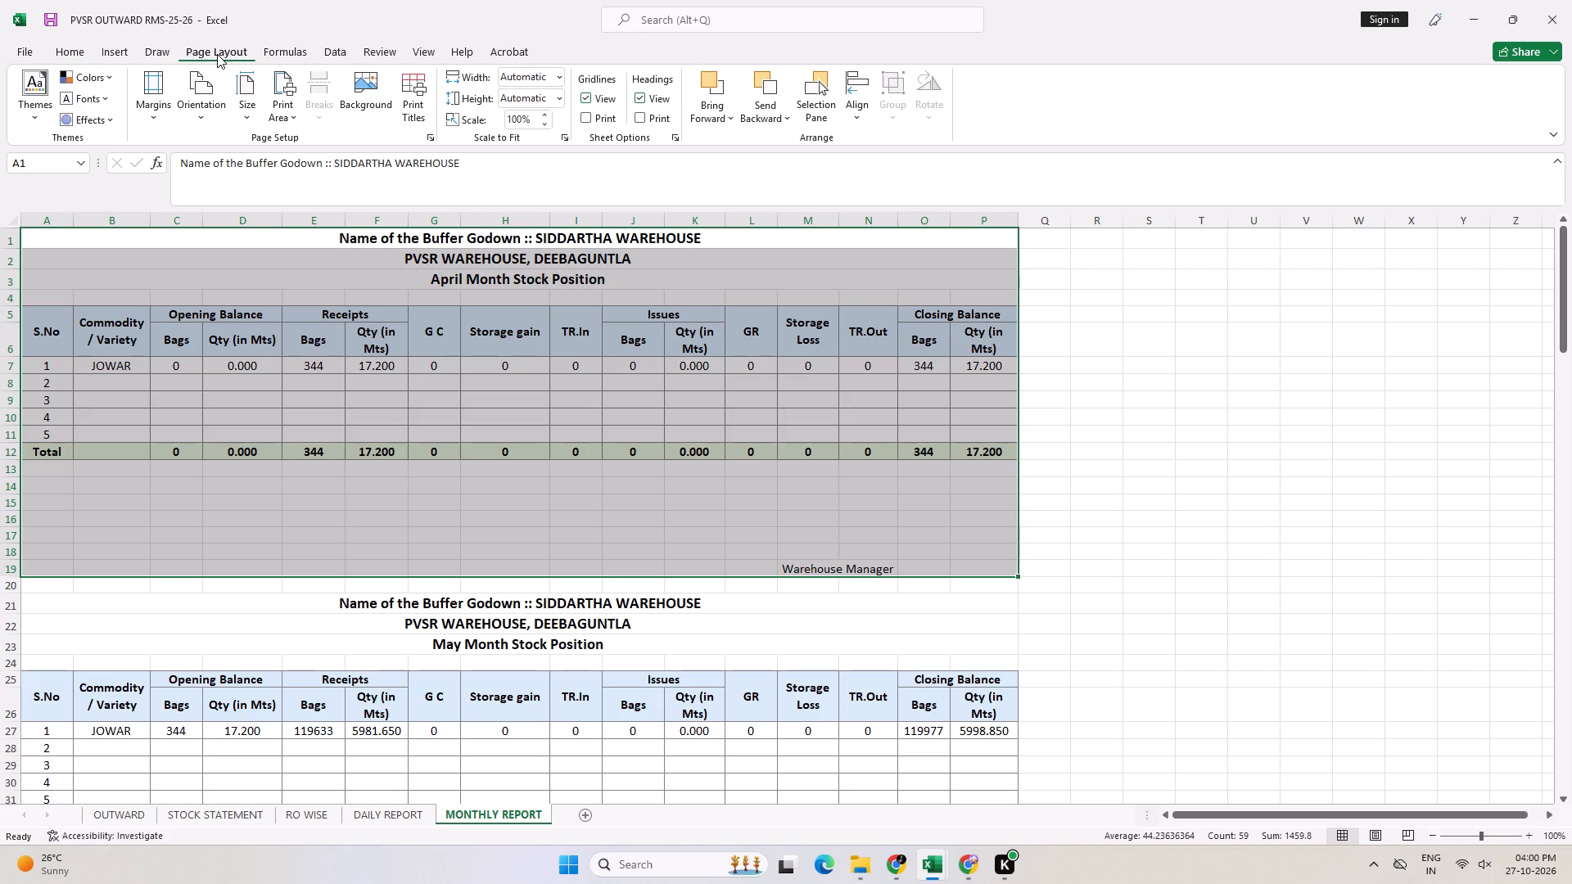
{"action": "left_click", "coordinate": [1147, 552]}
Save the workbook again.
{"action": "key", "text": "ctrl+s"}
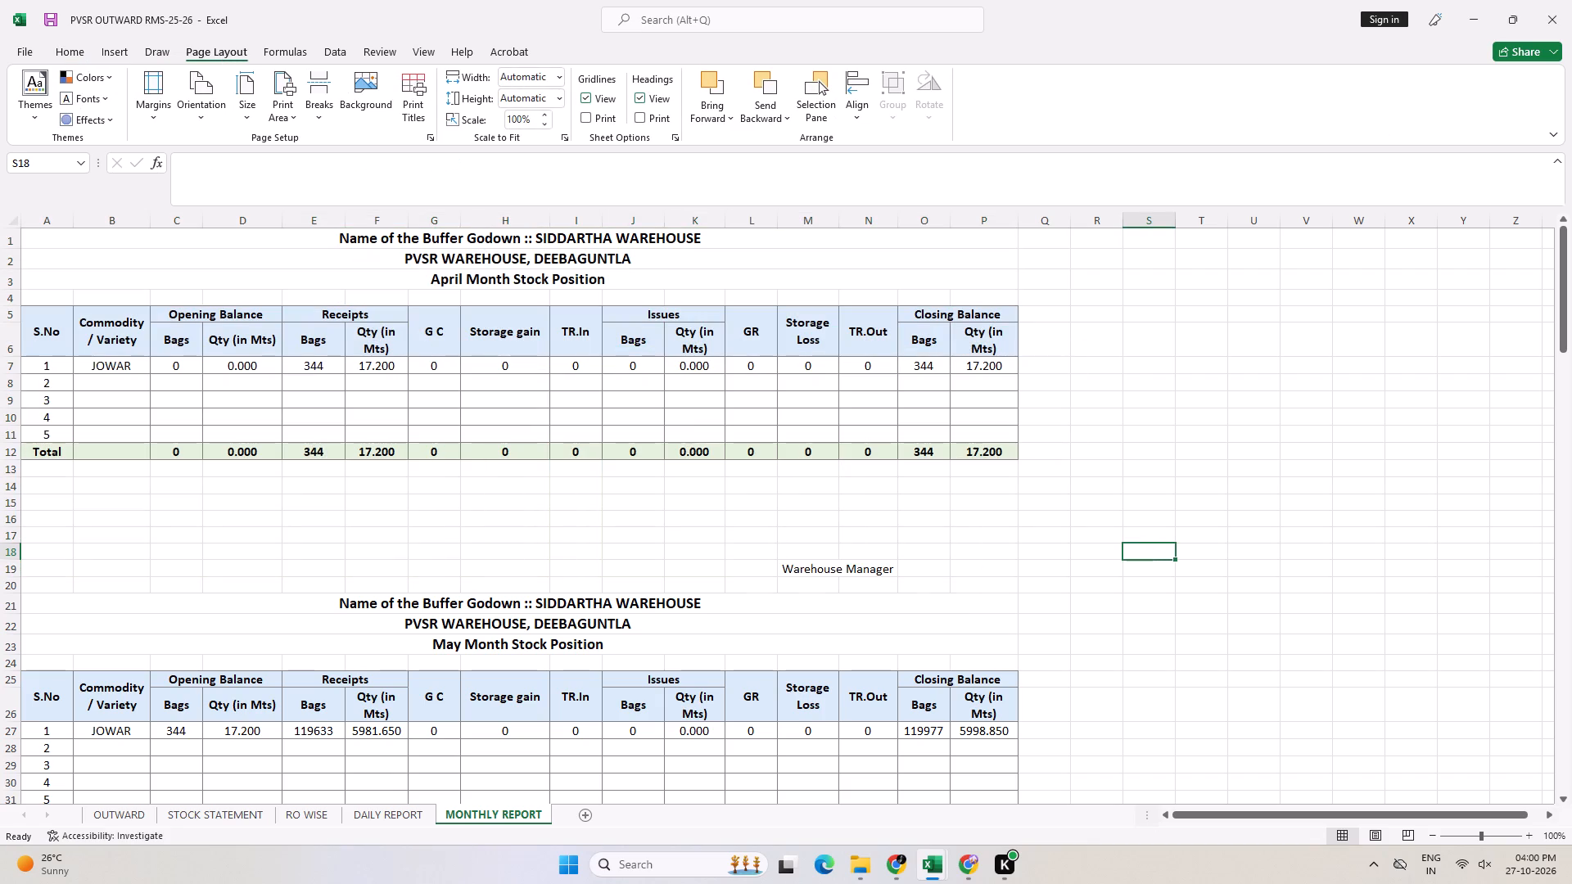
Rename the MONTHLY REPORT sheet as PVSR MONTHLY REPORT.
{"action": "scroll", "coordinate": [605, 478], "scroll_direction": "down", "scroll_amount": 9}
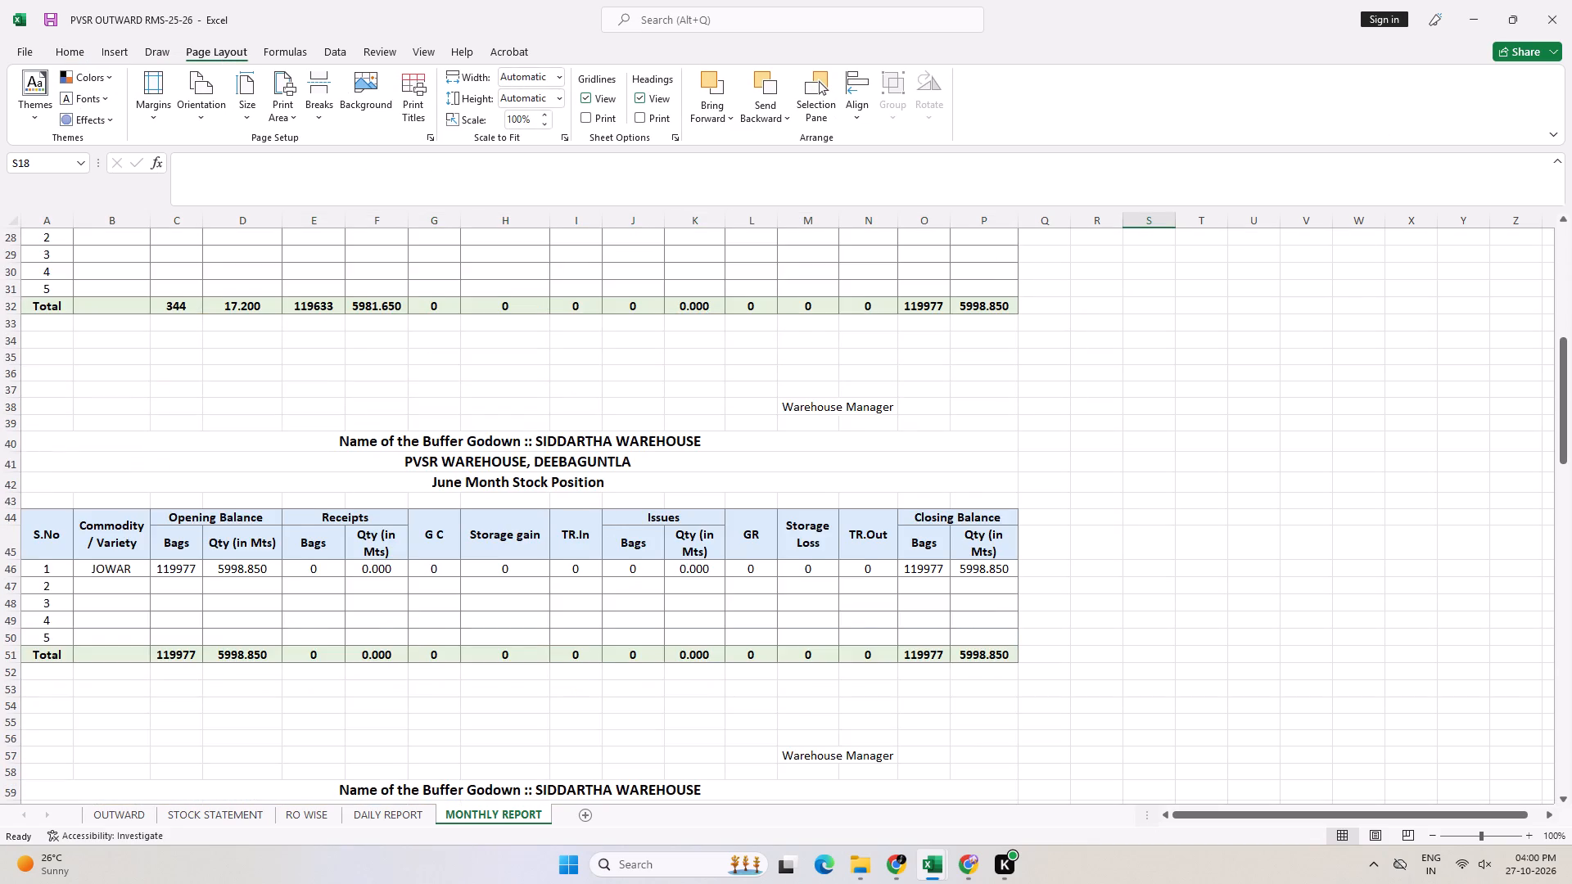
{"action": "scroll", "coordinate": [624, 543], "scroll_direction": "up", "scroll_amount": 9}
{"action": "left_click", "coordinate": [498, 815]}
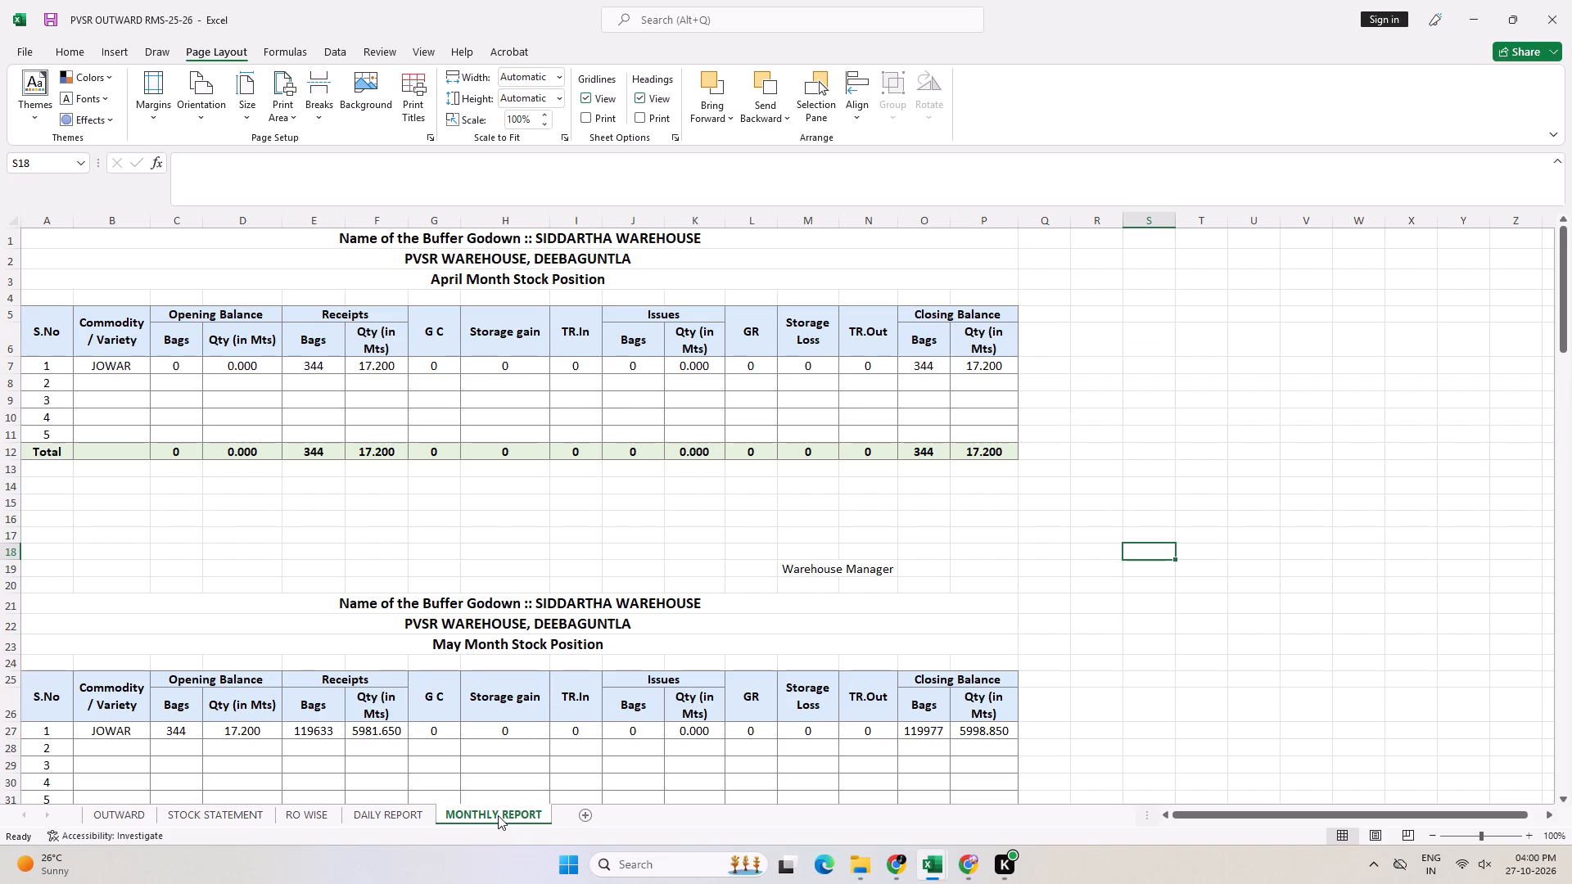
{"action": "double_click", "coordinate": [498, 815]}
{"action": "key", "text": "ctrl+Left"}
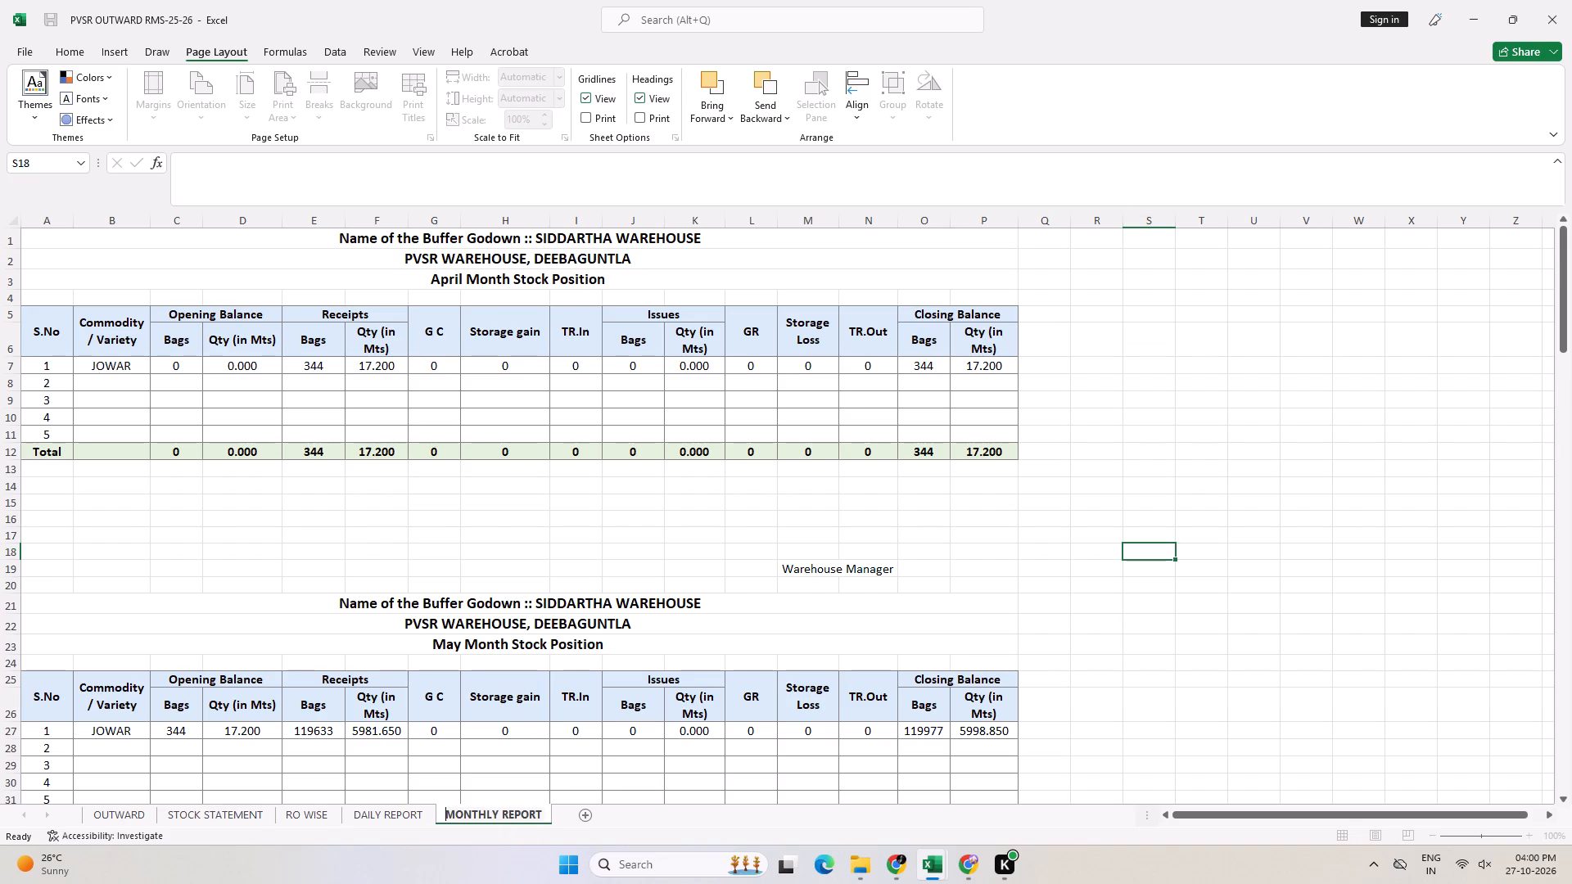
{"action": "type", "text": "PVSR"}
{"action": "key", "text": "space"}
{"action": "key", "text": "Return"}
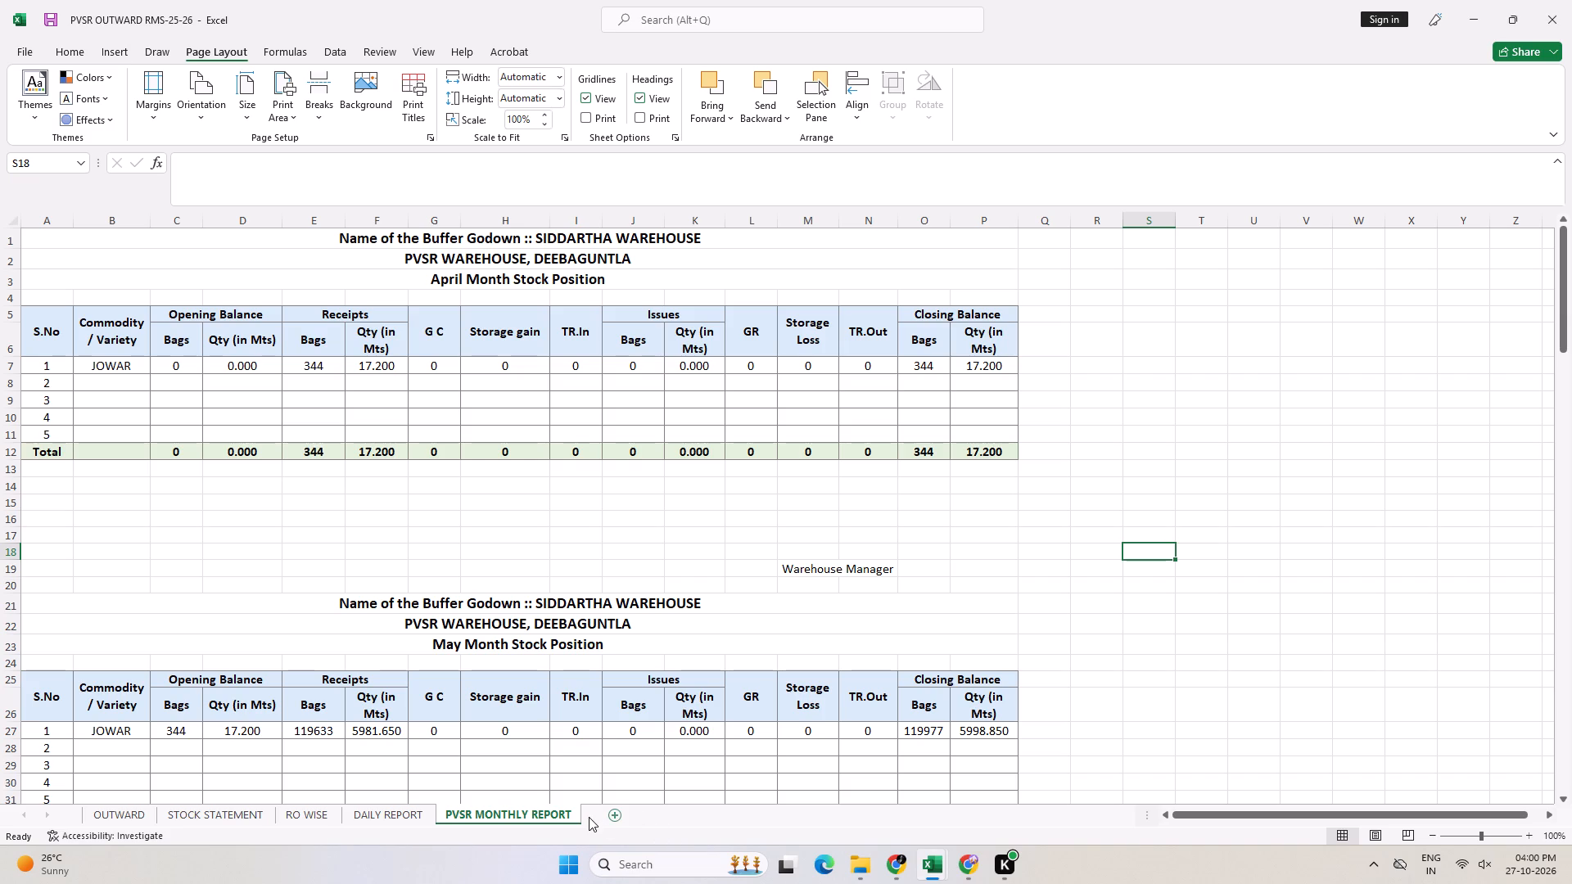
Add a new sheet after PVSR MONTHLY REPORT and name it AVR MONTHLY REPORT.
{"action": "left_click", "coordinate": [615, 819]}
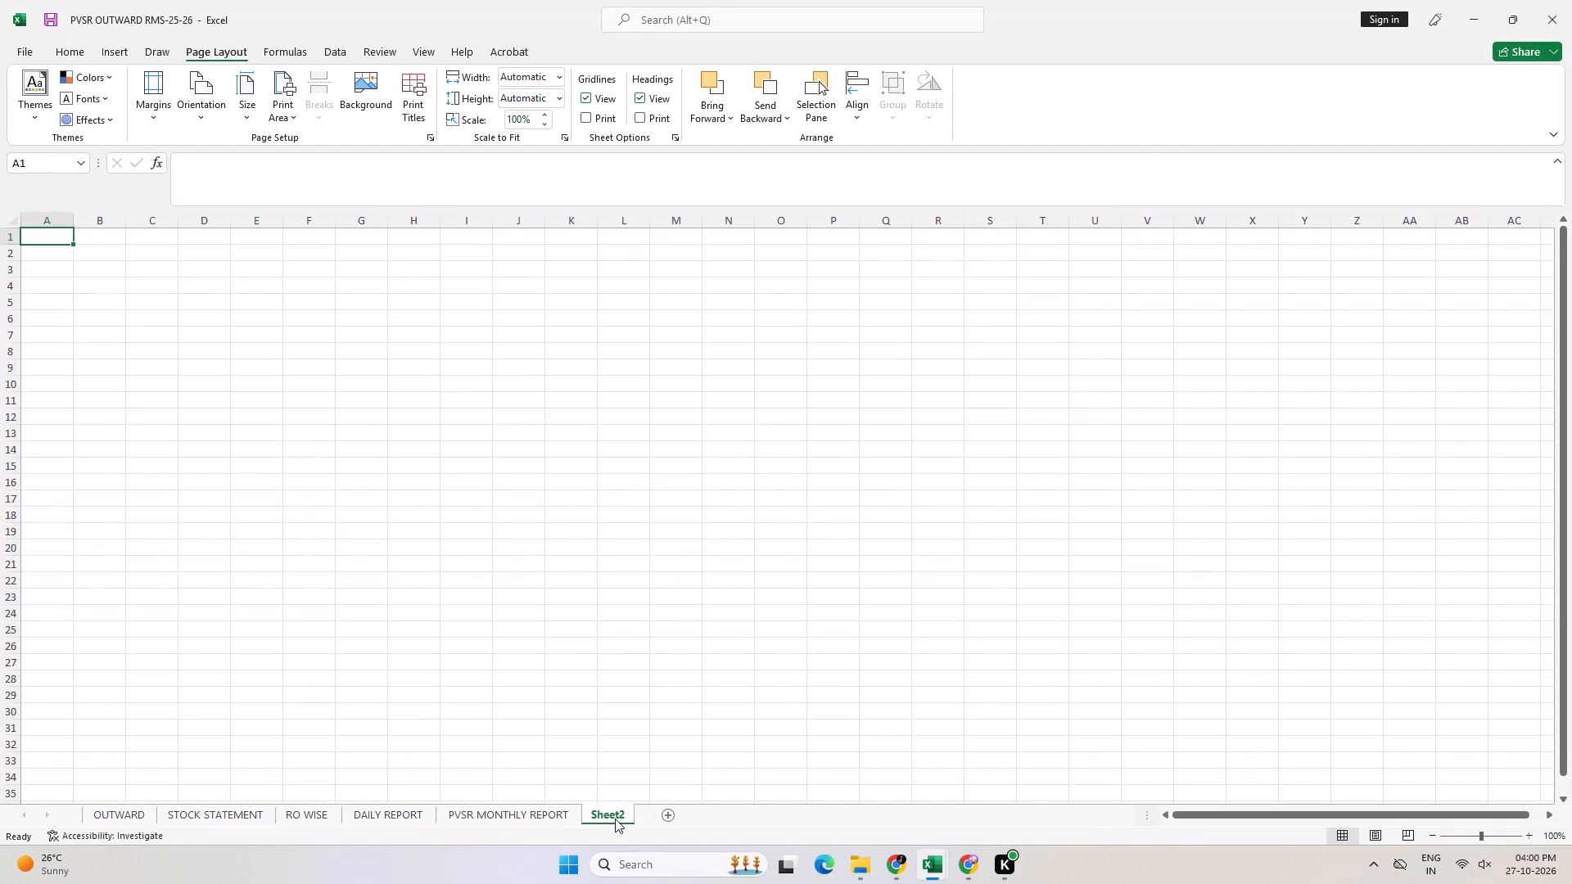
{"action": "double_click", "coordinate": [617, 817]}
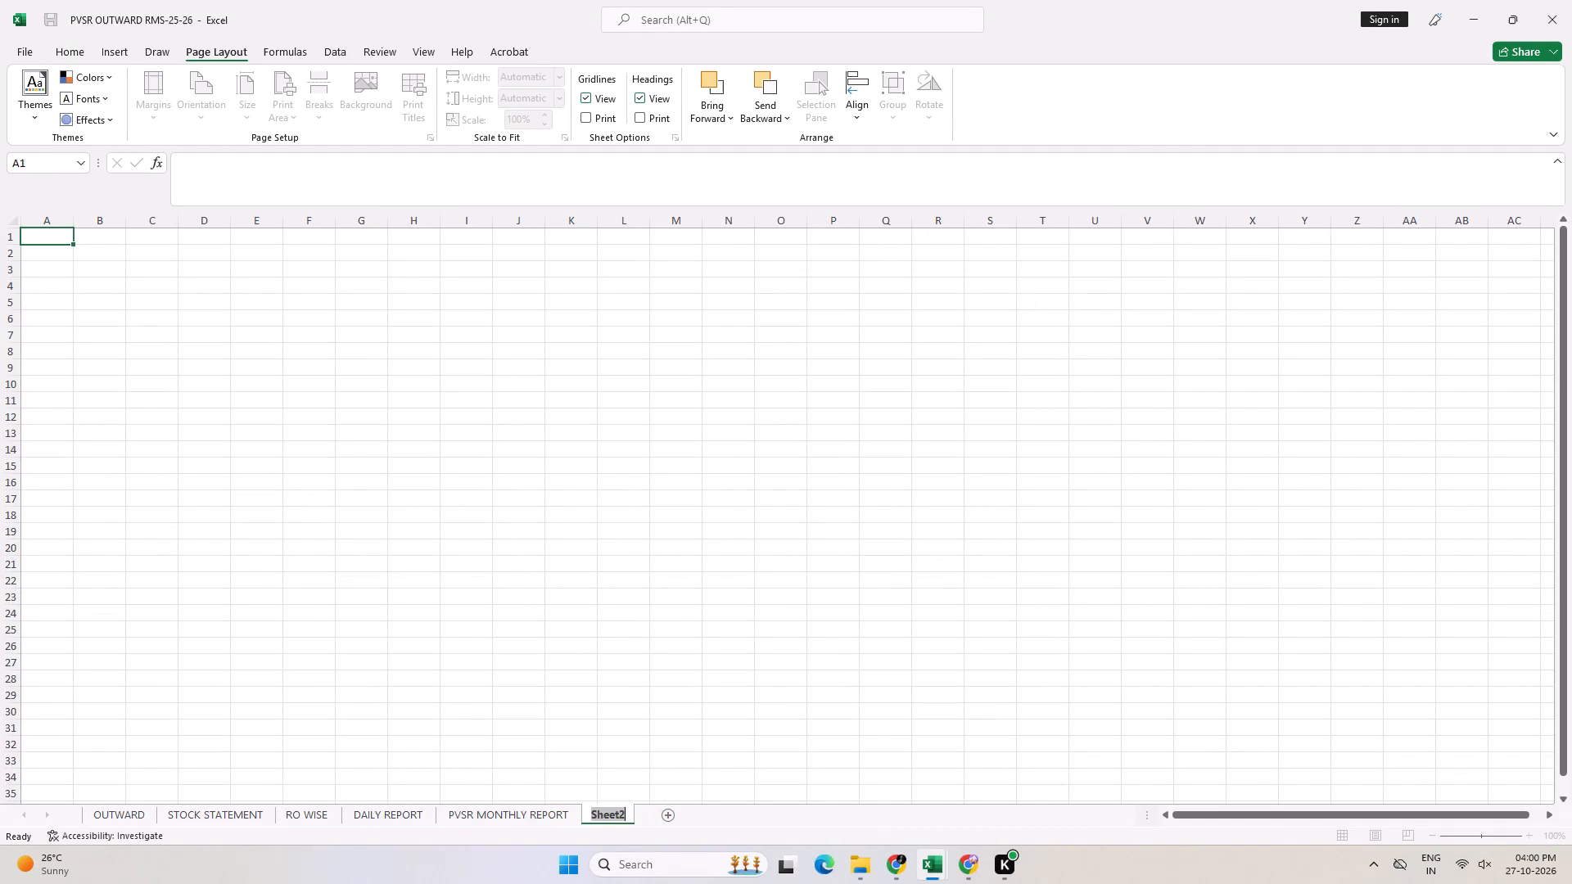
{"action": "type", "text": "AV"}
{"action": "type", "text": "R MONTHLY"}
{"action": "key", "text": "space"}
{"action": "type", "text": "REPORT"}
{"action": "key", "text": "Return"}
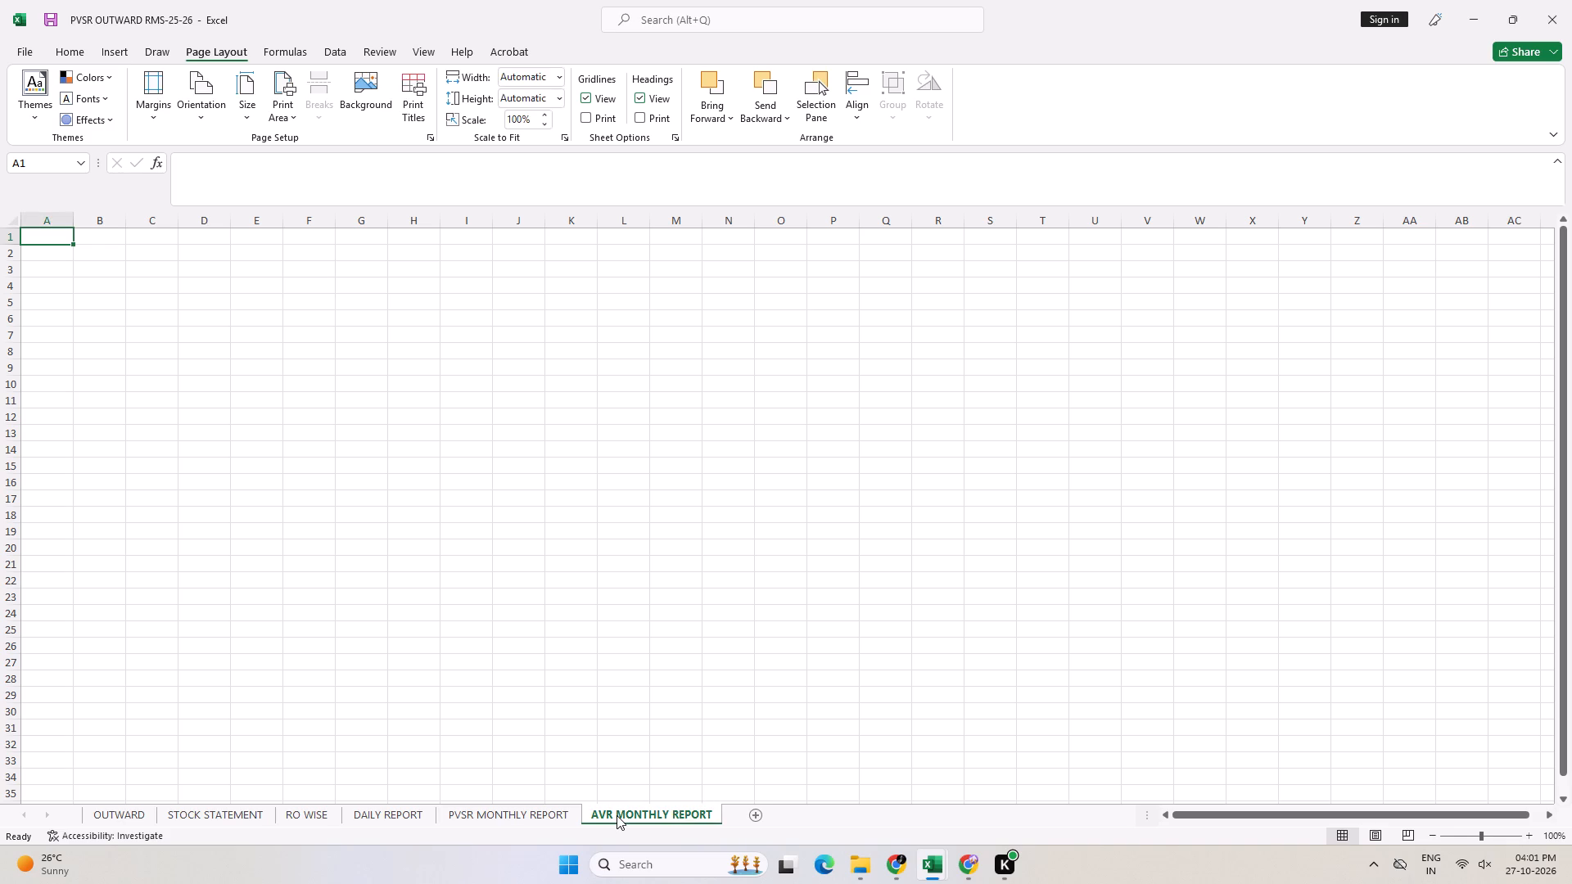
Add another new sheet after AVR MONTHLY REPORT and name it PRR MONTHLY REPORT.
{"action": "left_click", "coordinate": [748, 814]}
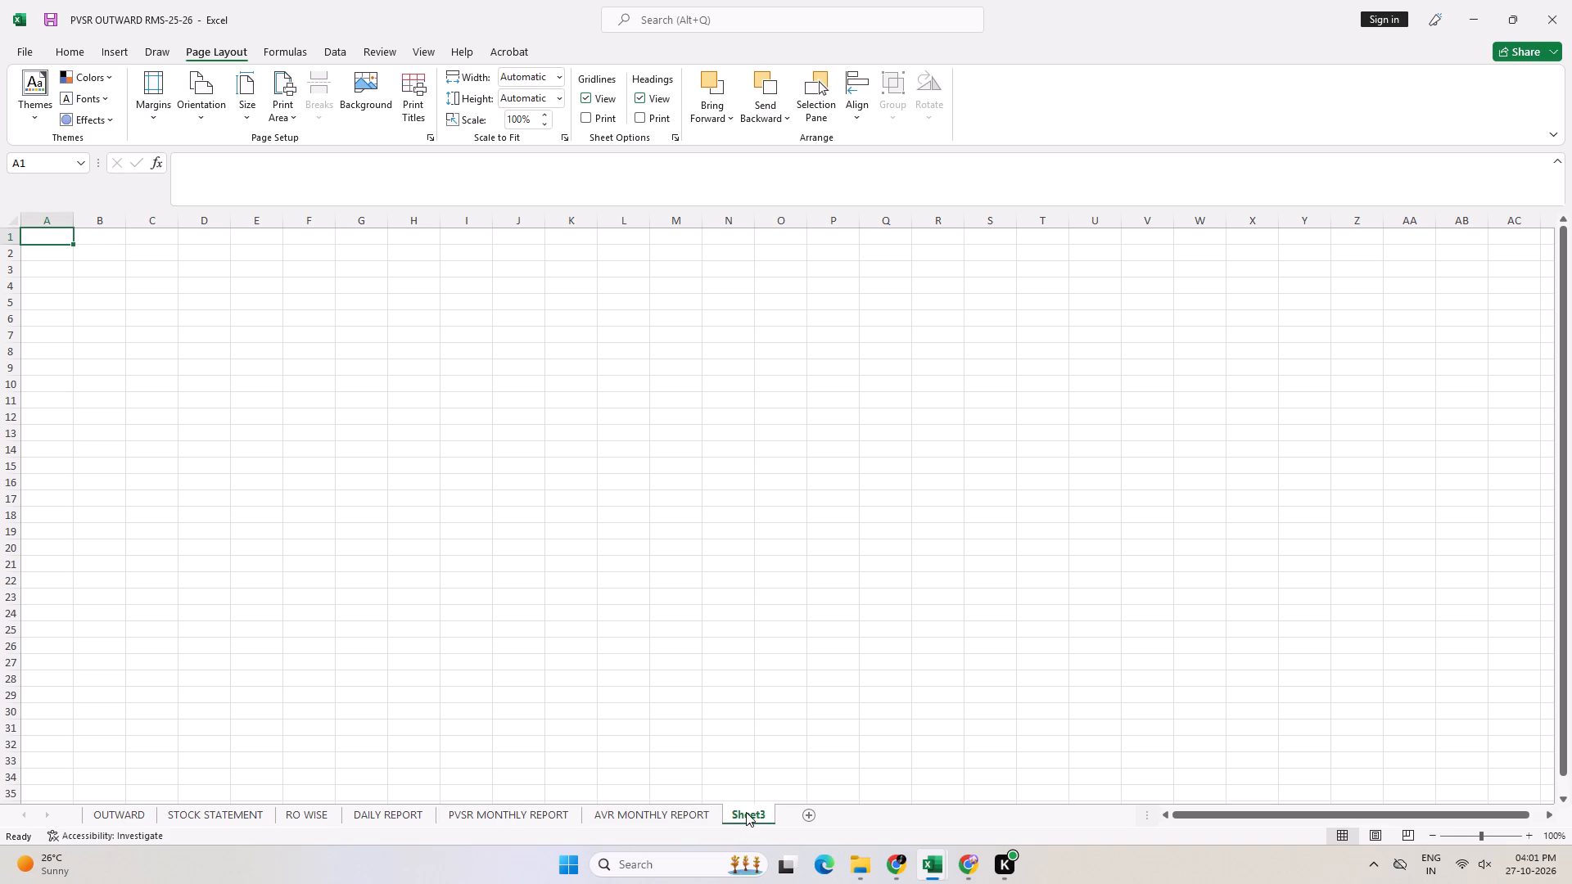
{"action": "double_click", "coordinate": [747, 811]}
{"action": "type", "text": "PRR MONTHLY"}
{"action": "key", "text": "space"}
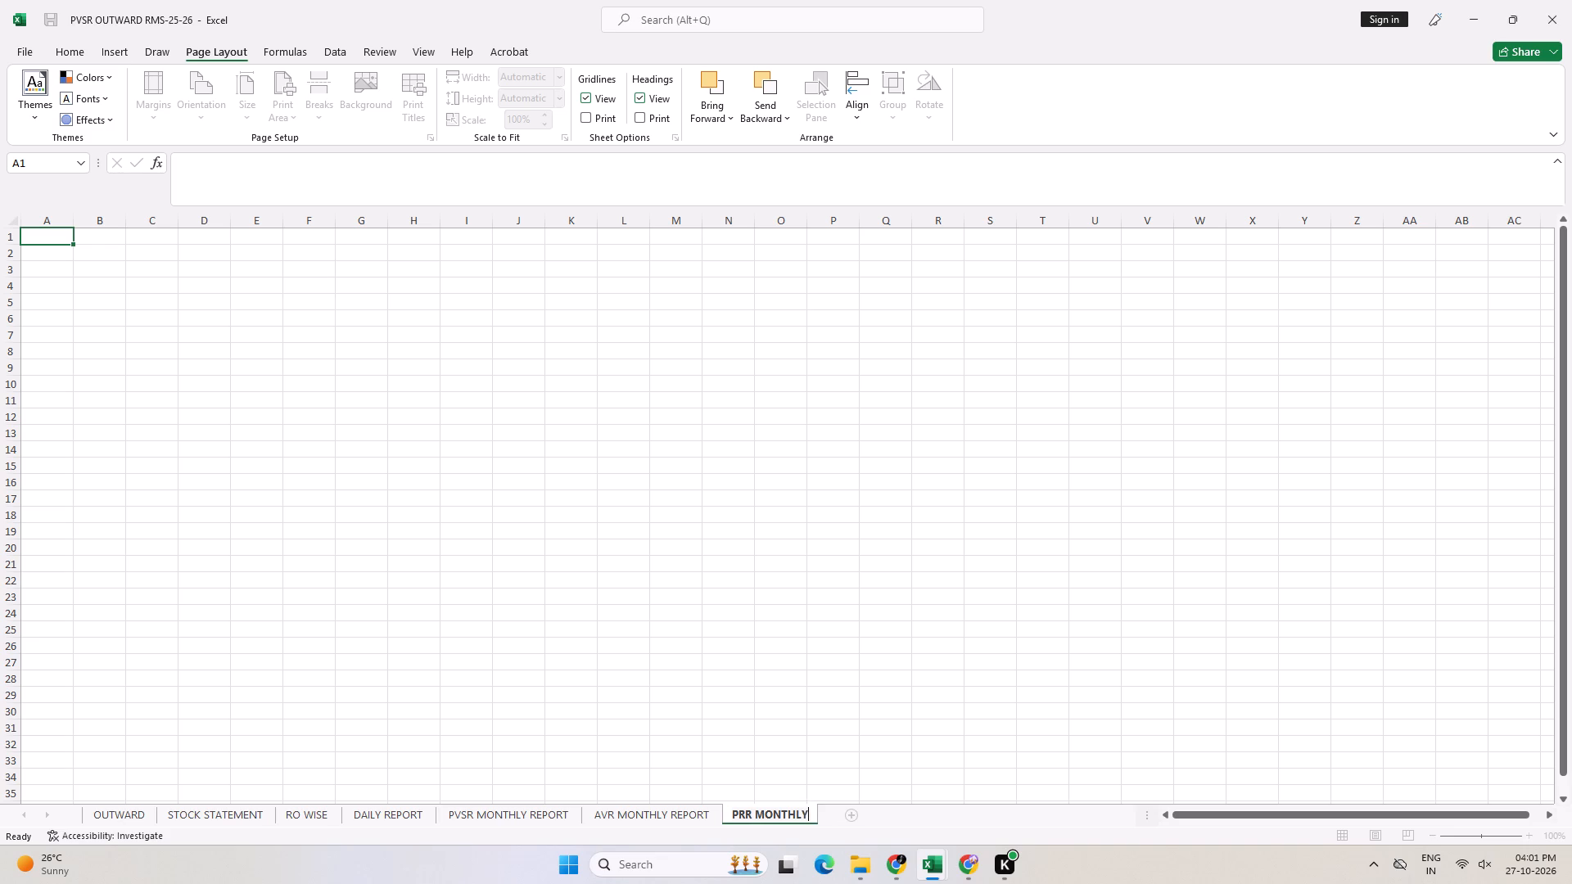
{"action": "type", "text": "REPORT"}
{"action": "key", "text": "Return"}
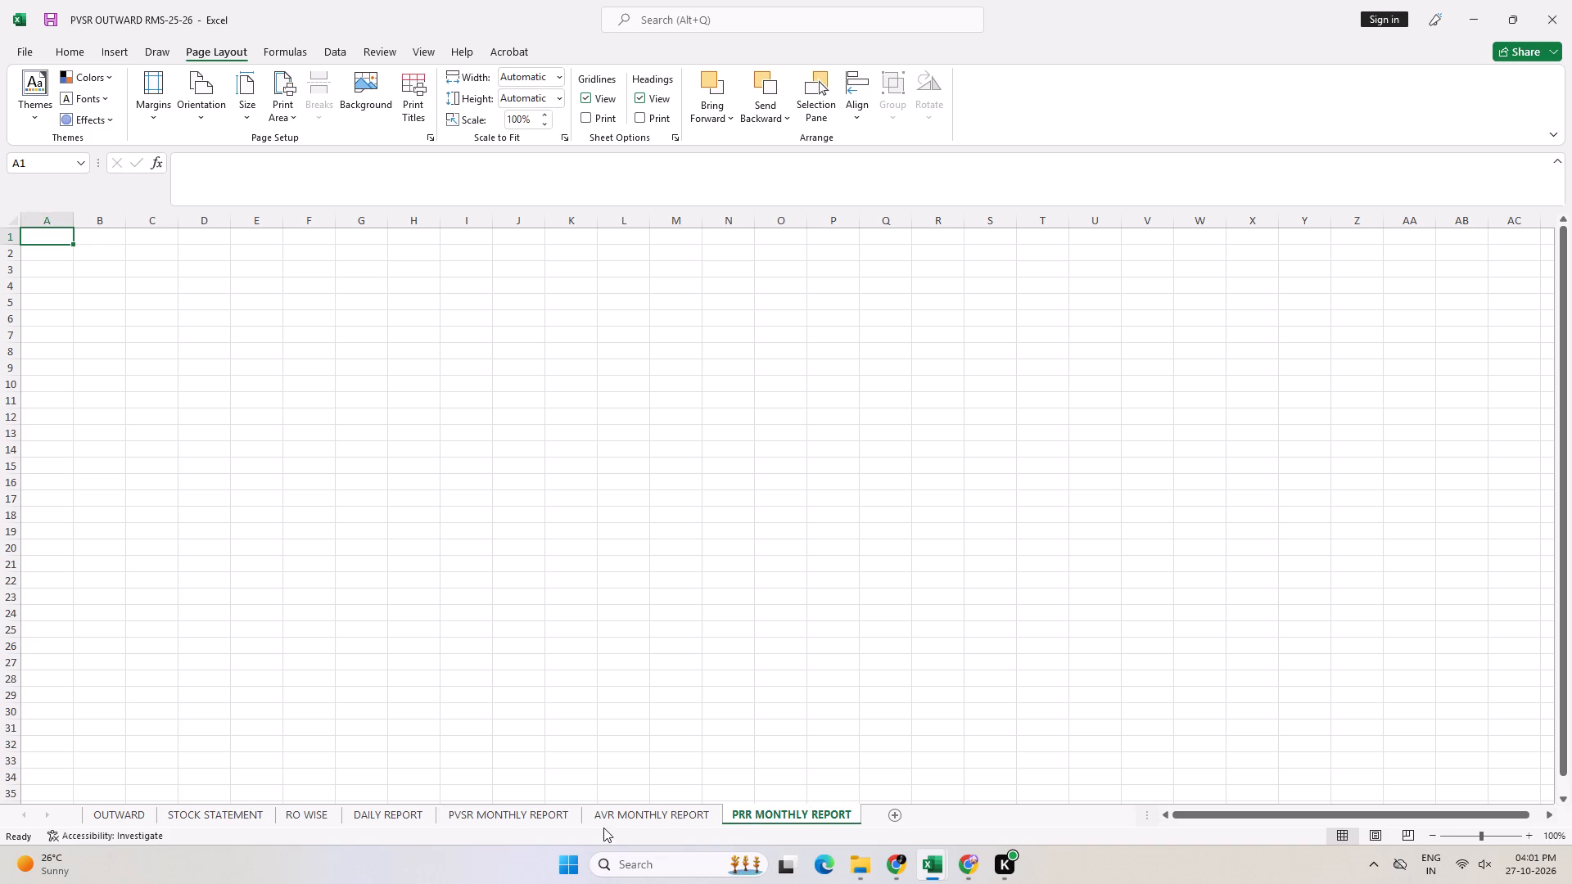
Copy the April stock position block A1:P19, including the Warehouse Manager label, from PVSR MONTHLY REPORT to A1 of AVR MONTHLY REPORT.
{"action": "left_click", "coordinate": [644, 812]}
{"action": "left_click", "coordinate": [495, 818]}
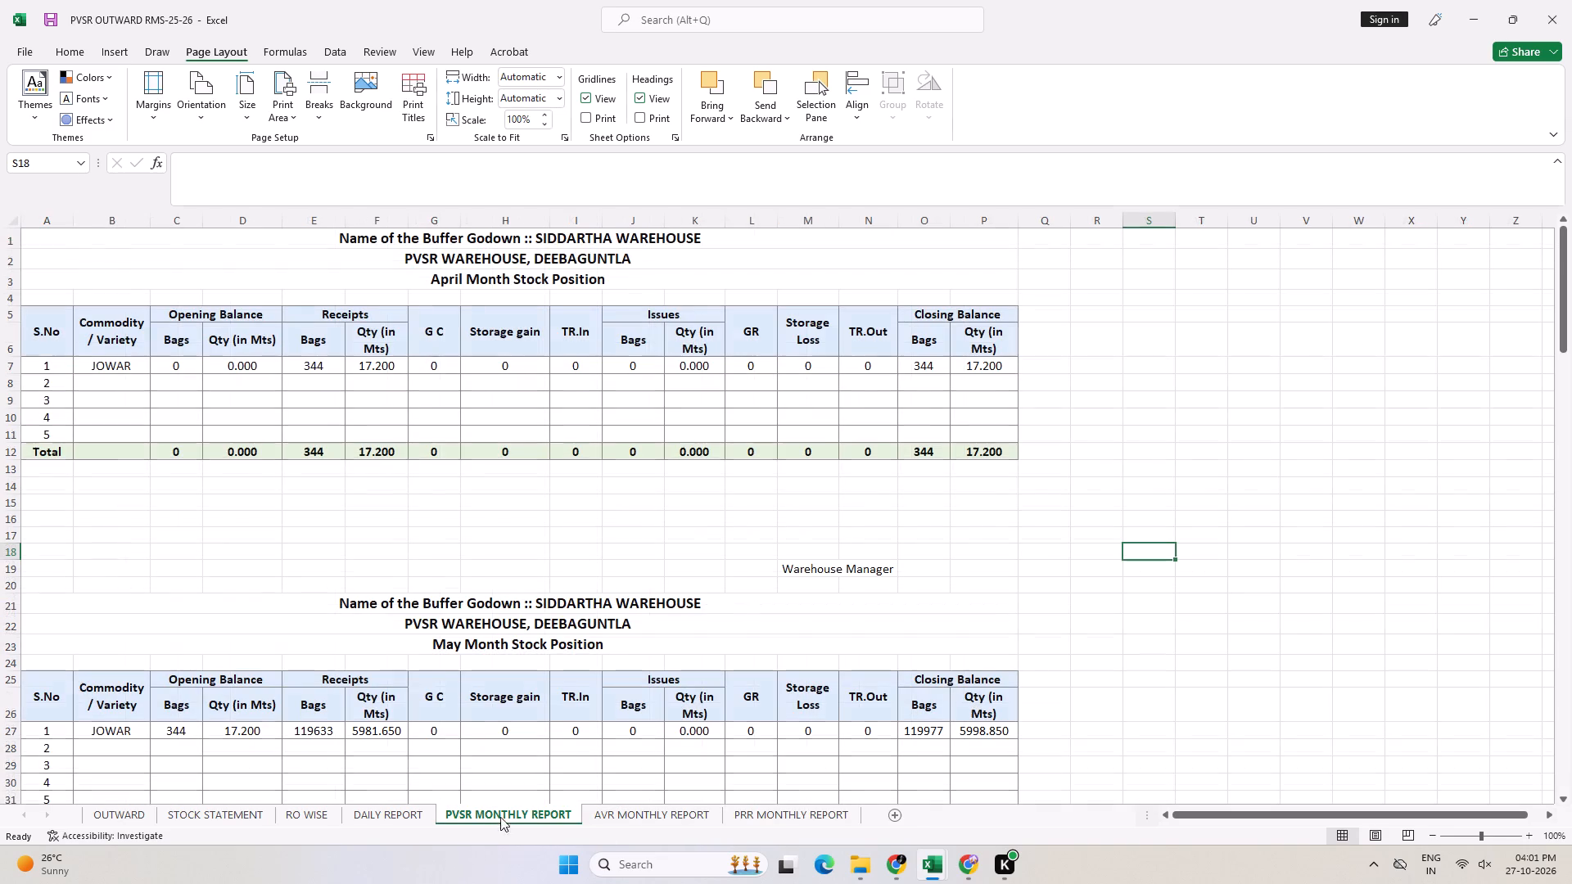
{"action": "scroll", "coordinate": [337, 558], "scroll_direction": "up", "scroll_amount": 9}
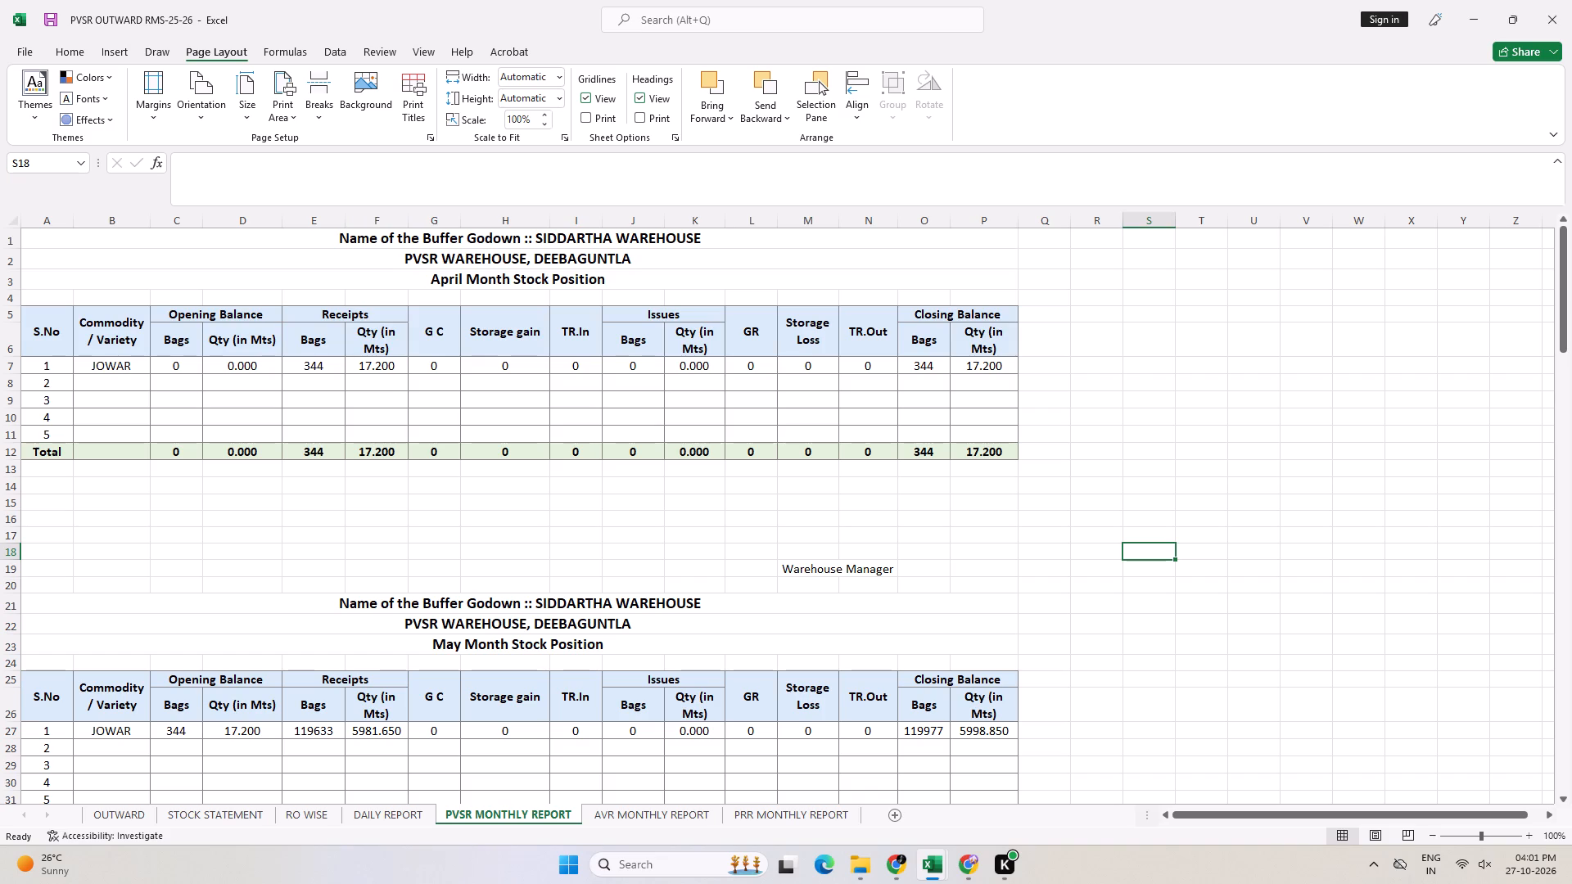
{"action": "left_click_drag", "start_coordinate": [372, 241], "coordinate": [408, 571]}
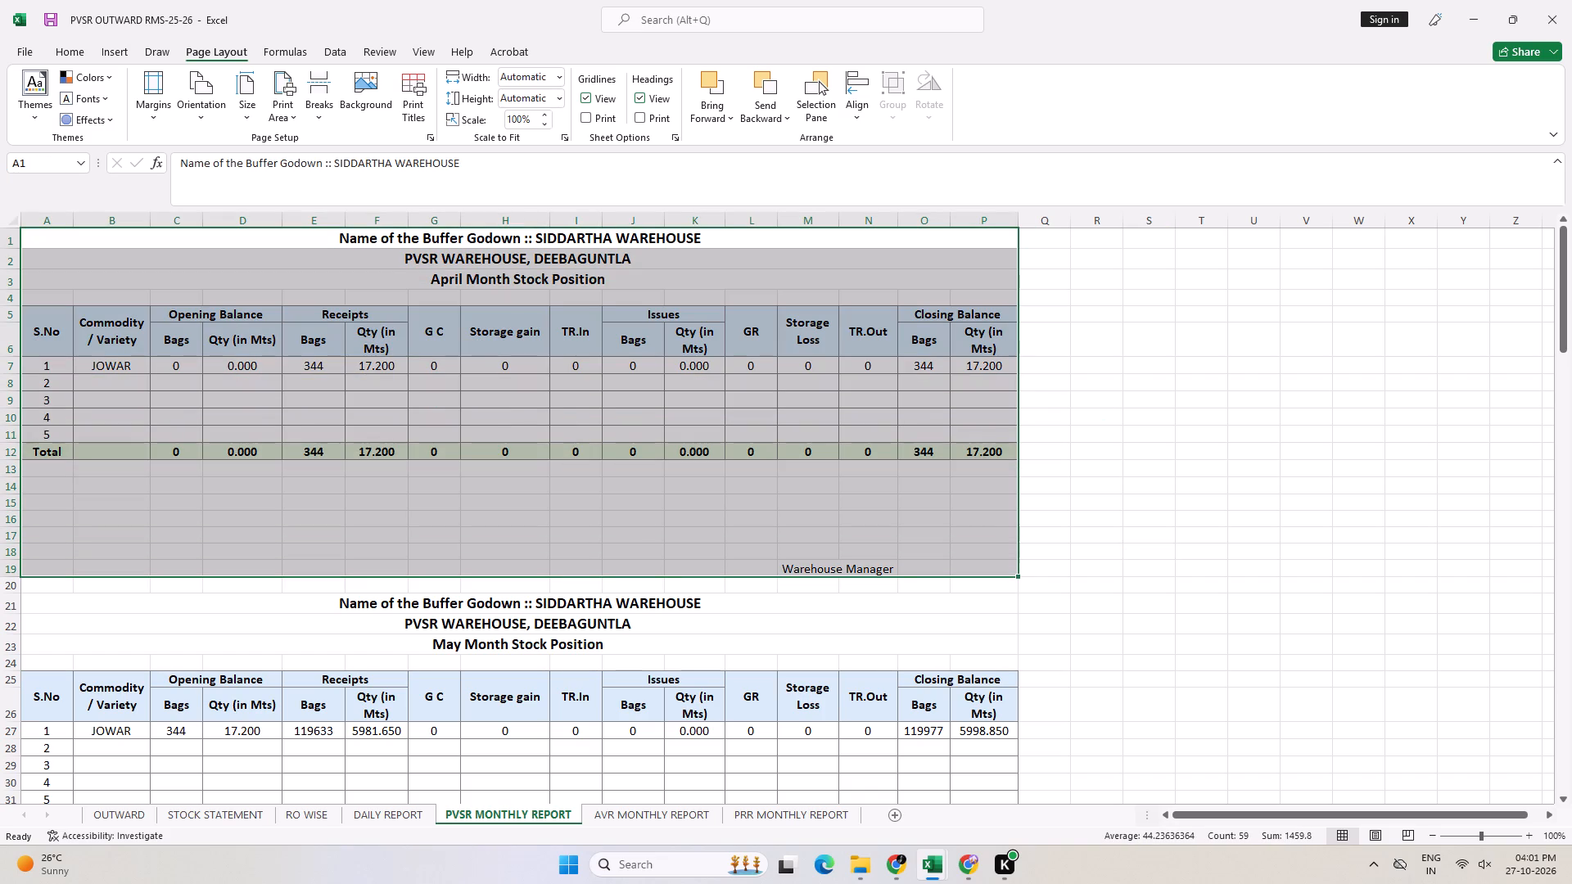
{"action": "key", "text": "ctrl+c"}
{"action": "left_click", "coordinate": [596, 811]}
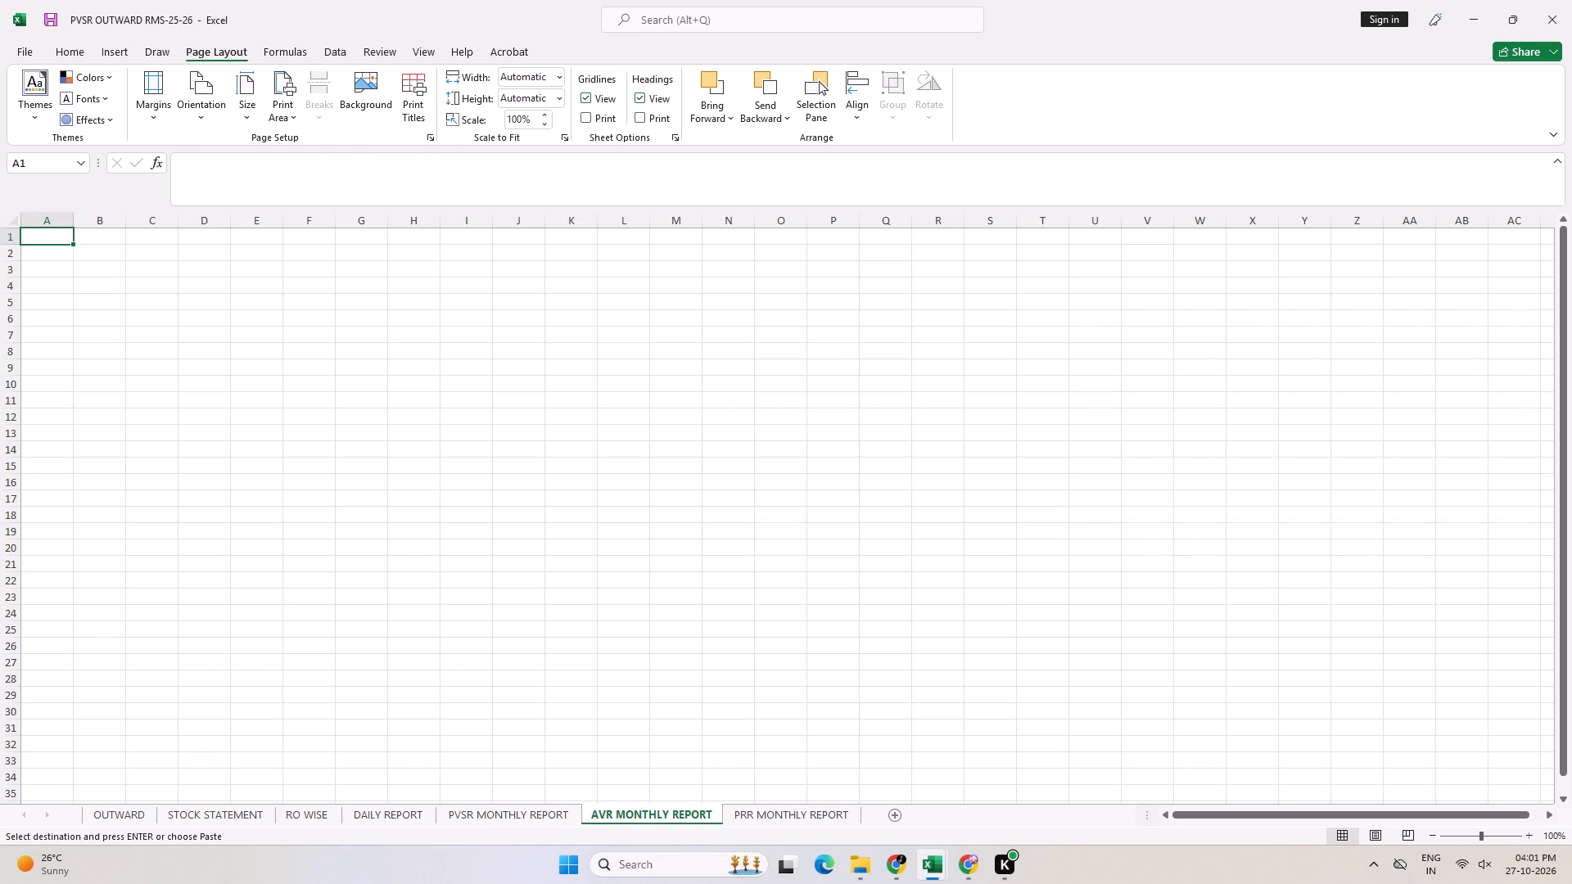
{"action": "key", "text": "ctrl+v"}
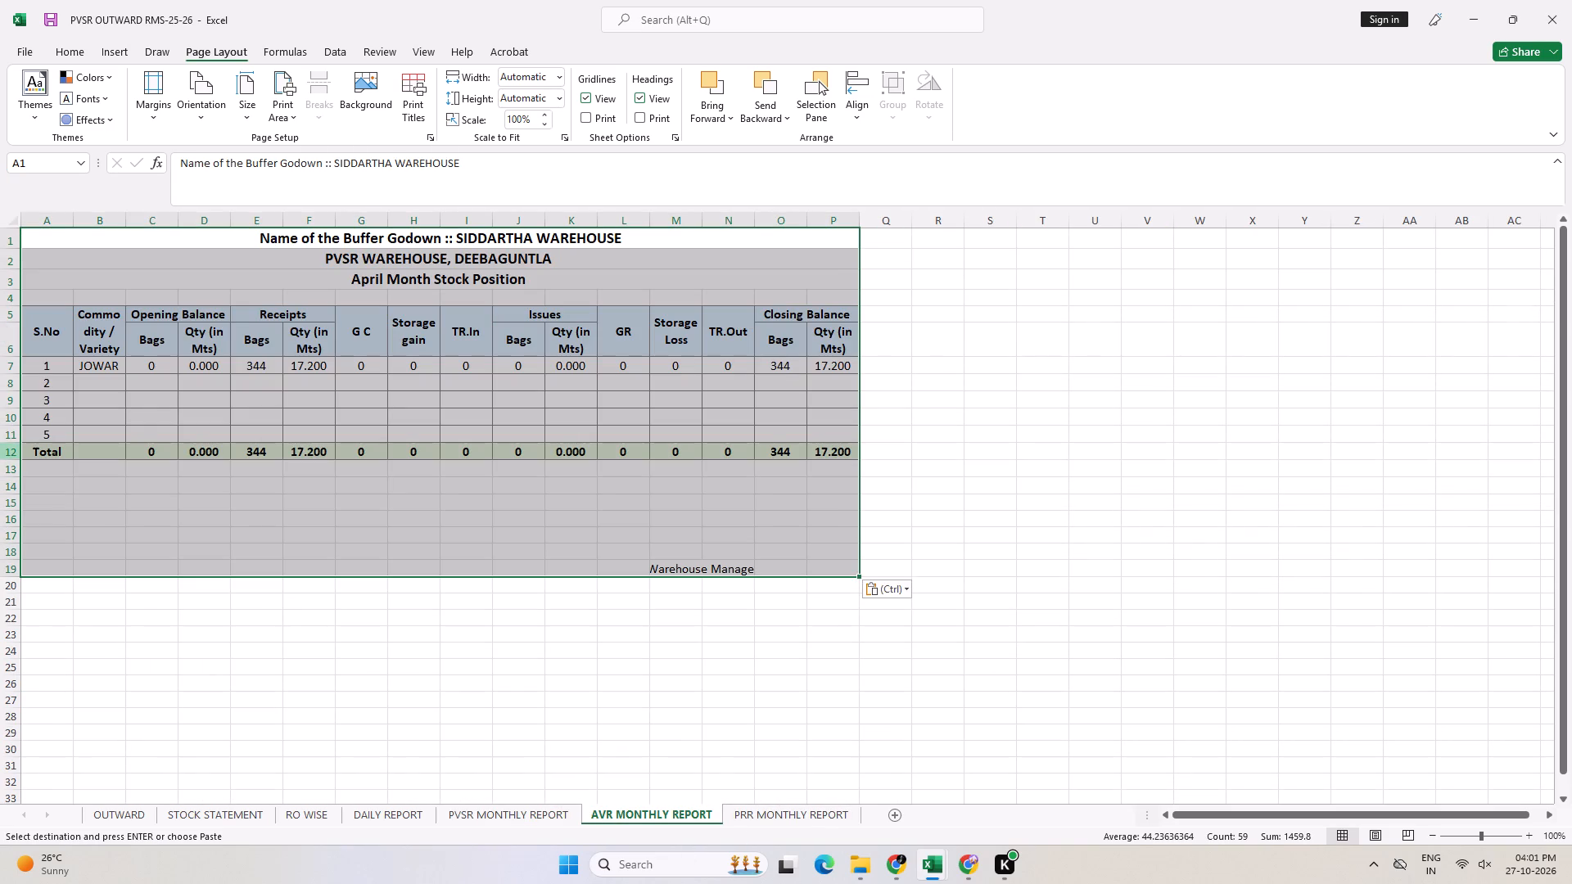
{"action": "left_click", "coordinate": [421, 517]}
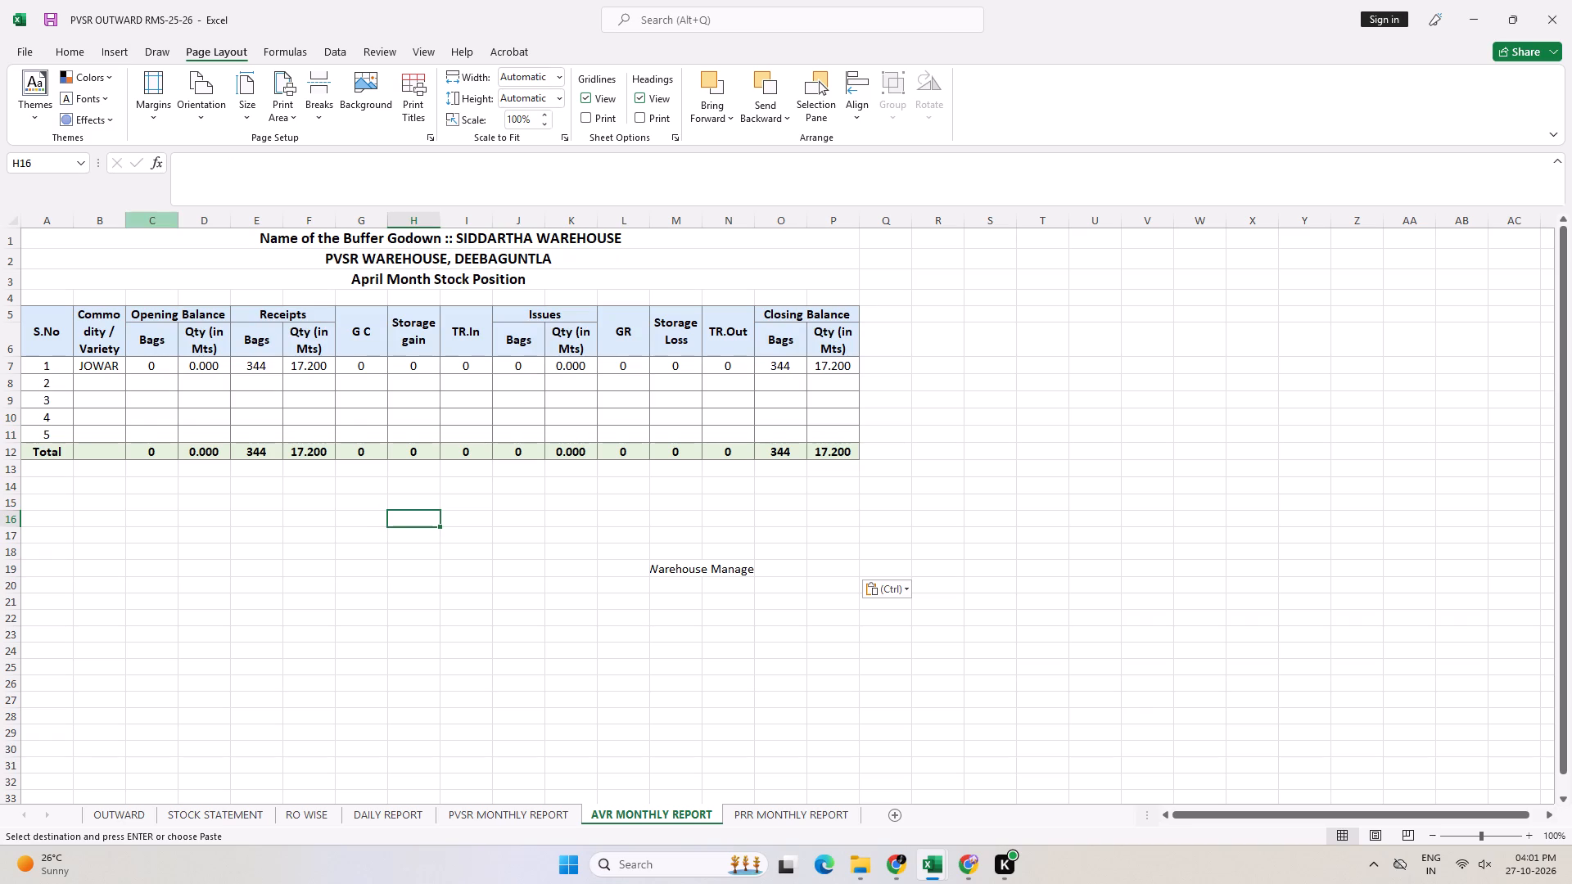
Widen columns B, C, D, F and P of the pasted April table, bringing column P to about 9.57.
{"action": "left_click_drag", "start_coordinate": [128, 222], "coordinate": [172, 224]}
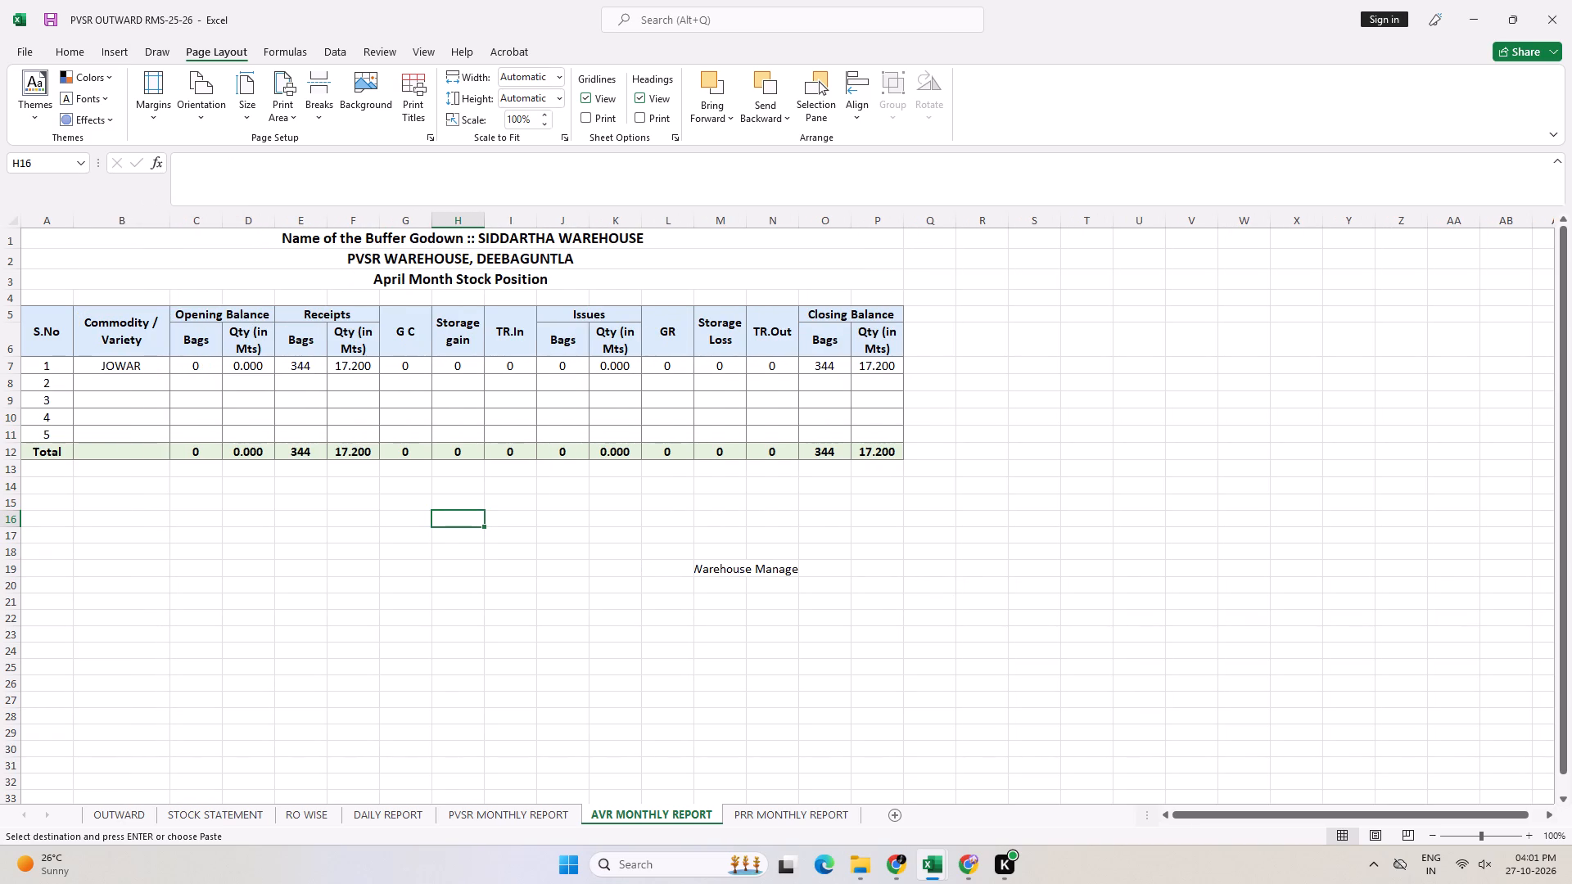
{"action": "left_click", "coordinate": [222, 225]}
{"action": "left_click_drag", "start_coordinate": [277, 222], "coordinate": [286, 223]}
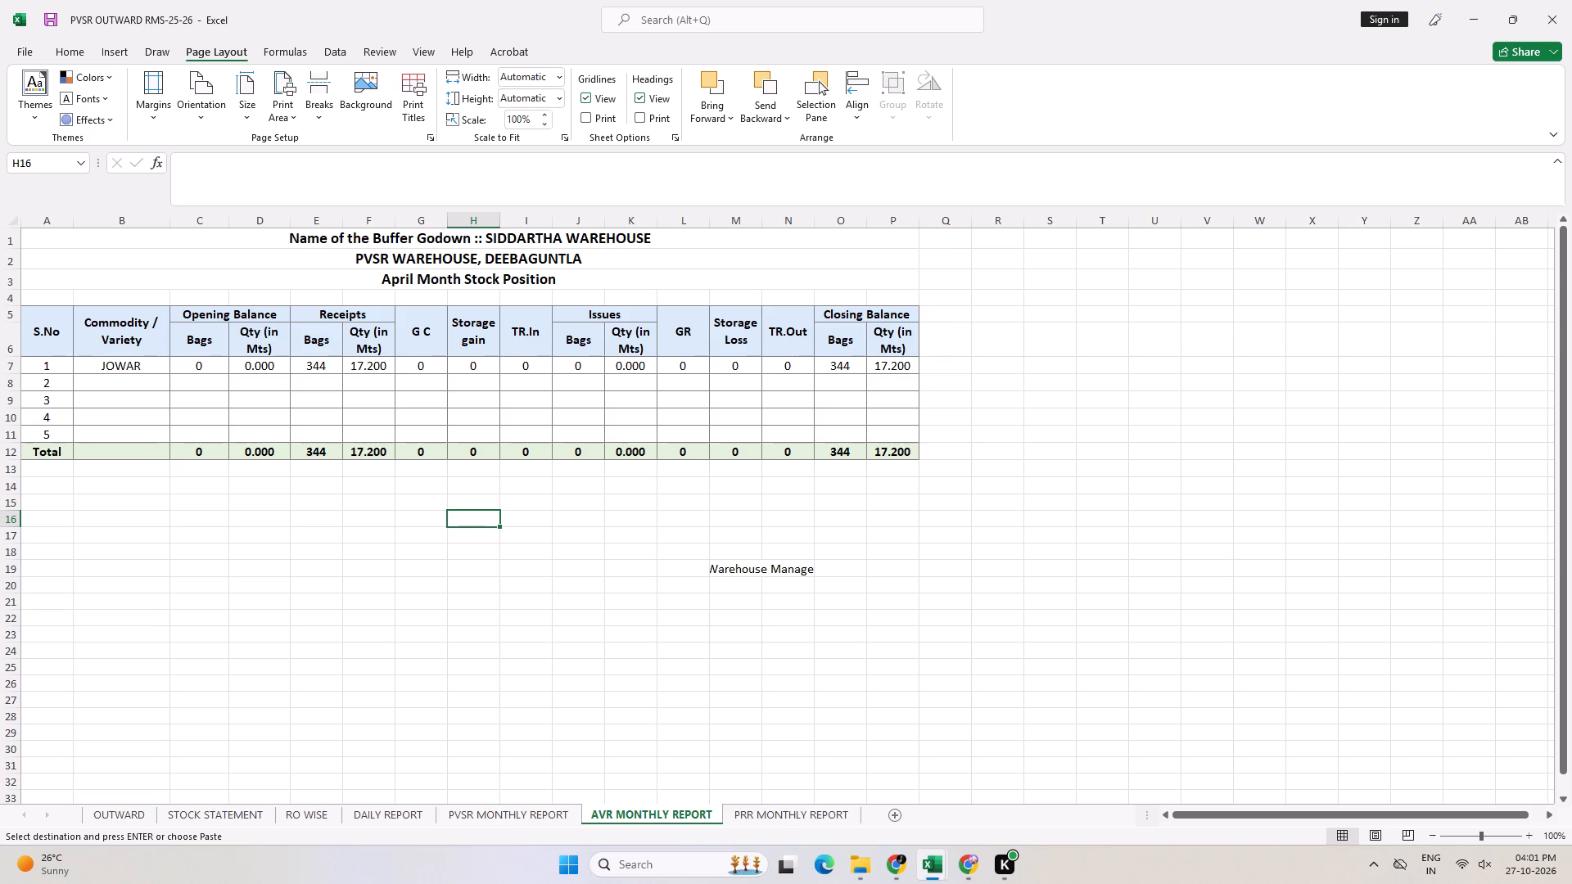
{"action": "left_click_drag", "start_coordinate": [395, 223], "coordinate": [403, 223]}
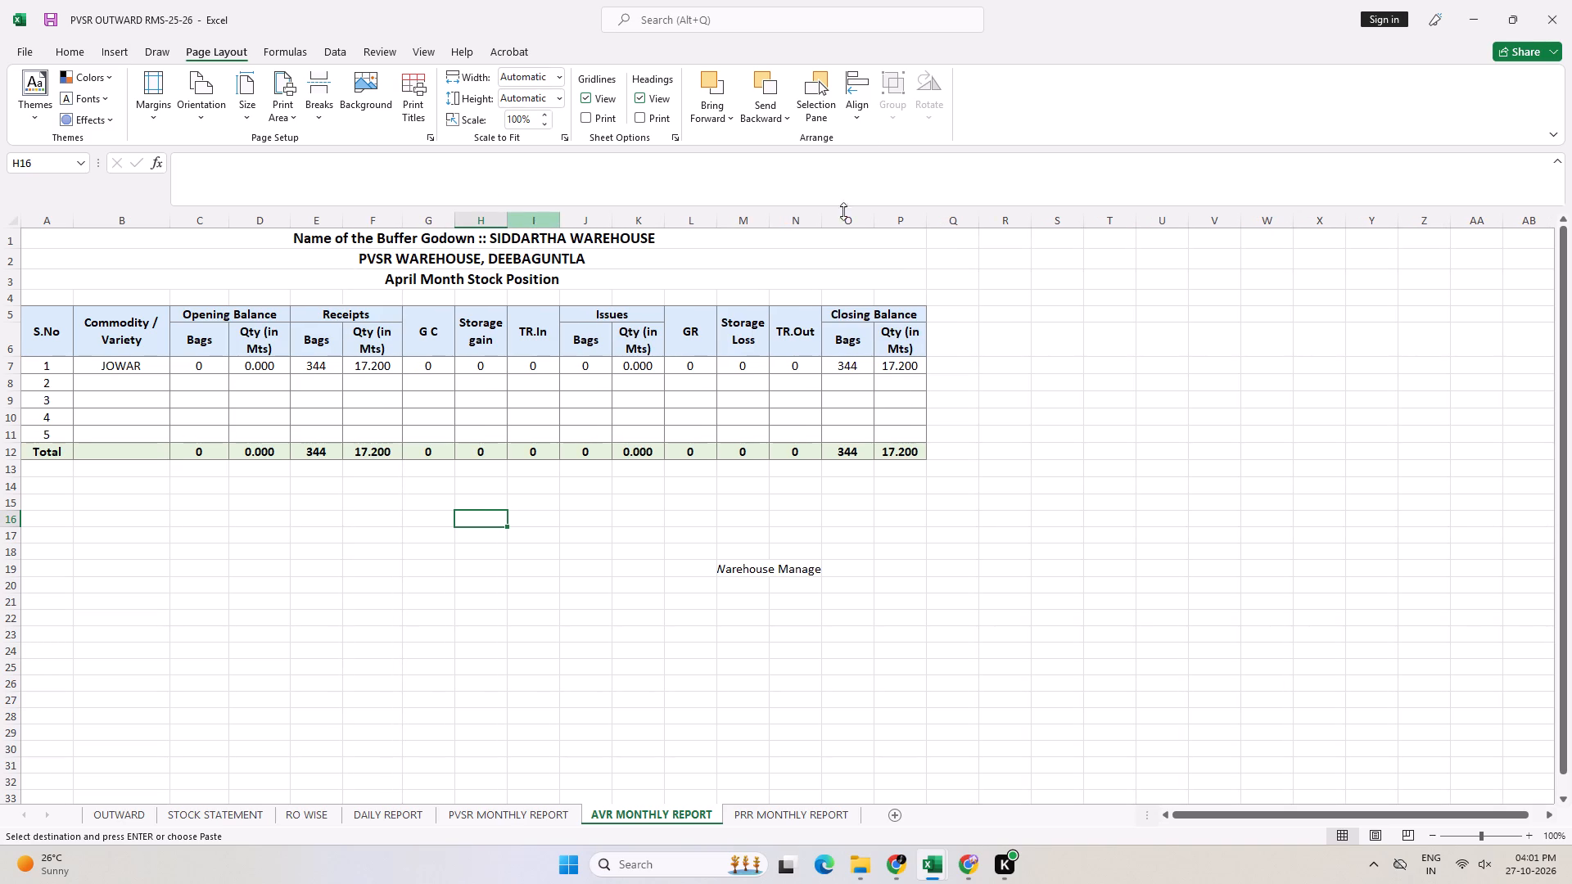
{"action": "left_click_drag", "start_coordinate": [923, 223], "coordinate": [930, 225]}
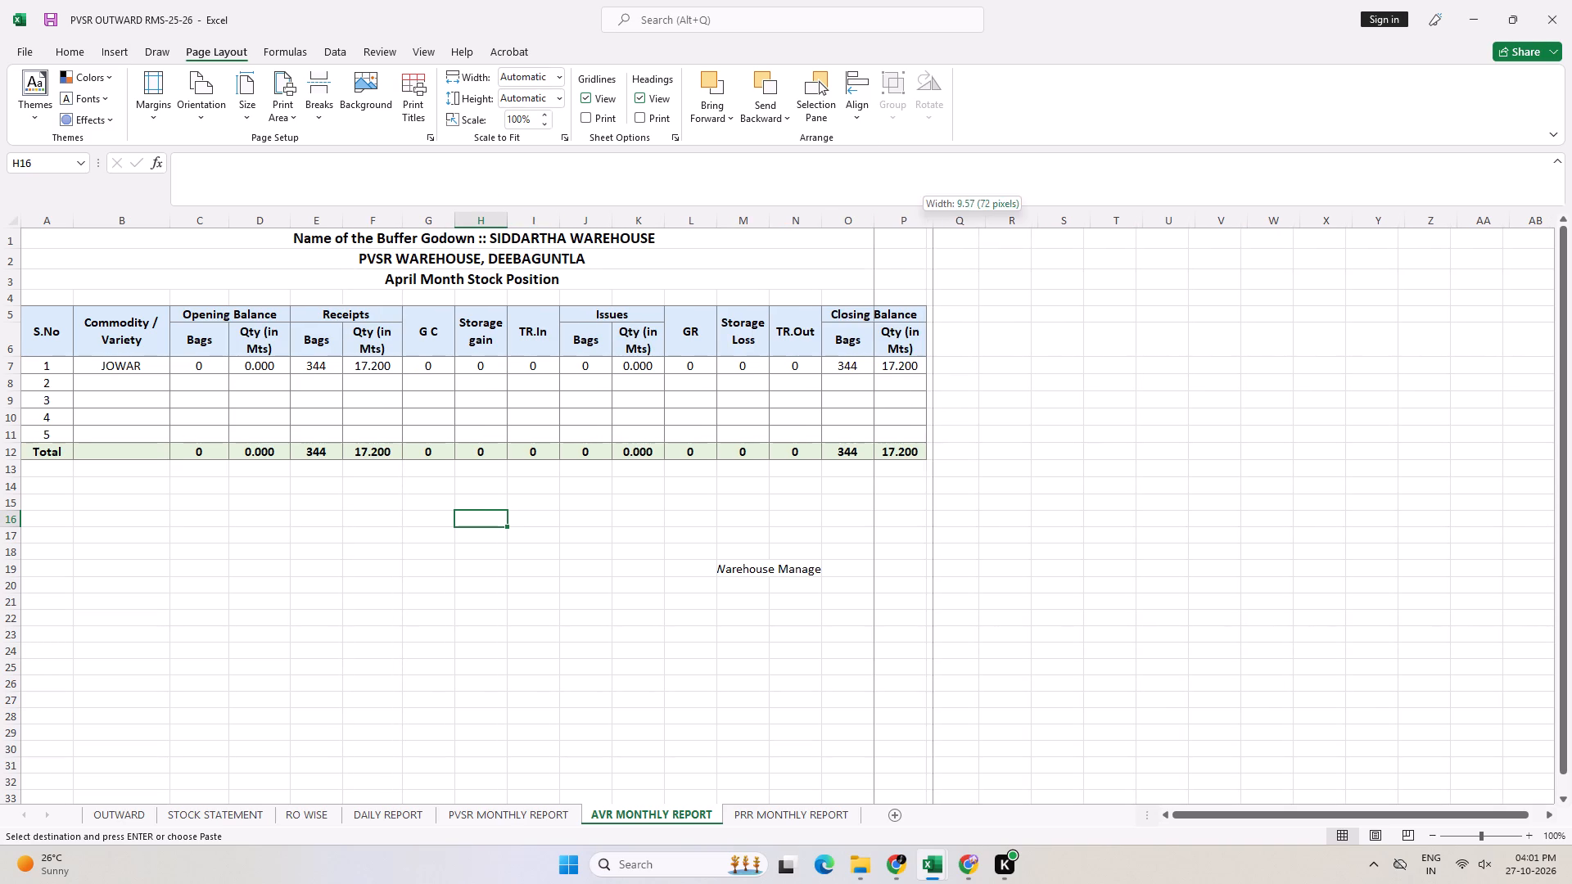
Slightly widen the closing balance quantity column P and the issues quantity column K of the April stock table.
{"action": "left_click_drag", "start_coordinate": [930, 225], "coordinate": [932, 225]}
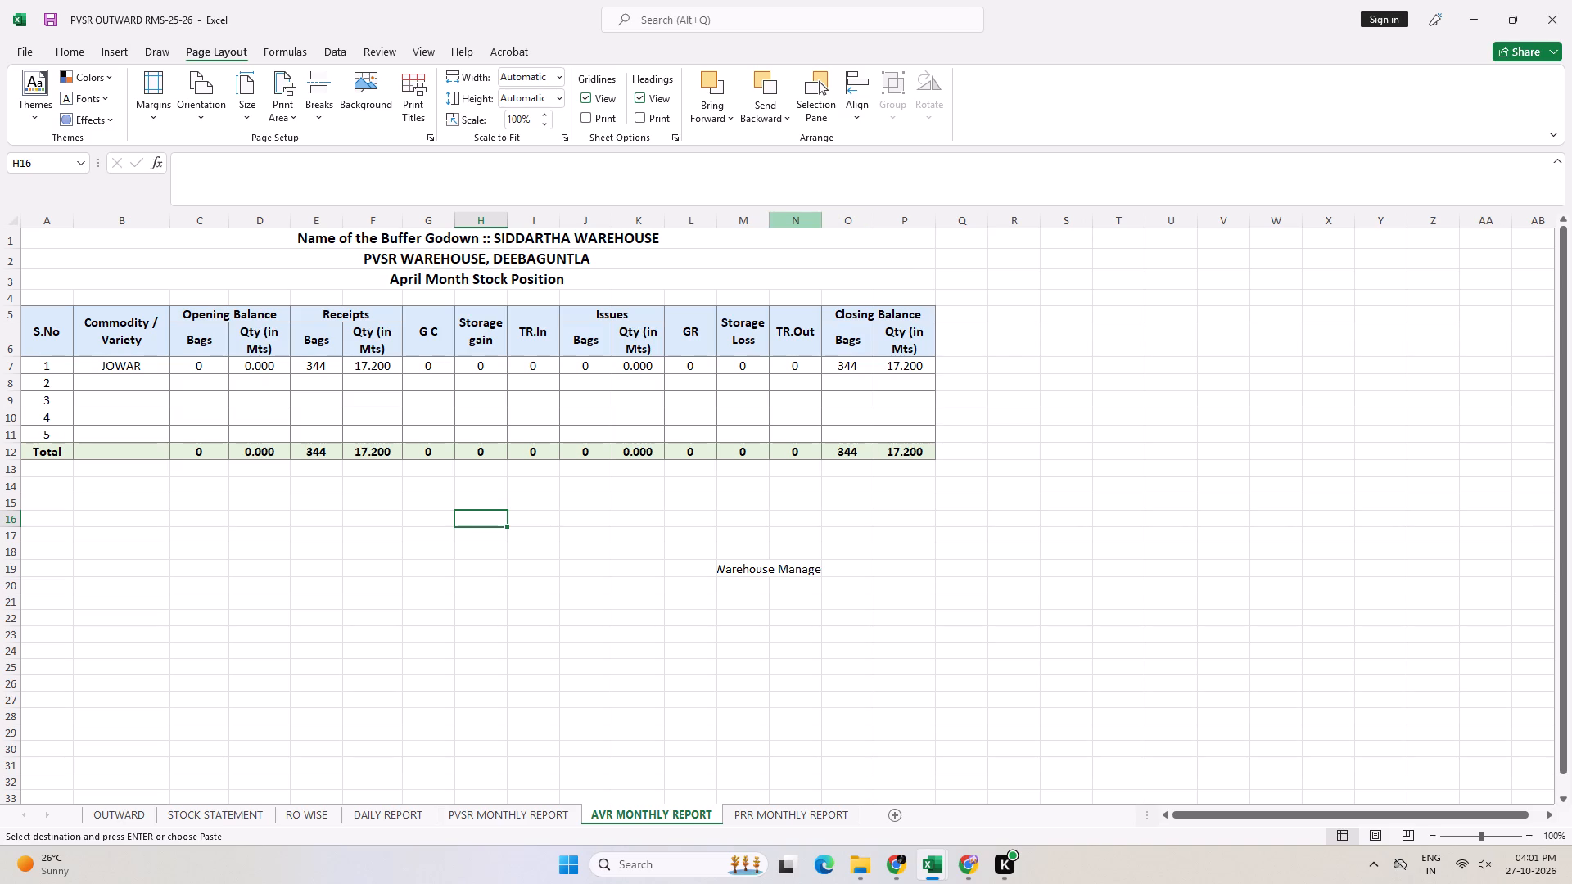
{"action": "left_click_drag", "start_coordinate": [668, 220], "coordinate": [680, 224]}
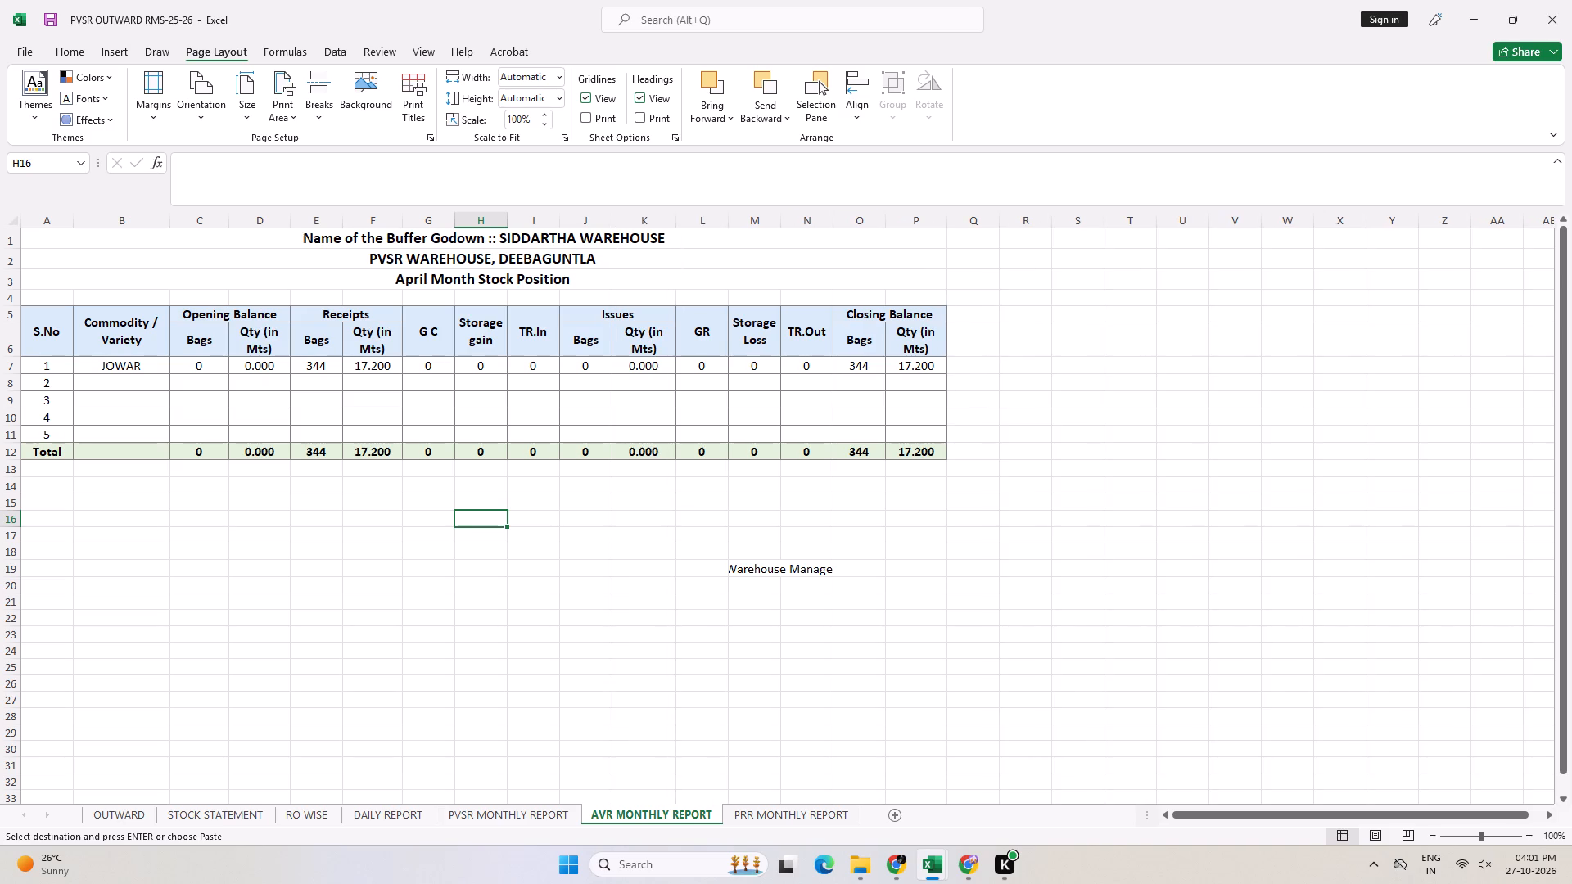
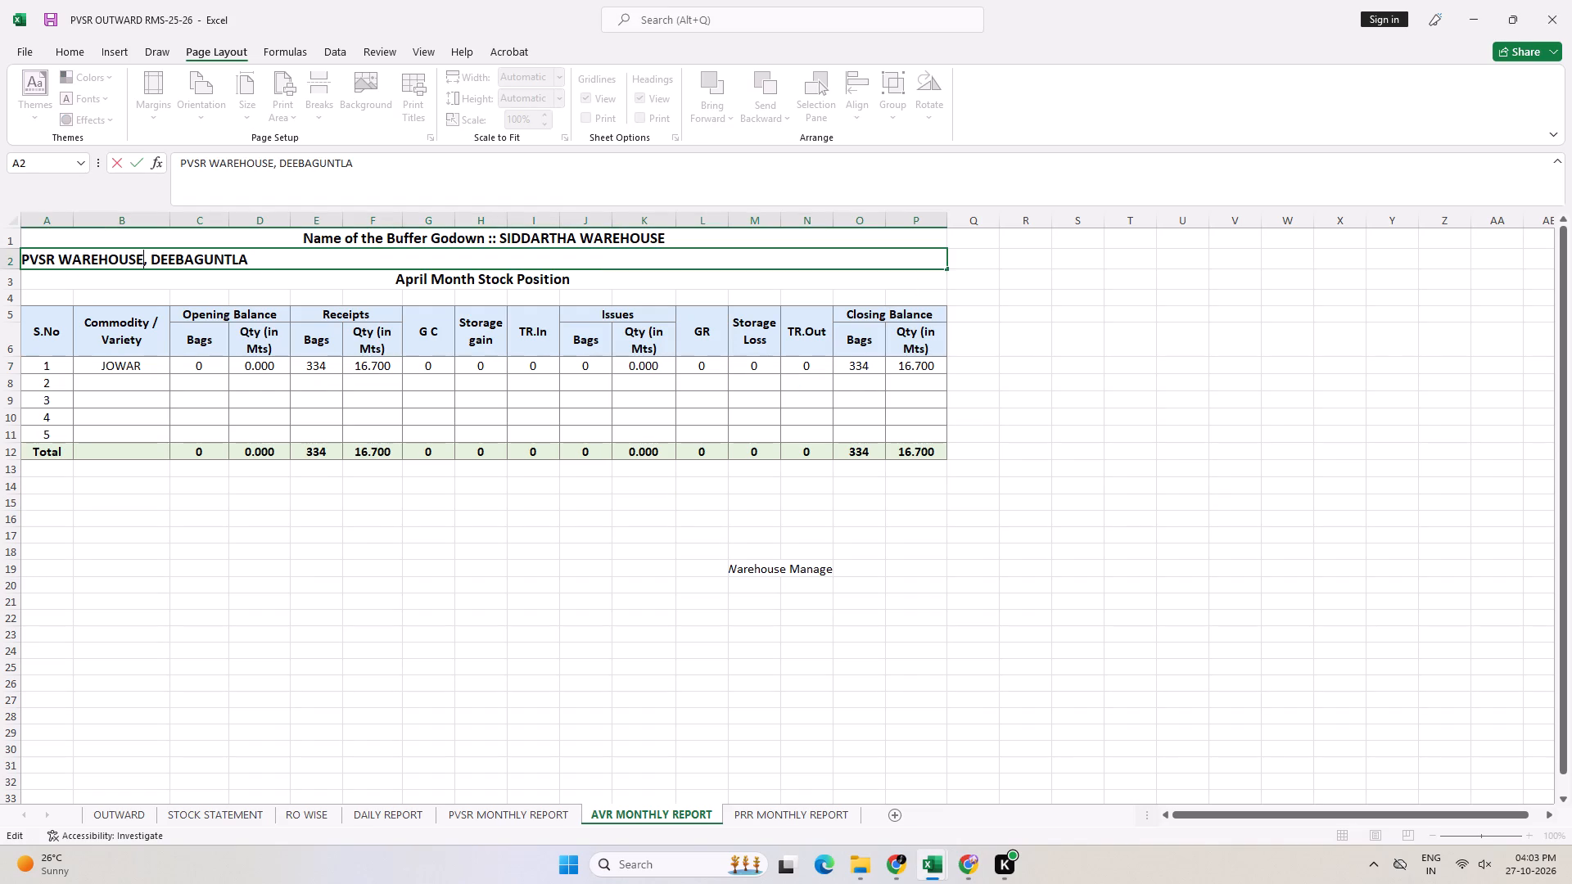
Replace the warehouse prefix in the A2 heading of AVR MONTHLY REPORT with AVR.
{"action": "key", "text": "ctrl+Left"}
{"action": "key", "text": "ctrl+Left"}
{"action": "key", "text": "ctrl+shift+Right"}
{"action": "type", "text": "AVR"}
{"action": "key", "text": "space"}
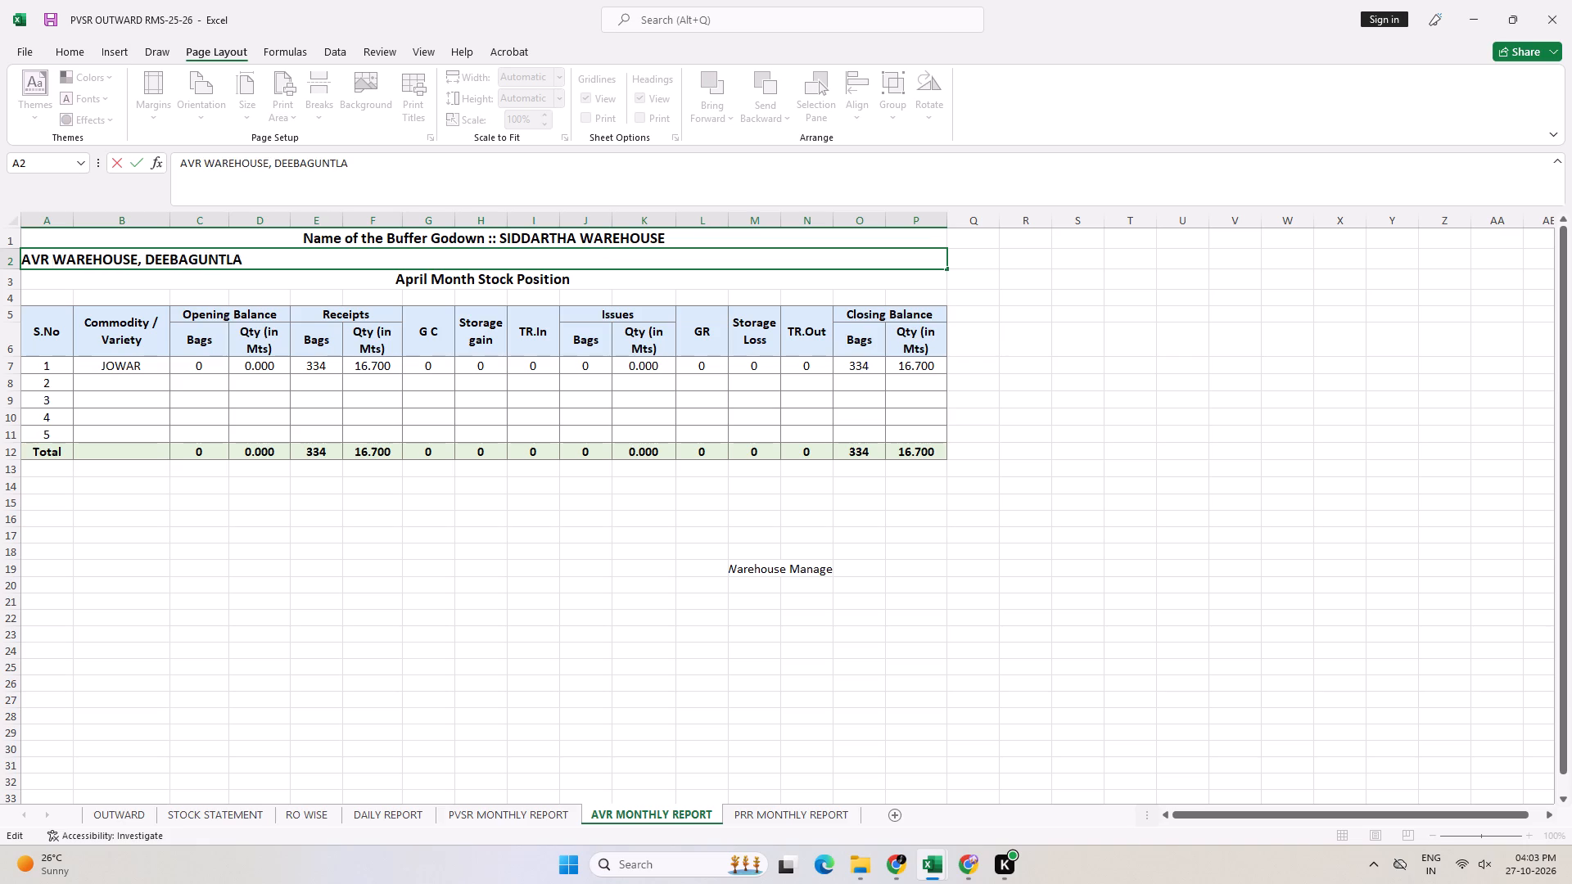
Select the place name after the comma in the A2 warehouse heading for editing.
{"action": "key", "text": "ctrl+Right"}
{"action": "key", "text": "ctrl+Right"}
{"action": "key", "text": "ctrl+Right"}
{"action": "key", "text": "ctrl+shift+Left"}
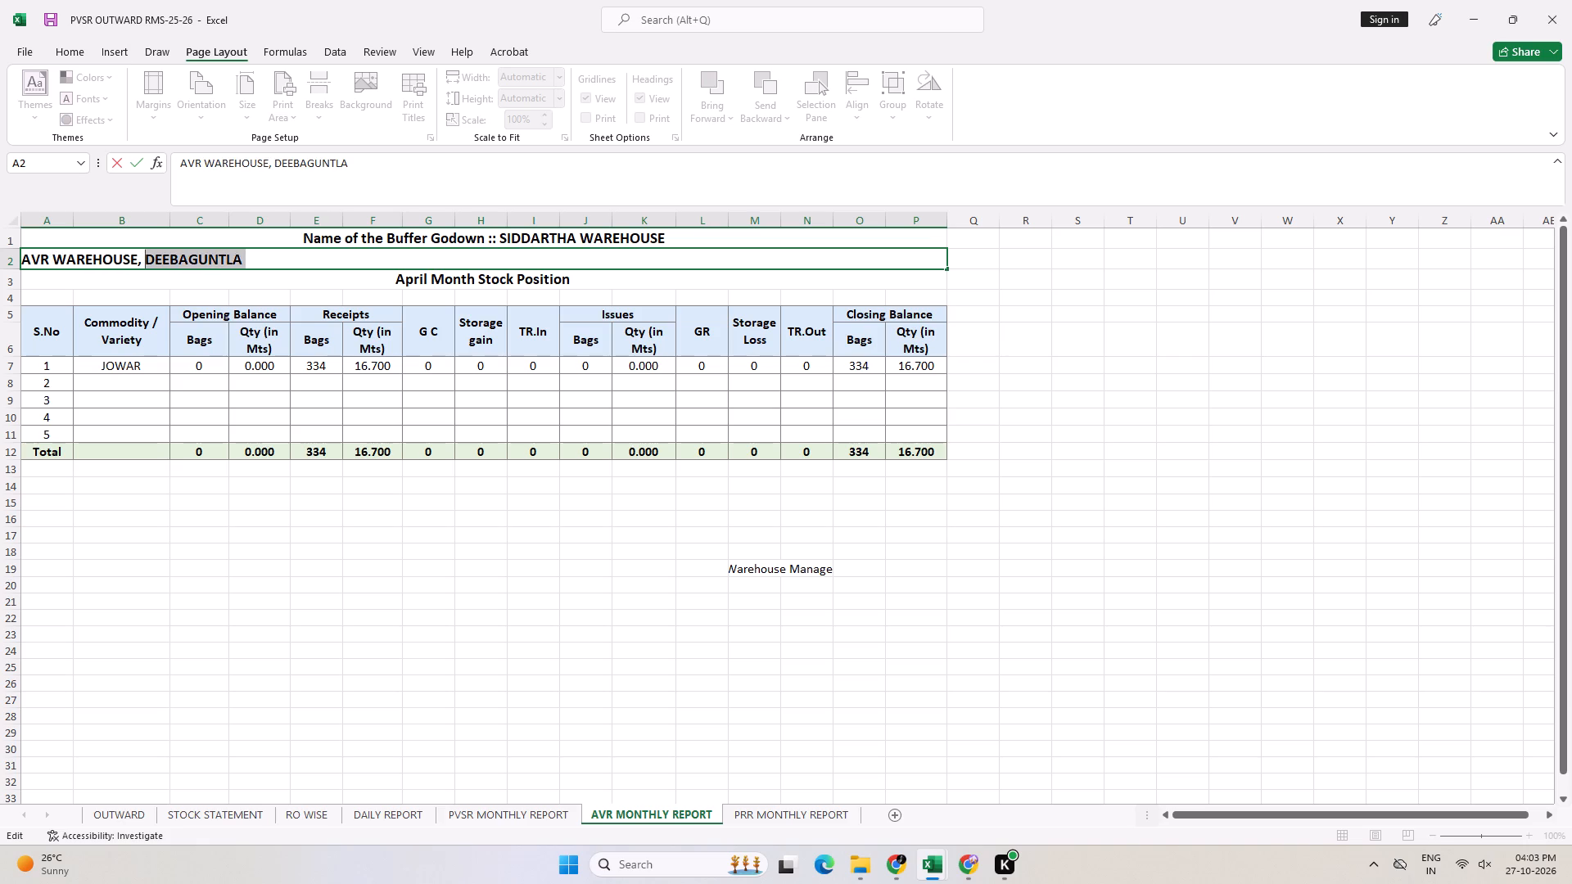
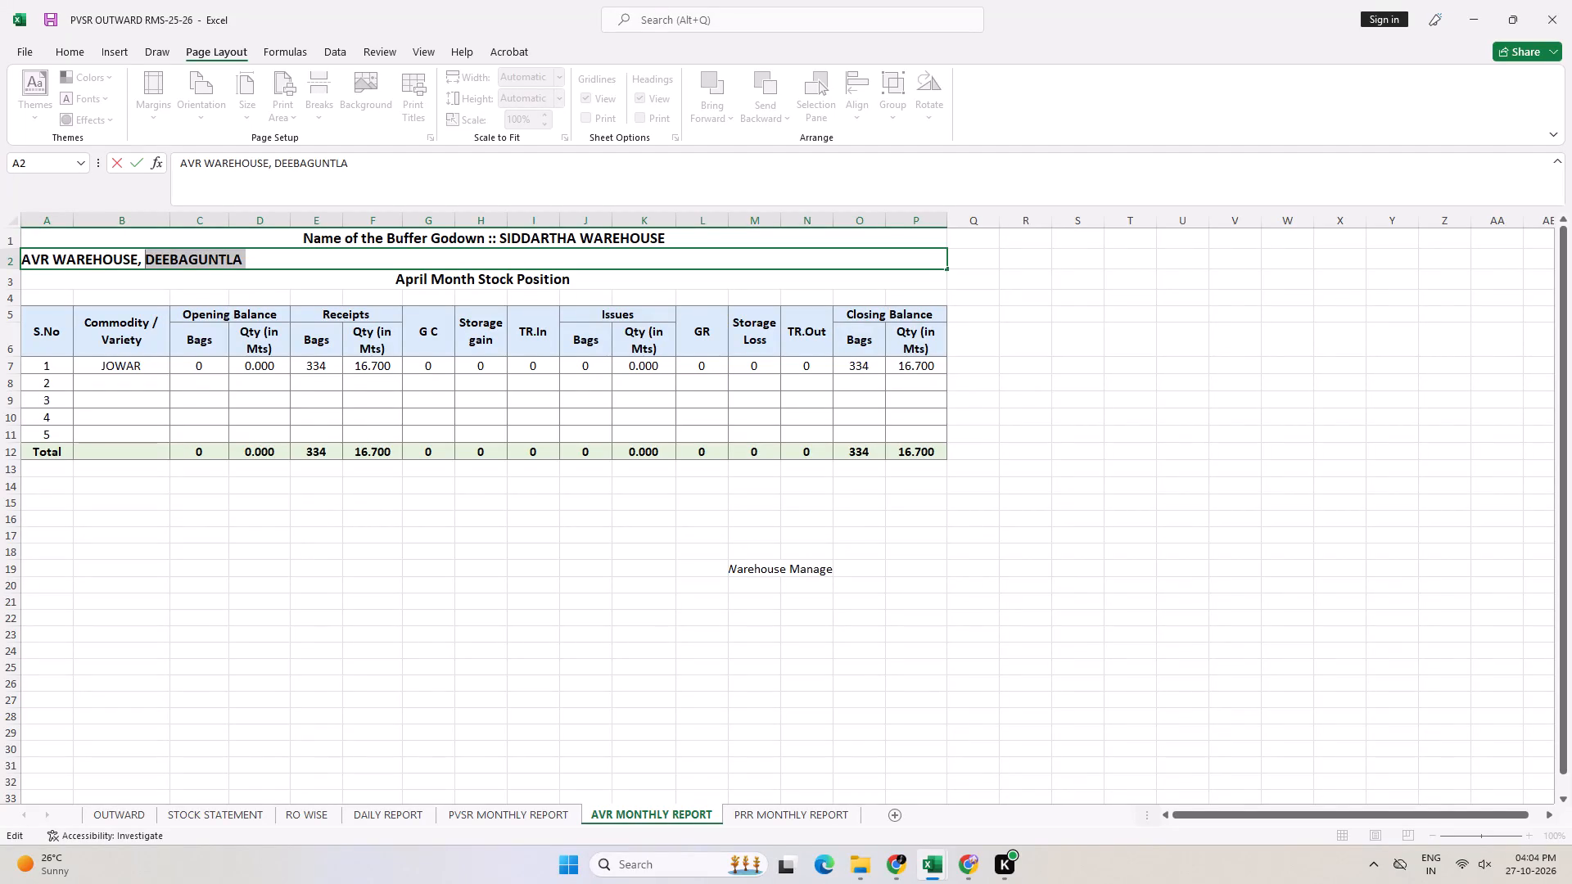
Change the location in the A2 title of AVR MONTHLY REPORT so it reads AVR WAREHOUSE, GADIGAREVULA.
{"action": "type", "text": "Gadigarevula"}
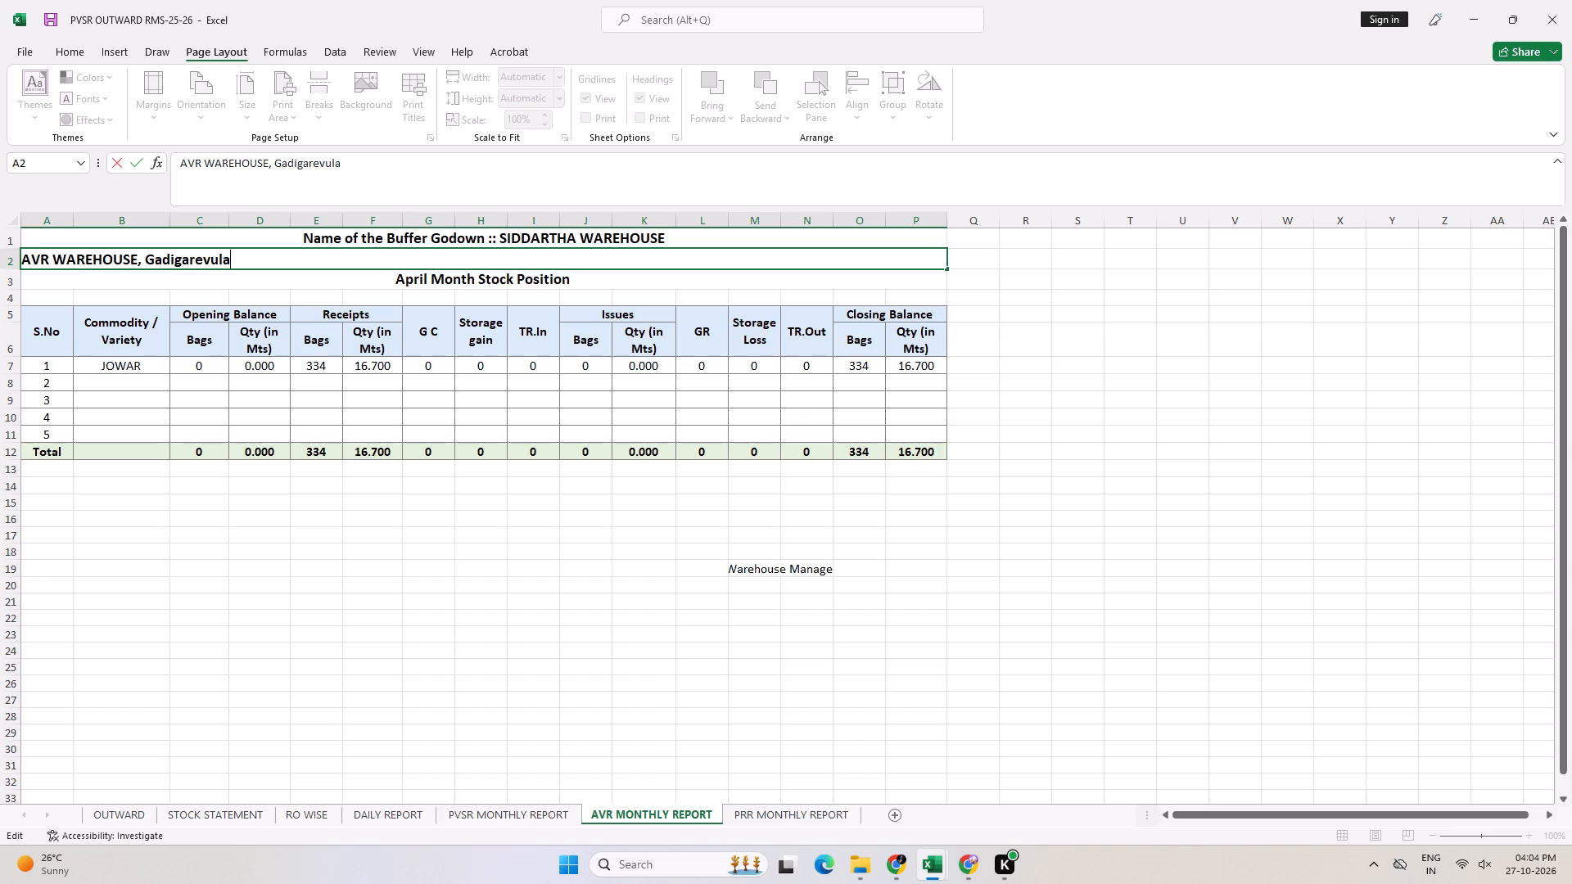
{"action": "key", "text": "Return"}
{"action": "key", "text": "Up"}
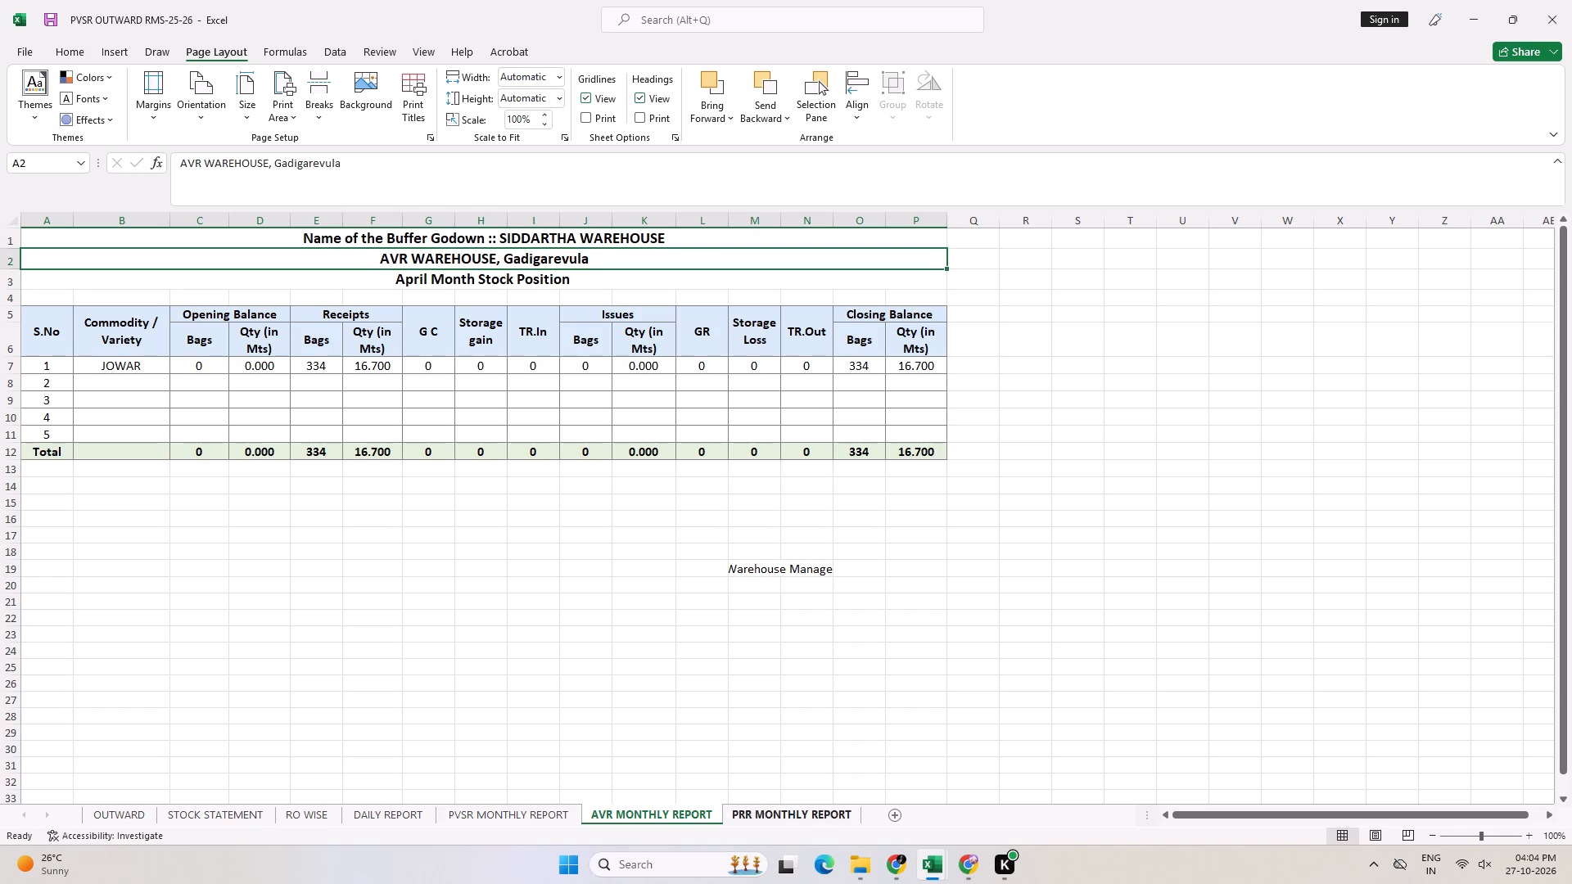
{"action": "left_click", "coordinate": [513, 823]}
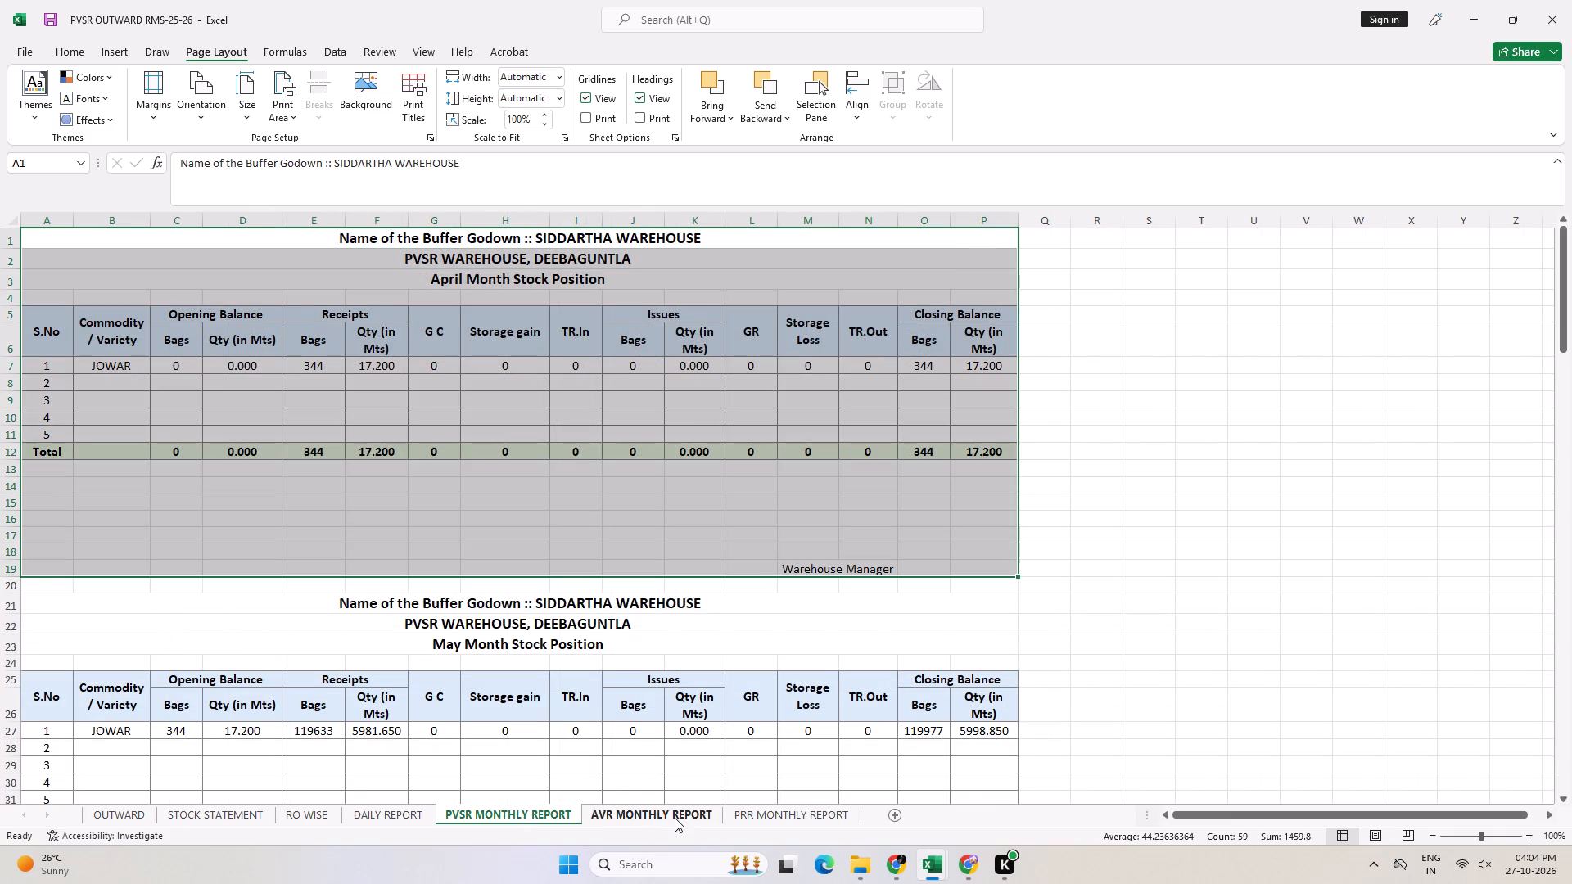
{"action": "left_click", "coordinate": [675, 818]}
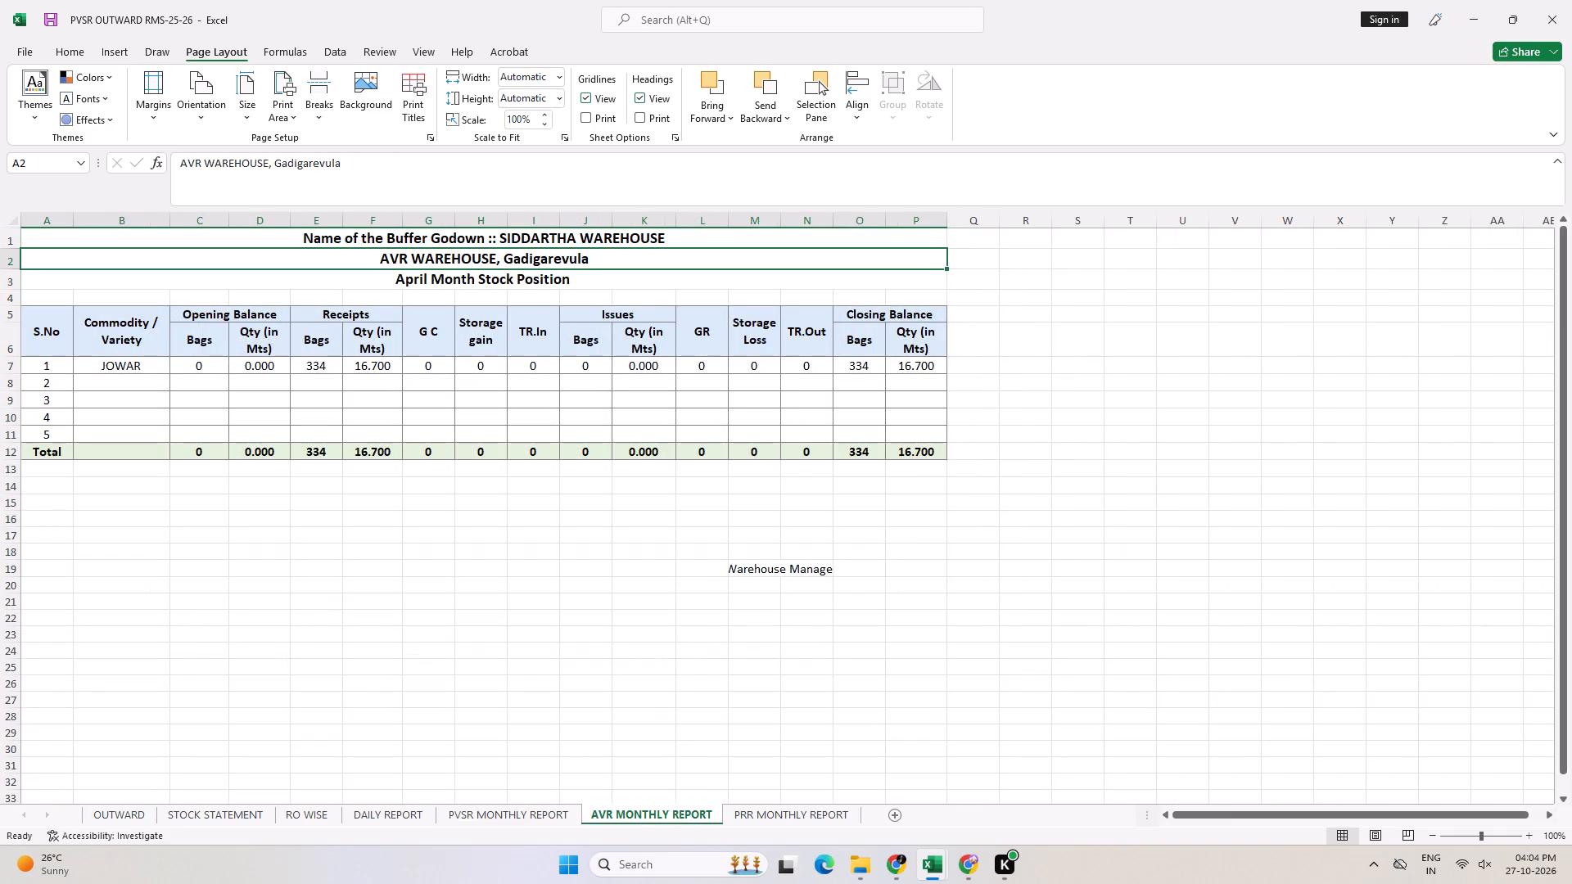
{"action": "key", "text": "F2"}
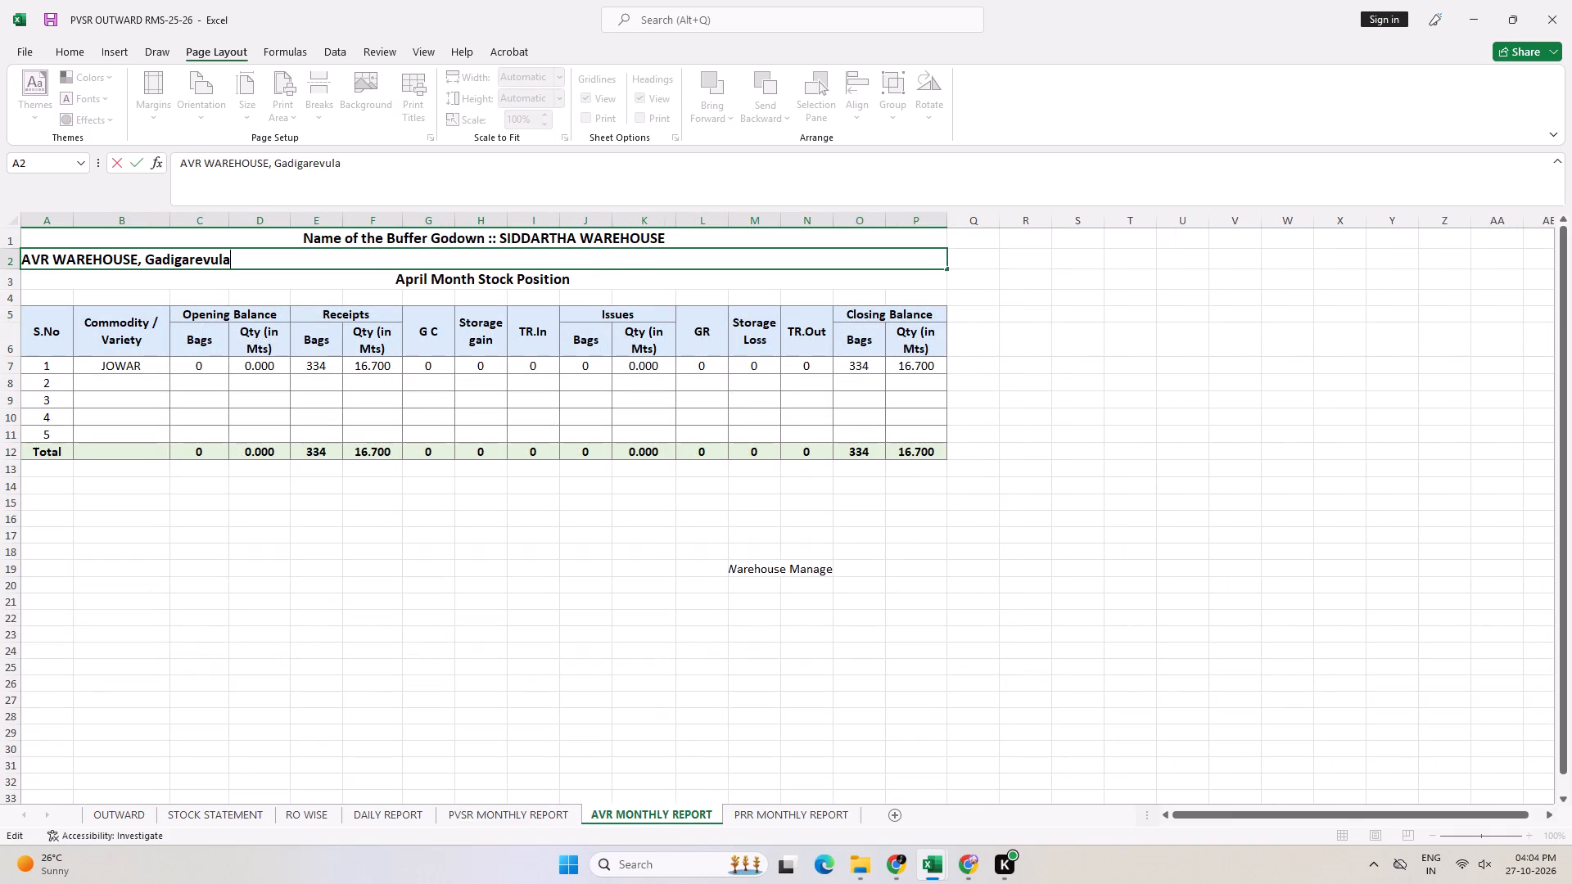
{"action": "key", "text": "space"}
{"action": "type", "text": "V I"}
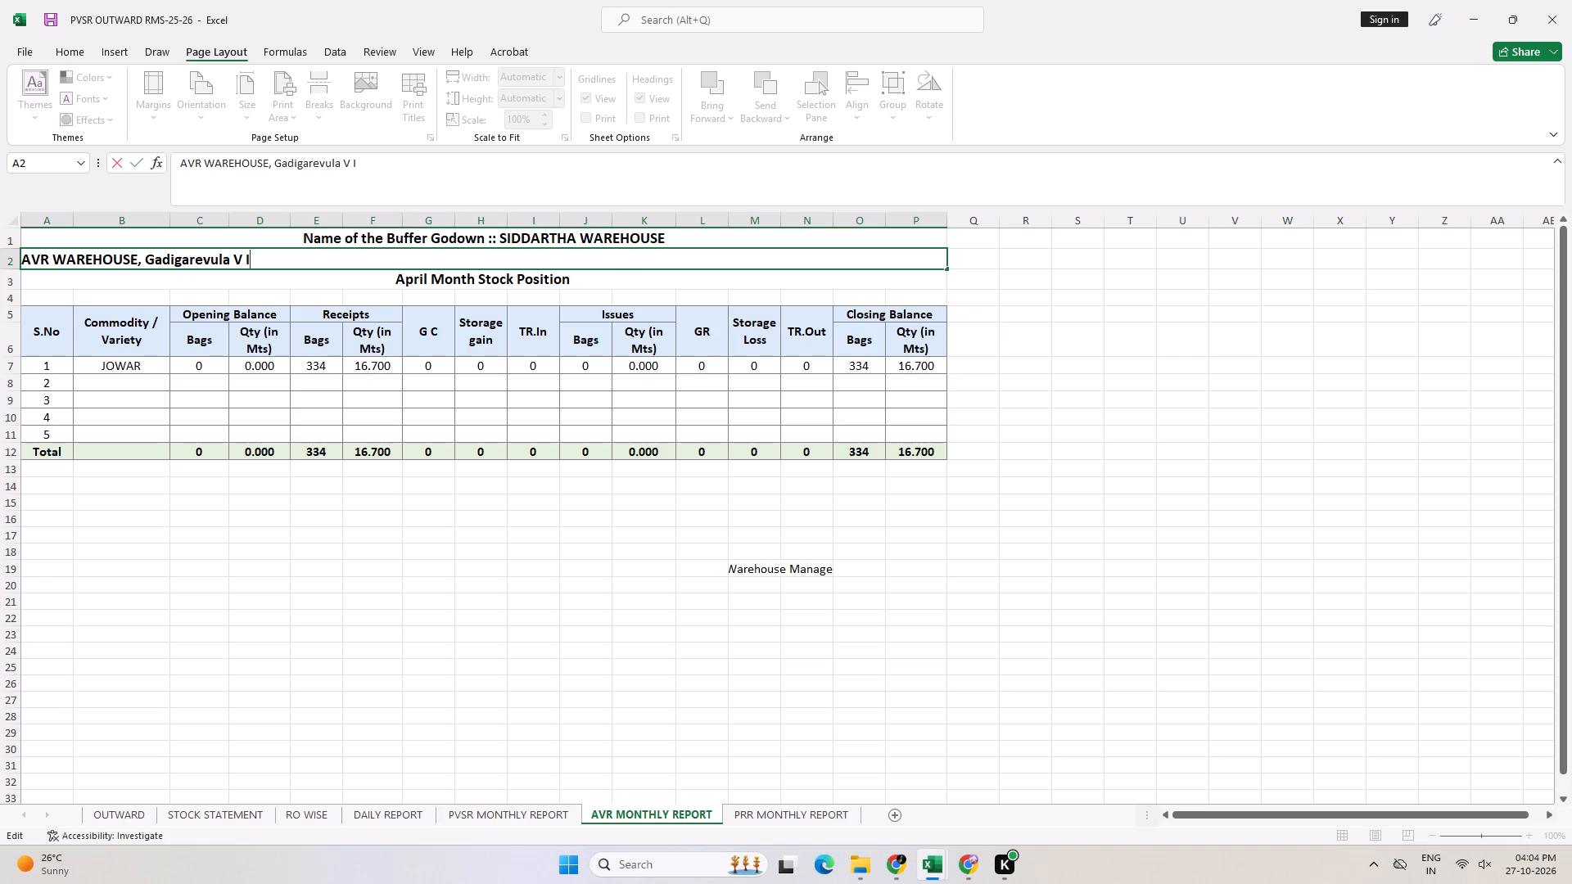
{"action": "key", "text": "BackSpace"}
{"action": "key", "text": "BackSpace"}
{"action": "key", "text": "BackSpace"}
{"action": "key", "text": "ctrl+shift+Left"}
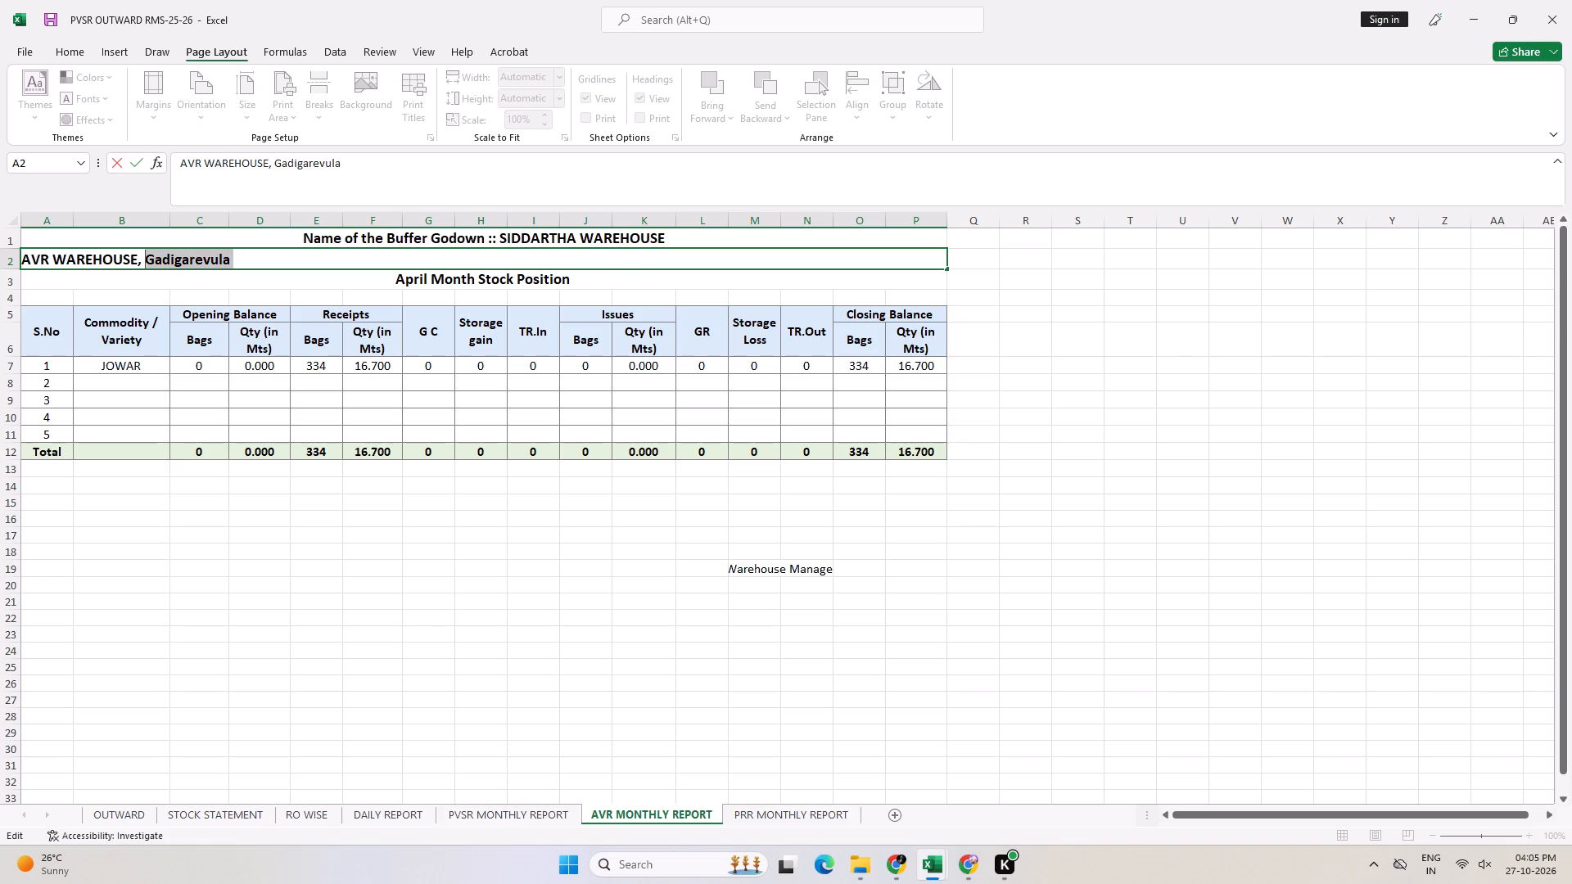
{"action": "type", "text": "GADIGAREVULA"}
{"action": "key", "text": "Return"}
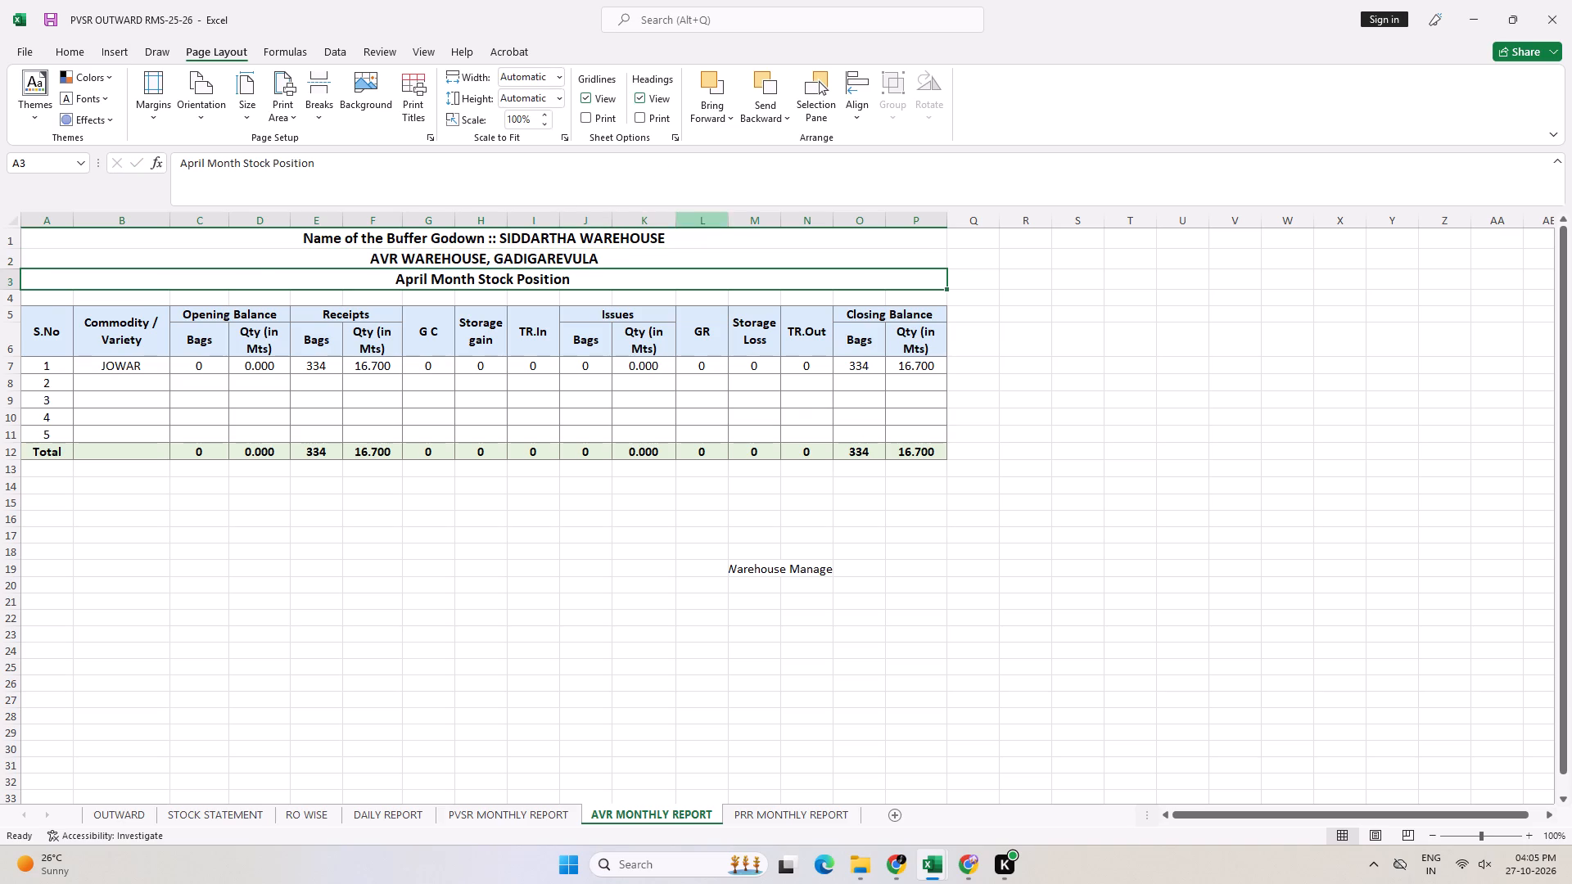
Widen column M on AVR MONTHLY REPORT so the Warehouse Manager label fits.
{"action": "left_click_drag", "start_coordinate": [784, 223], "coordinate": [801, 226]}
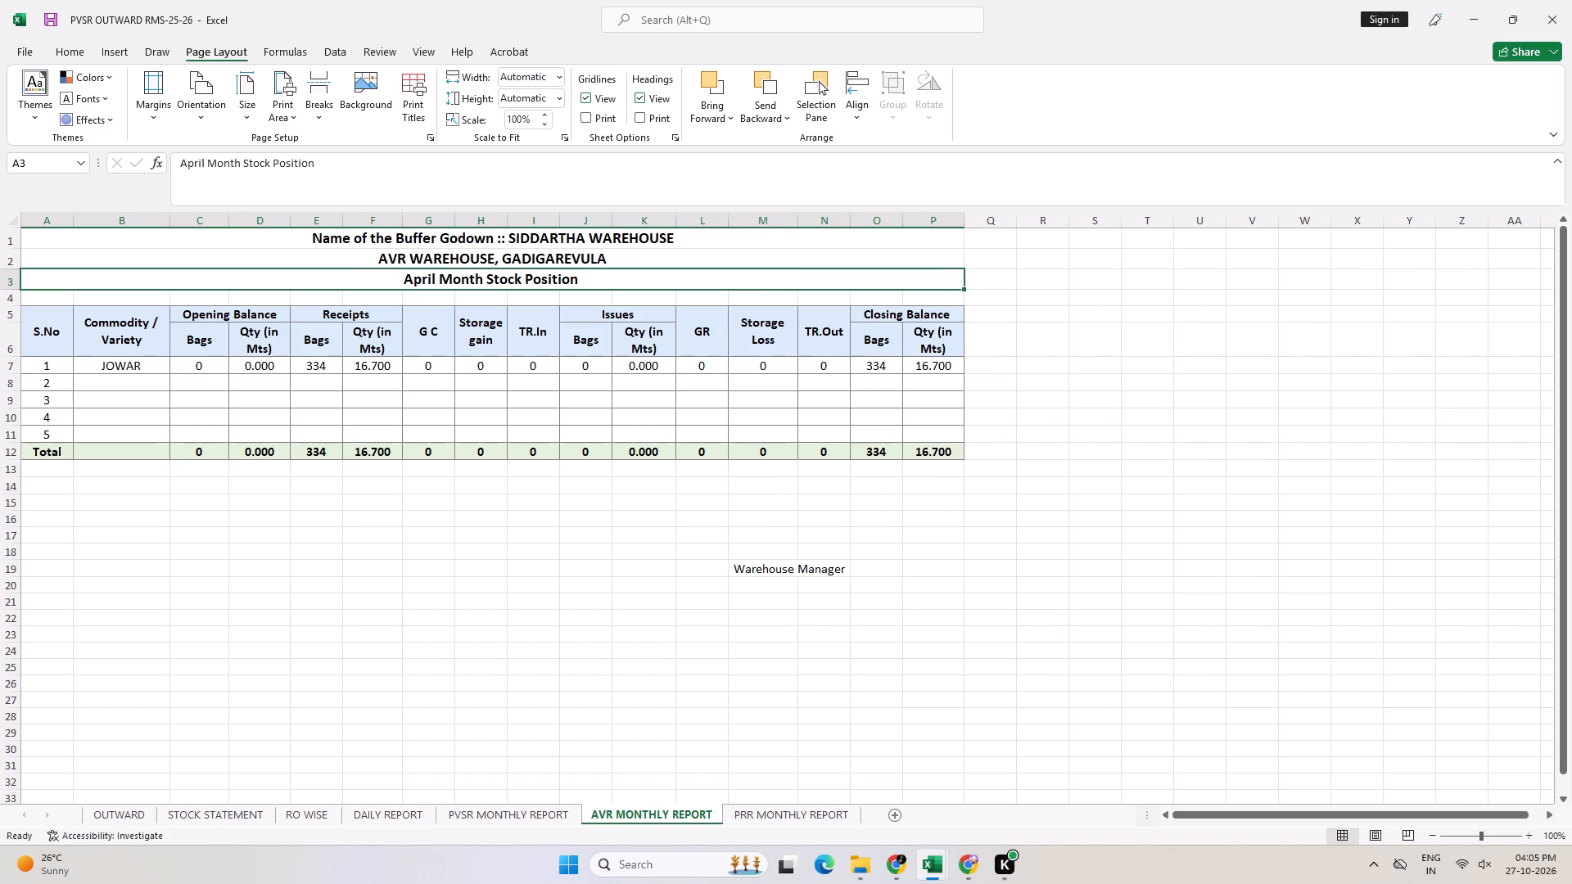
Delete two of the blank rows between the April table's Total row and the Warehouse Manager label.
{"action": "left_click_drag", "start_coordinate": [413, 237], "coordinate": [542, 561]}
{"action": "left_click", "coordinate": [630, 491]}
{"action": "key", "text": "shift+space"}
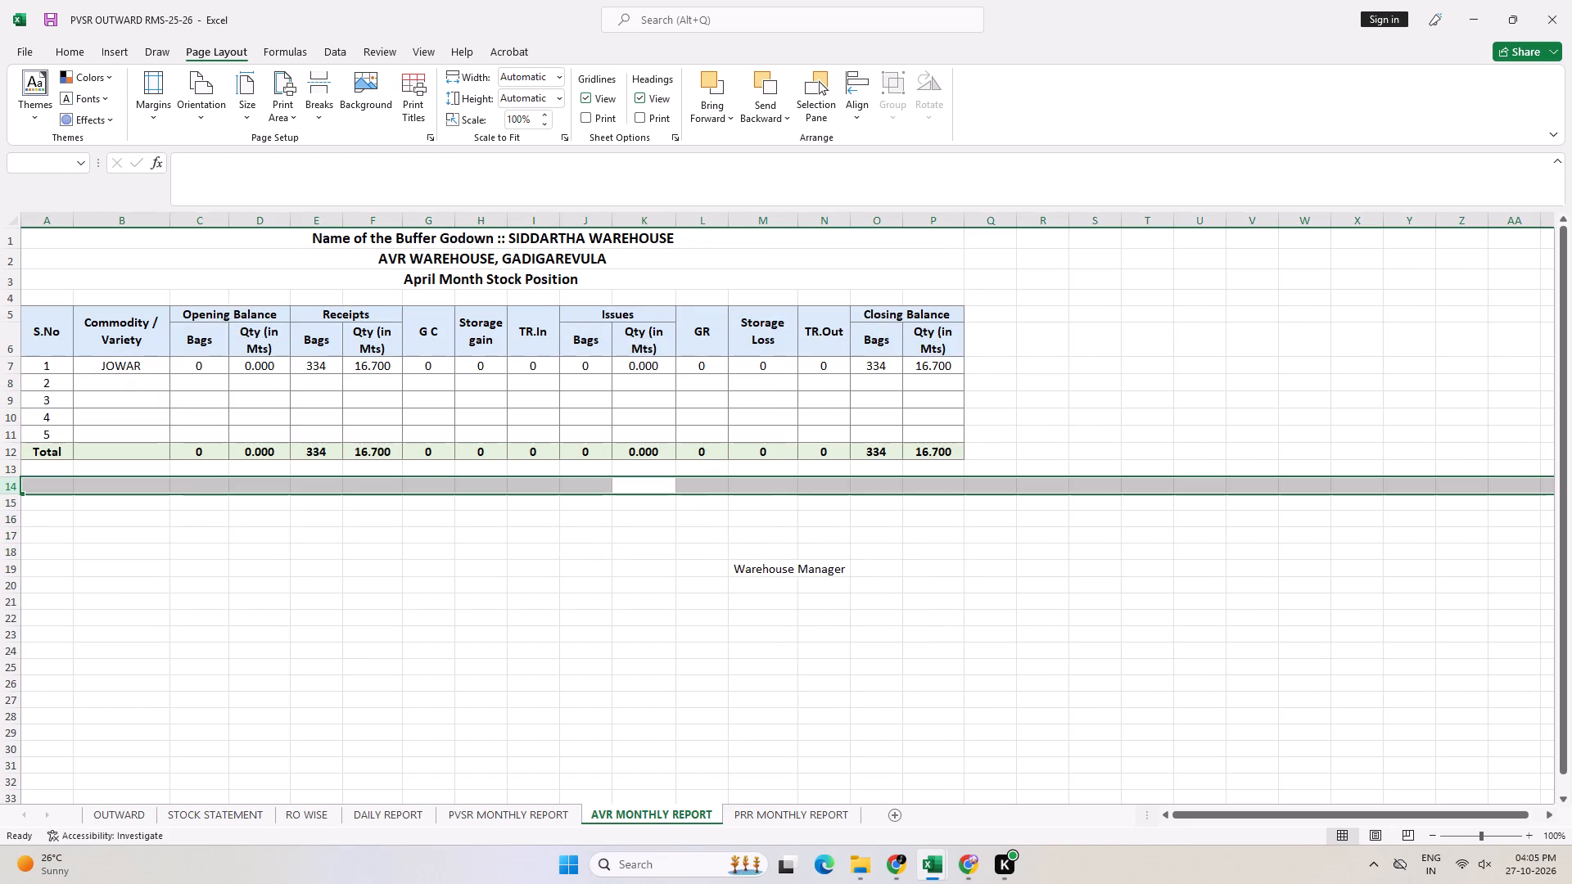
{"action": "key", "text": "ctrl+minus"}
{"action": "left_click", "coordinate": [680, 497]}
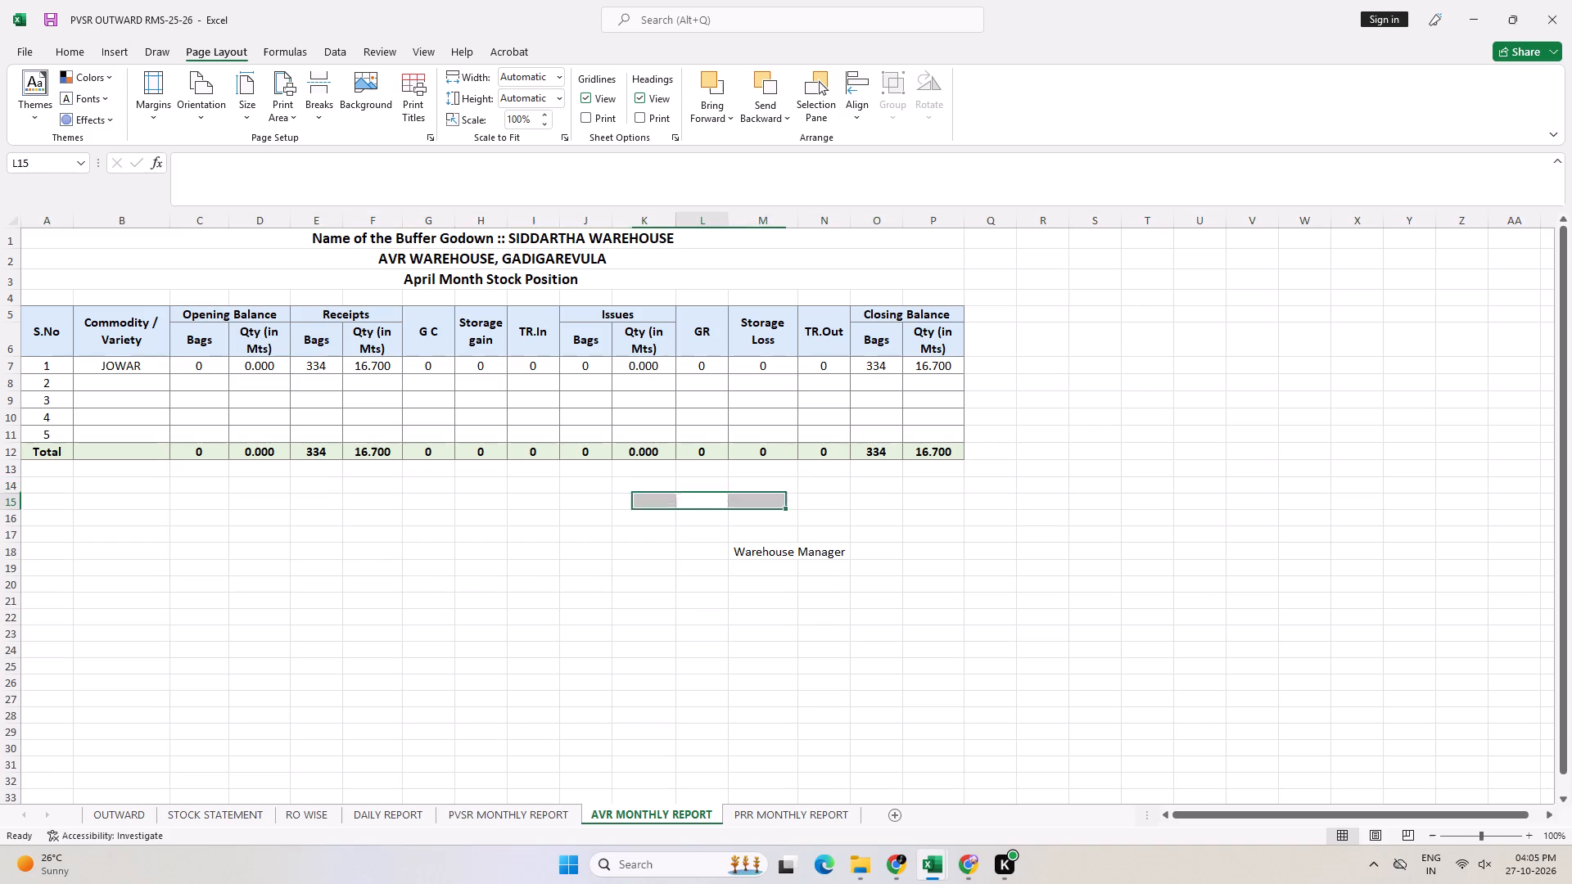
{"action": "key", "text": "shift+space"}
{"action": "key", "text": "ctrl+minus"}
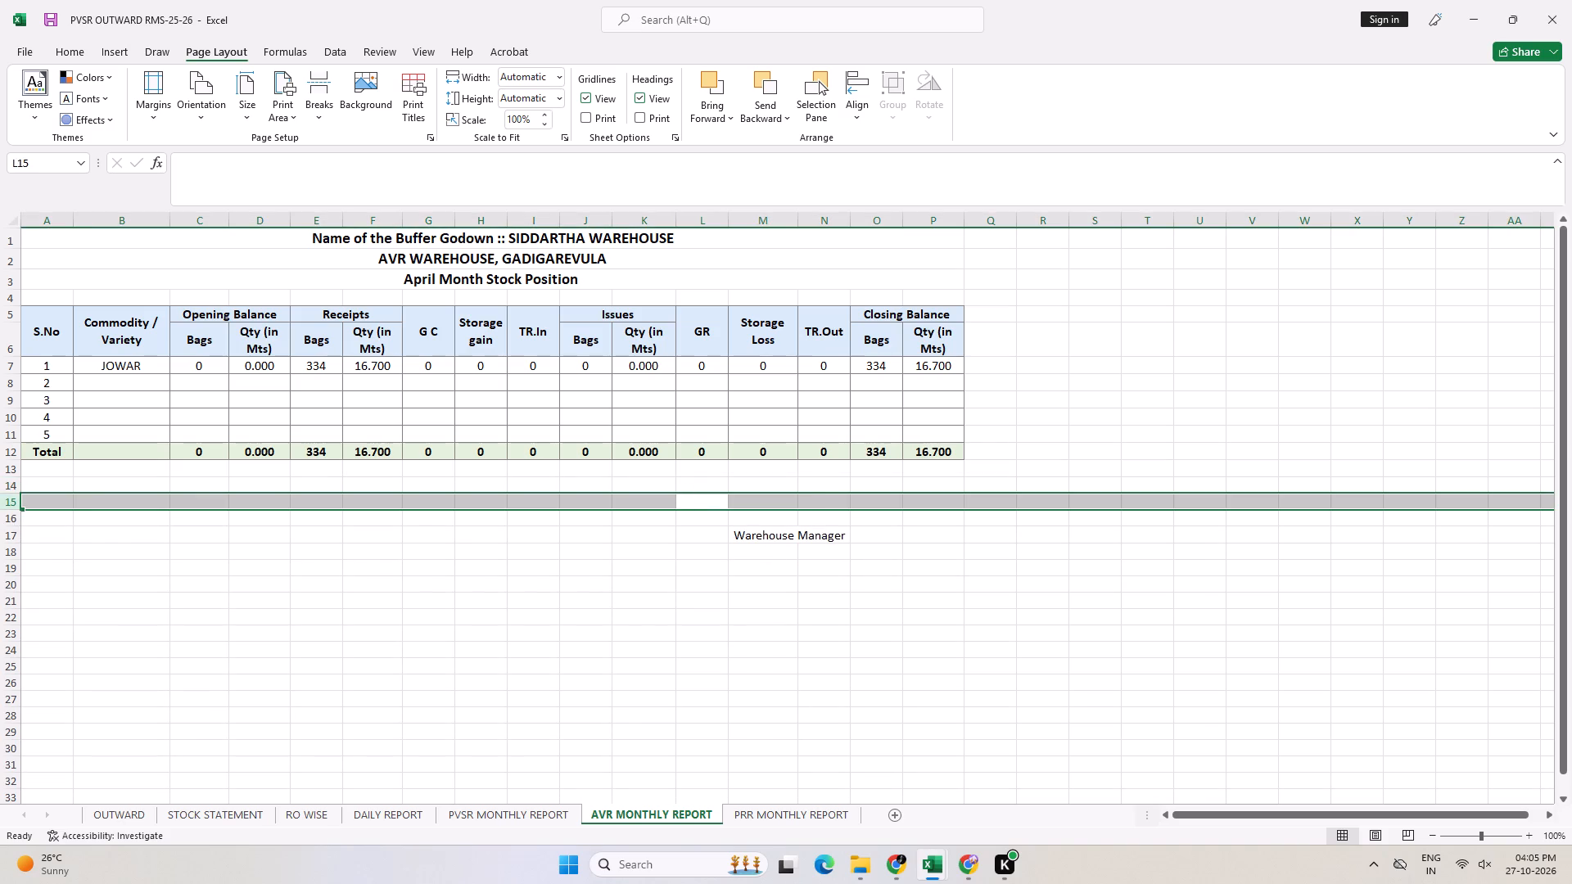
{"action": "left_click", "coordinate": [627, 532]}
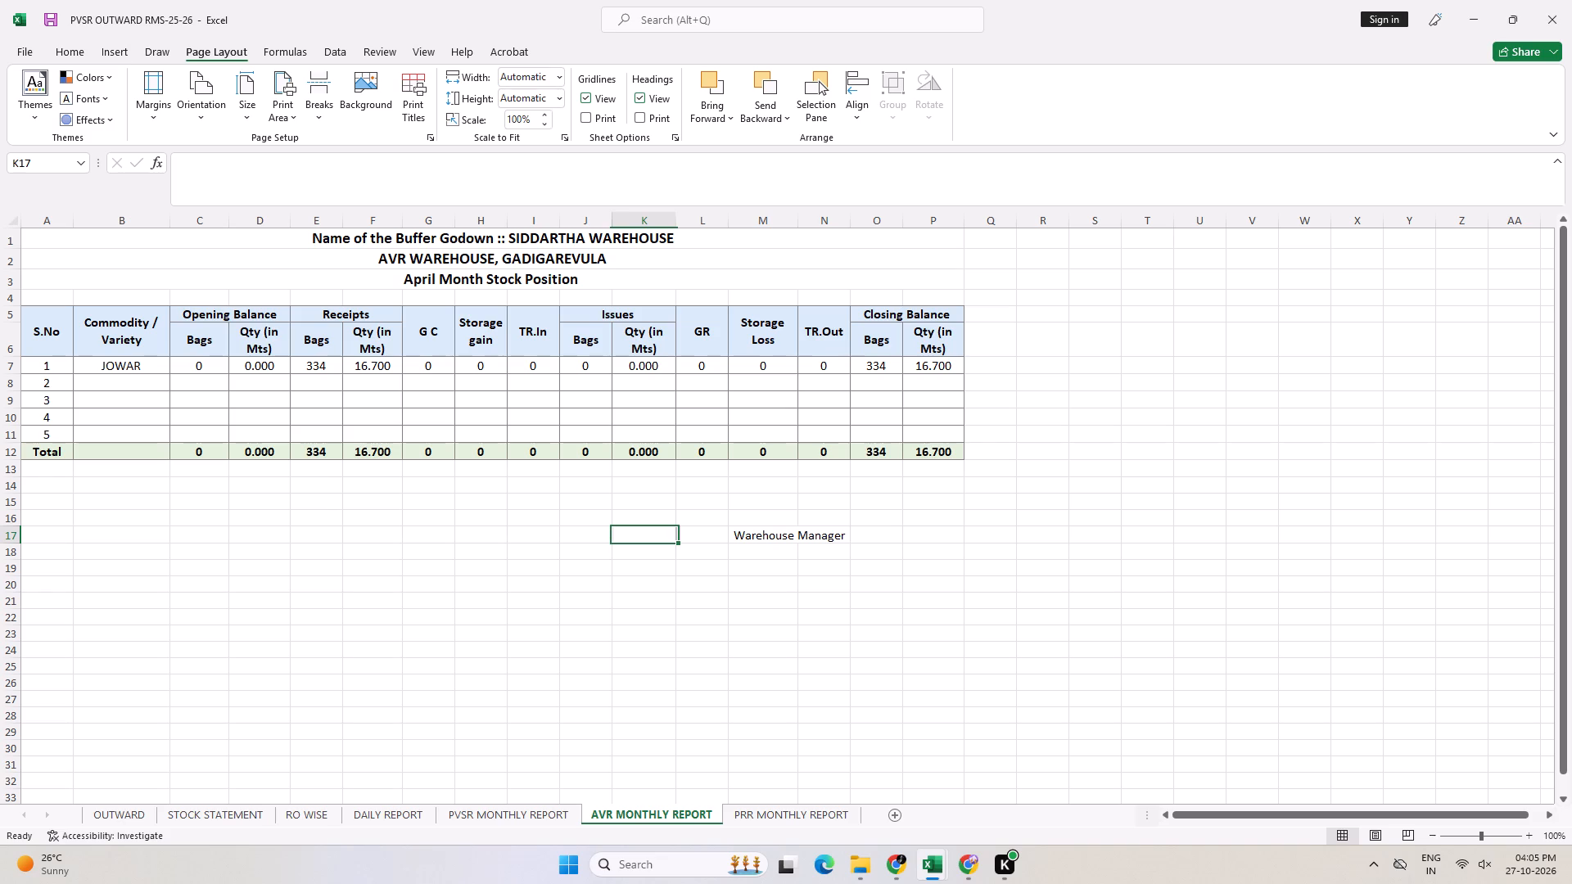
{"action": "left_click", "coordinate": [1073, 536]}
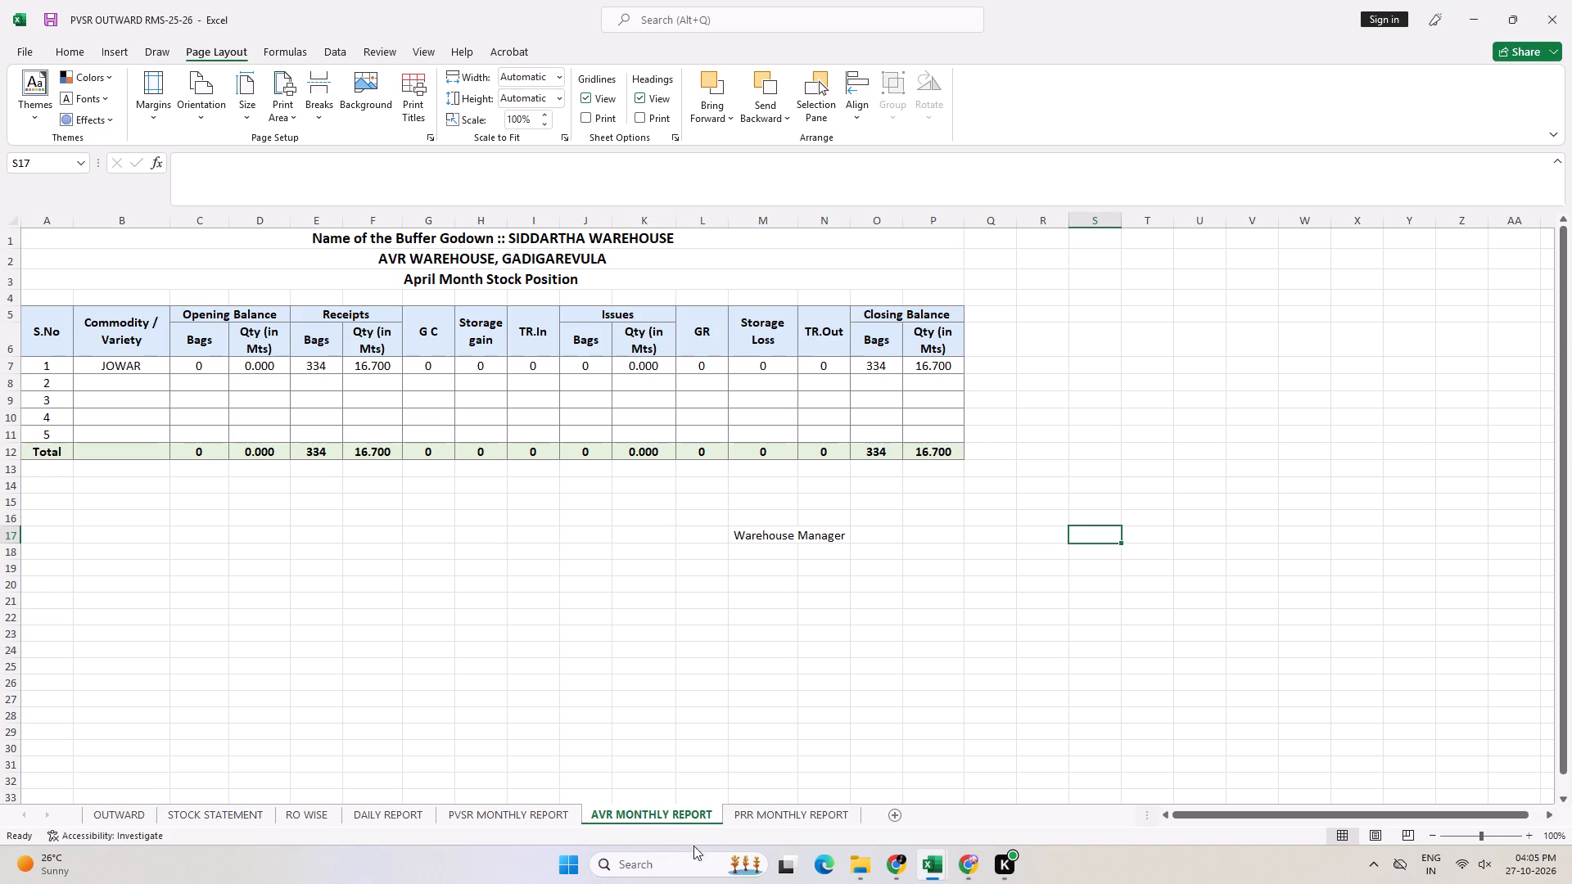
Select the April stock position block A1:P17 on AVR MONTHLY REPORT, including the Warehouse Manager label.
{"action": "left_click", "coordinate": [534, 813]}
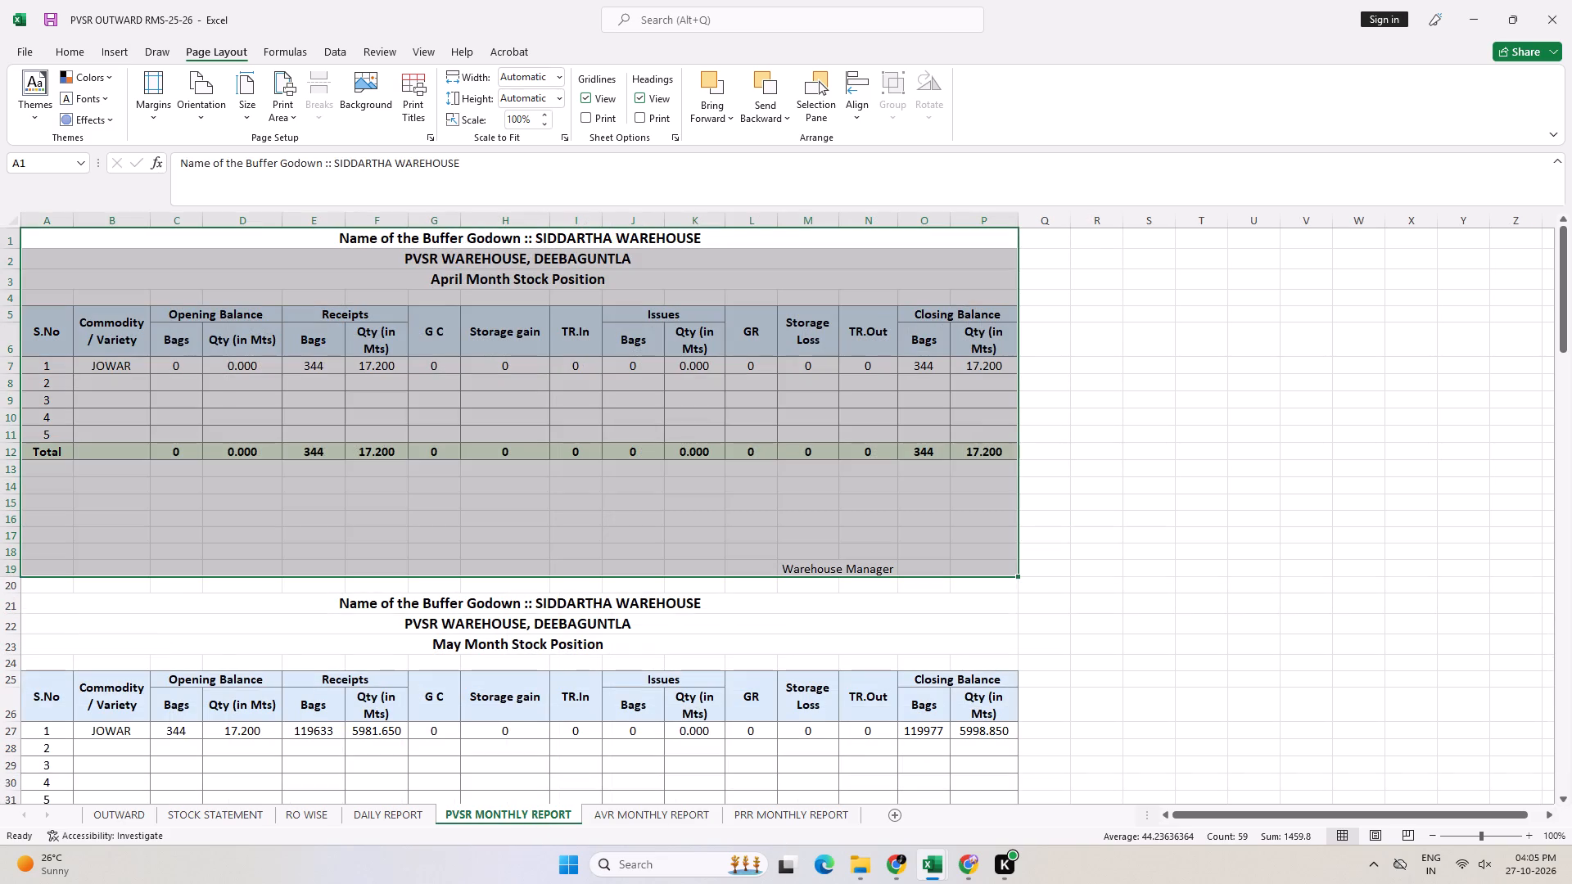
{"action": "left_click", "coordinate": [941, 616]}
{"action": "left_click", "coordinate": [639, 818]}
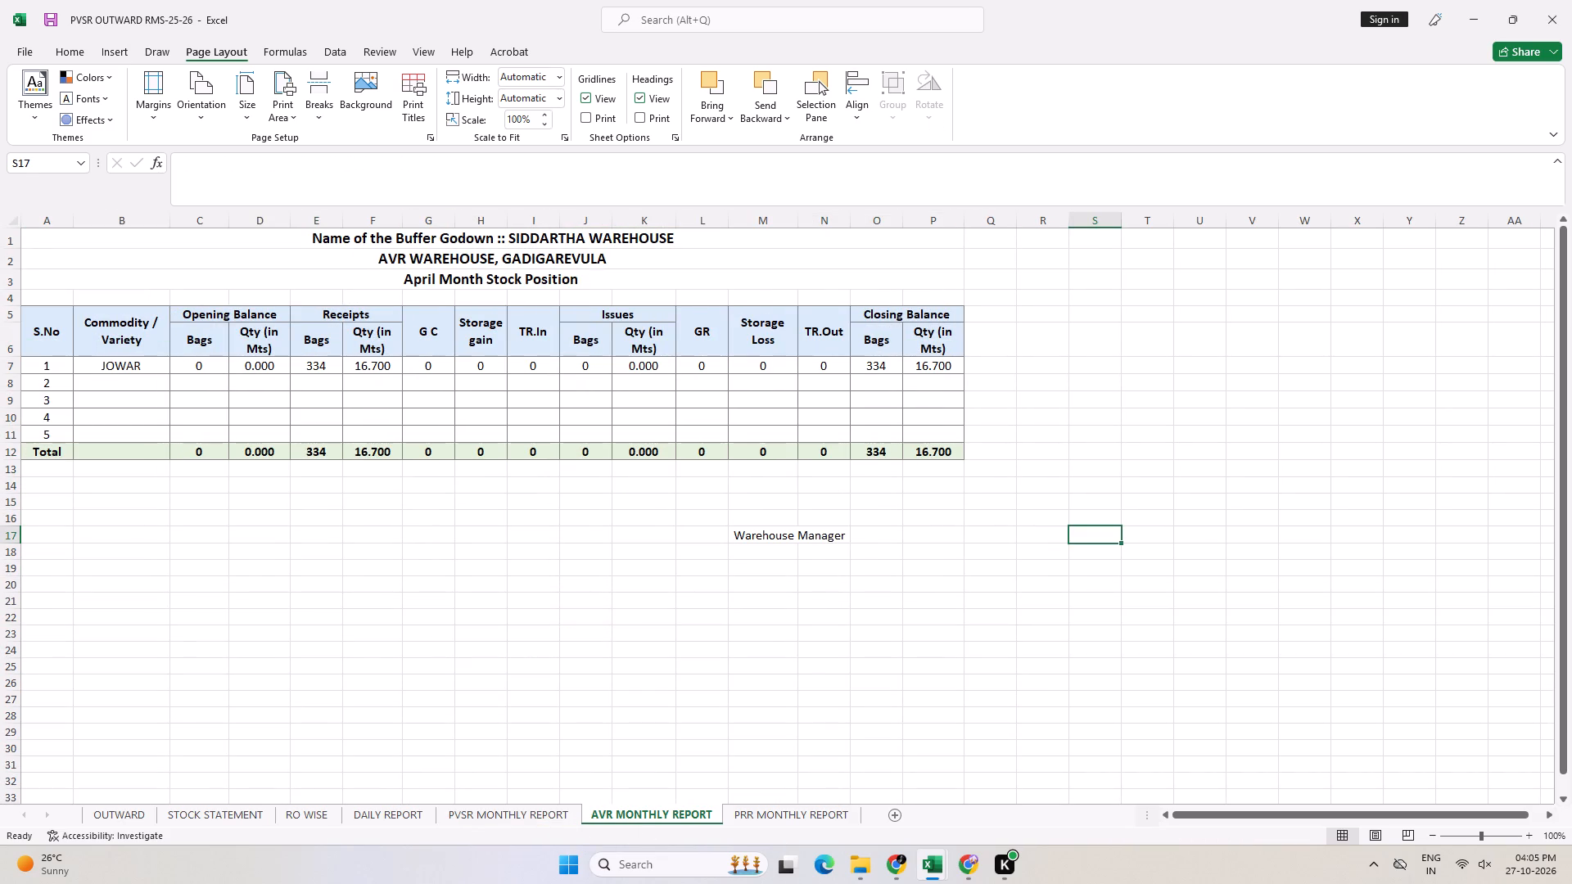
{"action": "left_click_drag", "start_coordinate": [444, 235], "coordinate": [549, 538]}
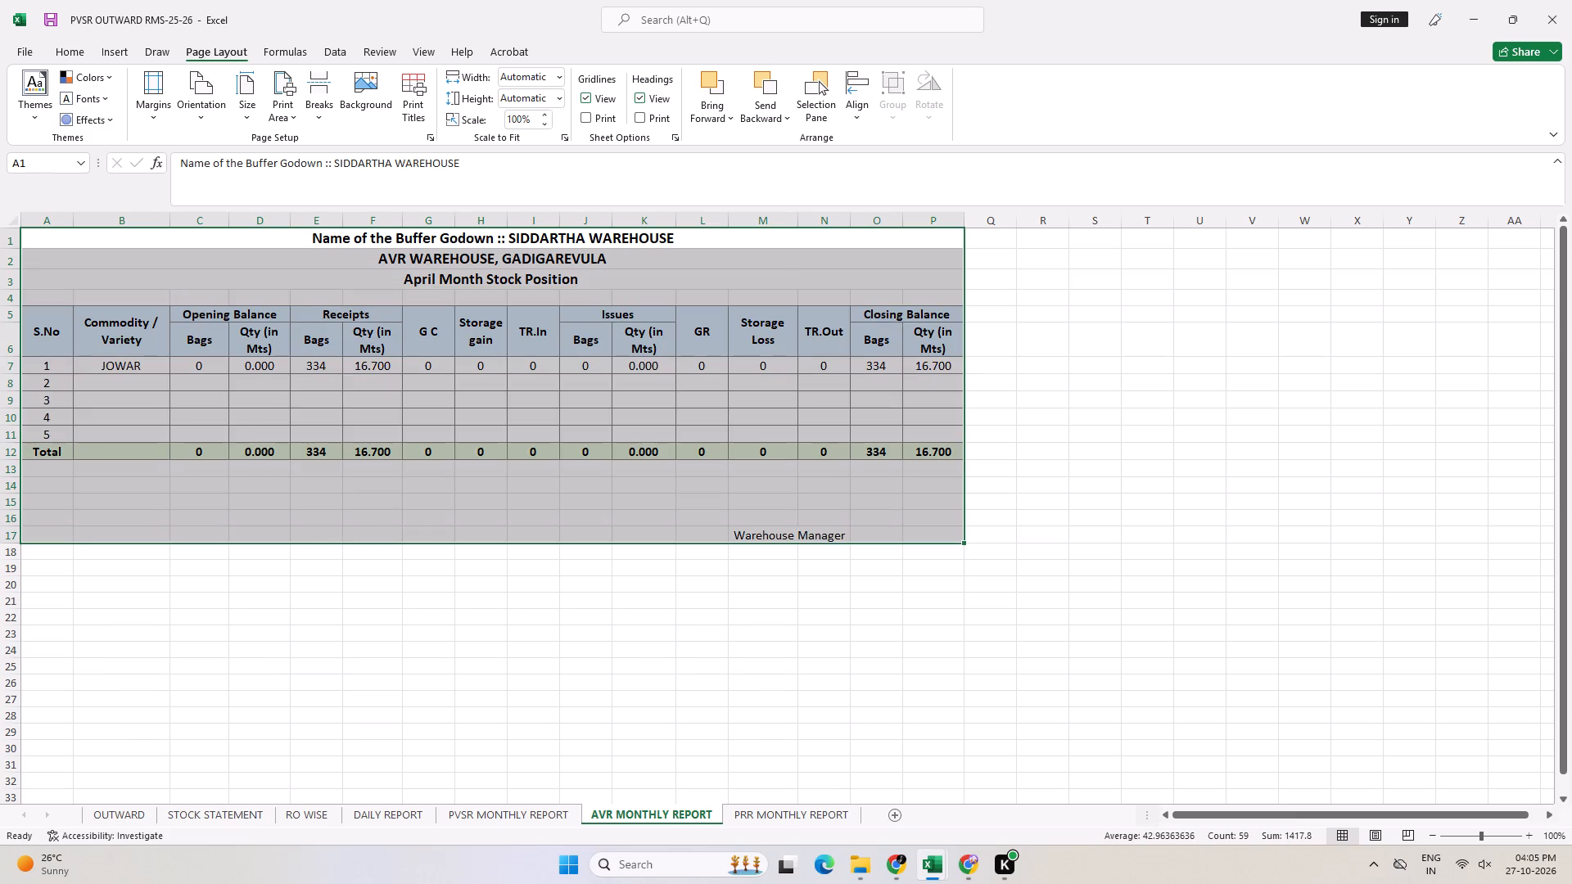
Copy the selected April stock position block and paste it below the original, starting at A19 on AVR MONTHLY REPORT.
{"action": "key", "text": "ctrl+c"}
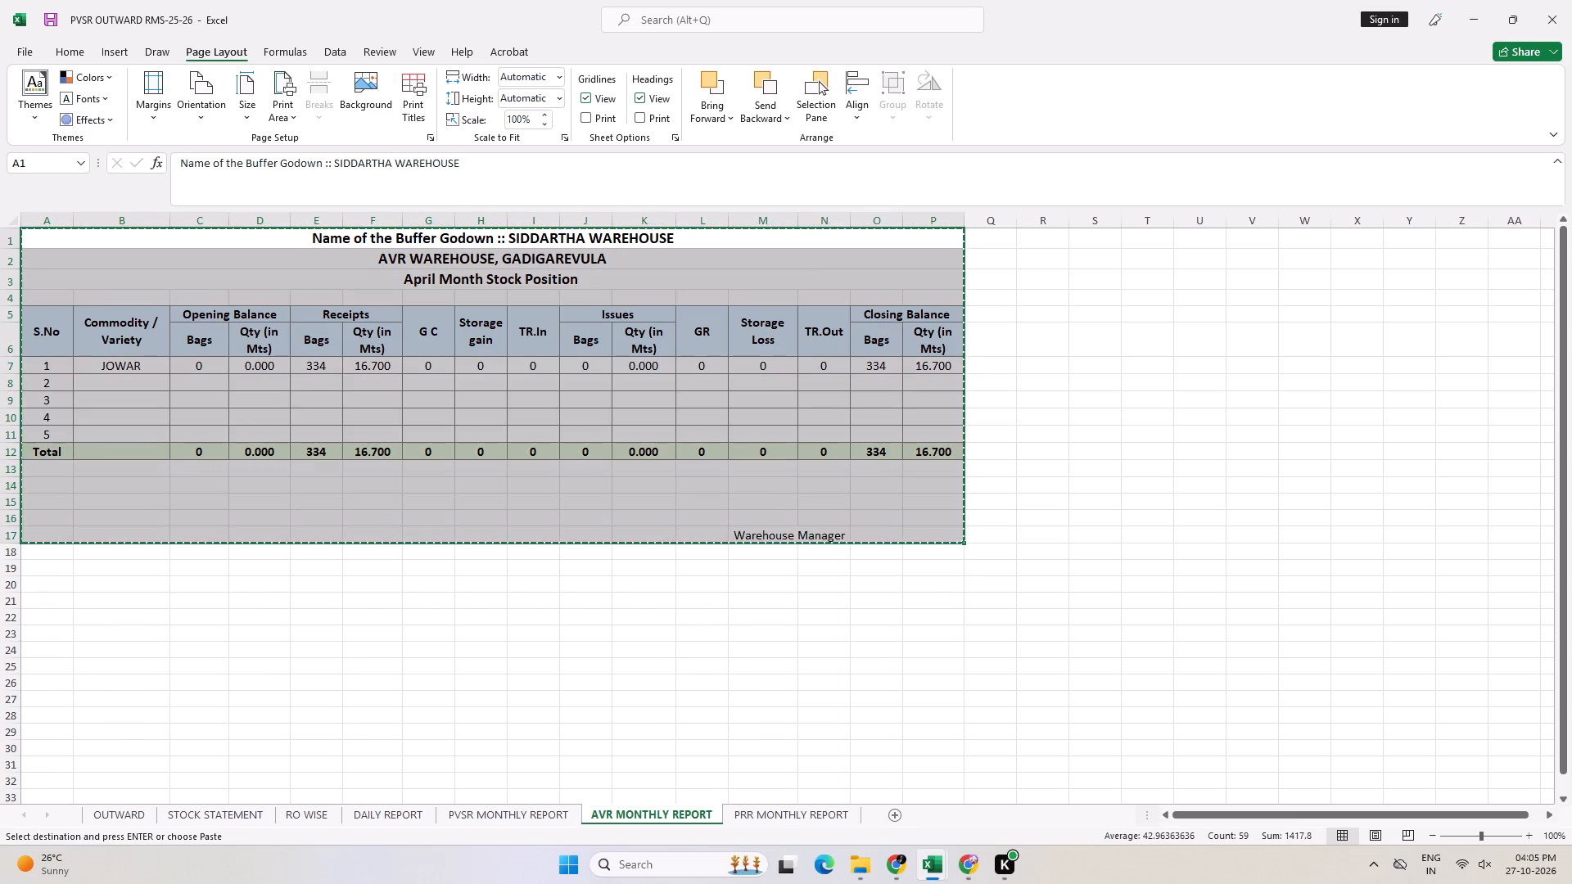
{"action": "left_click", "coordinate": [50, 562]}
{"action": "key", "text": "ctrl+v"}
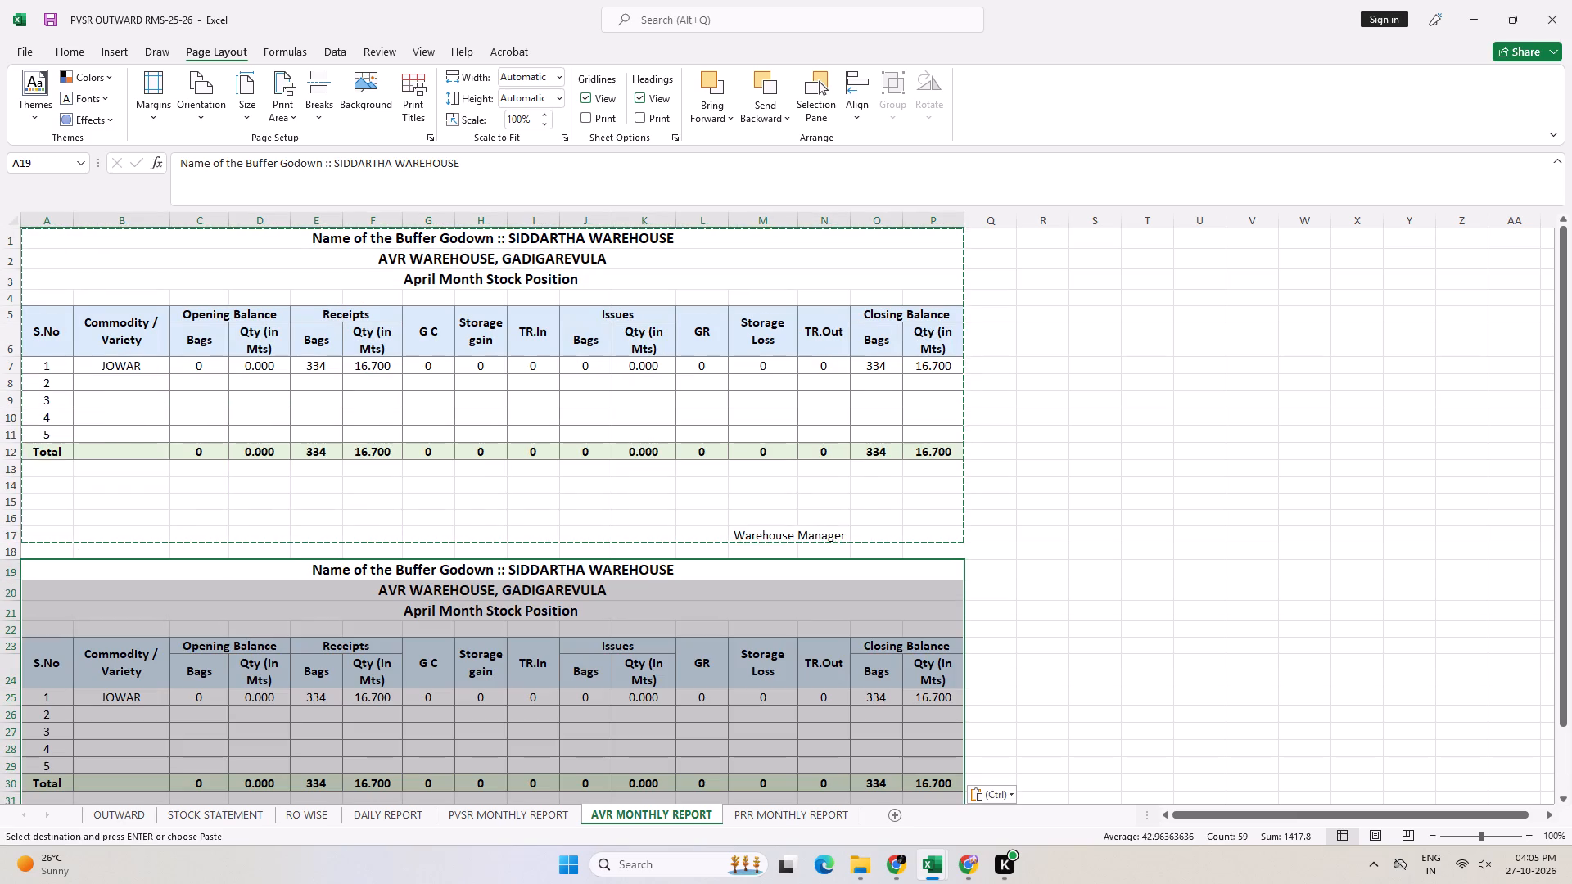
Change the month in the pasted block's A21 heading so it reads May Month Stock Position.
{"action": "left_click", "coordinate": [418, 603]}
{"action": "key", "text": "F2"}
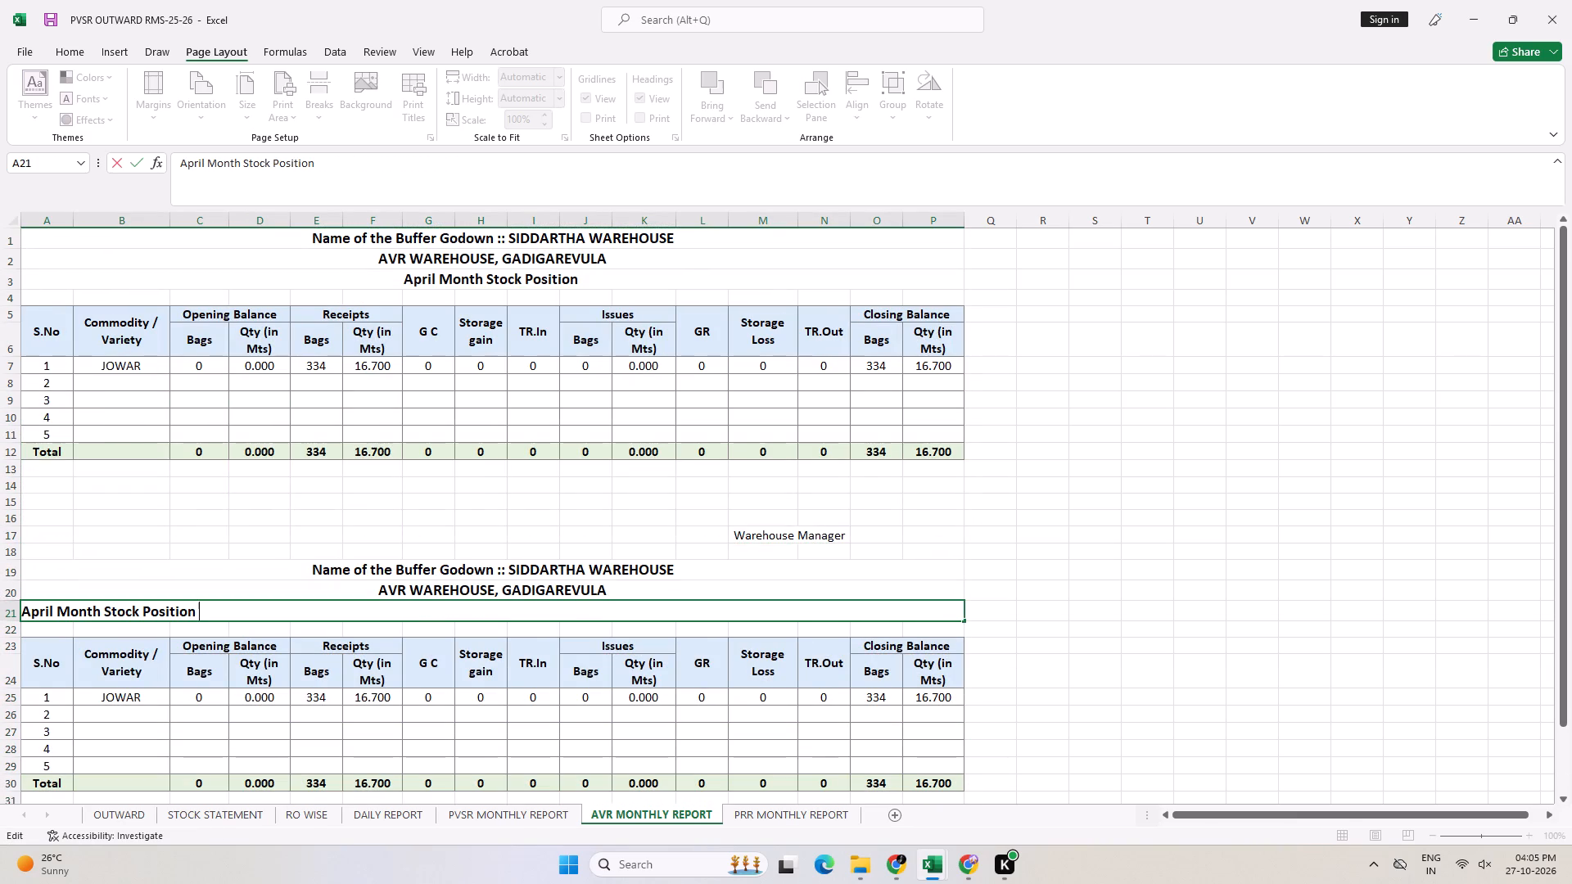
{"action": "key", "text": "Home"}
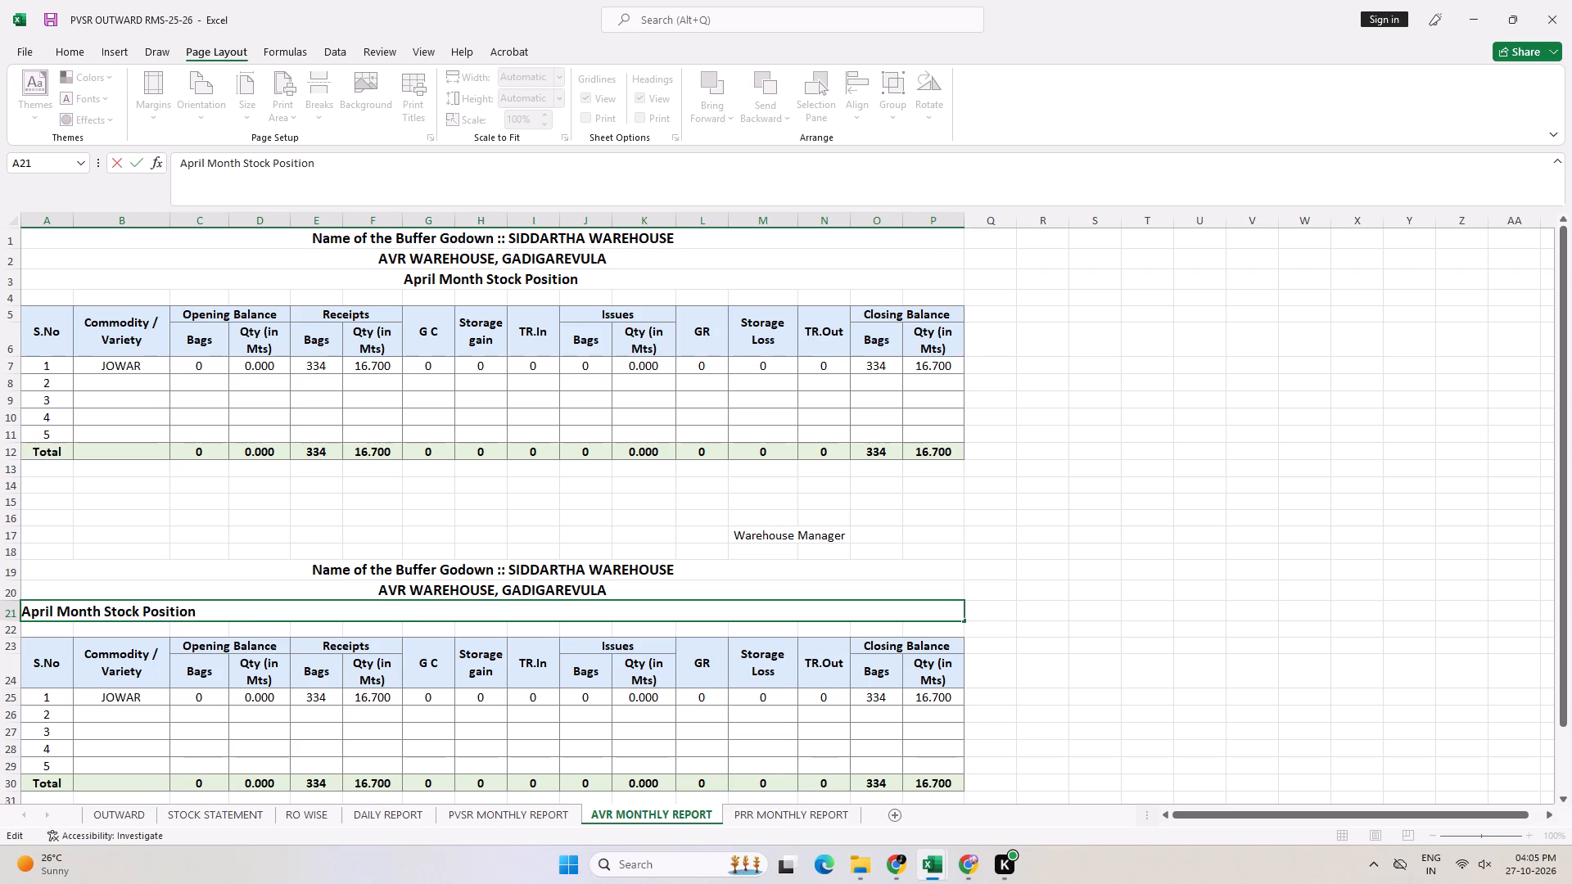
{"action": "key", "text": "ctrl+shift+Right"}
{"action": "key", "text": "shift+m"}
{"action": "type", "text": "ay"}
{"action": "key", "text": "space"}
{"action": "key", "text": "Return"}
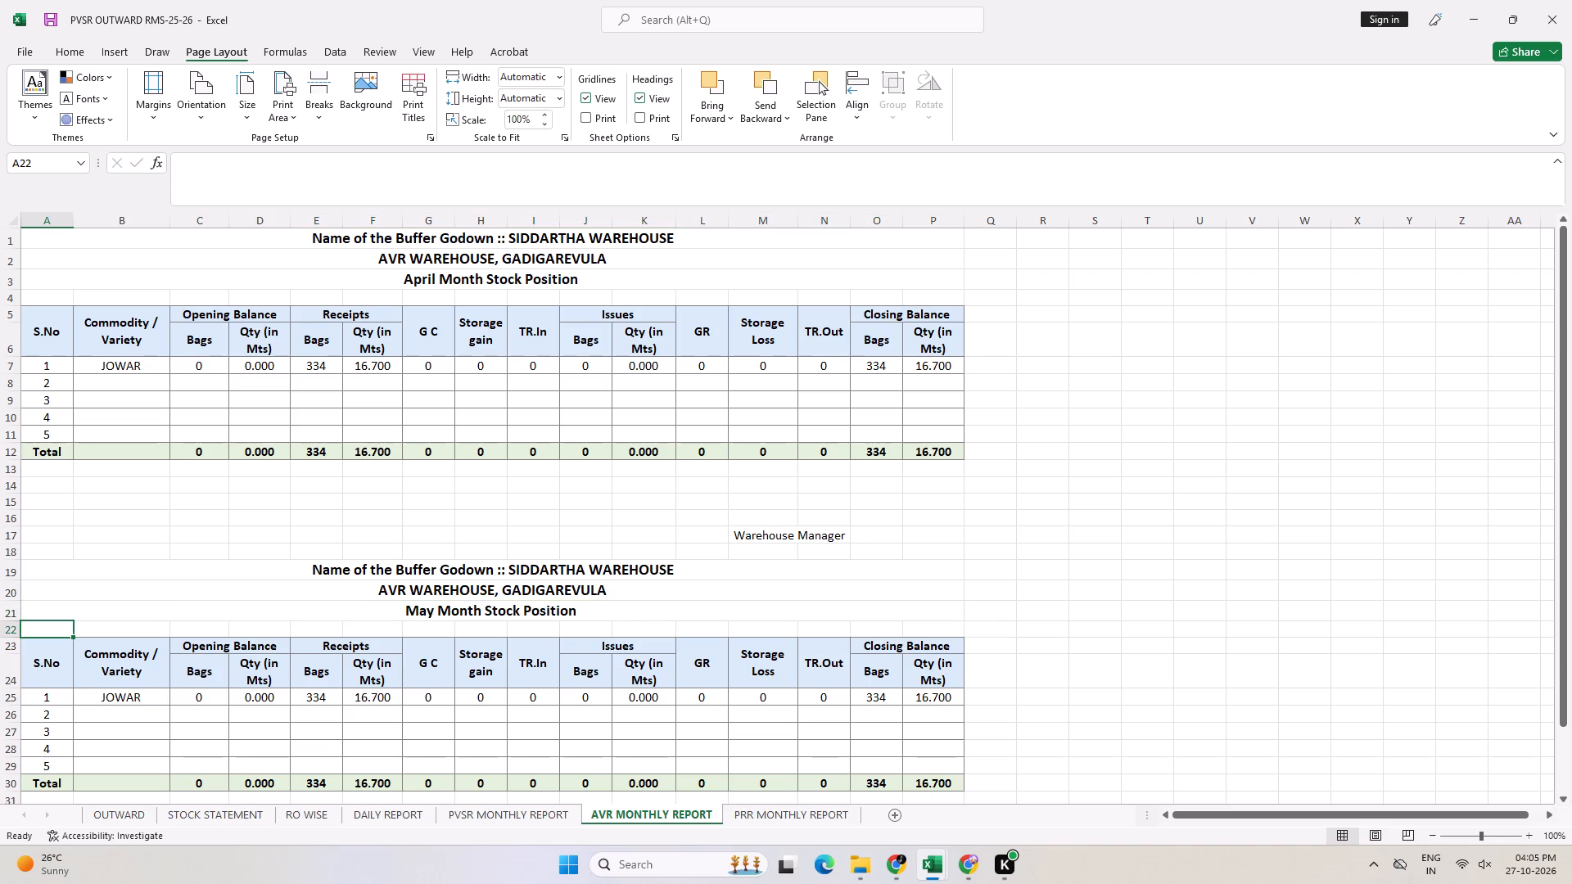
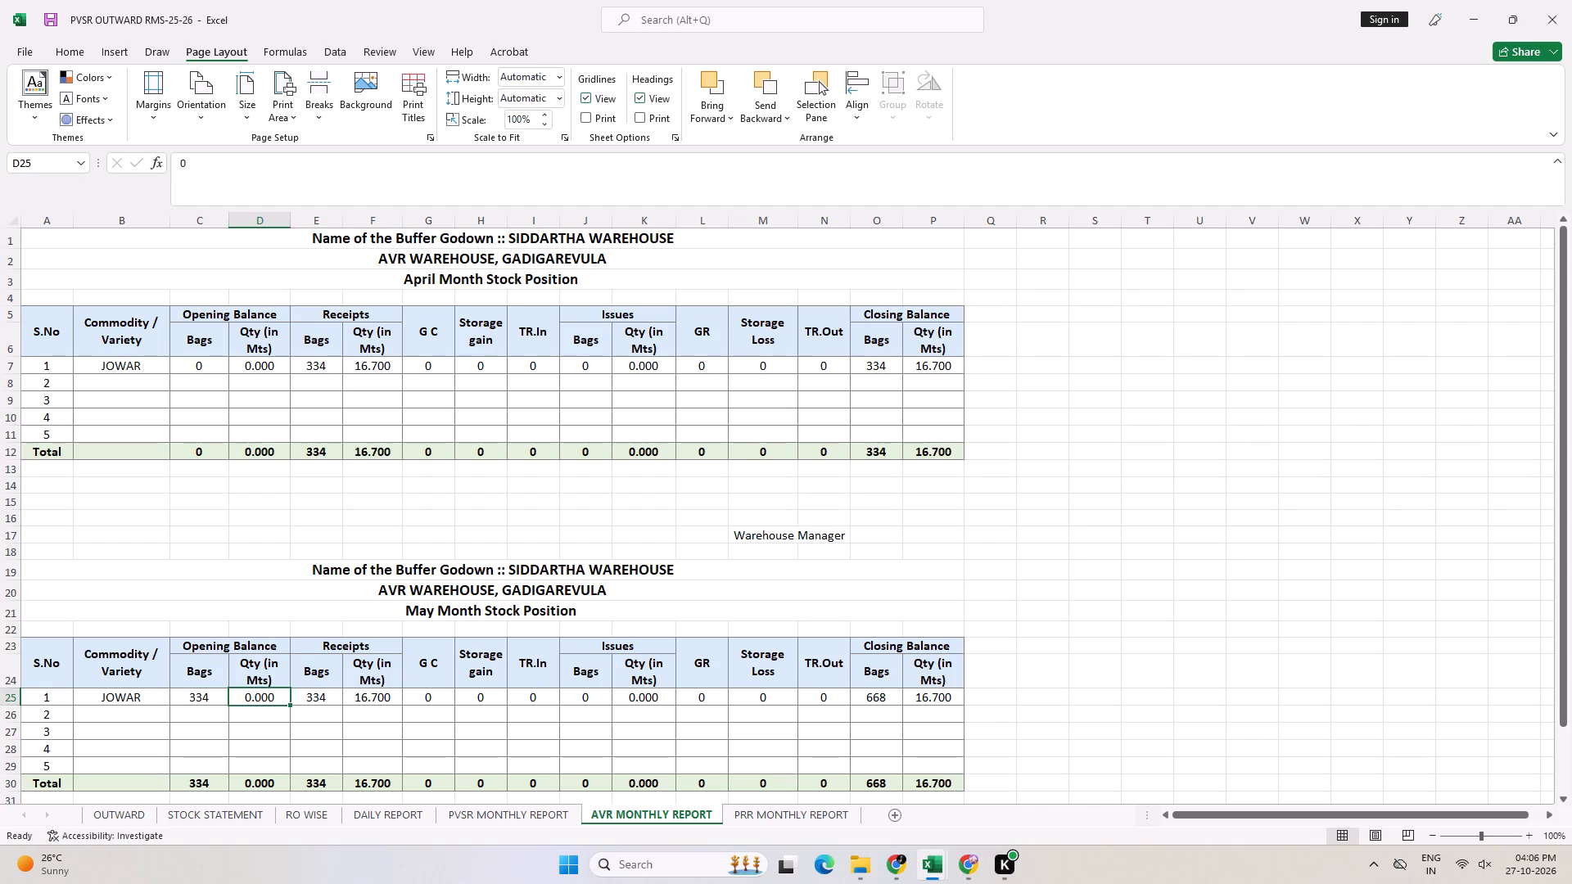
Calculate the JOWAR opening balance quantity in D25 of the May table with the formula =C25/20.
{"action": "key", "text": "equal"}
{"action": "key", "text": "Left"}
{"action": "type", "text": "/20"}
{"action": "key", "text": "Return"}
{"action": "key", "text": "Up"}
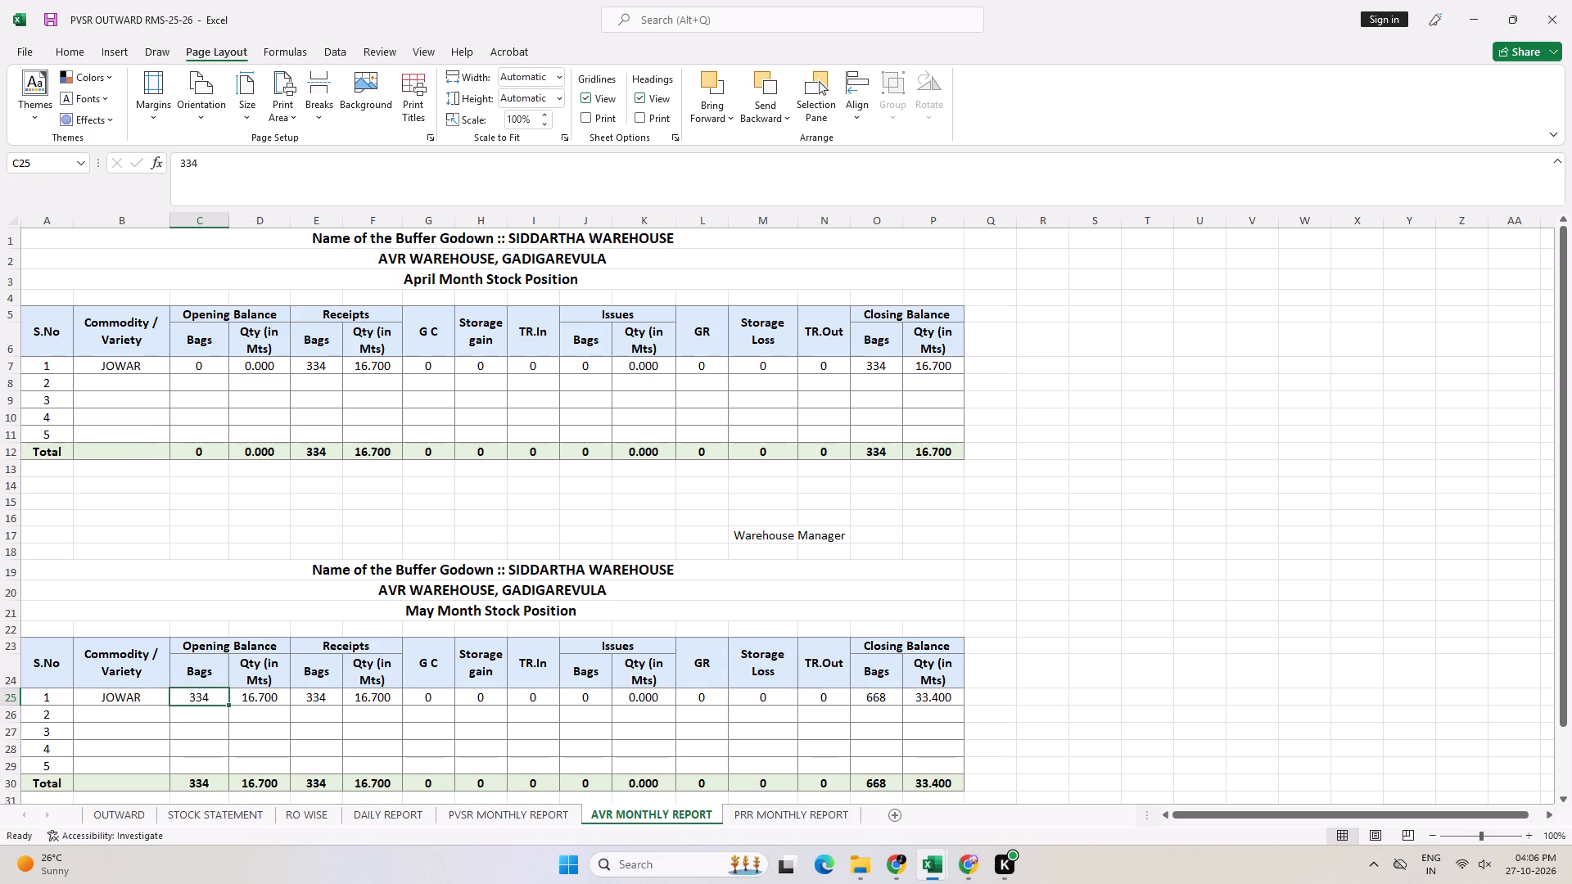
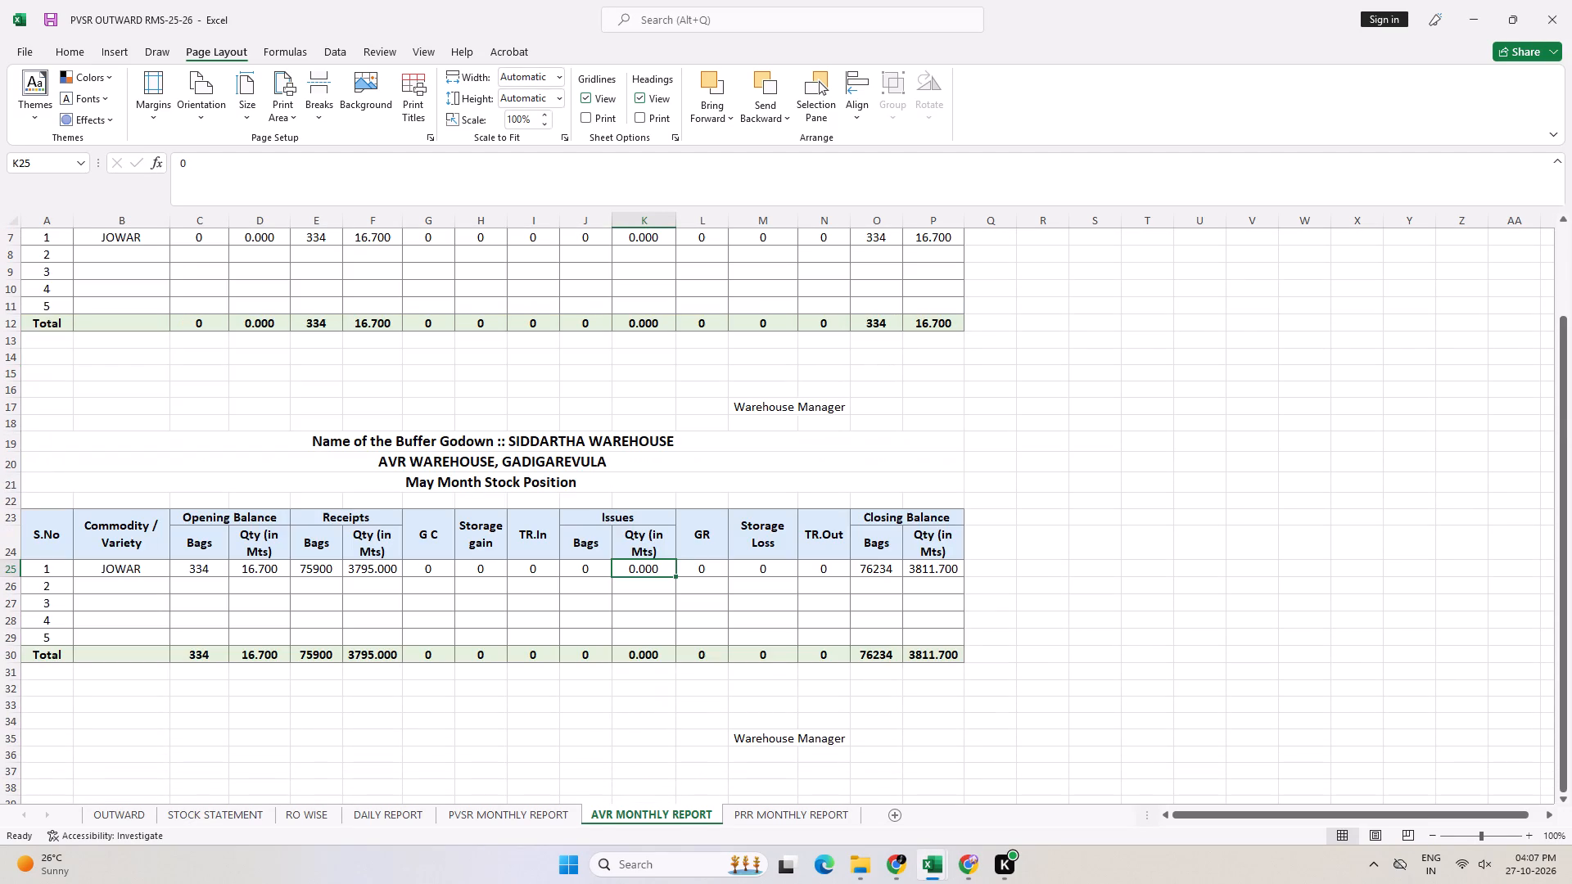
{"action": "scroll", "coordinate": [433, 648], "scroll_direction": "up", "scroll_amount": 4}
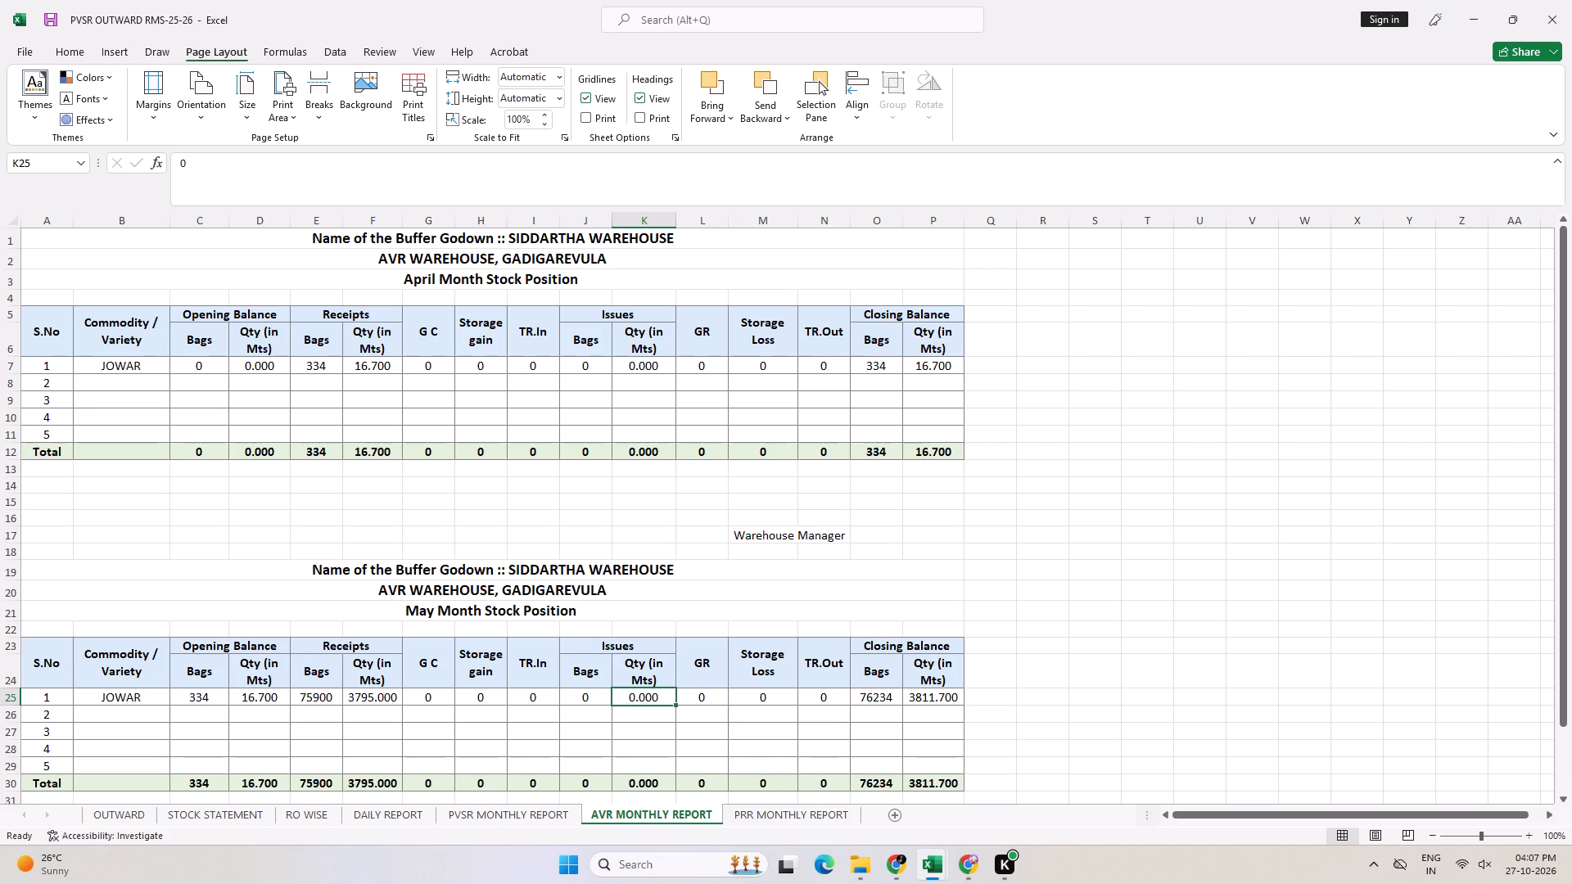
On PVSR MONTHLY REPORT, copy the compartment table A130:O133 from the 26-10-2026 block to A14, below the April table's Total row.
{"action": "left_click", "coordinate": [542, 817]}
{"action": "scroll", "coordinate": [634, 705], "scroll_direction": "down", "scroll_amount": 13}
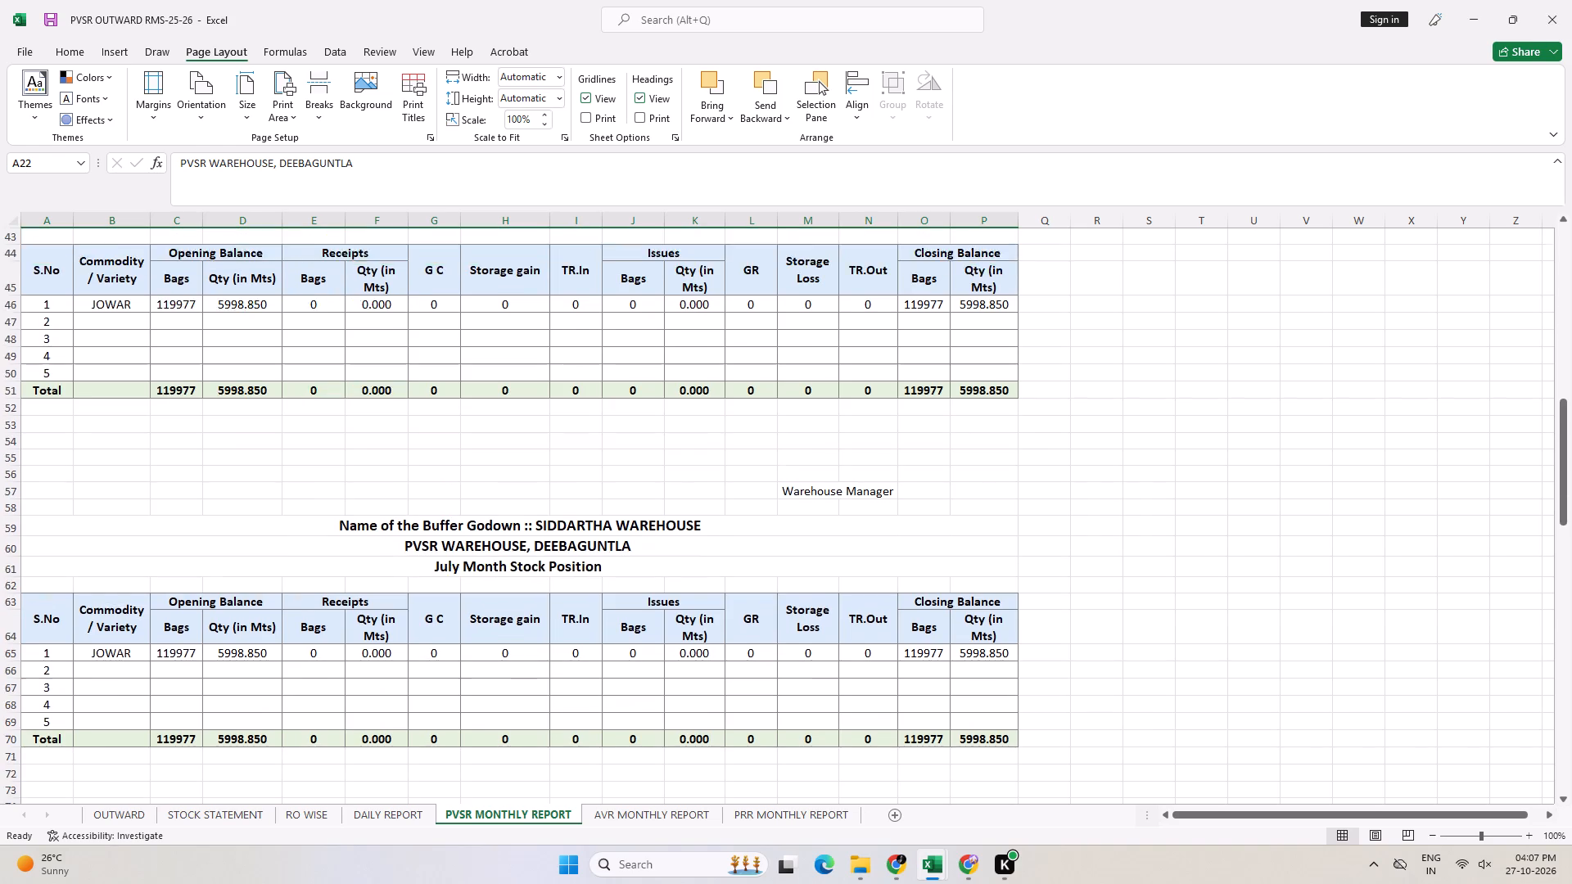
{"action": "scroll", "coordinate": [622, 729], "scroll_direction": "down", "scroll_amount": 10}
{"action": "scroll", "coordinate": [621, 732], "scroll_direction": "up", "scroll_amount": 4}
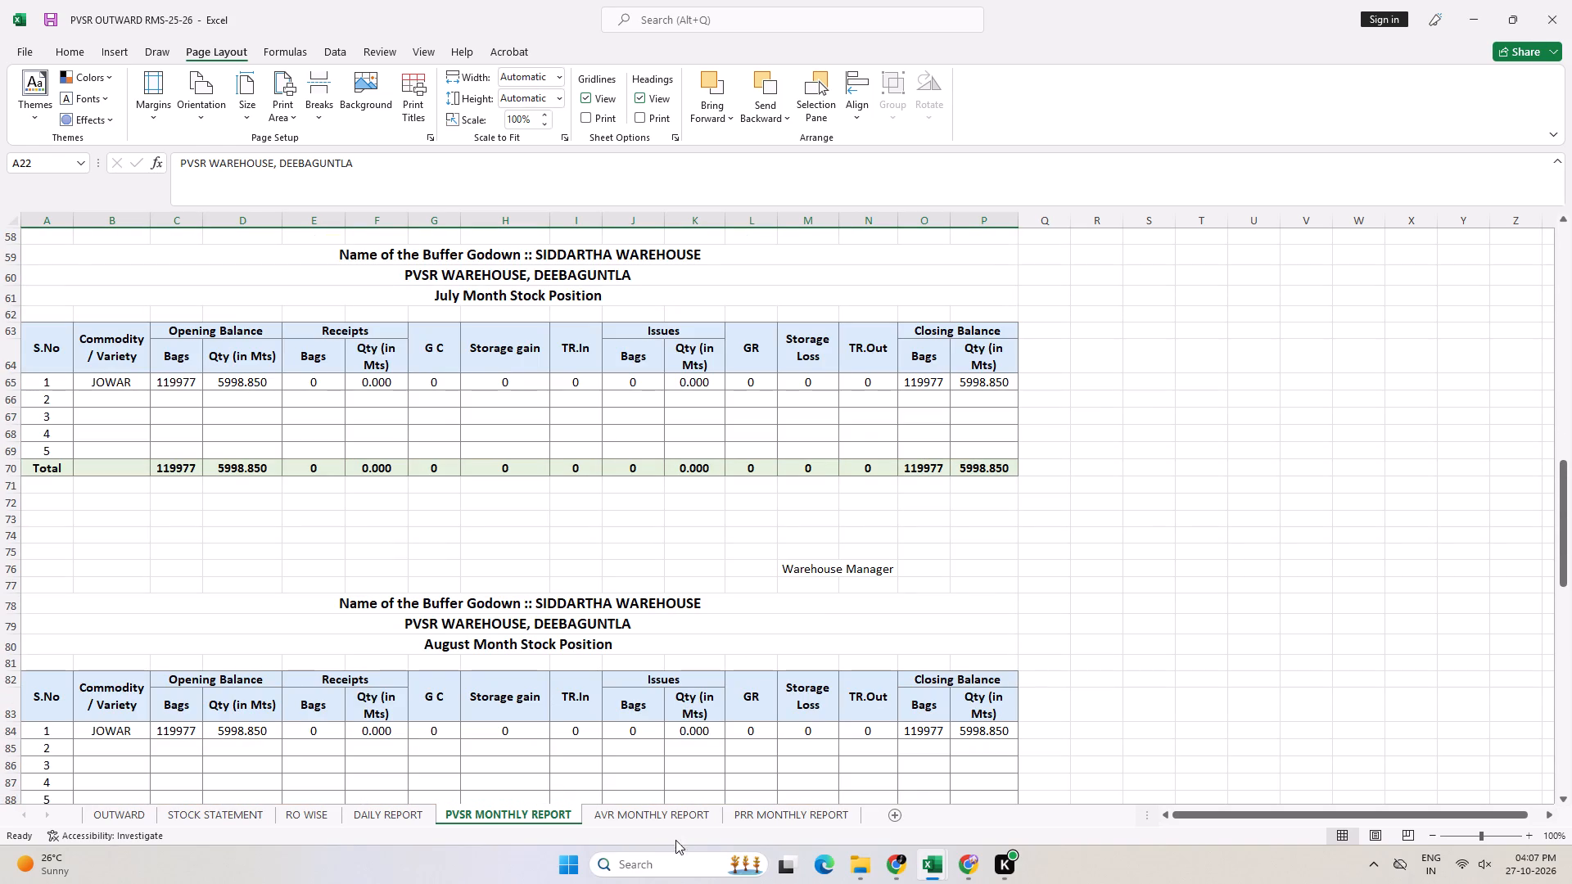
{"action": "scroll", "coordinate": [210, 661], "scroll_direction": "down", "scroll_amount": 20}
{"action": "scroll", "coordinate": [210, 661], "scroll_direction": "down", "scroll_amount": 3}
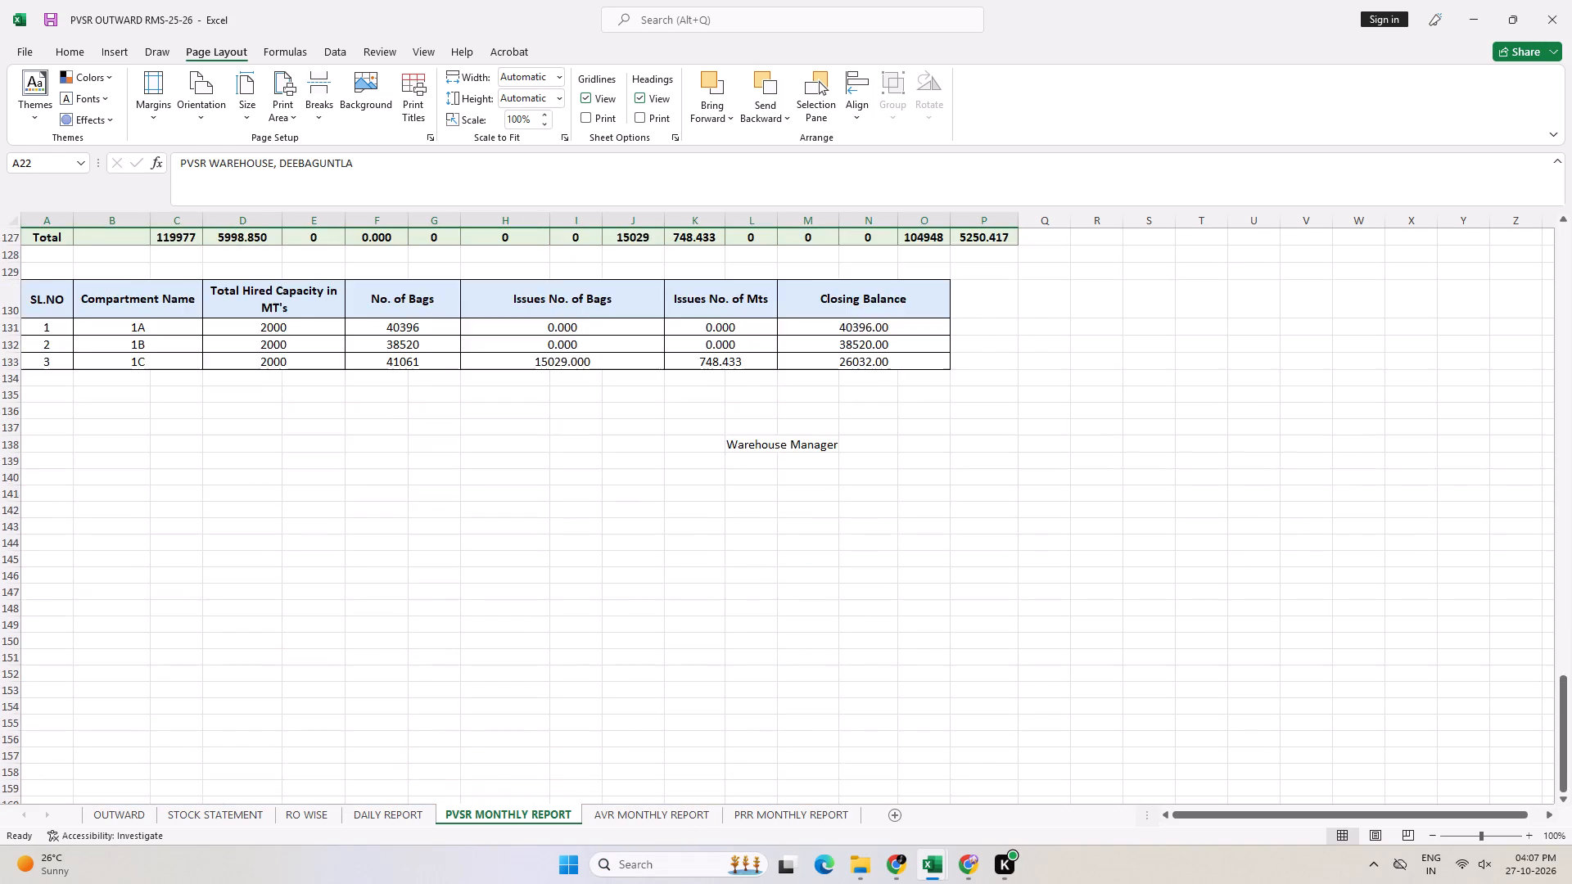
{"action": "scroll", "coordinate": [277, 647], "scroll_direction": "up", "scroll_amount": 4}
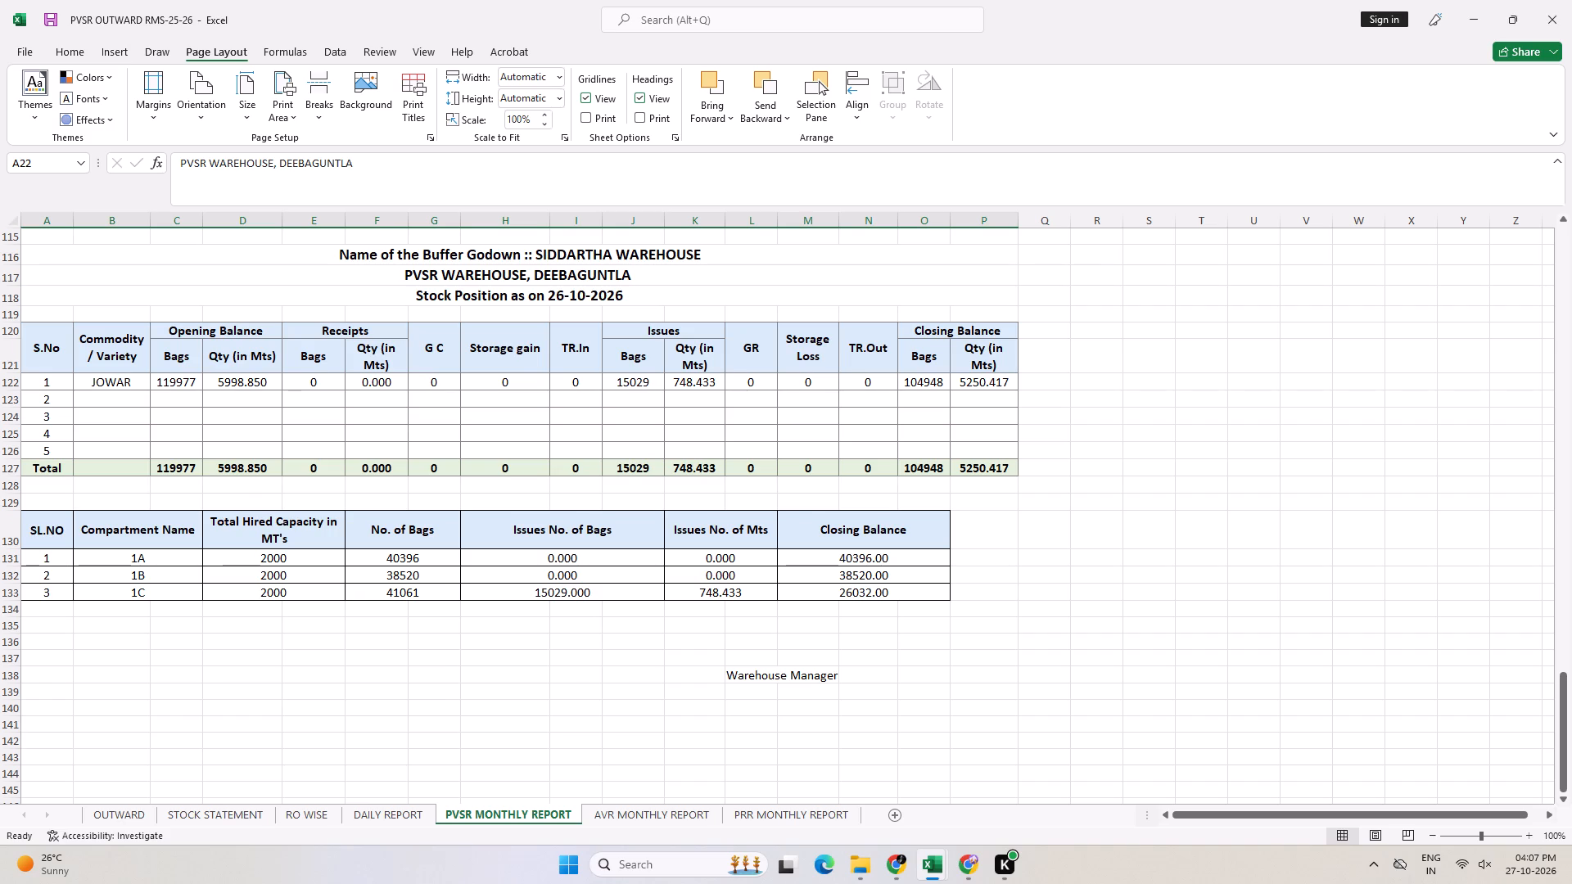
{"action": "left_click_drag", "start_coordinate": [40, 568], "coordinate": [50, 603]}
{"action": "left_click_drag", "start_coordinate": [45, 518], "coordinate": [949, 597]}
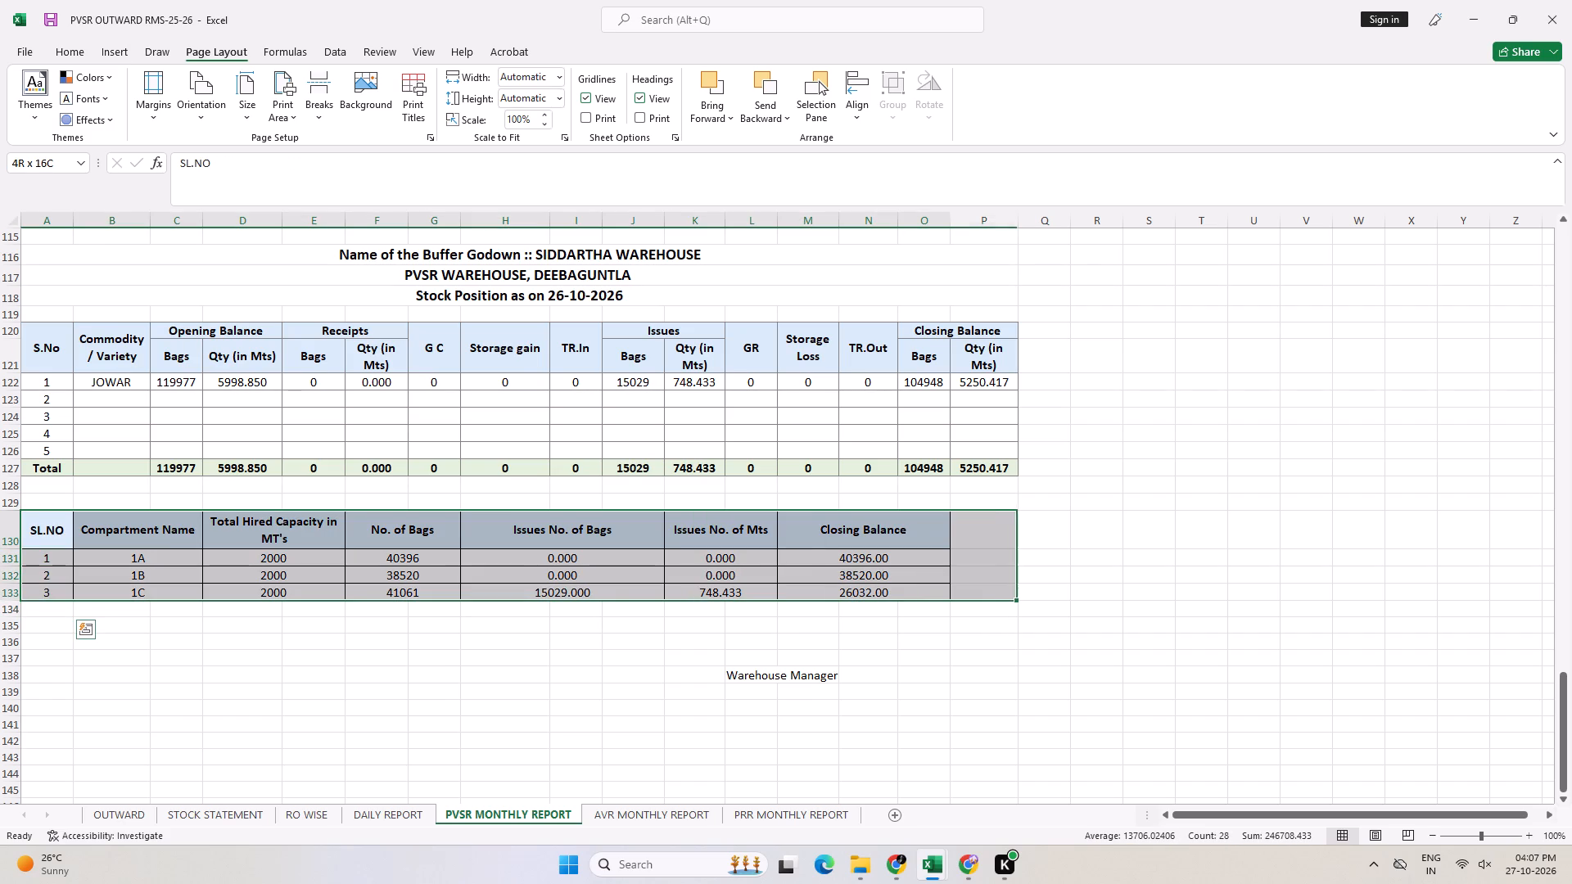
{"action": "left_click_drag", "start_coordinate": [949, 597], "coordinate": [929, 595]}
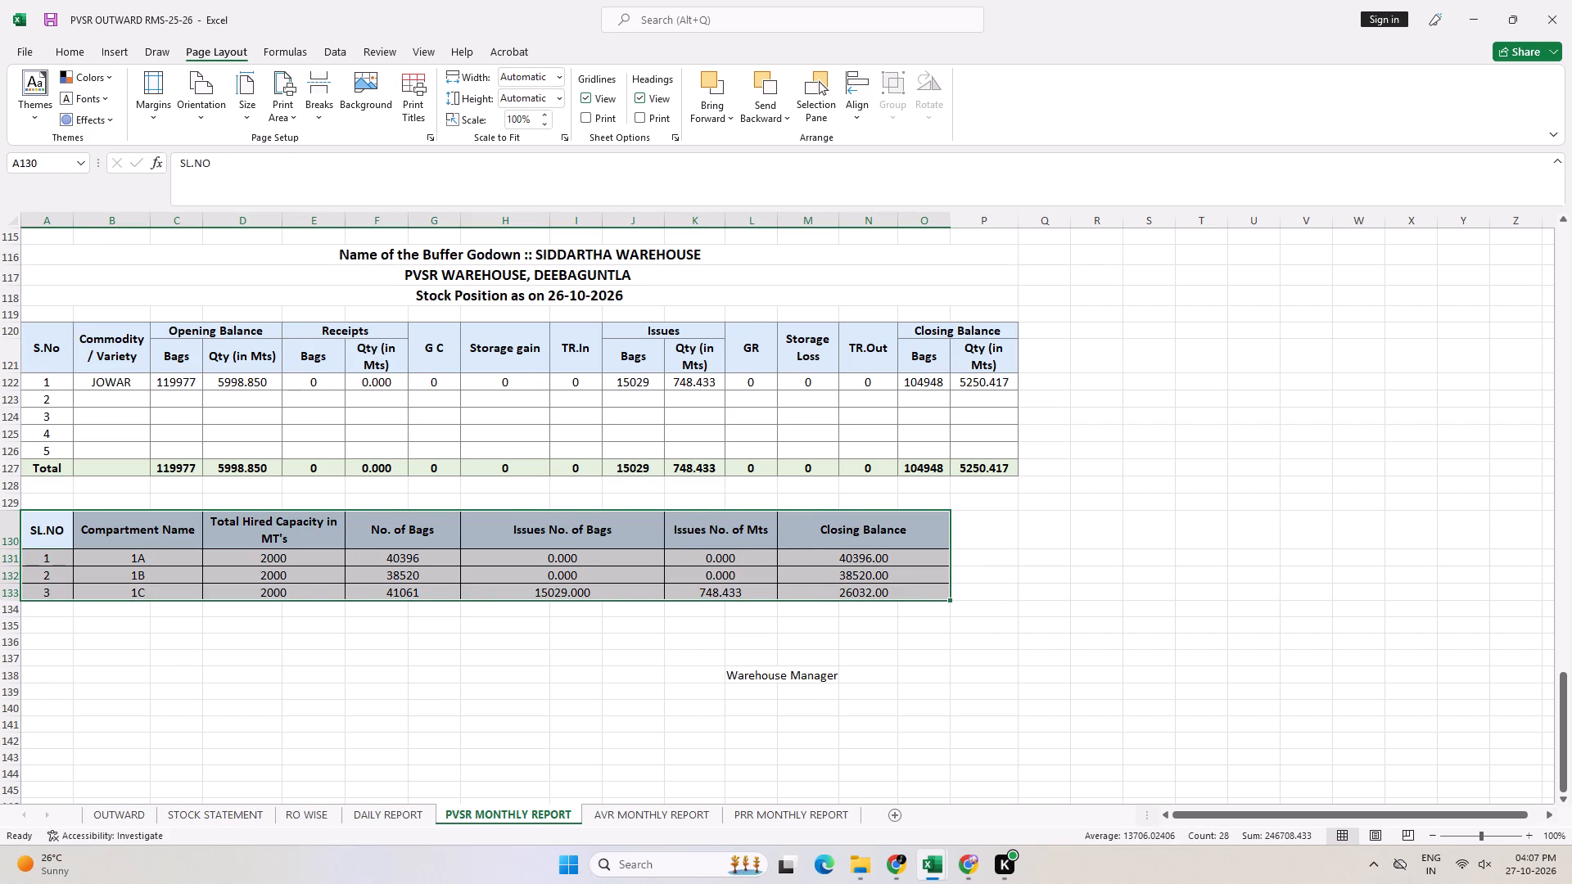
{"action": "key", "text": "ctrl+c"}
{"action": "scroll", "coordinate": [702, 503], "scroll_direction": "up", "scroll_amount": 4}
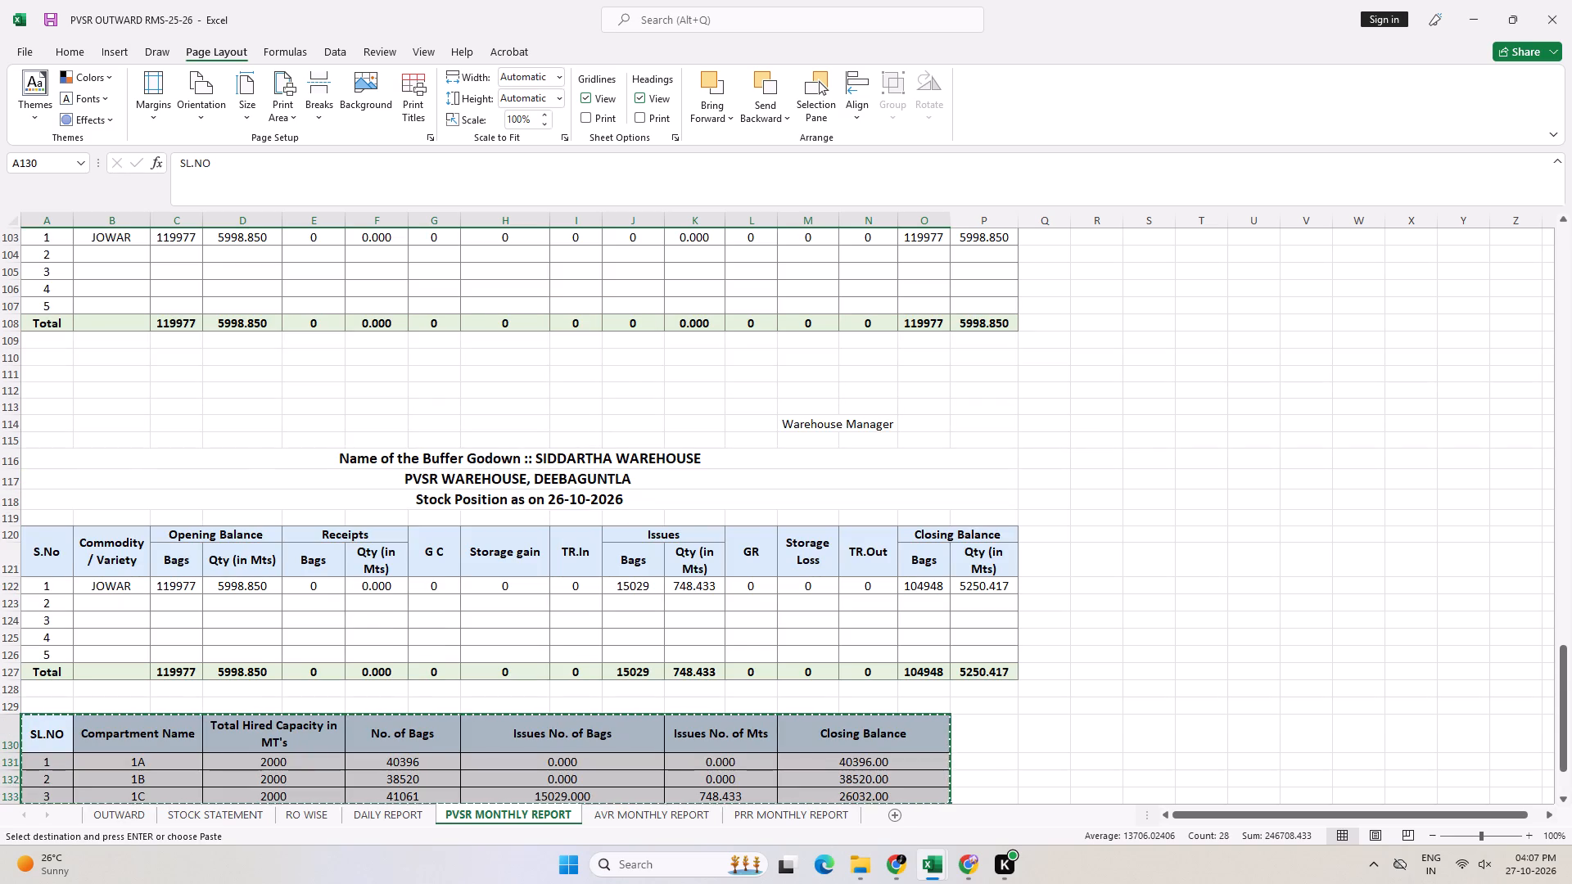
{"action": "scroll", "coordinate": [668, 542], "scroll_direction": "up", "scroll_amount": 20}
{"action": "scroll", "coordinate": [668, 542], "scroll_direction": "up", "scroll_amount": 15}
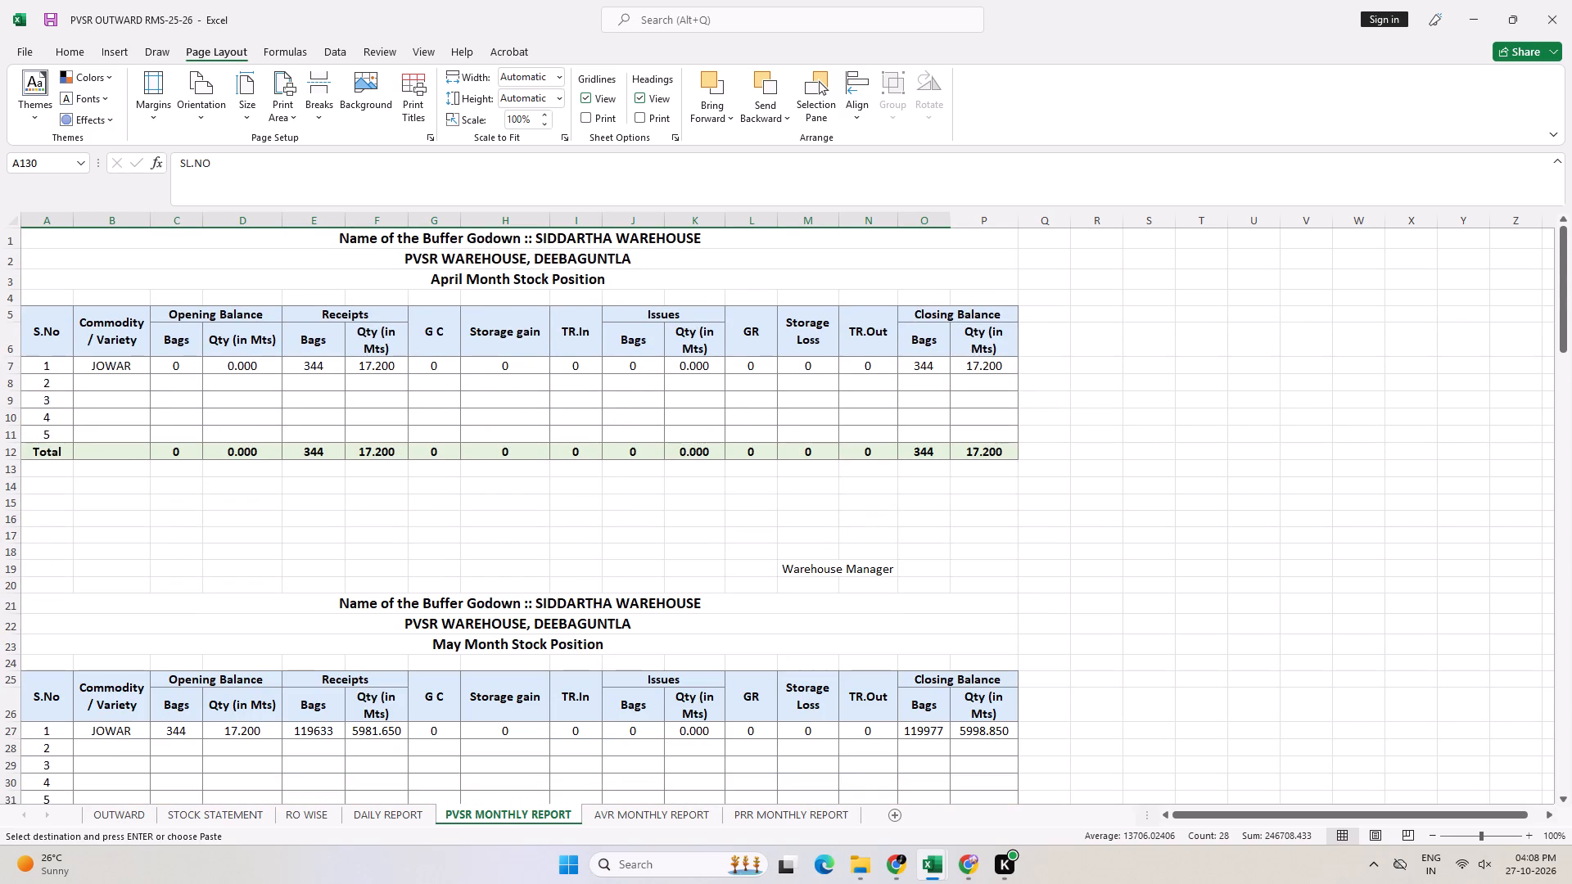
{"action": "scroll", "coordinate": [633, 574], "scroll_direction": "up", "scroll_amount": 8}
{"action": "left_click", "coordinate": [49, 474]}
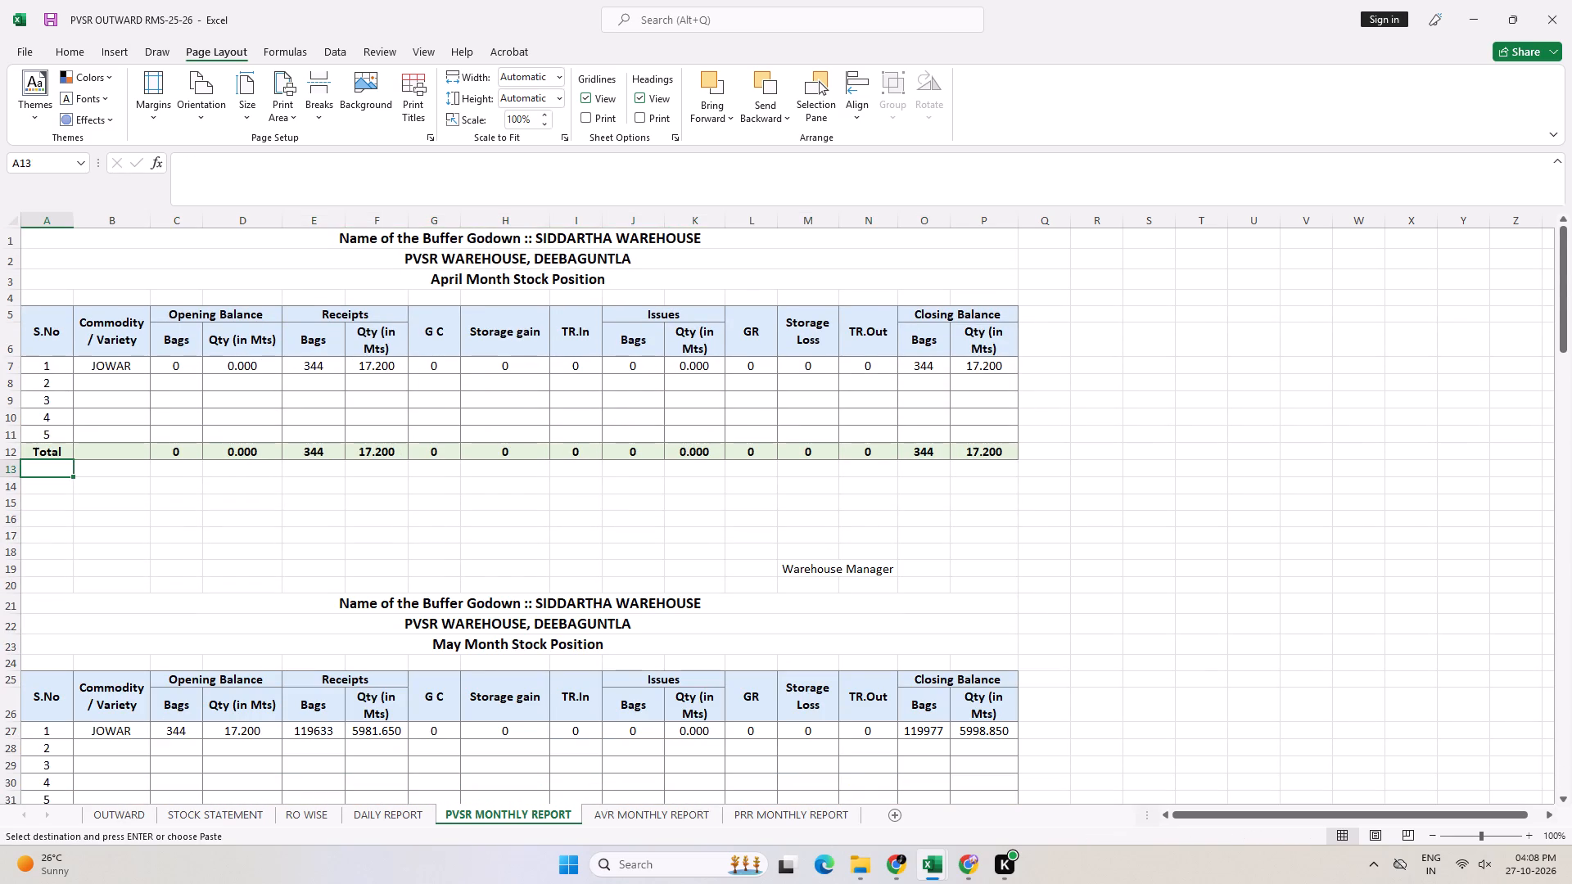
{"action": "left_click", "coordinate": [47, 486]}
{"action": "key", "text": "ctrl+v"}
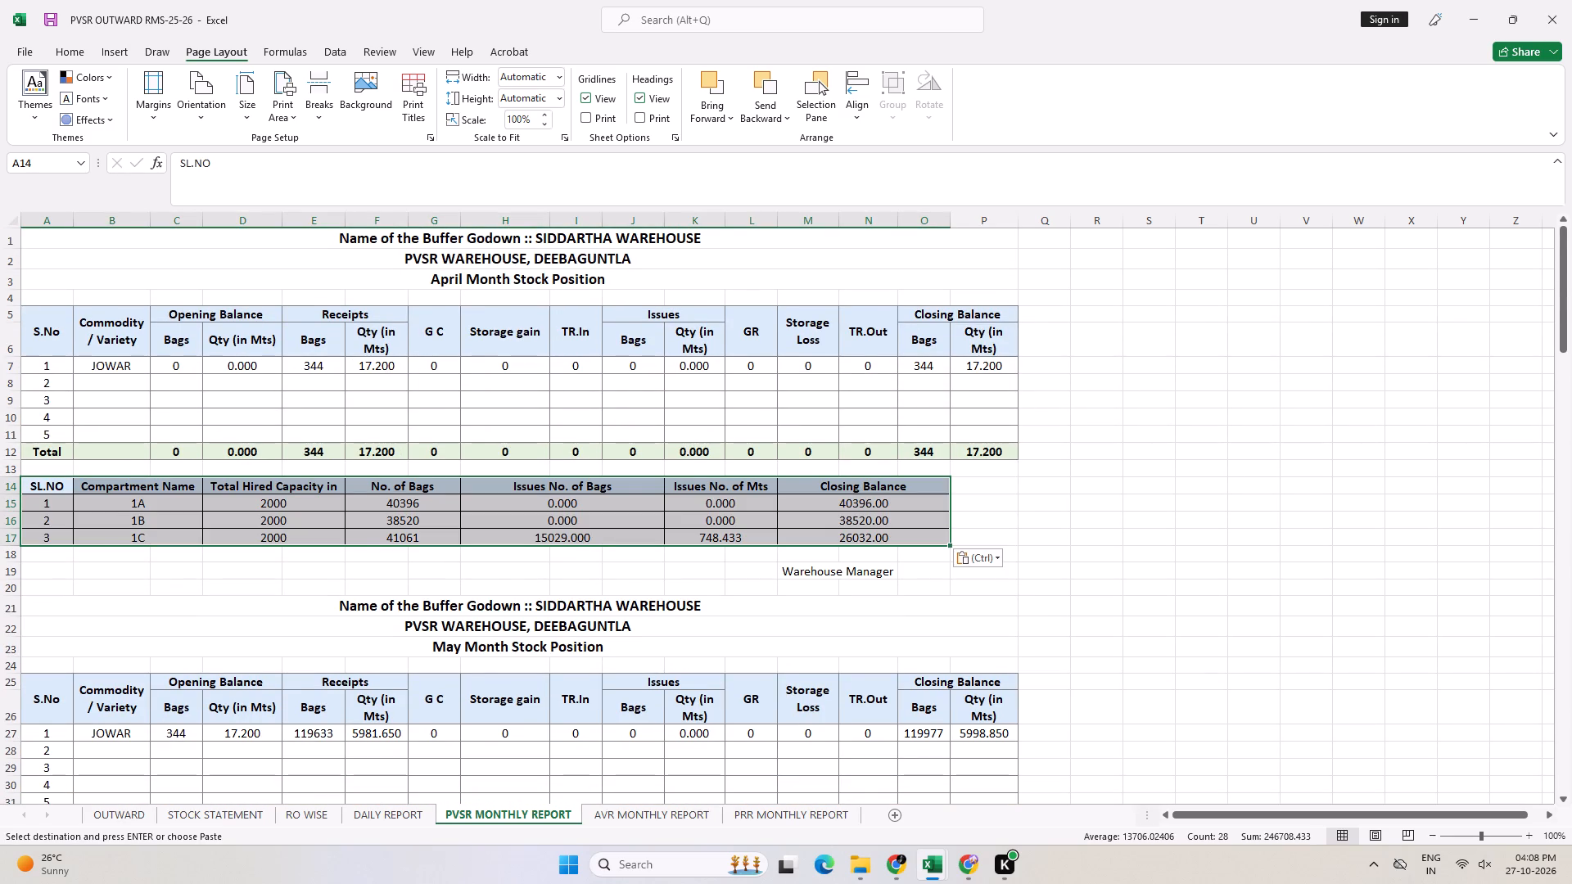
Insert one blank row at row 35, between the May table's Total row and its Warehouse Manager label.
{"action": "scroll", "coordinate": [721, 697], "scroll_direction": "down", "scroll_amount": 4}
{"action": "left_click", "coordinate": [328, 637]}
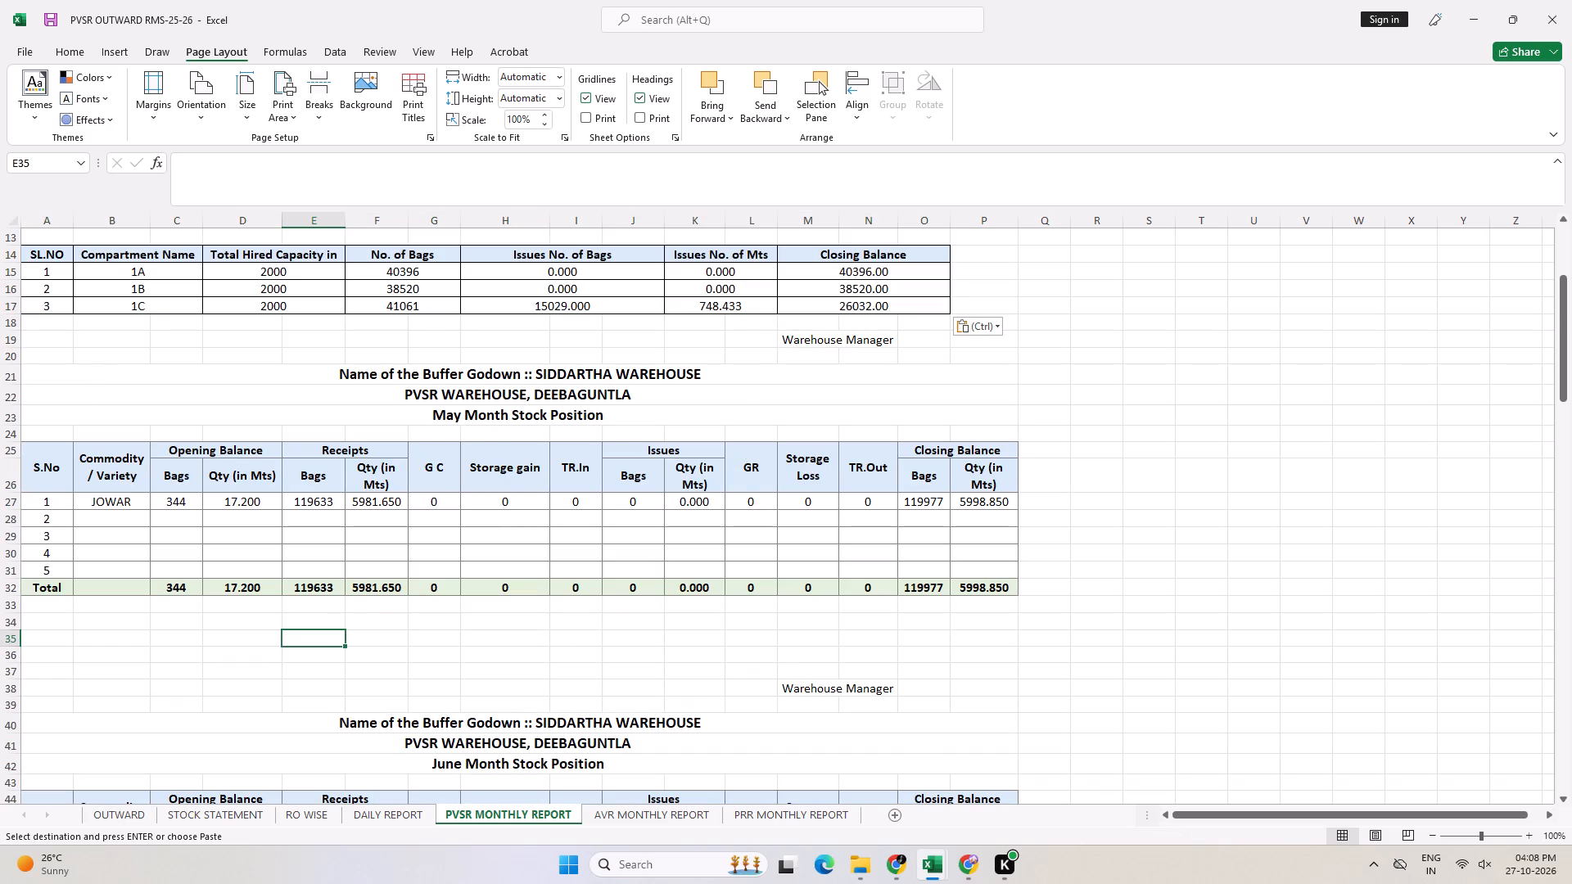
{"action": "key", "text": "shift+space"}
{"action": "key", "text": "ctrl+shift+equal"}
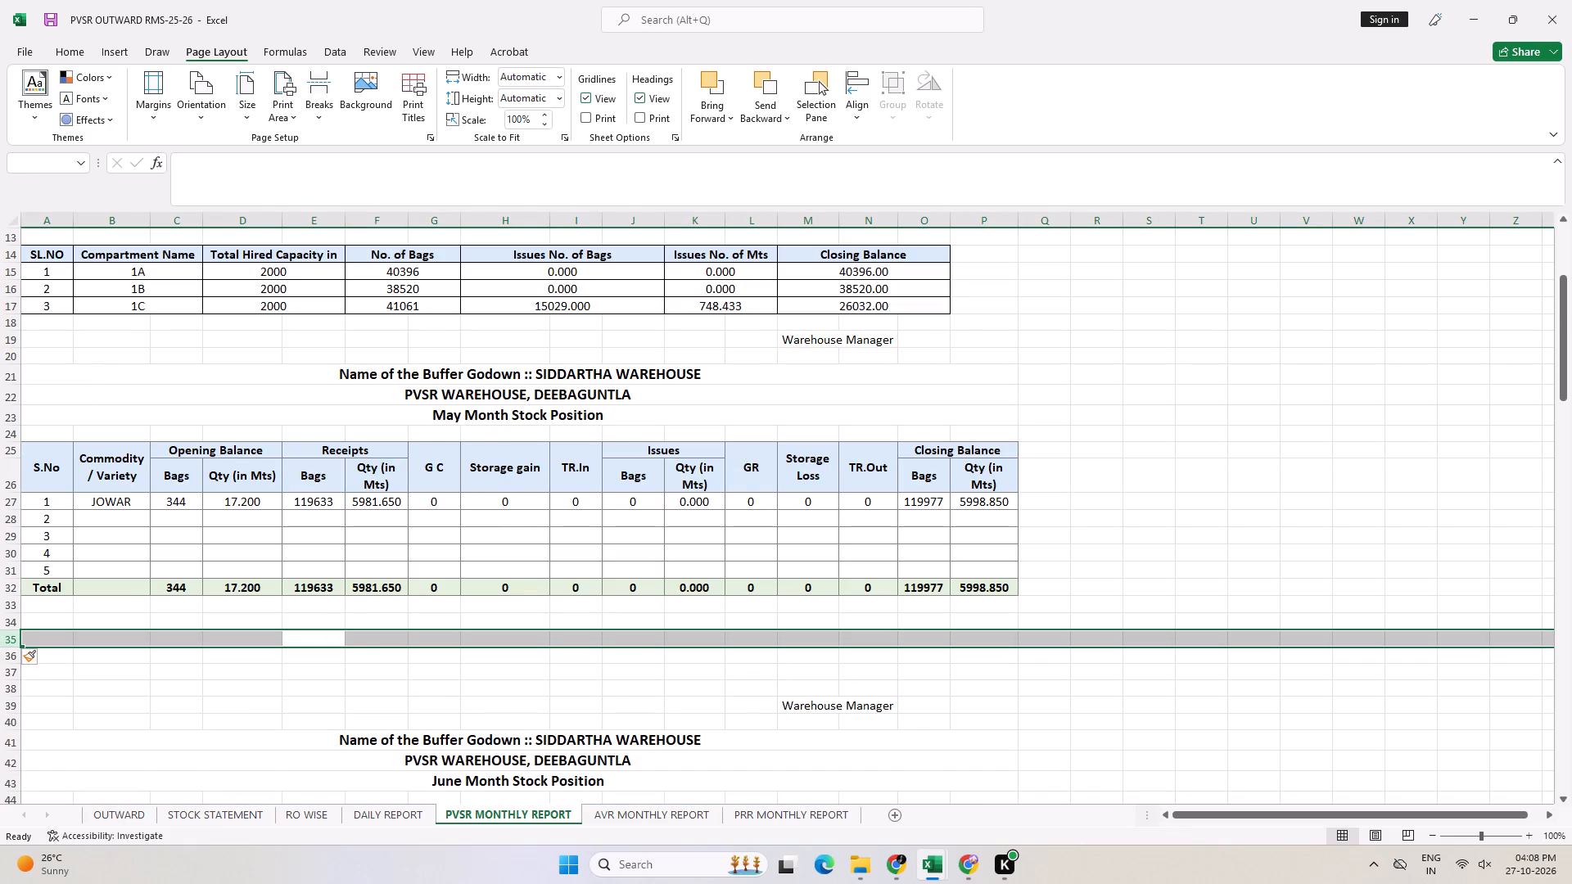
Set compartment 1C's Issues No. of Bags and Issues No. of Mts to 0 in the April compartment table.
{"action": "left_click", "coordinate": [567, 306]}
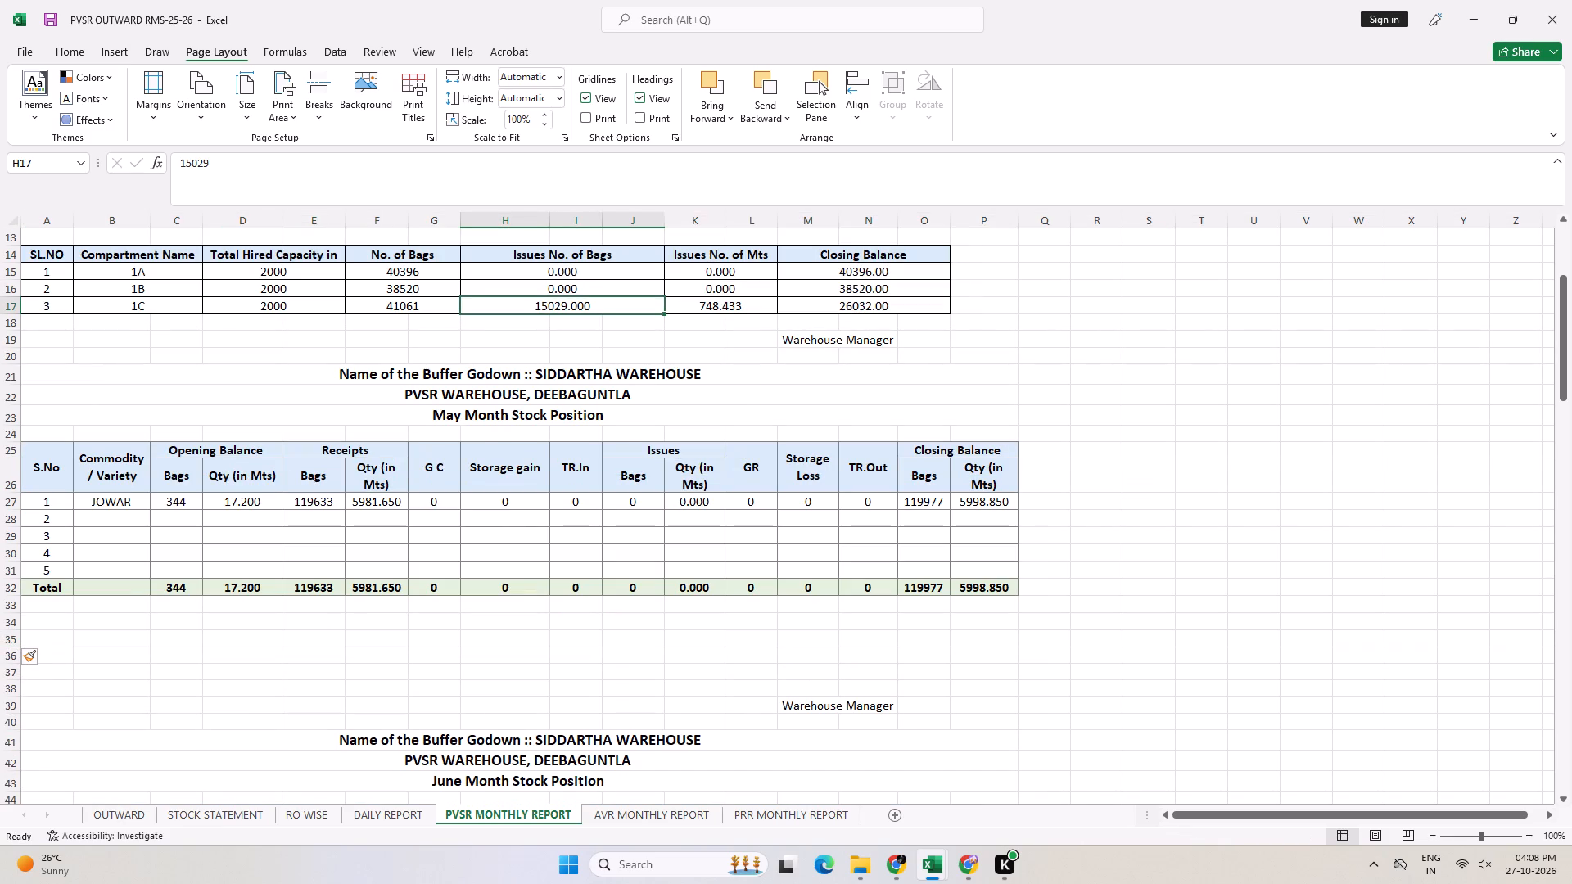
{"action": "key", "text": "0"}
{"action": "key", "text": "Return"}
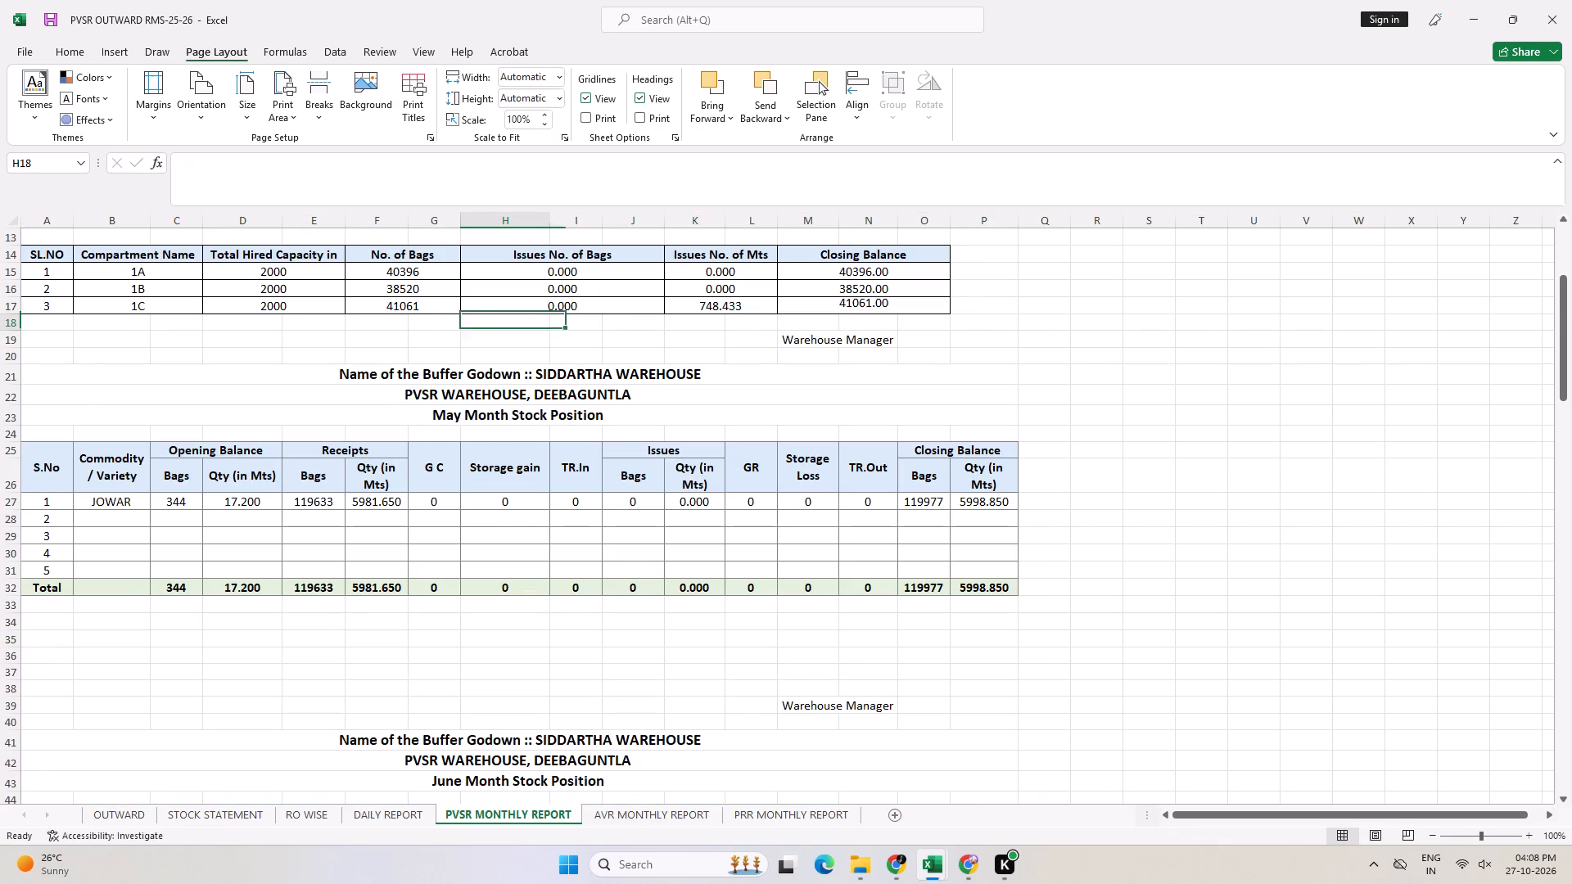
{"action": "key", "text": "Up"}
{"action": "key", "text": "Right"}
{"action": "key", "text": "Right"}
{"action": "key", "text": "Left"}
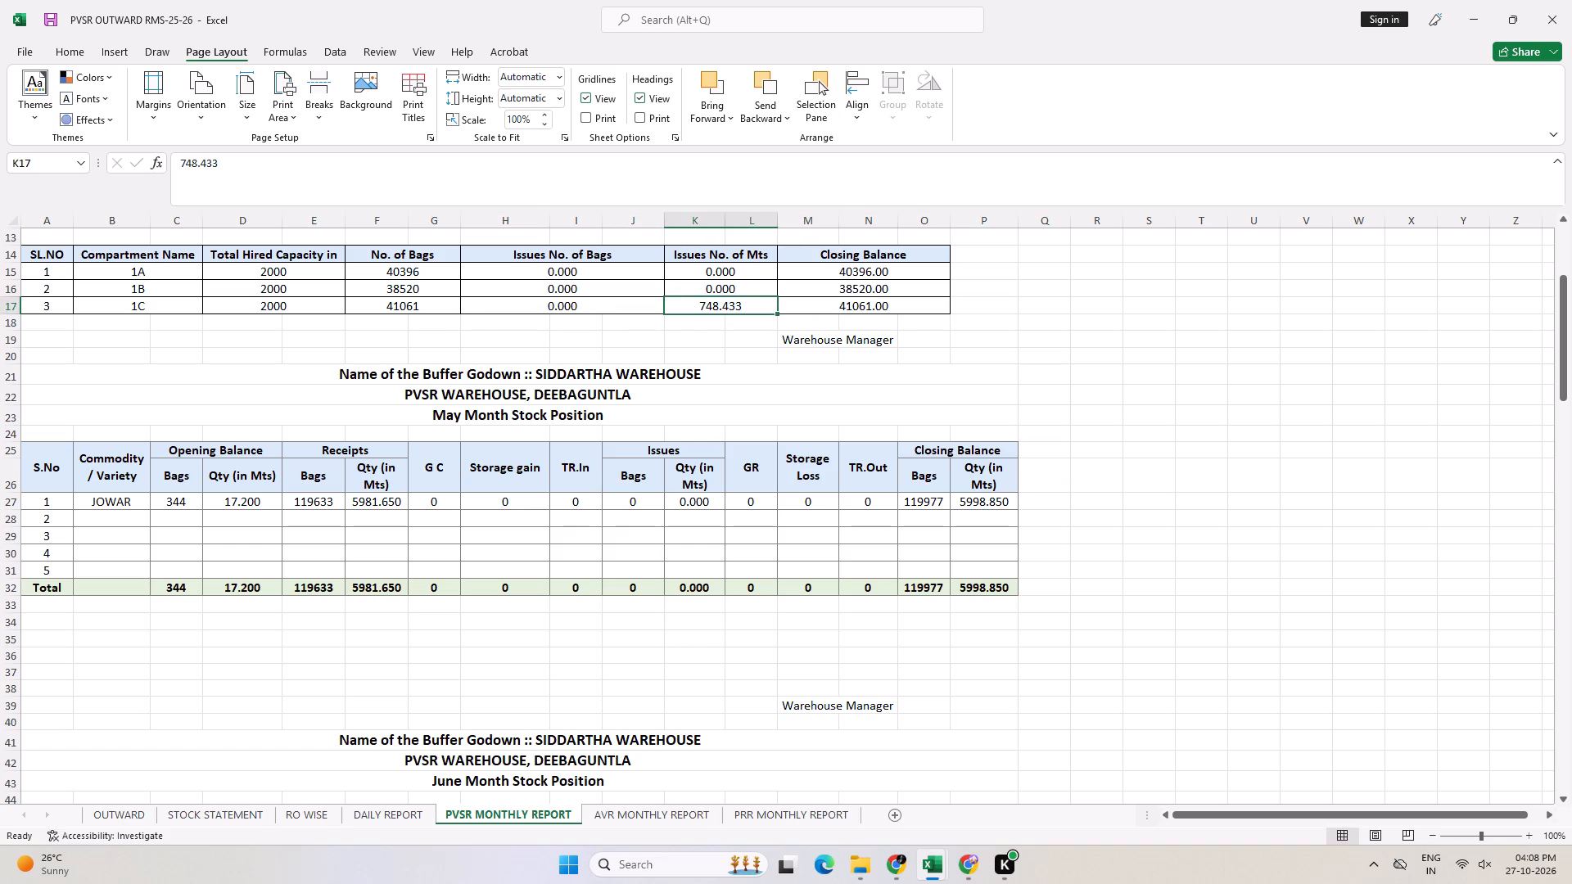
{"action": "key", "text": "0"}
{"action": "key", "text": "Return"}
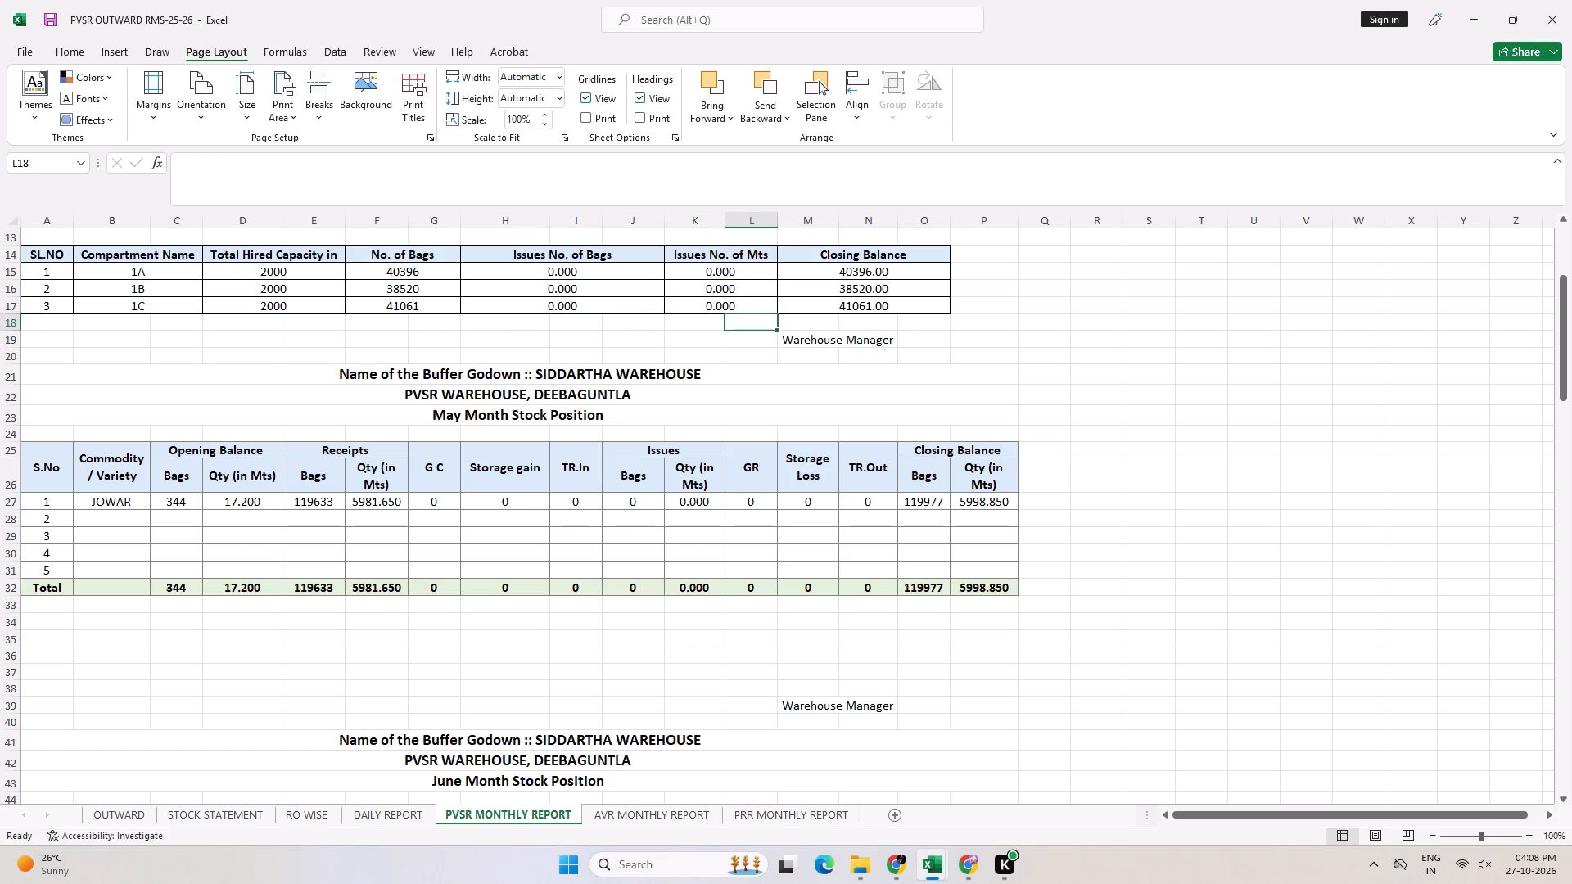
Add a net two blank rows at row 18, between the April compartment table and the Warehouse Manager label.
{"action": "scroll", "coordinate": [360, 464], "scroll_direction": "up", "scroll_amount": 3}
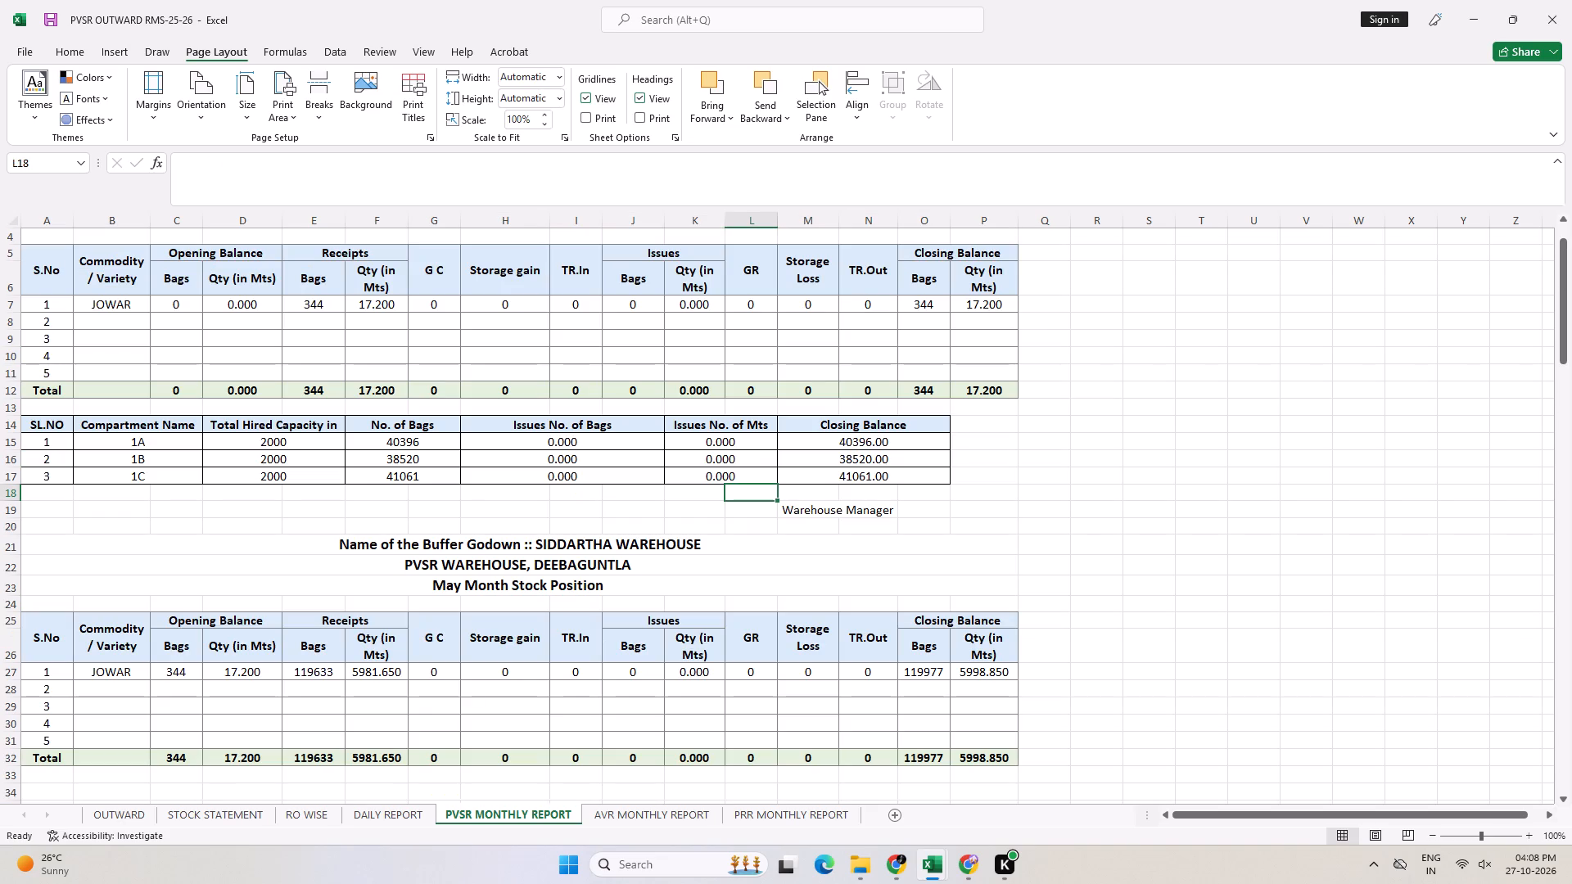
{"action": "left_click_drag", "start_coordinate": [43, 422], "coordinate": [834, 509]}
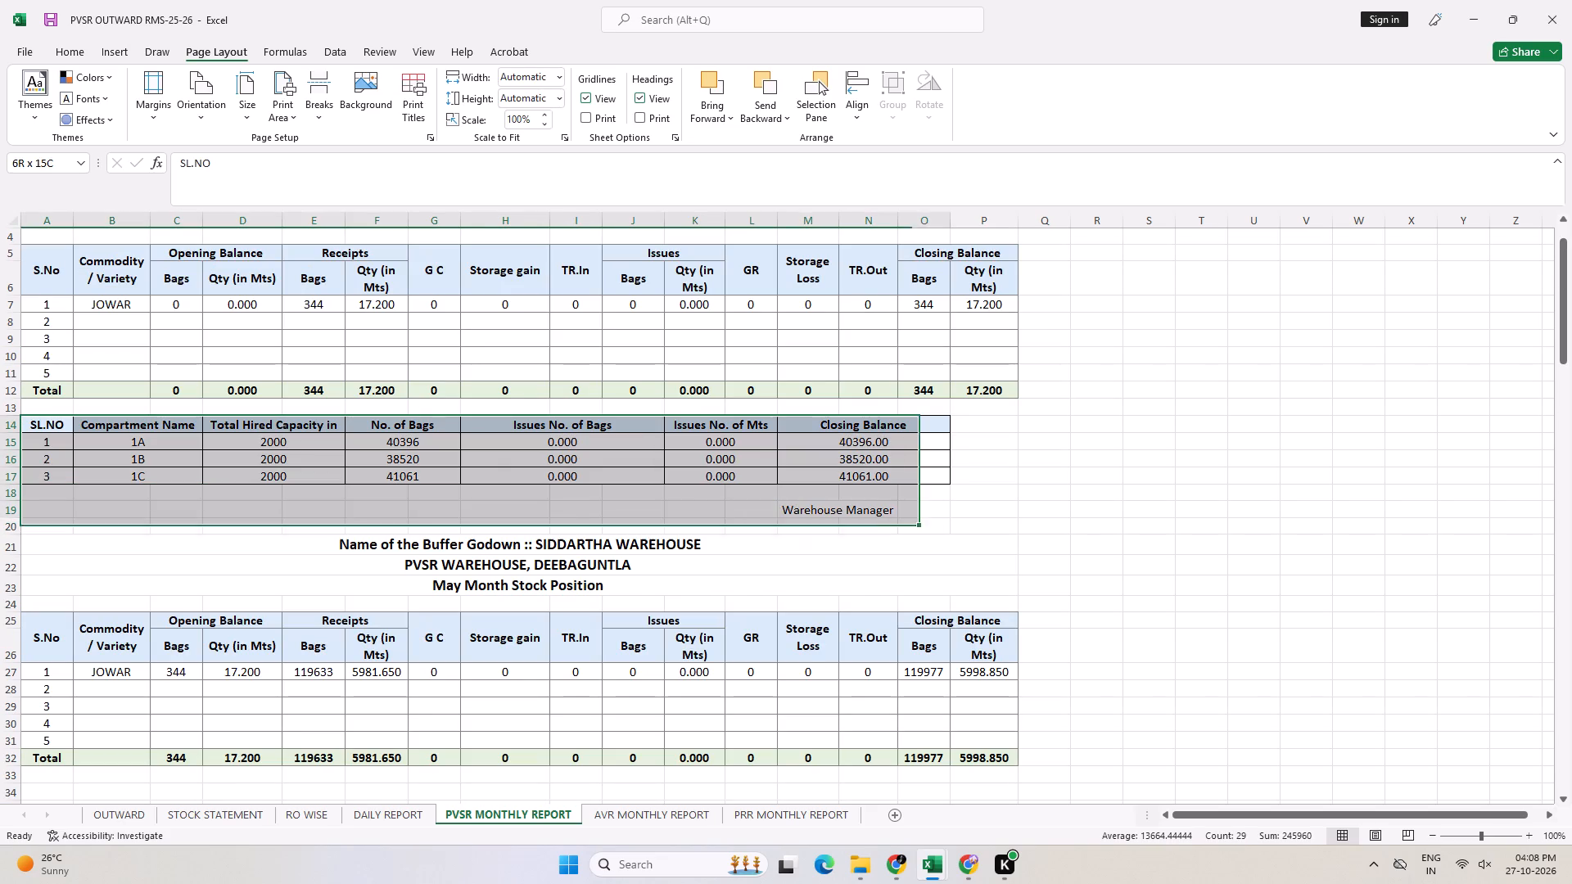
{"action": "left_click_drag", "start_coordinate": [834, 509], "coordinate": [877, 474]}
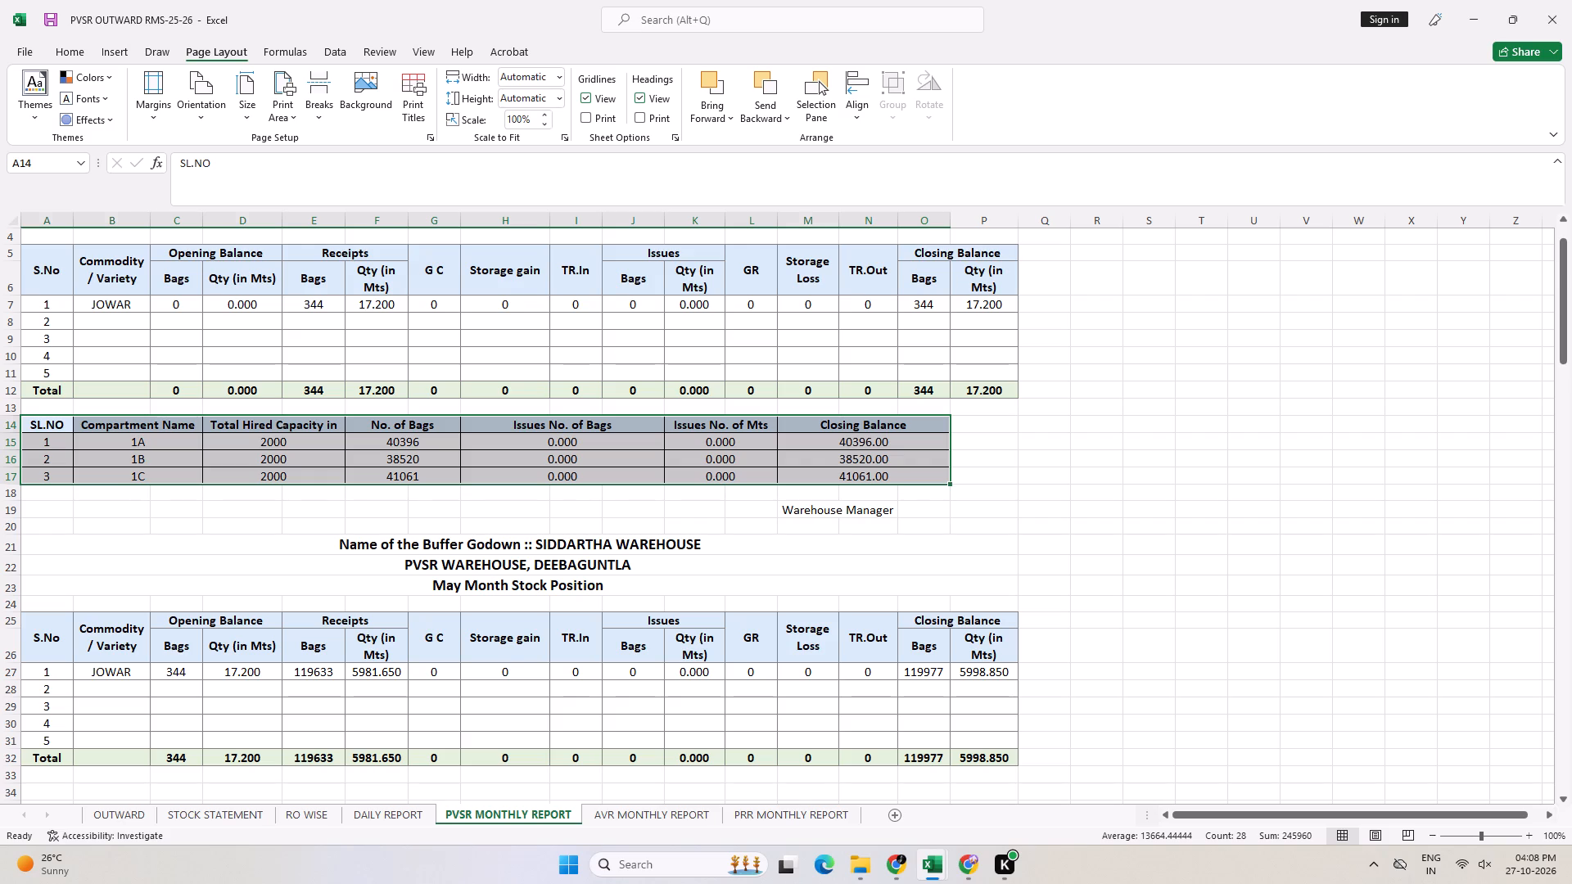
{"action": "left_click", "coordinate": [886, 489]}
{"action": "key", "text": "shift+space"}
{"action": "key", "text": "ctrl+shift+equal"}
{"action": "key", "text": "ctrl+shift+equal"}
{"action": "key", "text": "ctrl+shift+equal"}
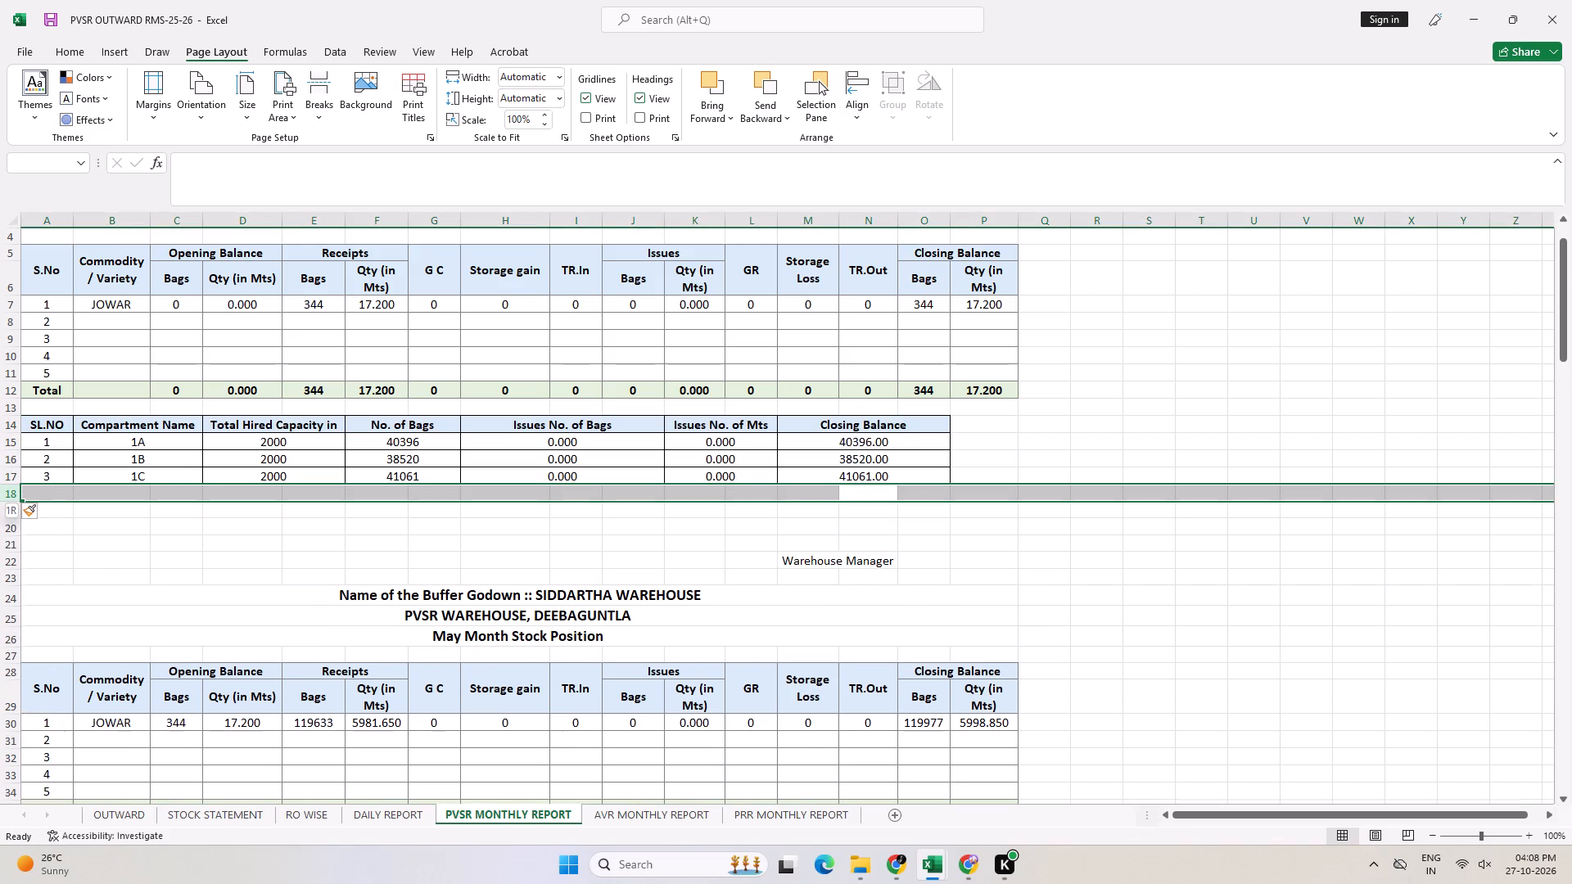
{"action": "key", "text": "ctrl+minus"}
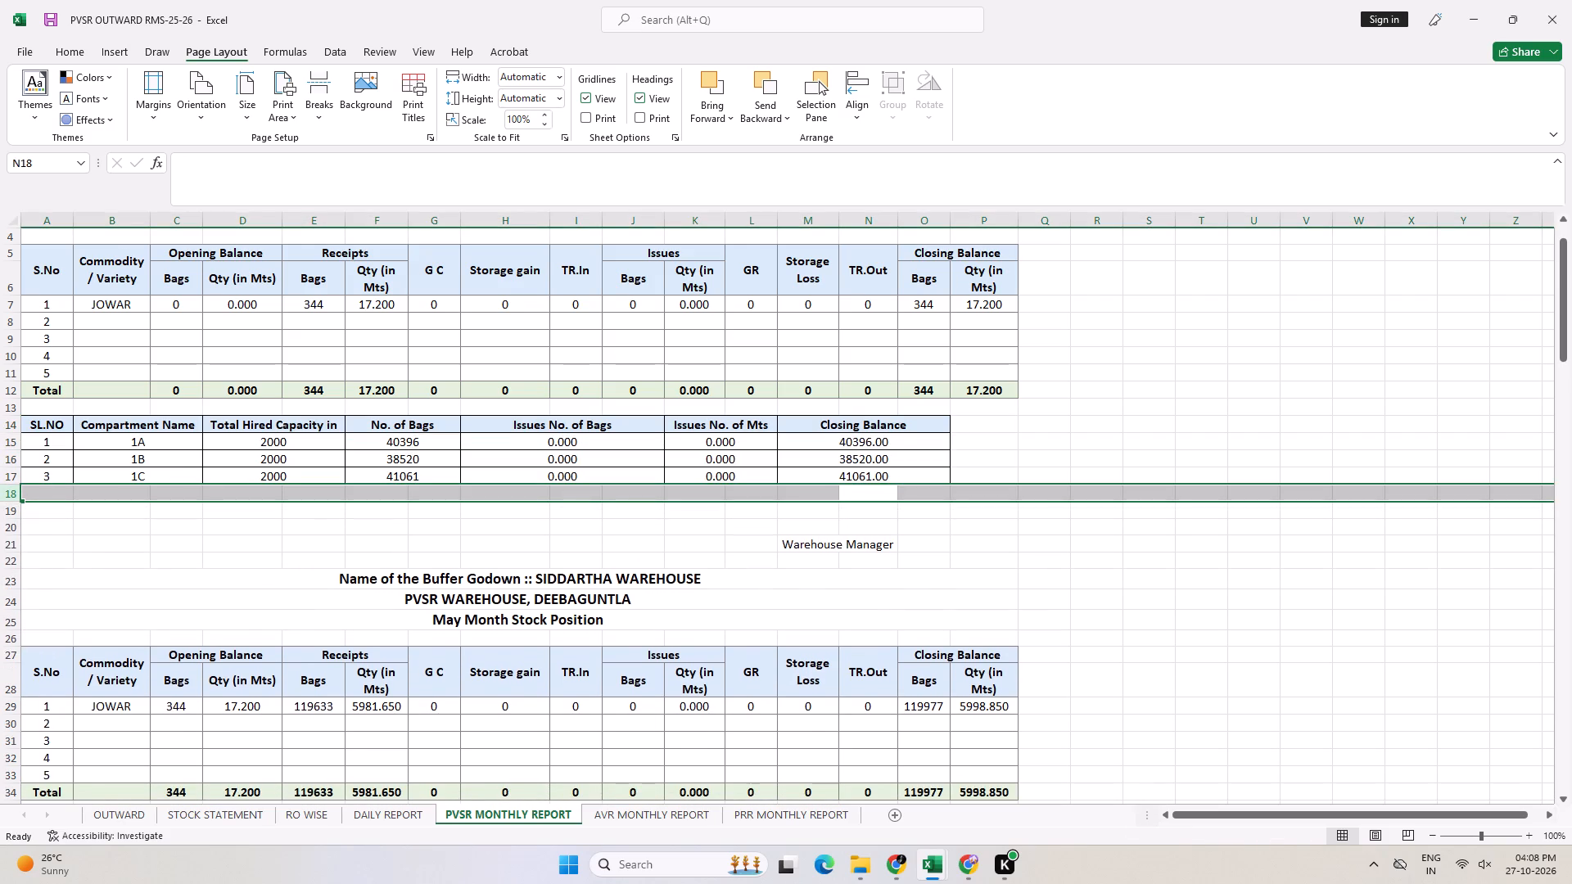
{"action": "left_click", "coordinate": [368, 500]}
Copy the April compartment table A14:O17 to A36, below the May table's Total row.
{"action": "left_click", "coordinate": [47, 417]}
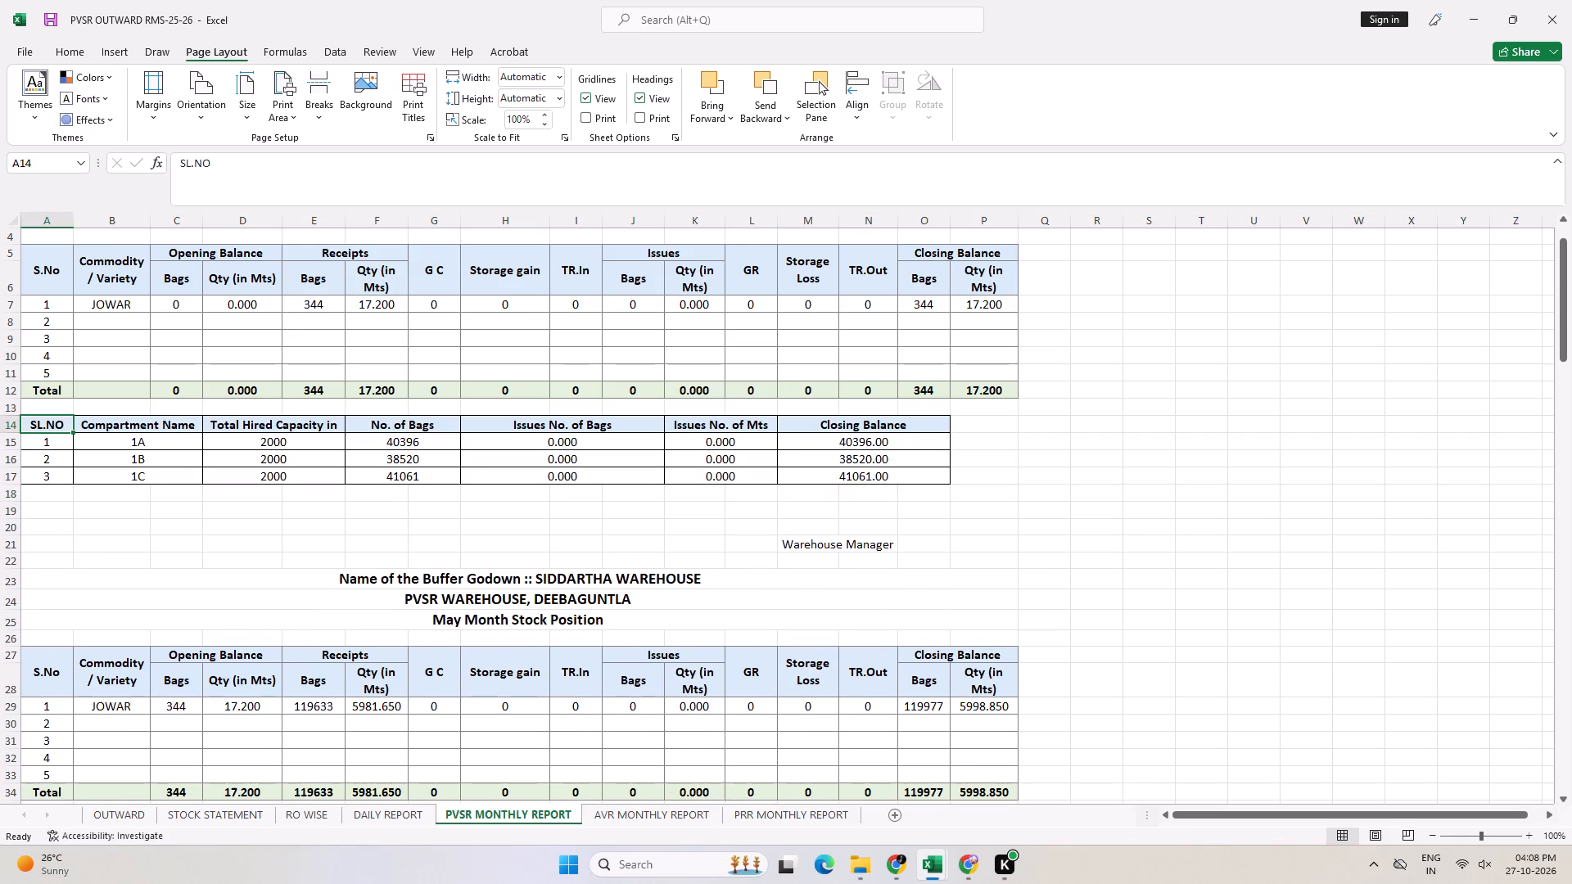
{"action": "key", "text": "ctrl+shift+Down"}
{"action": "key", "text": "ctrl+shift+Right"}
{"action": "key", "text": "ctrl+shift+Right"}
{"action": "key", "text": "ctrl+shift+Right"}
{"action": "key", "text": "ctrl+shift+Right"}
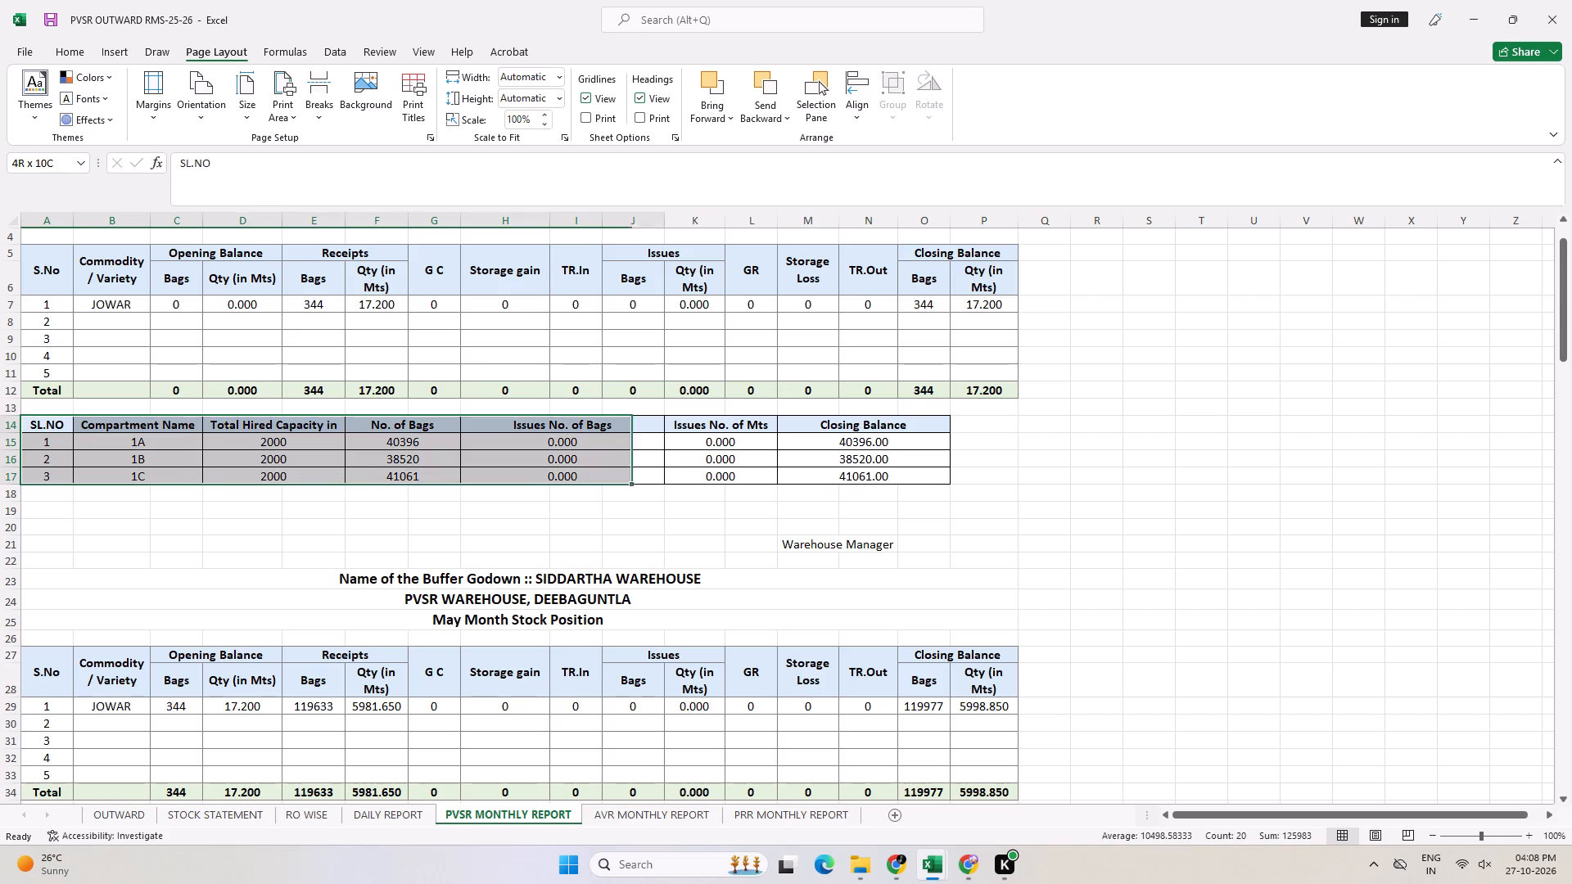
{"action": "key", "text": "ctrl+shift+Right"}
{"action": "key", "text": "ctrl+shift+Right"}
{"action": "key", "text": "ctrl+c"}
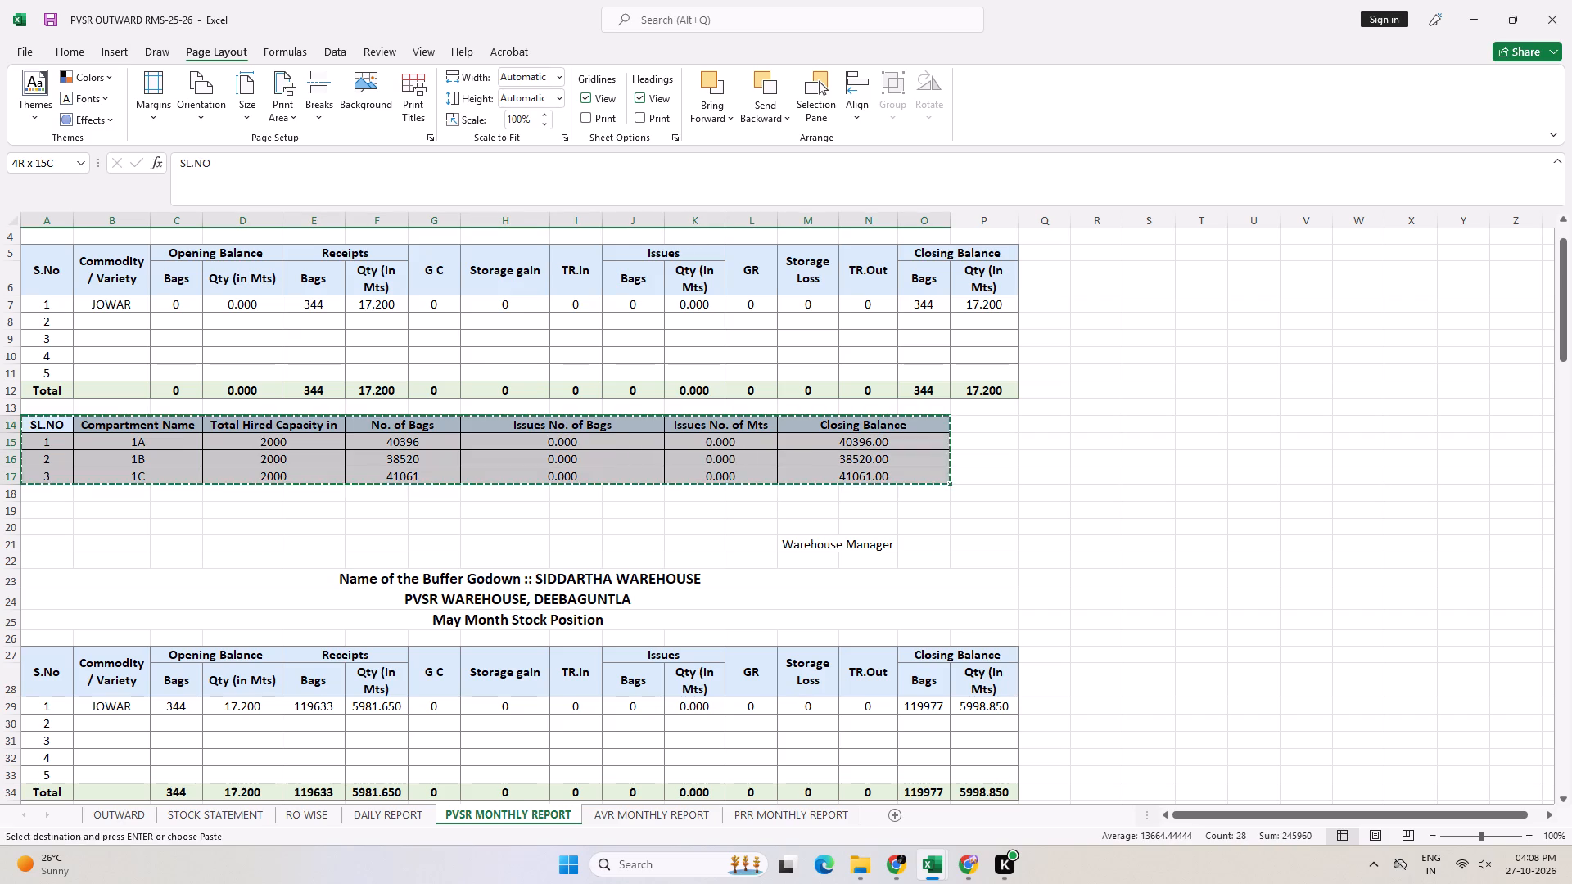
{"action": "key", "text": "Down"}
{"action": "key", "text": "Down"}
{"action": "key", "text": "Down"}
{"action": "key", "text": "Down"}
{"action": "key", "text": "Down"}
{"action": "key", "text": "Down"}
{"action": "key", "text": "Down"}
{"action": "key", "text": "Down"}
{"action": "key", "text": "Down"}
{"action": "key", "text": "Down"}
{"action": "key", "text": "Down"}
{"action": "key", "text": "Down"}
{"action": "key", "text": "Down"}
{"action": "key", "text": "Down"}
{"action": "key", "text": "Down"}
{"action": "key", "text": "Down"}
{"action": "key", "text": "Down"}
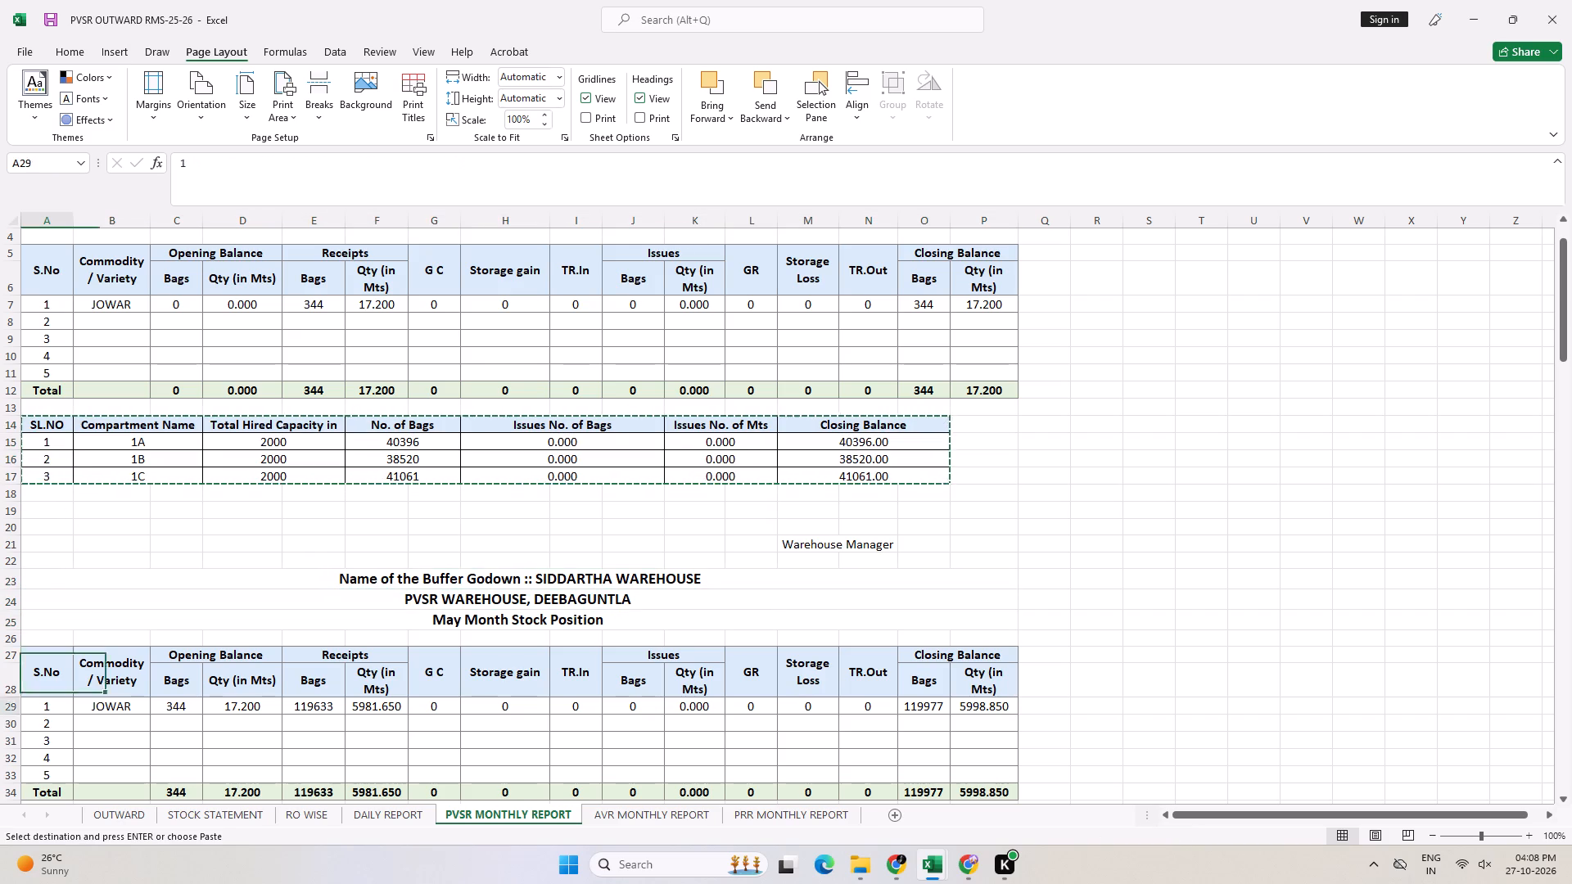
{"action": "key", "text": "Up"}
{"action": "key", "text": "Up"}
{"action": "key", "text": "Up"}
{"action": "key", "text": "Down"}
{"action": "key", "text": "Down"}
{"action": "key", "text": "Down"}
{"action": "key", "text": "Down"}
{"action": "key", "text": "Down"}
{"action": "key", "text": "Down"}
{"action": "key", "text": "Down"}
{"action": "key", "text": "Down"}
{"action": "key", "text": "Down"}
{"action": "key", "text": "Down"}
{"action": "key", "text": "Down"}
{"action": "key", "text": "Down"}
{"action": "key", "text": "Down"}
{"action": "key", "text": "Down"}
{"action": "key", "text": "Down"}
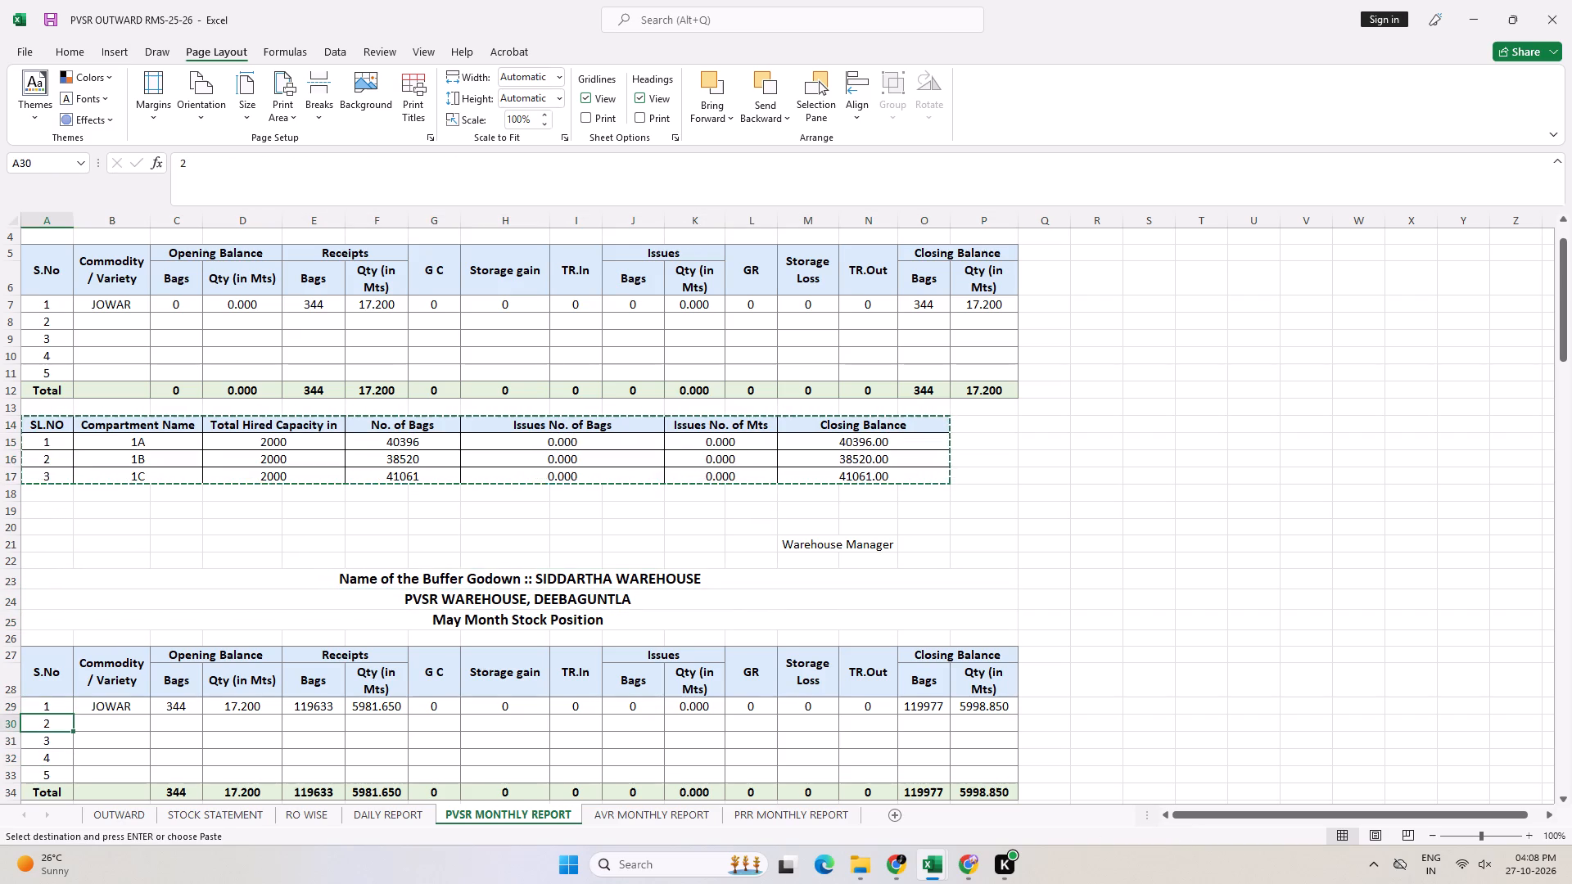
{"action": "key", "text": "Up"}
{"action": "key", "text": "Up"}
{"action": "key", "text": "Up"}
{"action": "key", "text": "Up"}
{"action": "key", "text": "Up"}
{"action": "key", "text": "Up"}
{"action": "key", "text": "Up"}
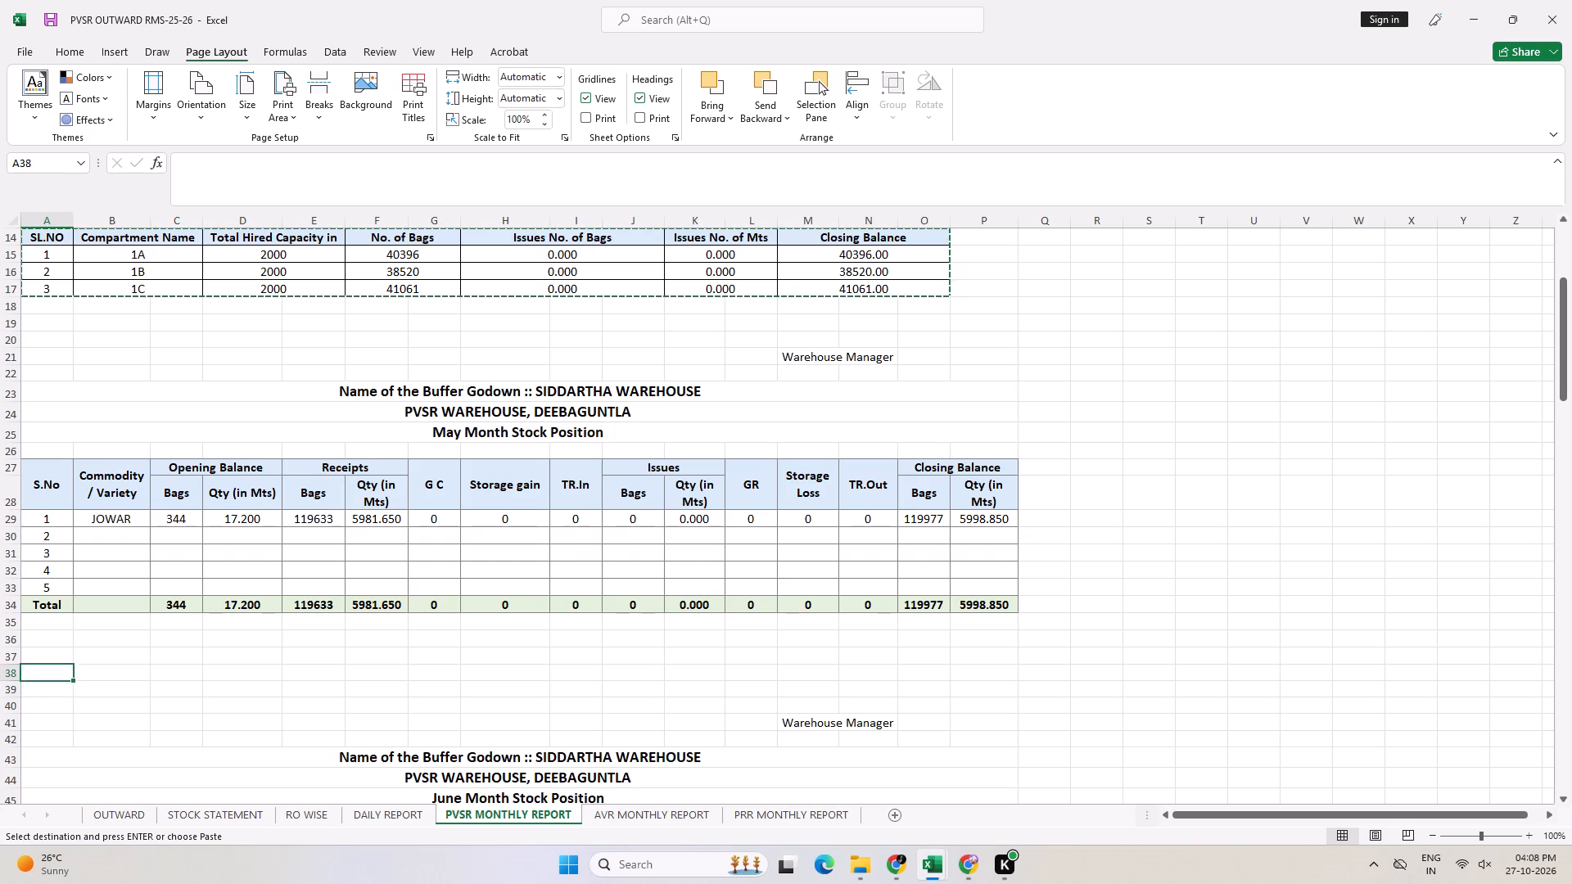
{"action": "key", "text": "Up"}
{"action": "key", "text": "ctrl+v"}
Insert two blank rows at row 40, between the May compartment table and the Warehouse Manager label.
{"action": "key", "text": "Down"}
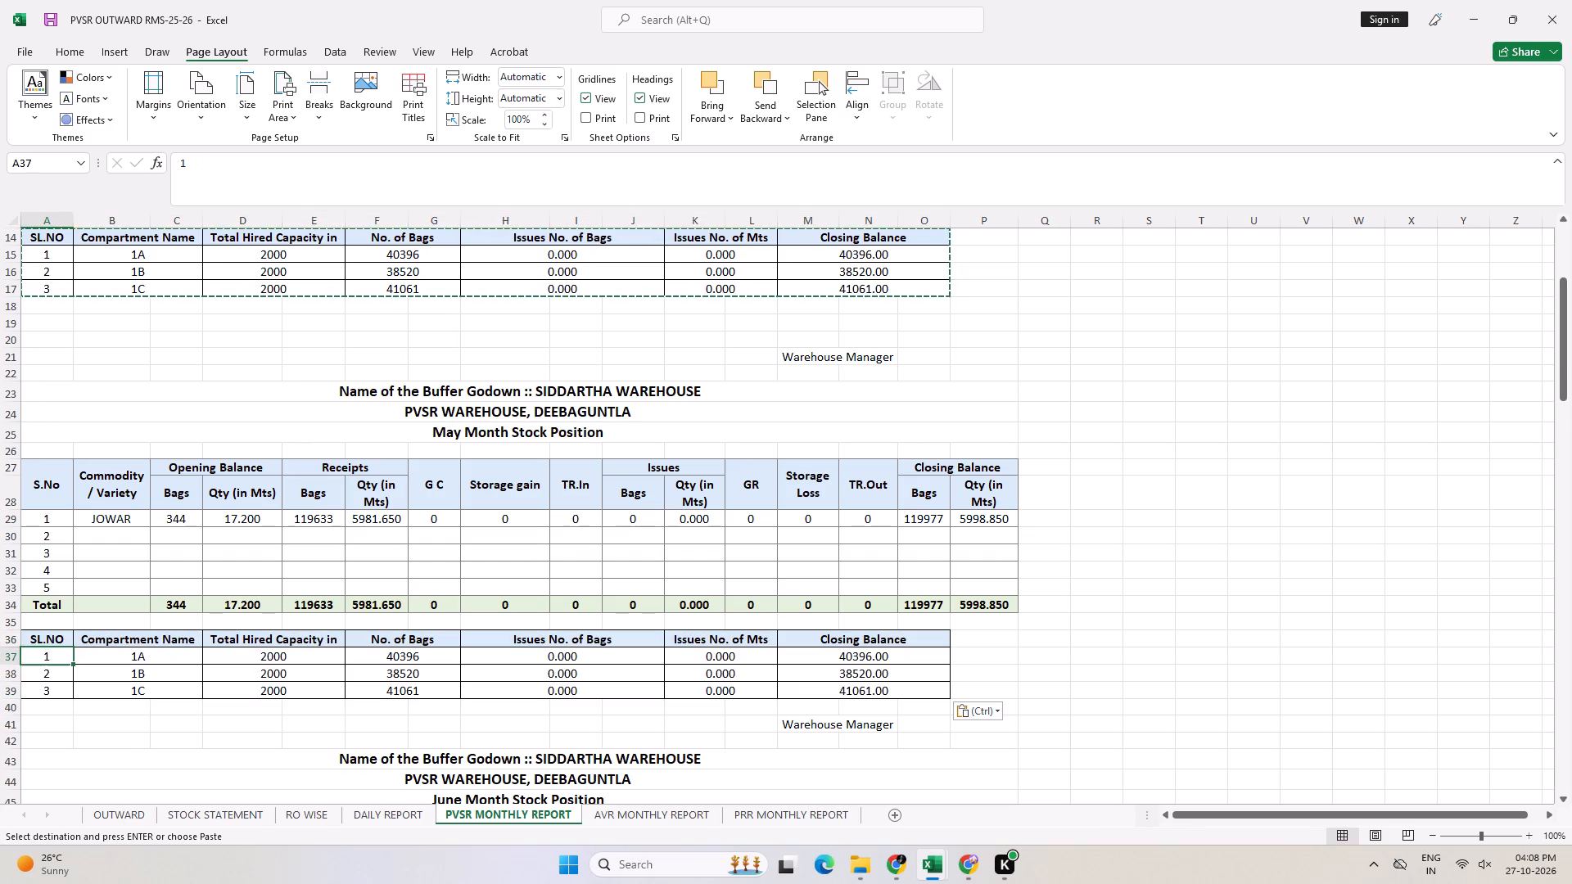
{"action": "key", "text": "Down"}
{"action": "key", "text": "Down"}
{"action": "key", "text": "Down"}
{"action": "key", "text": "shift+space"}
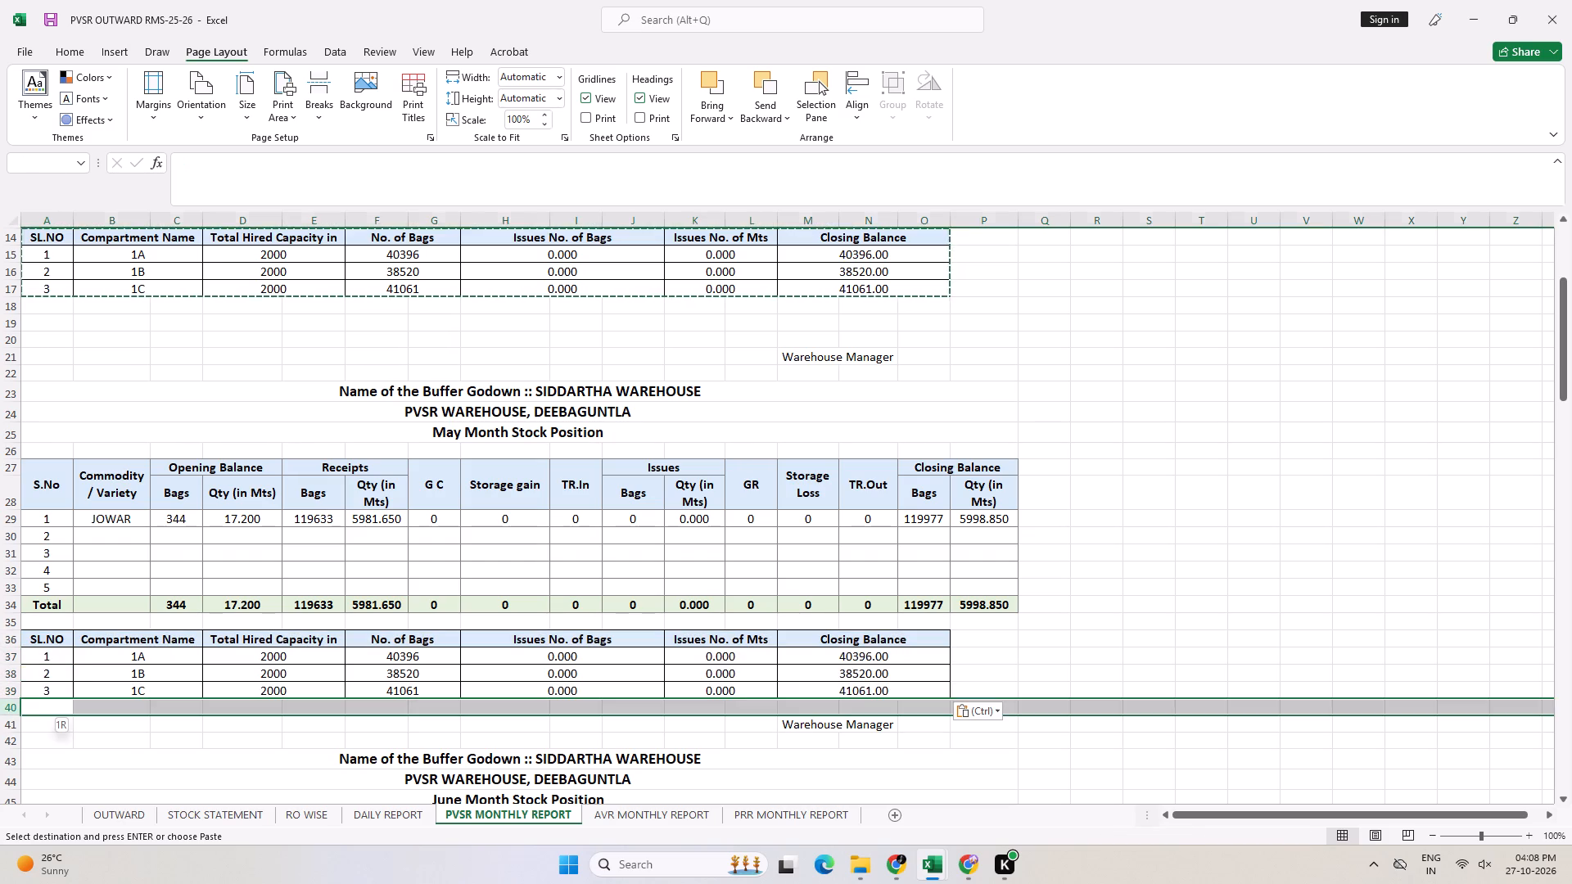
{"action": "key", "text": "ctrl+shift+equal"}
{"action": "key", "text": "ctrl+shift+equal"}
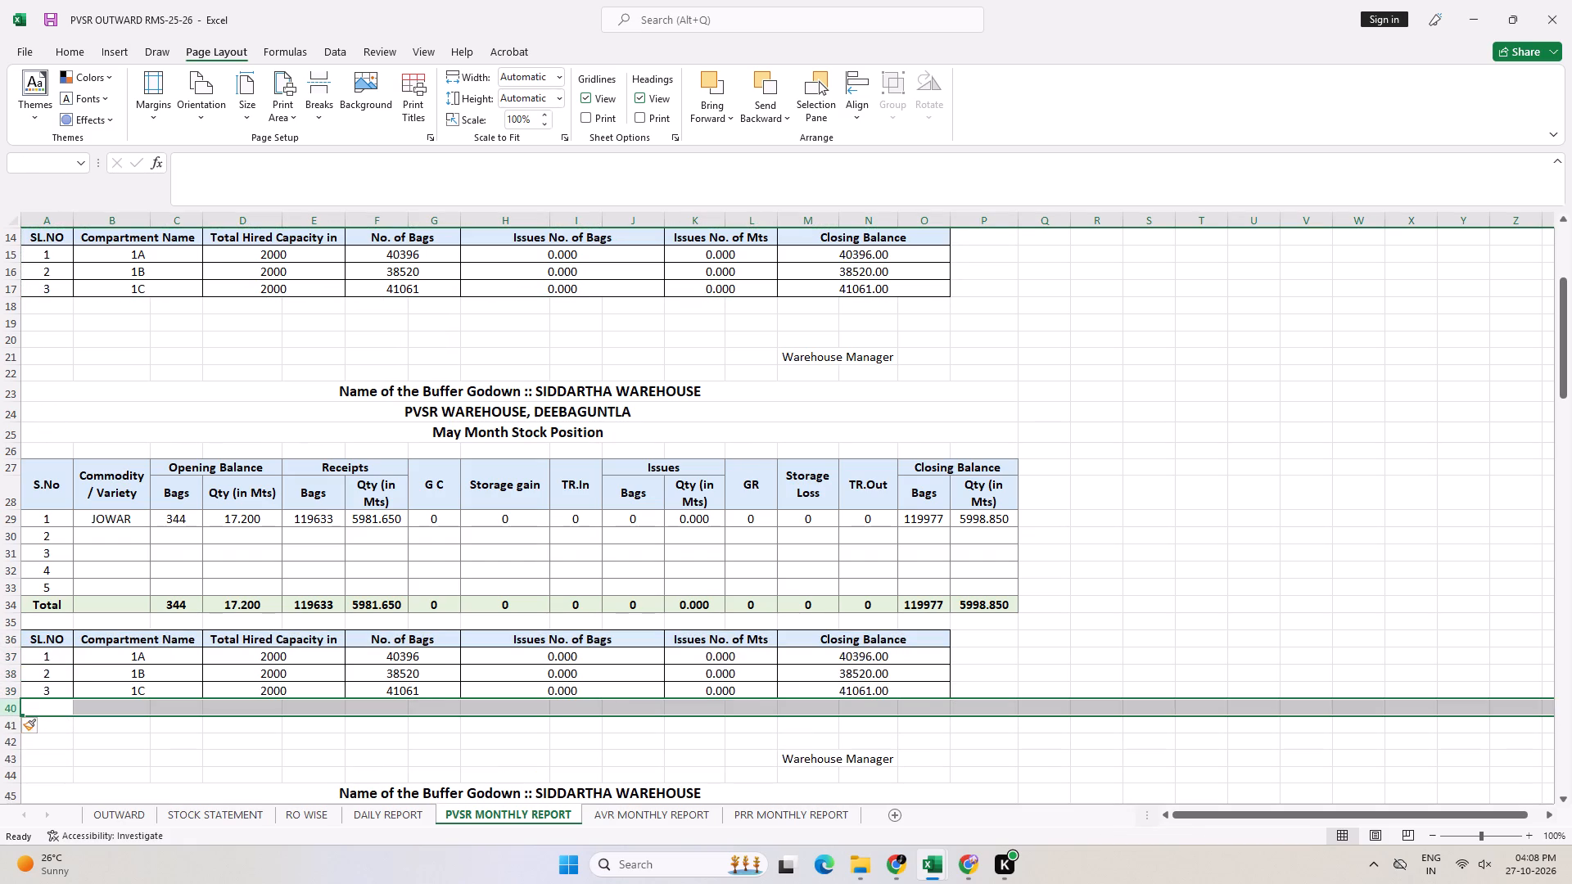
{"action": "left_click", "coordinate": [812, 706]}
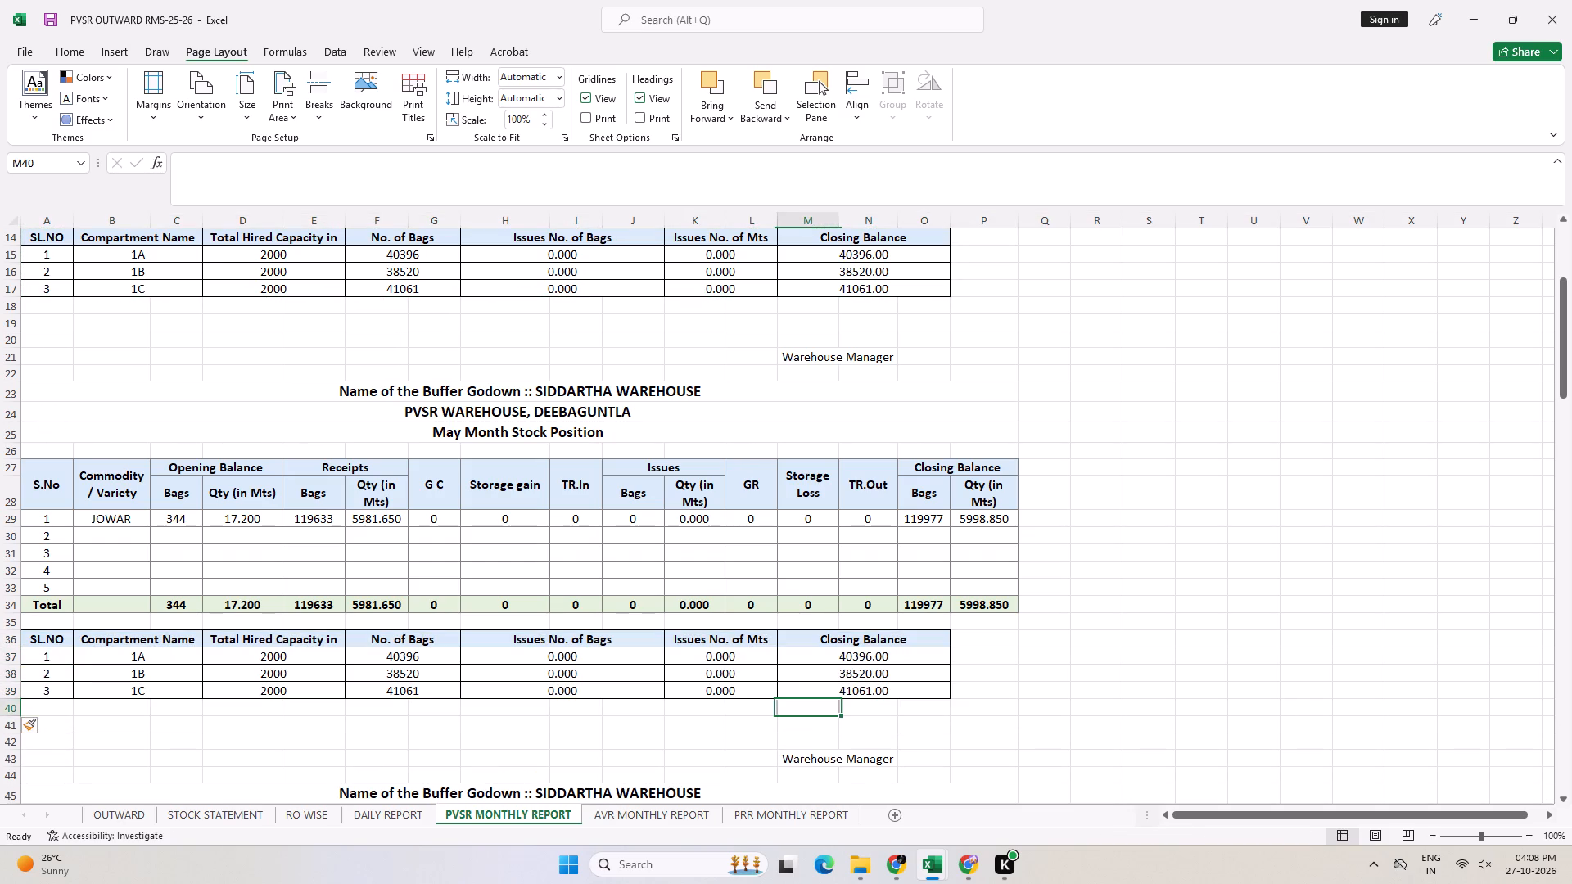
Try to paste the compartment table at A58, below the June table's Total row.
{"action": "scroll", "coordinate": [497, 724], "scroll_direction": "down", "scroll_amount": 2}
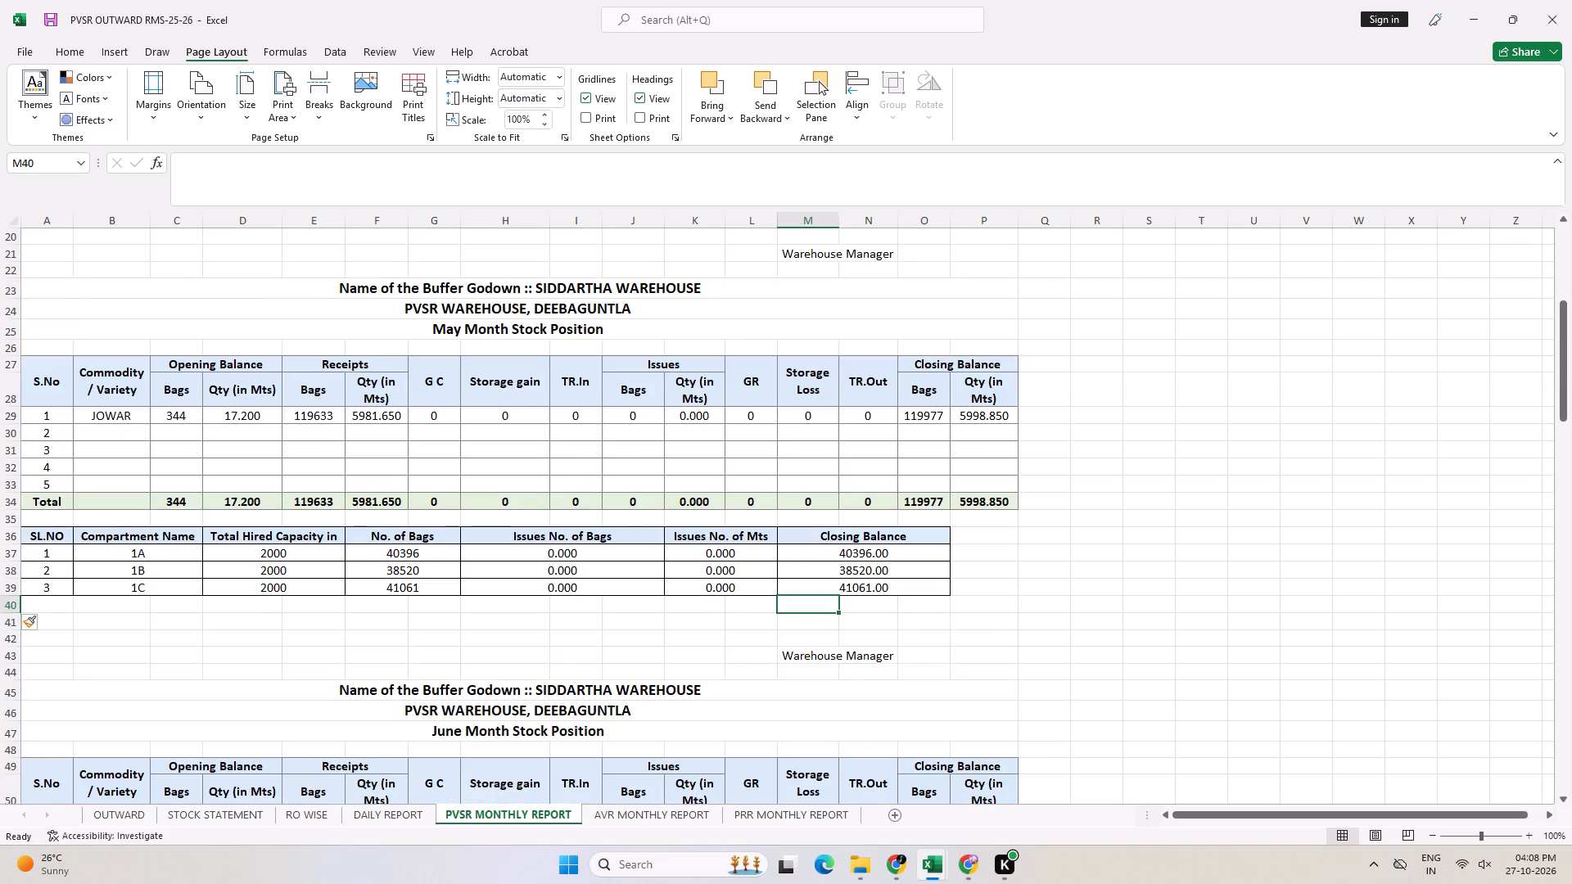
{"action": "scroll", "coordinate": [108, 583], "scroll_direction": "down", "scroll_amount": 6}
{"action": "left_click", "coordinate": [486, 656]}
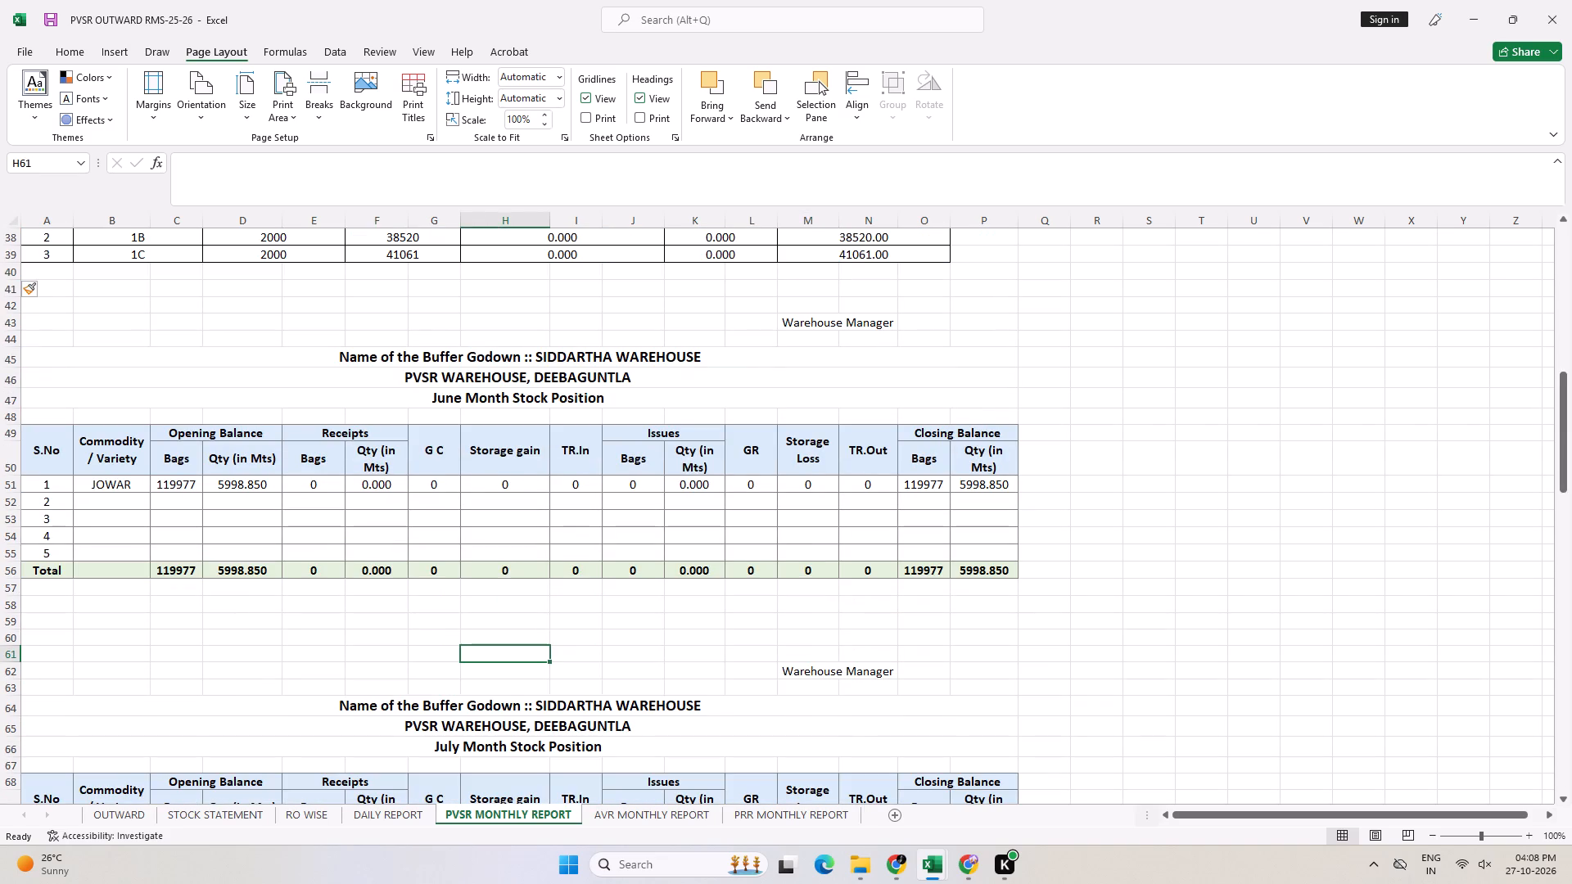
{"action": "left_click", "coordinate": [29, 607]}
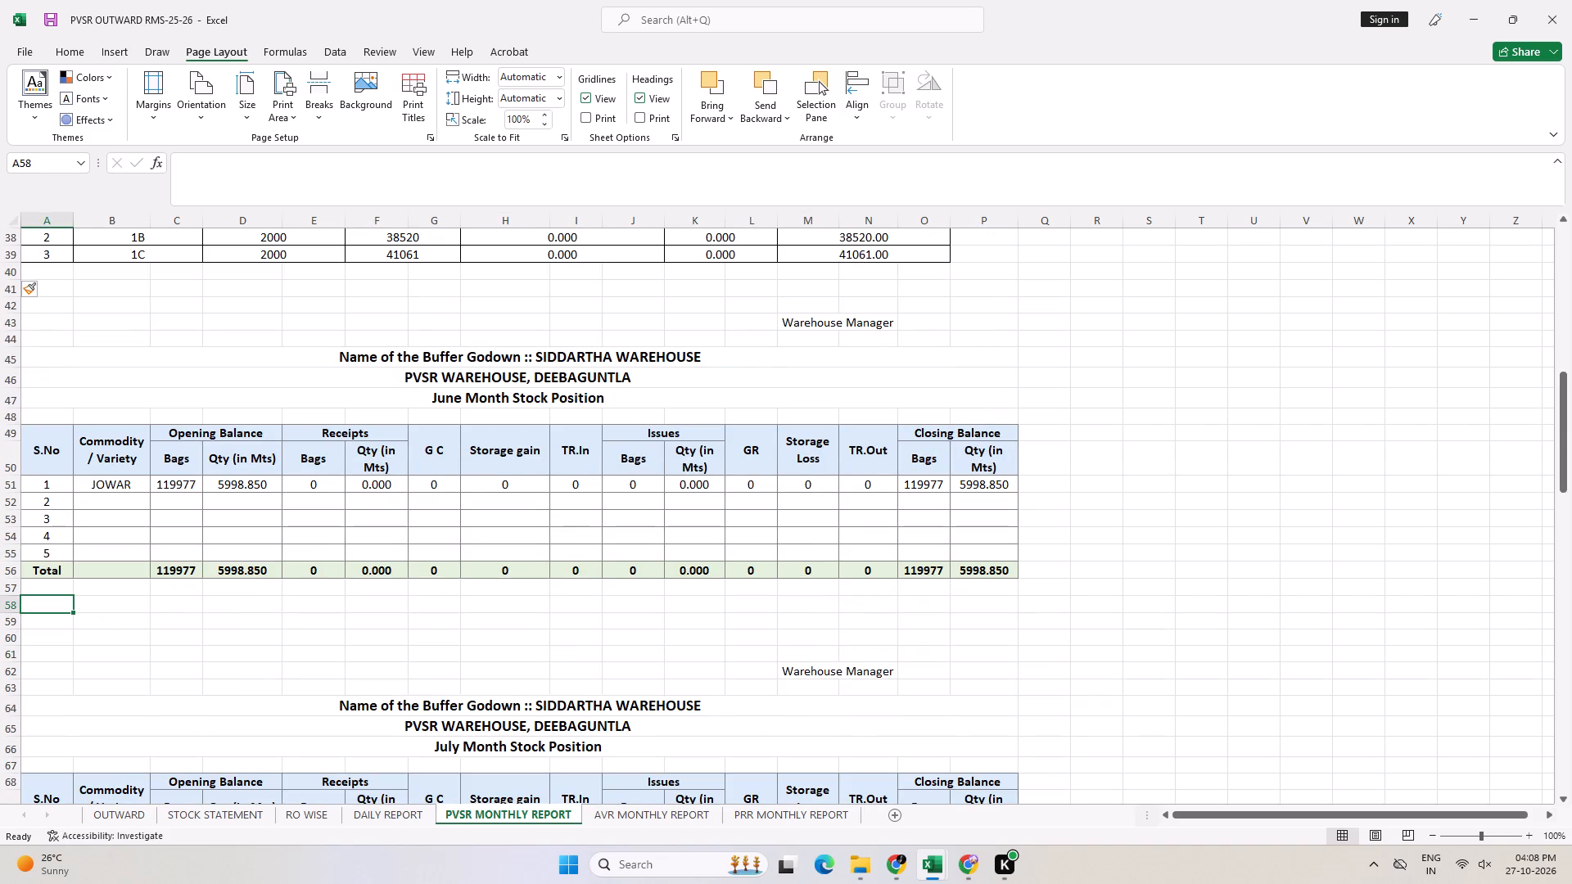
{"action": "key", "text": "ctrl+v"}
Copy the May compartment table A36:O39 to A58, below the June table's Total row.
{"action": "scroll", "coordinate": [188, 335], "scroll_direction": "up", "scroll_amount": 2}
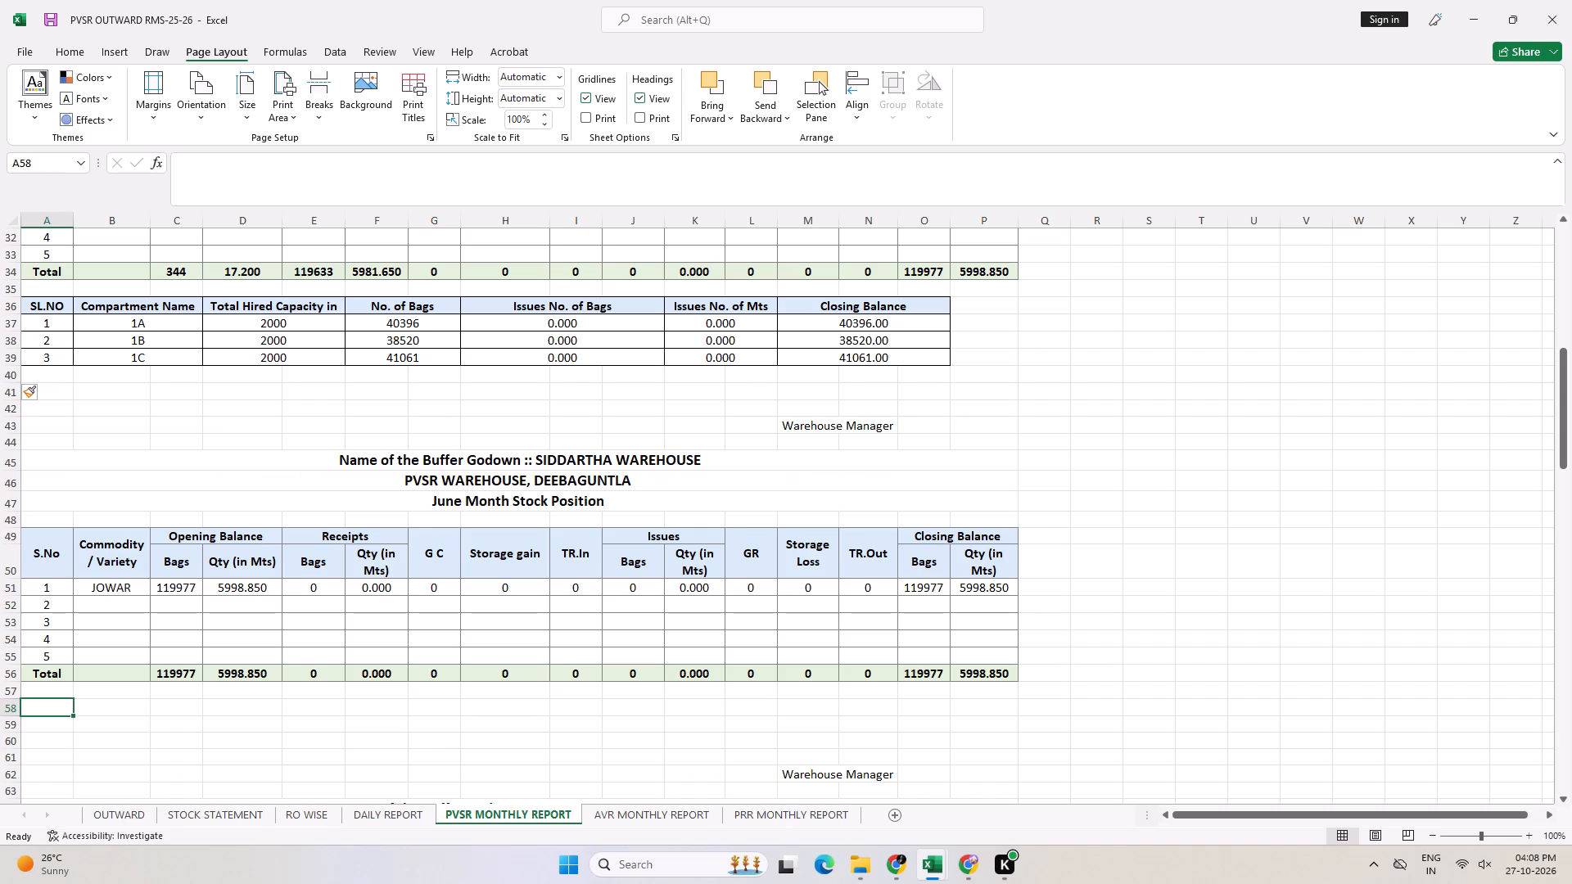
{"action": "left_click", "coordinate": [45, 312]}
{"action": "key", "text": "ctrl+shift+Down"}
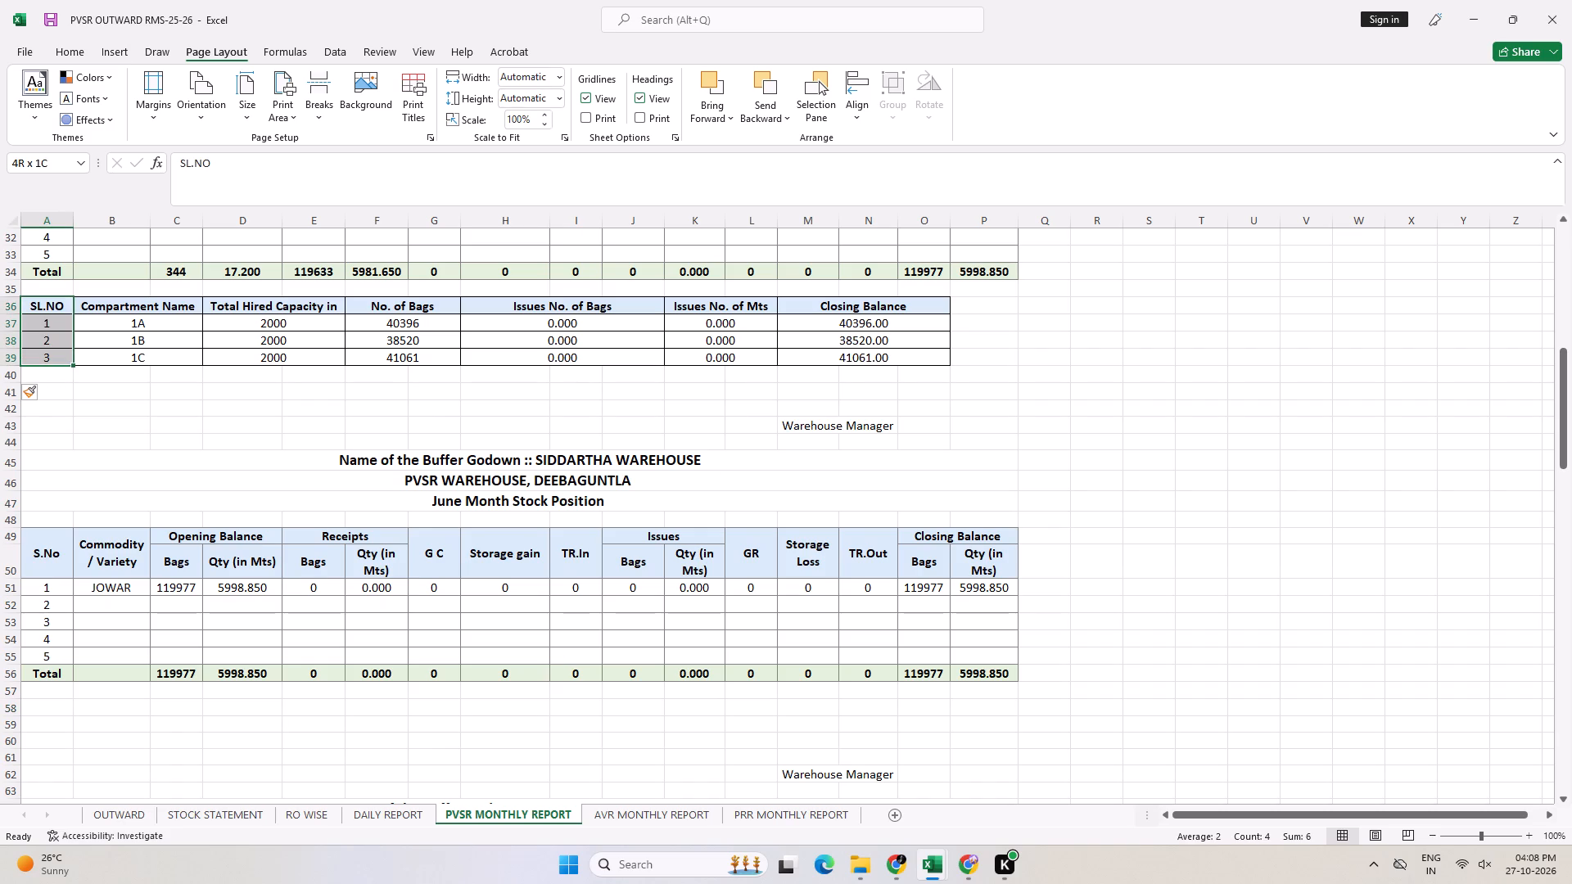
{"action": "key", "text": "ctrl+shift+Right"}
{"action": "key", "text": "ctrl+shift+Right"}
{"action": "key", "text": "ctrl+shift+Right"}
{"action": "key", "text": "ctrl+shift+Right"}
{"action": "key", "text": "ctrl+shift+Right"}
{"action": "key", "text": "ctrl+shift+Right"}
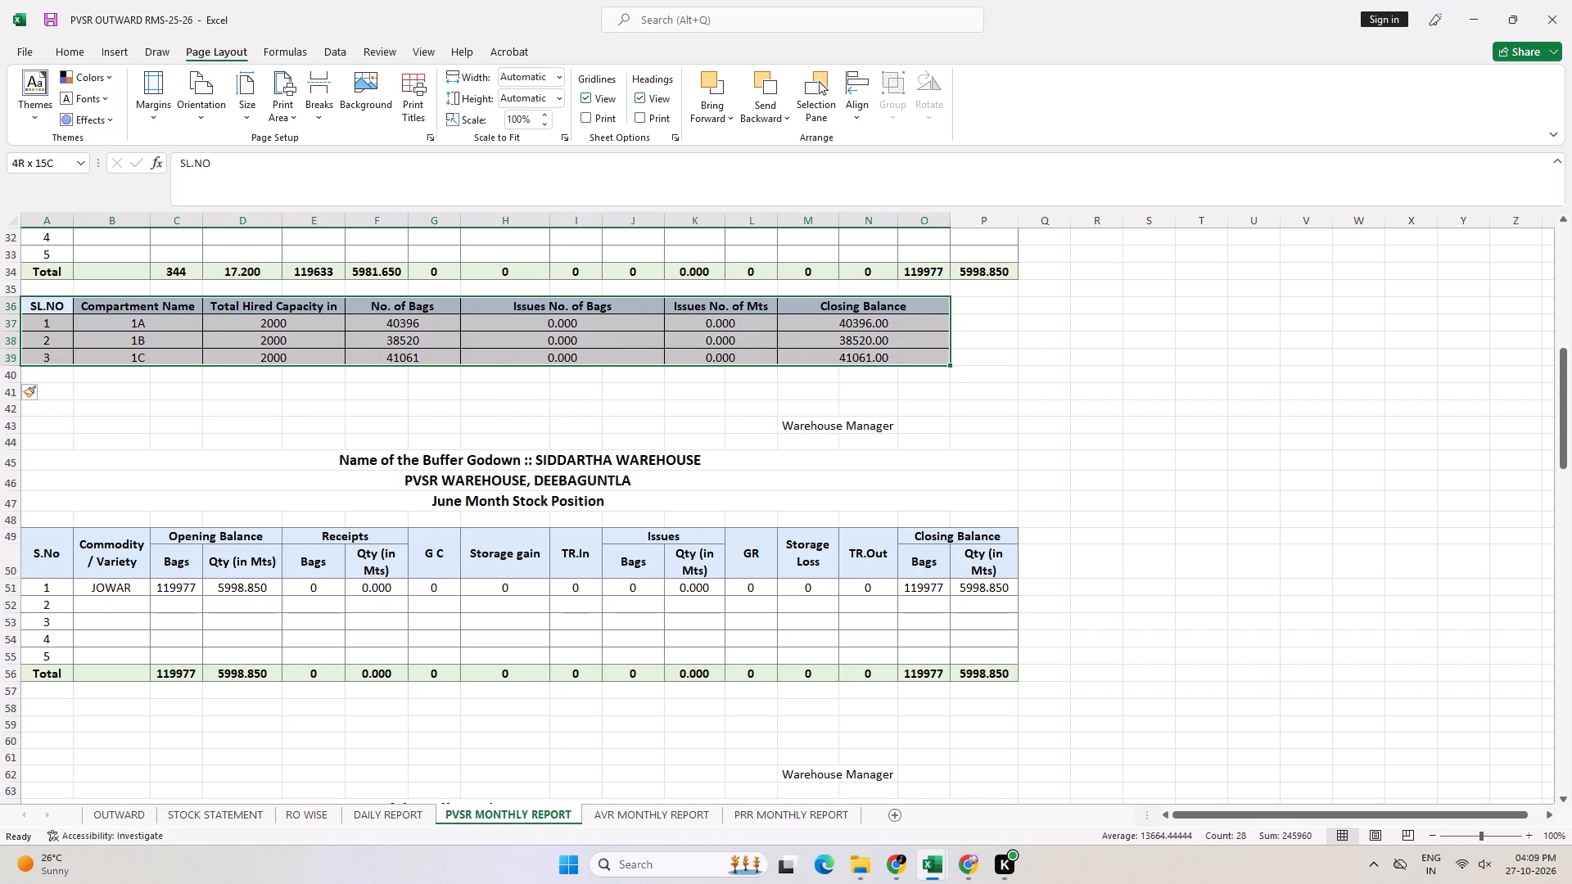
{"action": "key", "text": "ctrl+c"}
{"action": "key", "text": "Down"}
{"action": "key", "text": "Down"}
{"action": "key", "text": "Down"}
{"action": "key", "text": "Down"}
{"action": "key", "text": "Down"}
{"action": "key", "text": "Down"}
{"action": "key", "text": "Down"}
{"action": "key", "text": "Down"}
{"action": "key", "text": "Down"}
{"action": "key", "text": "Down"}
{"action": "key", "text": "Down"}
{"action": "key", "text": "Down"}
{"action": "key", "text": "Down"}
{"action": "key", "text": "Down"}
{"action": "key", "text": "Down"}
{"action": "key", "text": "Down"}
{"action": "key", "text": "Down"}
{"action": "key", "text": "Down"}
{"action": "key", "text": "Down"}
{"action": "key", "text": "Down"}
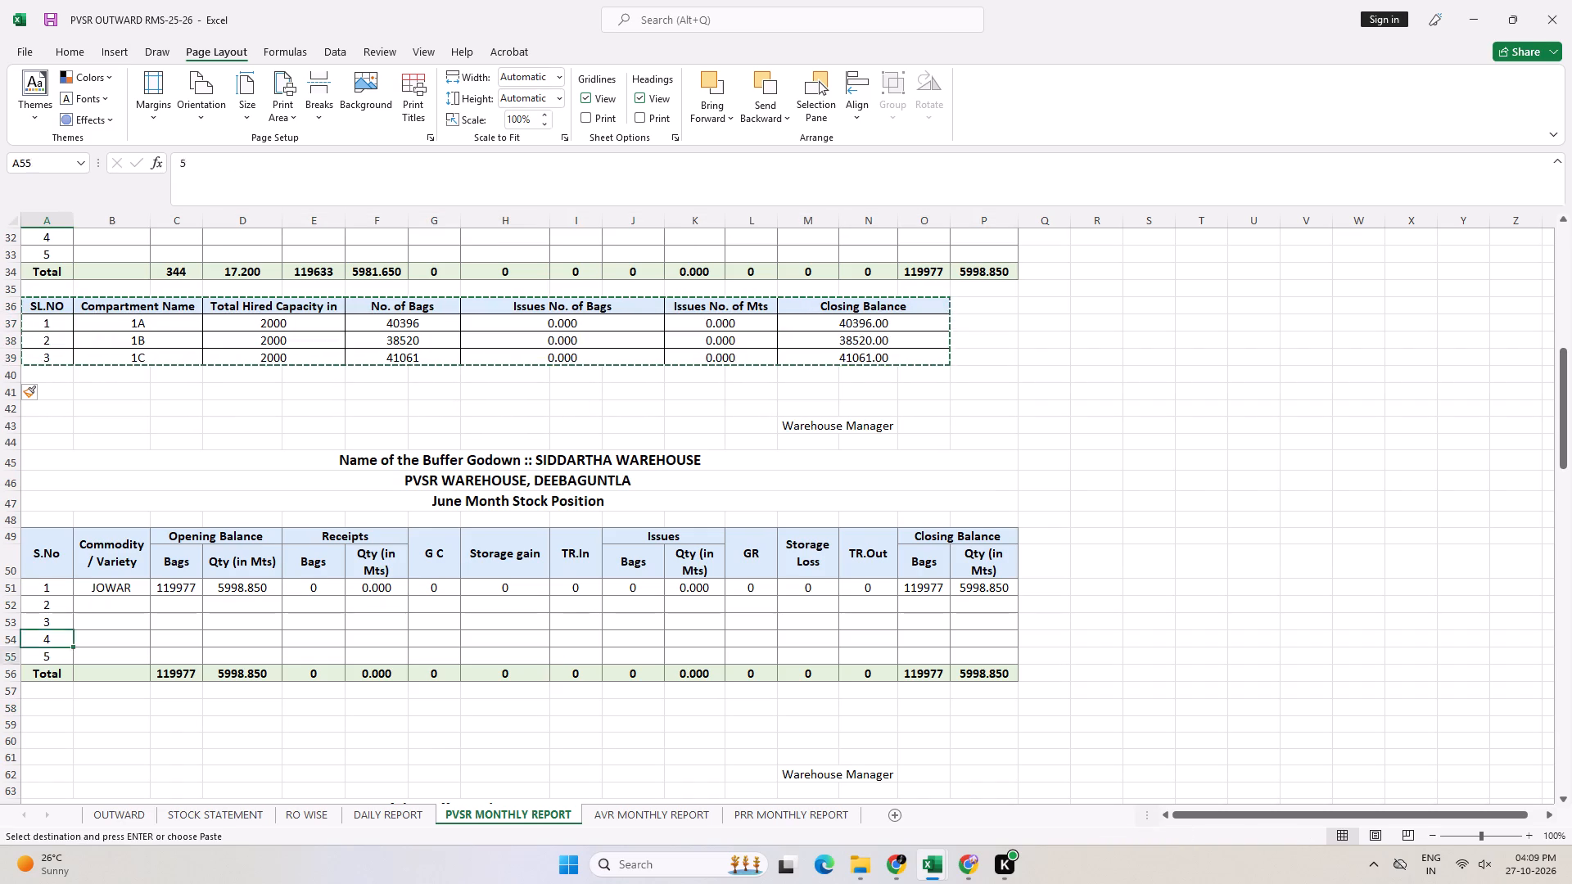
{"action": "key", "text": "Up"}
{"action": "key", "text": "ctrl+v"}
Insert four blank rows at row 62, between the June compartment table and the Warehouse Manager label.
{"action": "key", "text": "Down"}
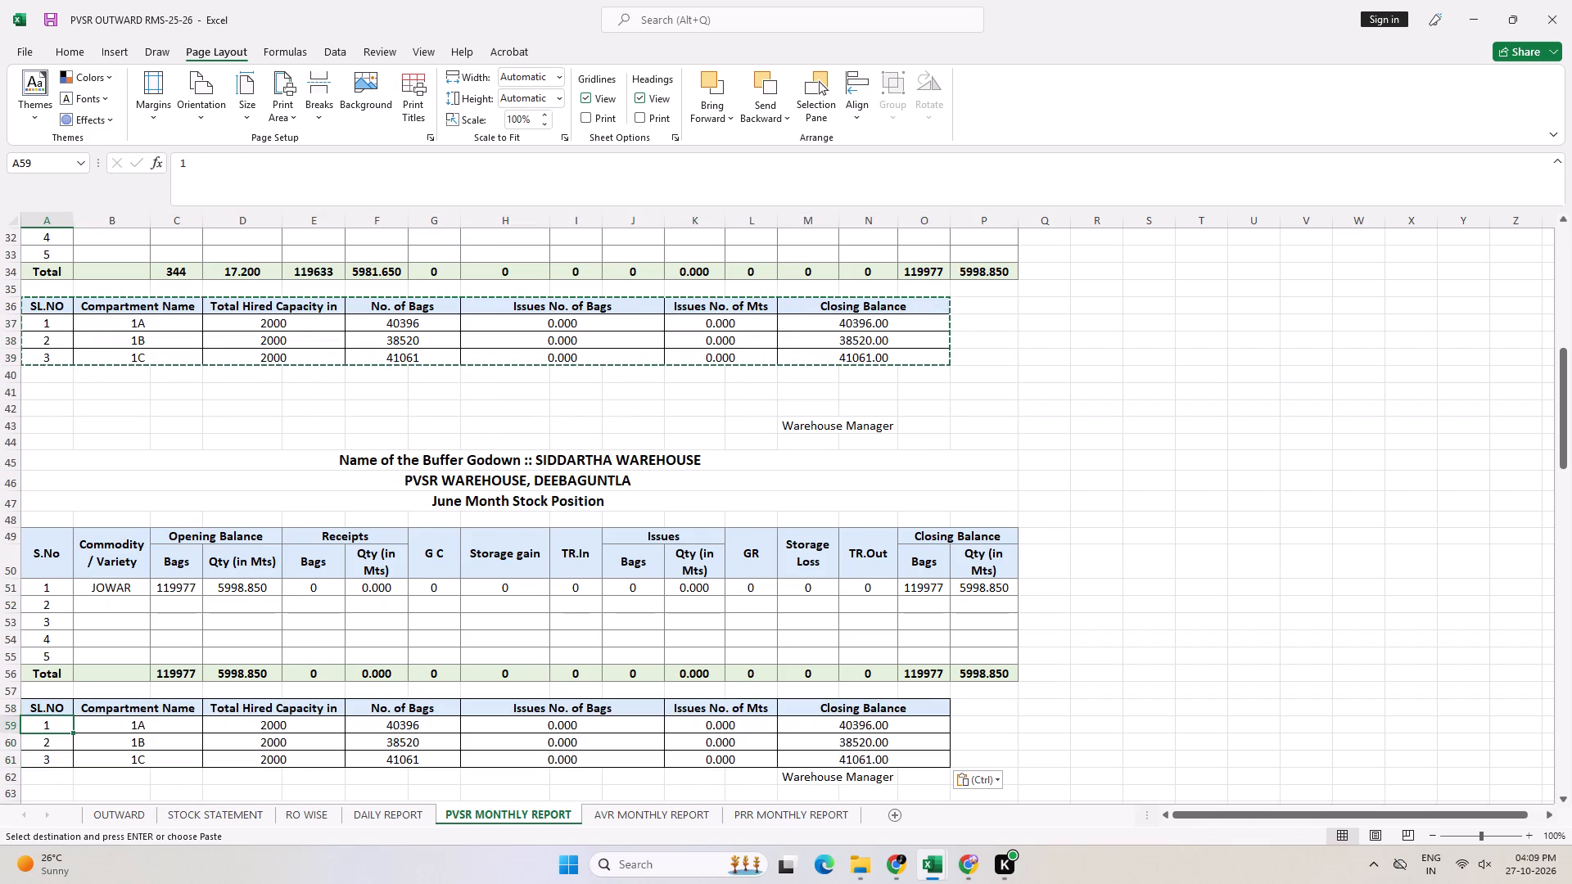
{"action": "key", "text": "Down"}
{"action": "key", "text": "Down"}
{"action": "key", "text": "Down"}
{"action": "key", "text": "shift+space"}
{"action": "key", "text": "ctrl+shift+equal"}
{"action": "key", "text": "ctrl+shift+equal"}
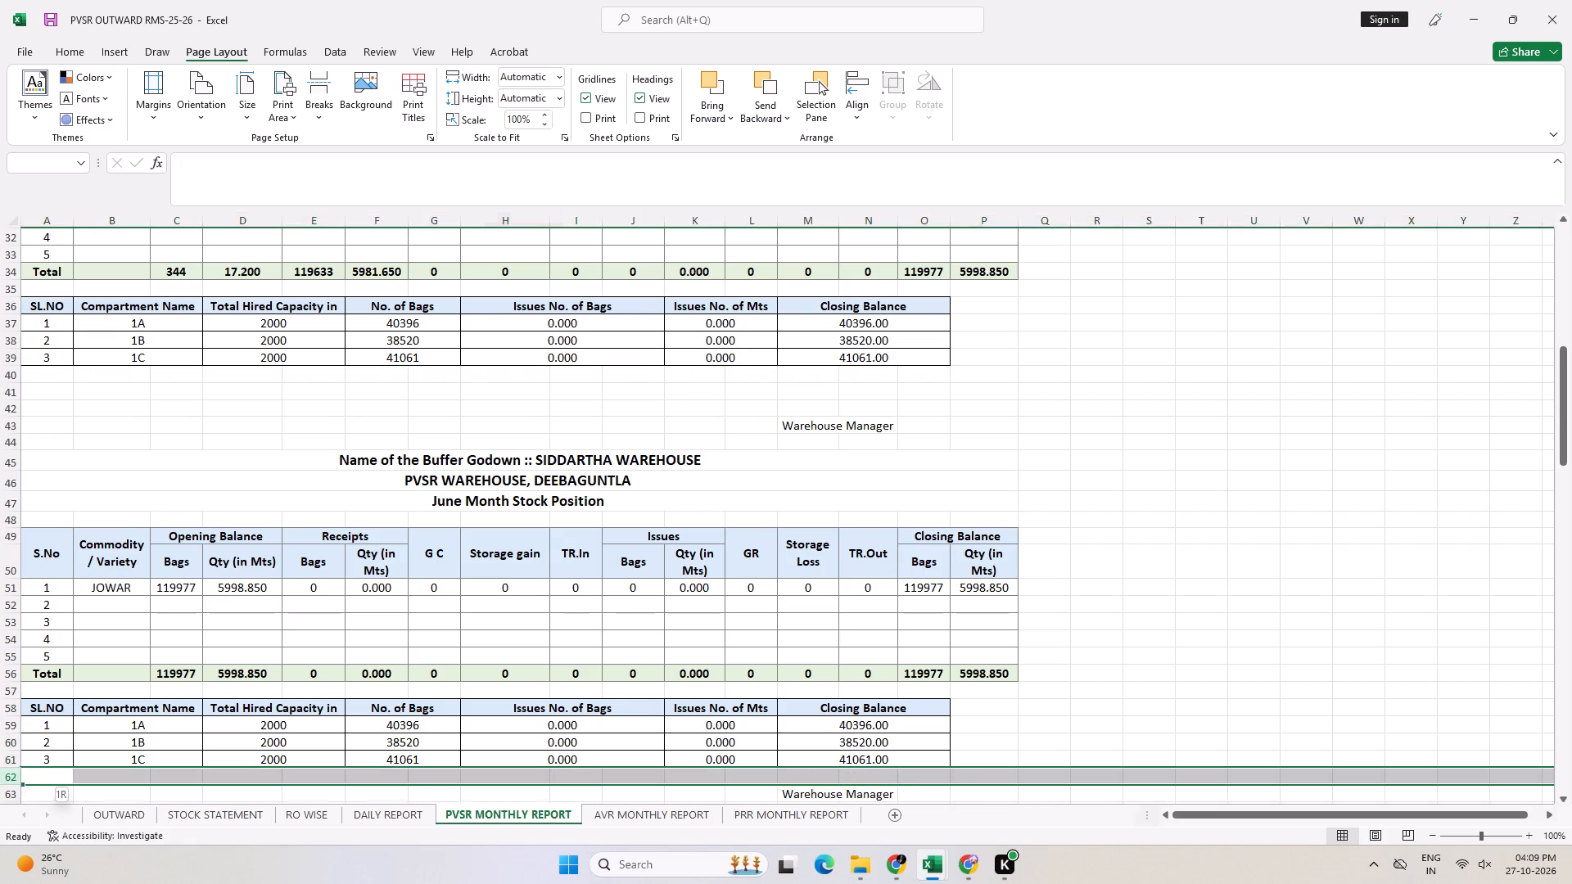
{"action": "key", "text": "ctrl+shift+equal"}
{"action": "key", "text": "ctrl+shift+equal"}
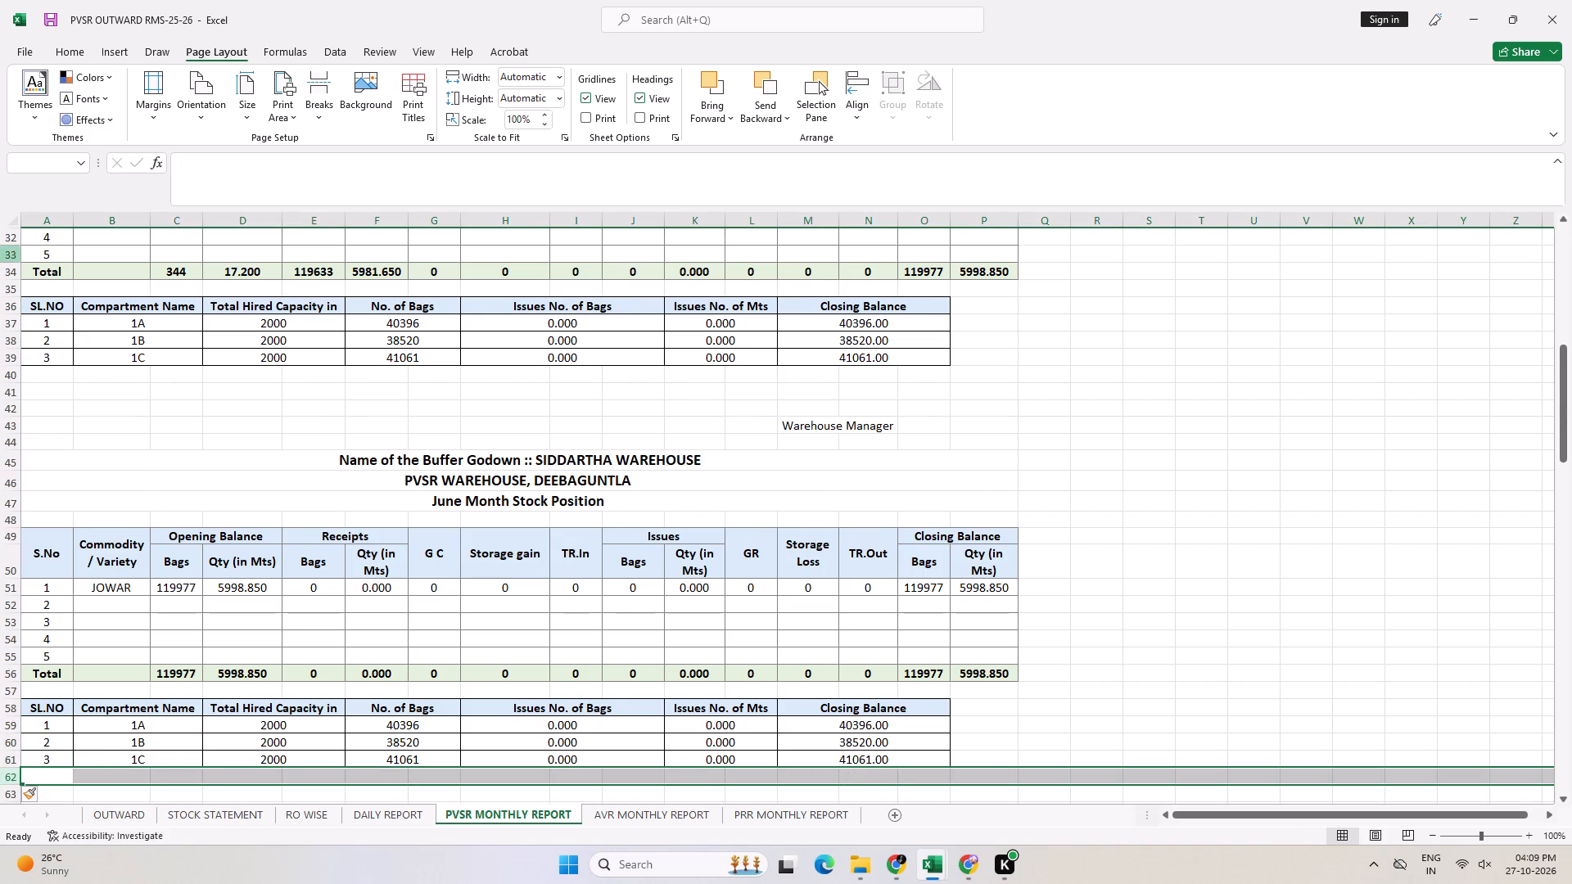
Insert two blank rows at row 82, between the July table's Total row and the Warehouse Manager label.
{"action": "scroll", "coordinate": [0, 249], "scroll_direction": "down", "scroll_amount": 5}
{"action": "scroll", "coordinate": [660, 560], "scroll_direction": "down", "scroll_amount": 5}
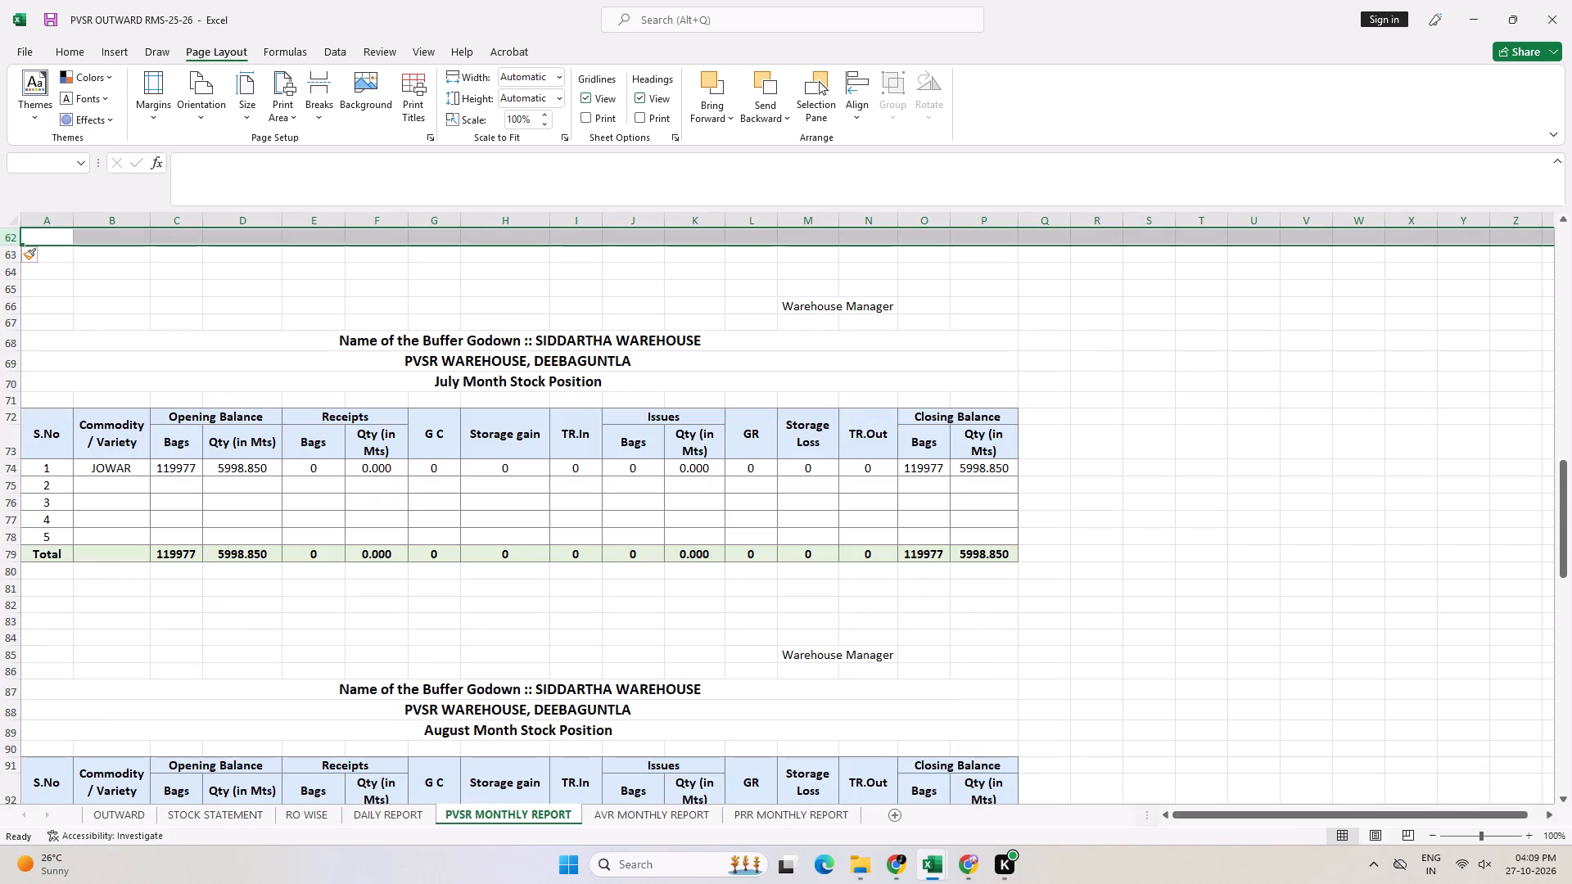
{"action": "left_click", "coordinate": [704, 610]}
{"action": "key", "text": "shift+space"}
{"action": "key", "text": "ctrl+shift+equal"}
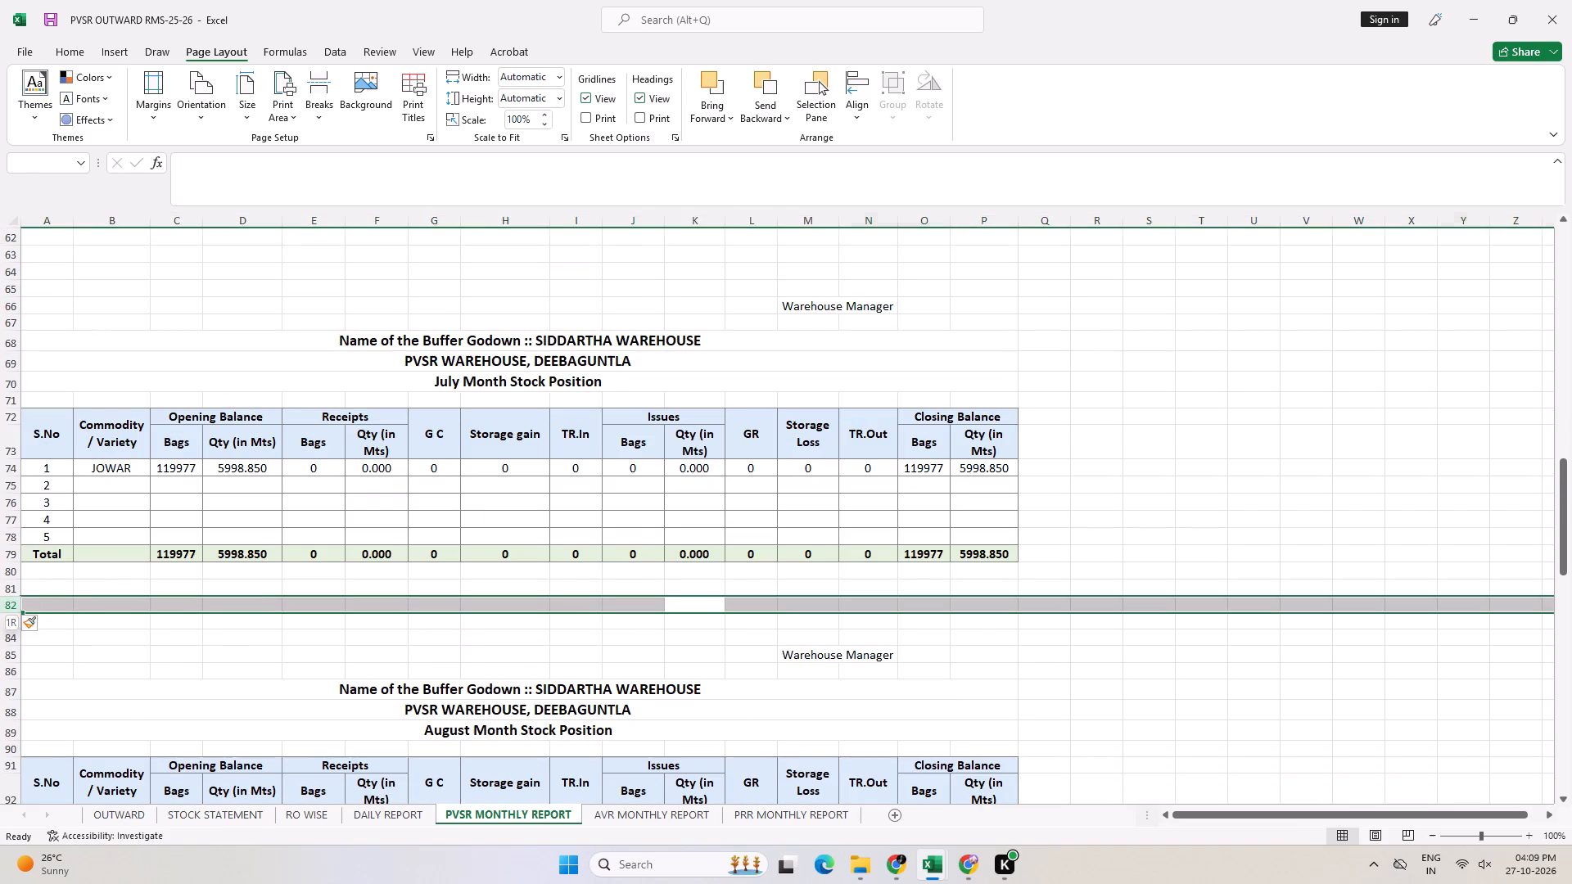
{"action": "key", "text": "ctrl+shift+equal"}
{"action": "left_click", "coordinate": [540, 599]}
Copy the June compartment table A58:O61 to A81, below the July table's Total row.
{"action": "scroll", "coordinate": [537, 600], "scroll_direction": "up", "scroll_amount": 4}
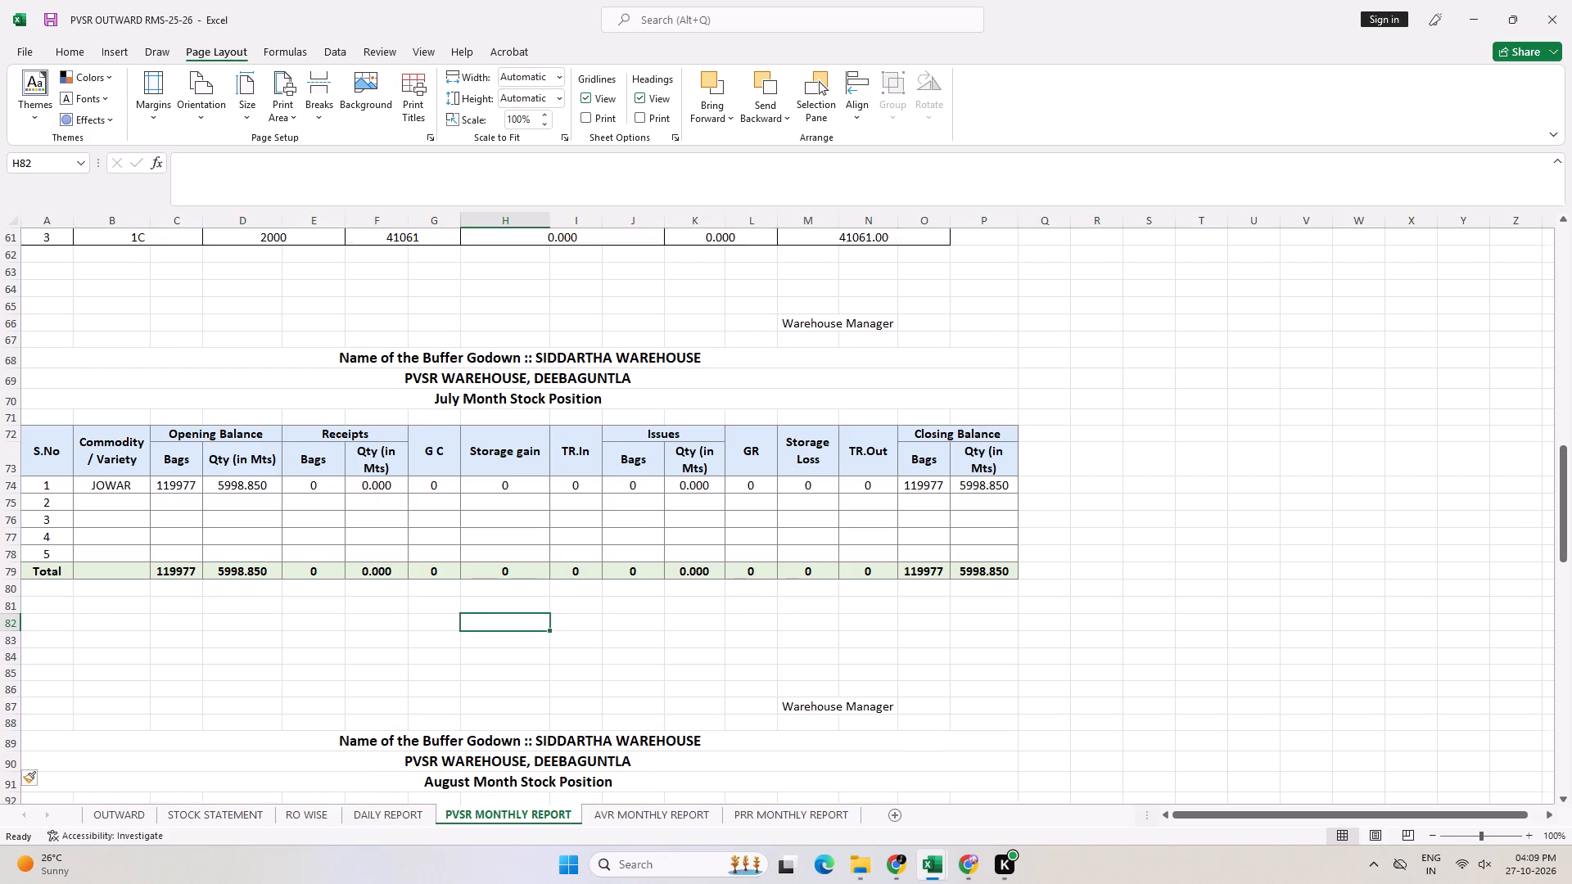
{"action": "left_click", "coordinate": [43, 391]}
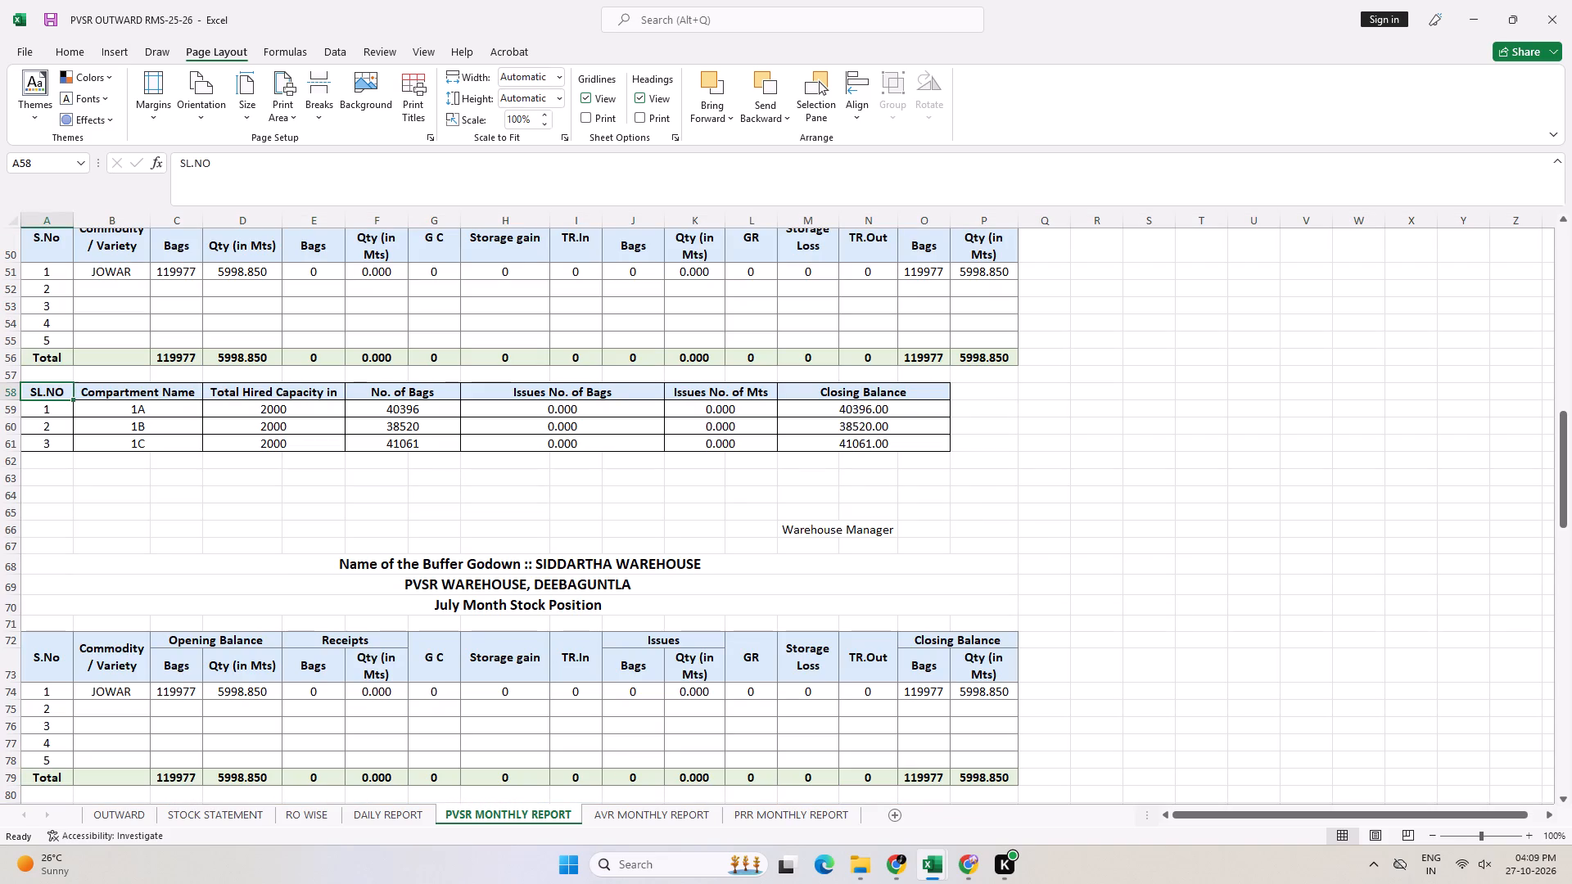
{"action": "key", "text": "ctrl+shift+Down"}
{"action": "key", "text": "ctrl+shift+Right"}
{"action": "key", "text": "ctrl+shift+Right"}
{"action": "key", "text": "ctrl+shift+Right"}
{"action": "key", "text": "ctrl+shift+Right"}
{"action": "key", "text": "ctrl+shift+Right"}
{"action": "key", "text": "ctrl+shift+Right"}
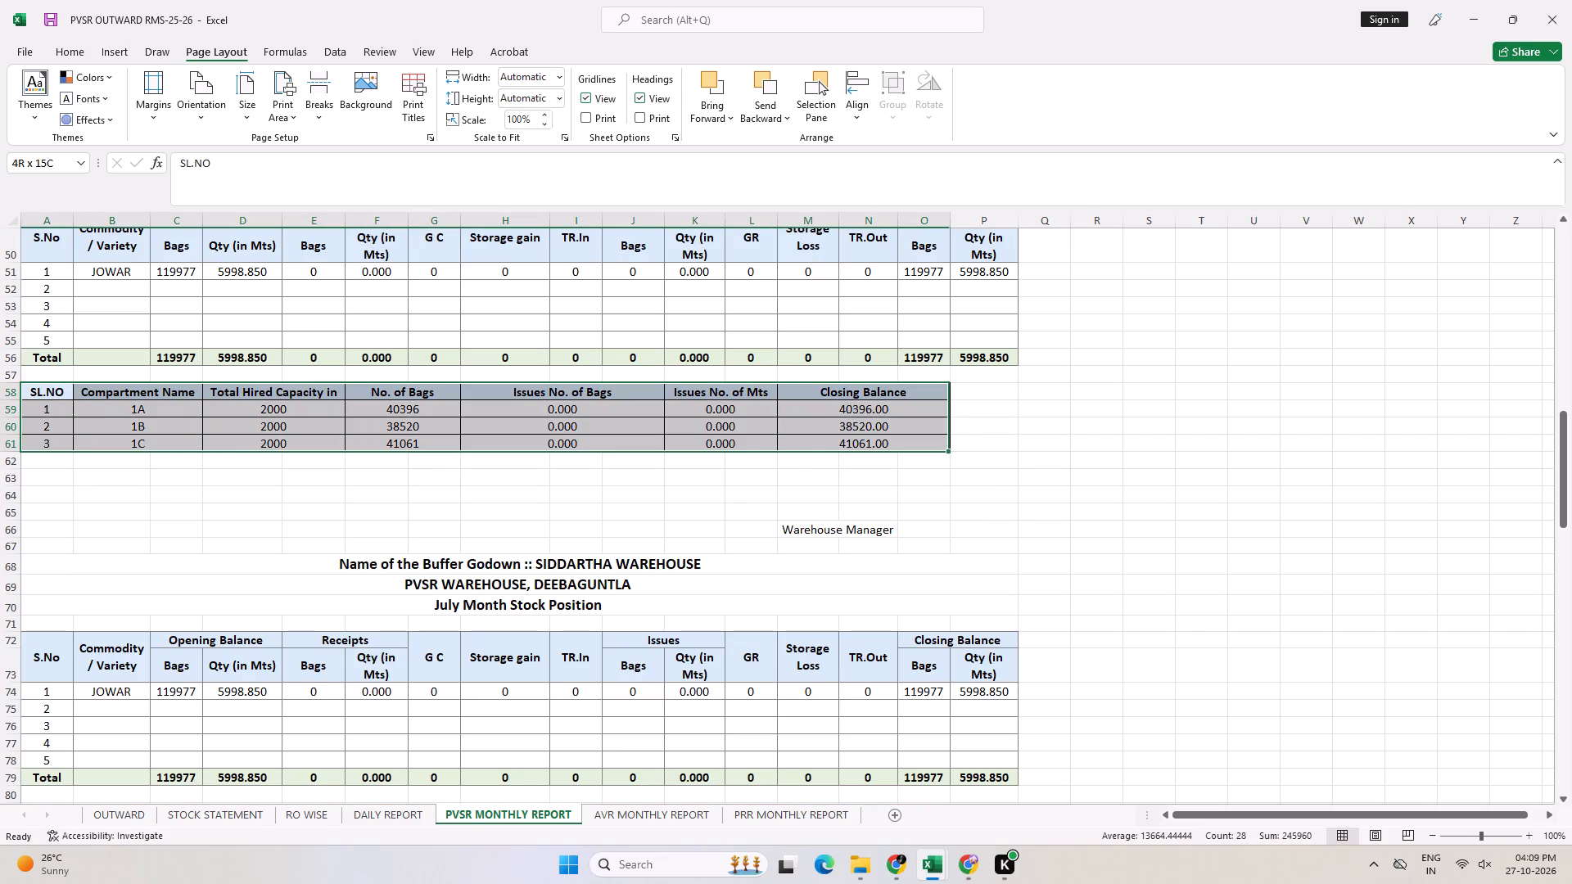
{"action": "key", "text": "ctrl+c"}
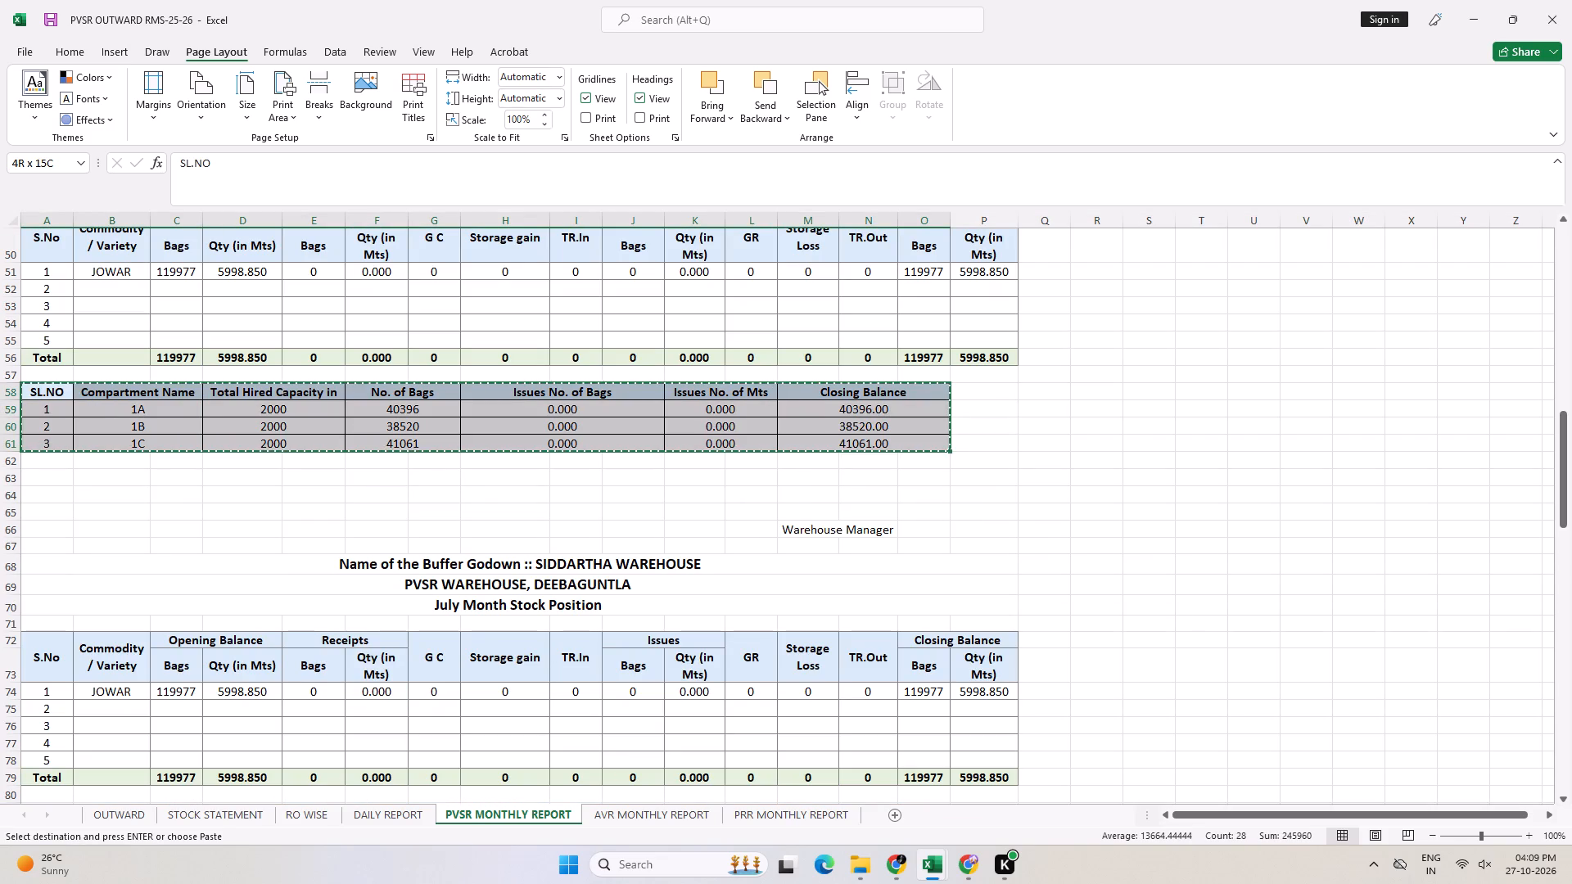
{"action": "key", "text": "Down"}
{"action": "key", "text": "Down"}
{"action": "key", "text": "Down"}
{"action": "key", "text": "Down"}
{"action": "key", "text": "Down"}
{"action": "key", "text": "Down"}
{"action": "key", "text": "Down"}
{"action": "key", "text": "Down"}
{"action": "key", "text": "Down"}
{"action": "key", "text": "Down"}
{"action": "key", "text": "Down"}
{"action": "key", "text": "Down"}
{"action": "key", "text": "Down"}
{"action": "key", "text": "Down"}
{"action": "key", "text": "Down"}
{"action": "key", "text": "Down"}
{"action": "key", "text": "Down"}
{"action": "key", "text": "Down"}
{"action": "key", "text": "Down"}
{"action": "key", "text": "Down"}
{"action": "key", "text": "Down"}
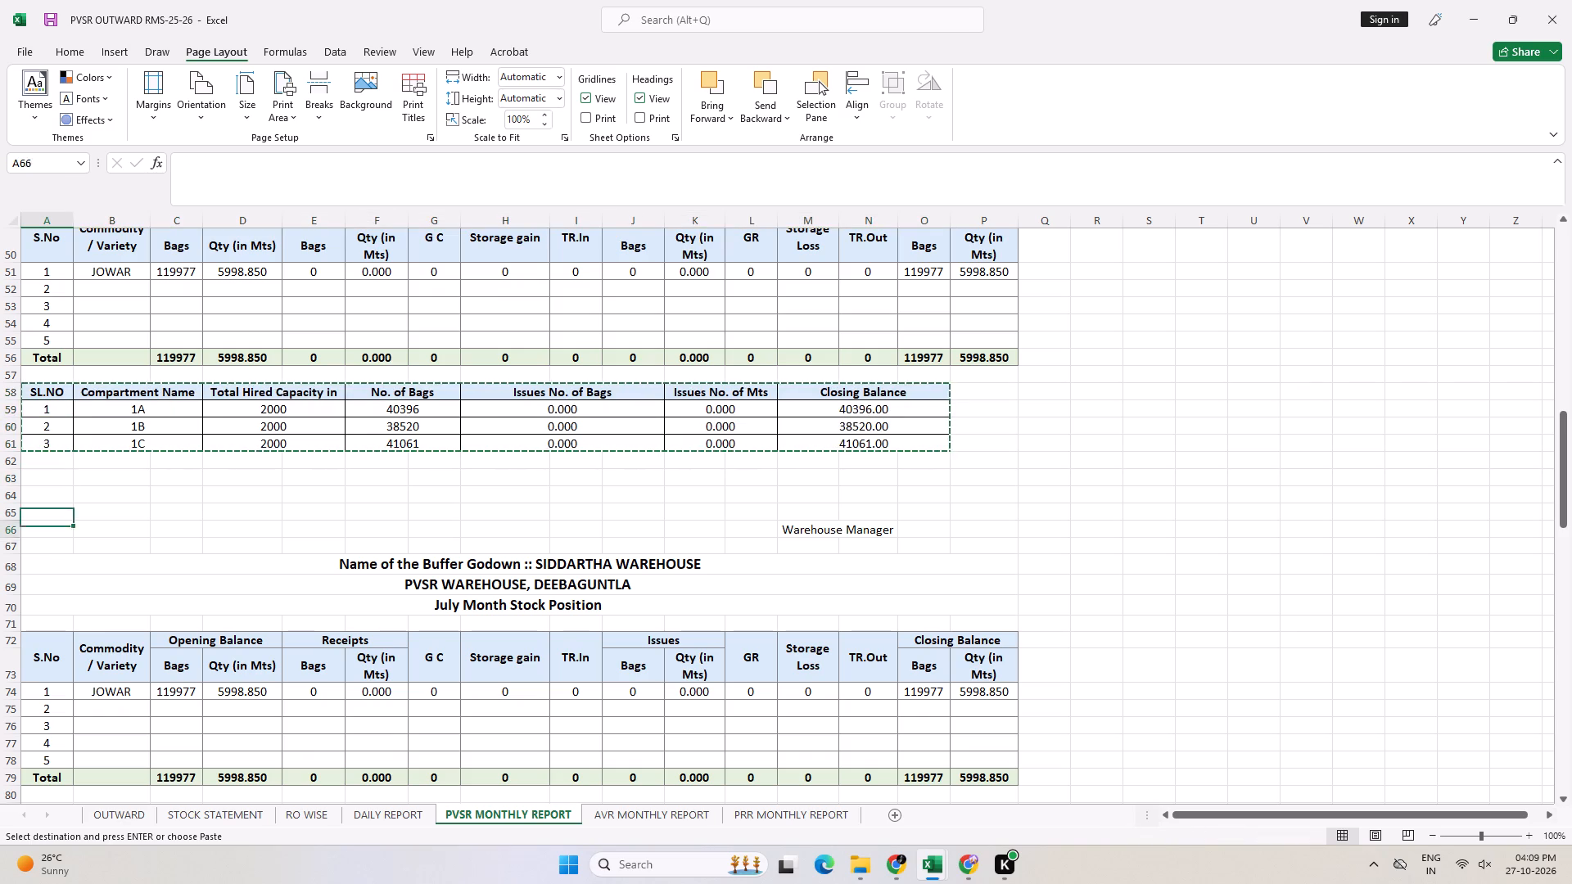
{"action": "key", "text": "Up"}
{"action": "key", "text": "Up"}
{"action": "key", "text": "ctrl+v"}
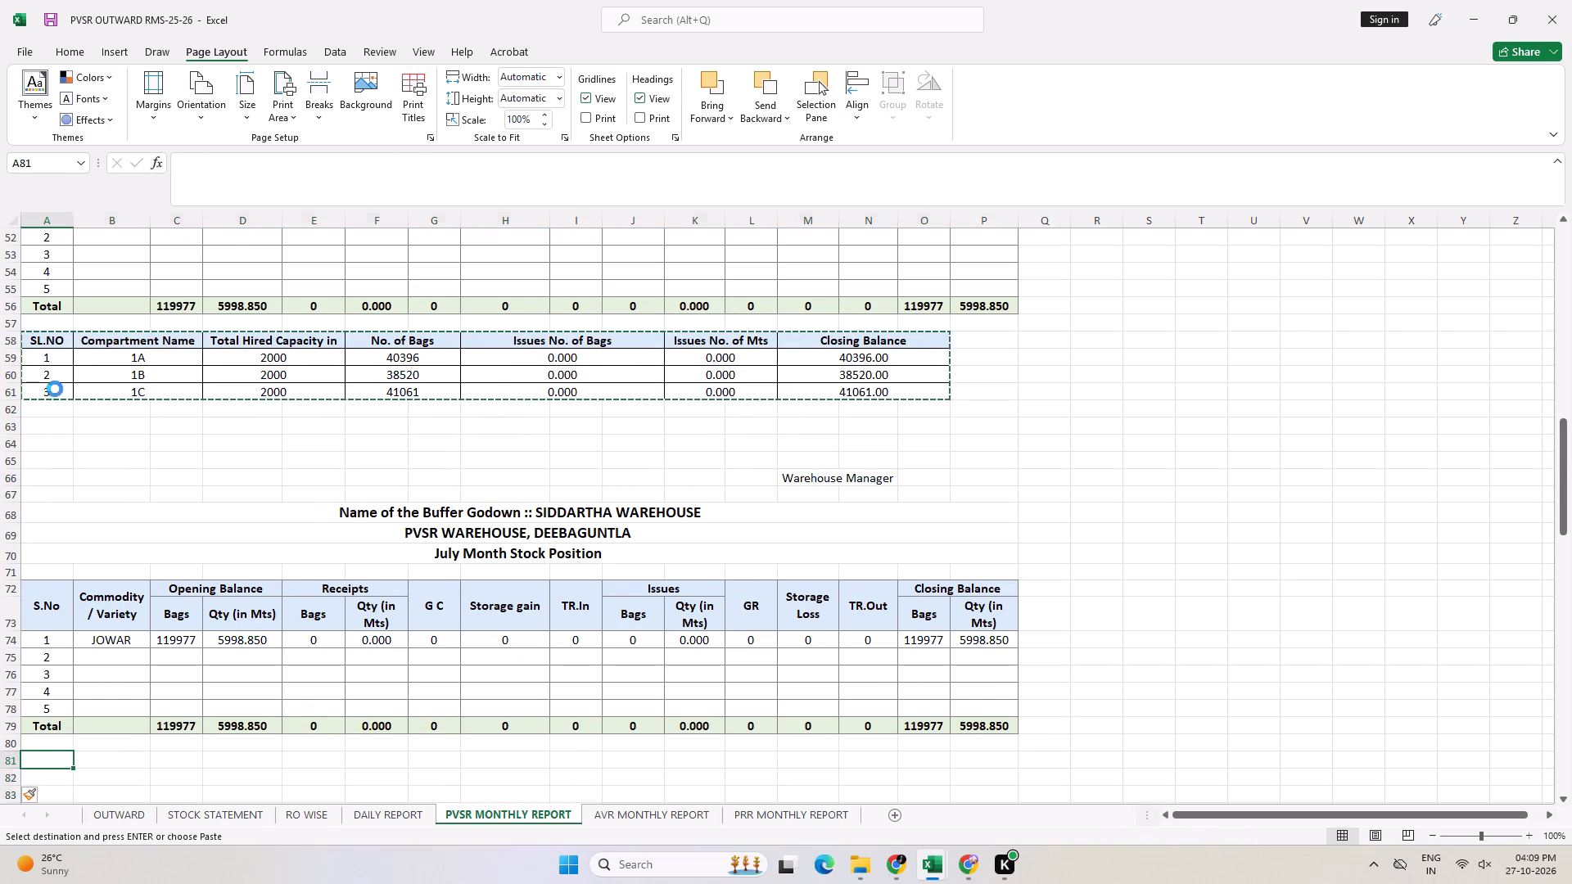
Add a net two blank rows at row 85, between the July compartment table and the Warehouse Manager label.
{"action": "key", "text": "Down"}
{"action": "key", "text": "Down"}
{"action": "key", "text": "Down"}
{"action": "key", "text": "Down"}
{"action": "key", "text": "Down"}
{"action": "key", "text": "Down"}
{"action": "key", "text": "Down"}
{"action": "key", "text": "Down"}
{"action": "key", "text": "Down"}
{"action": "key", "text": "Down"}
{"action": "key", "text": "Down"}
{"action": "key", "text": "Down"}
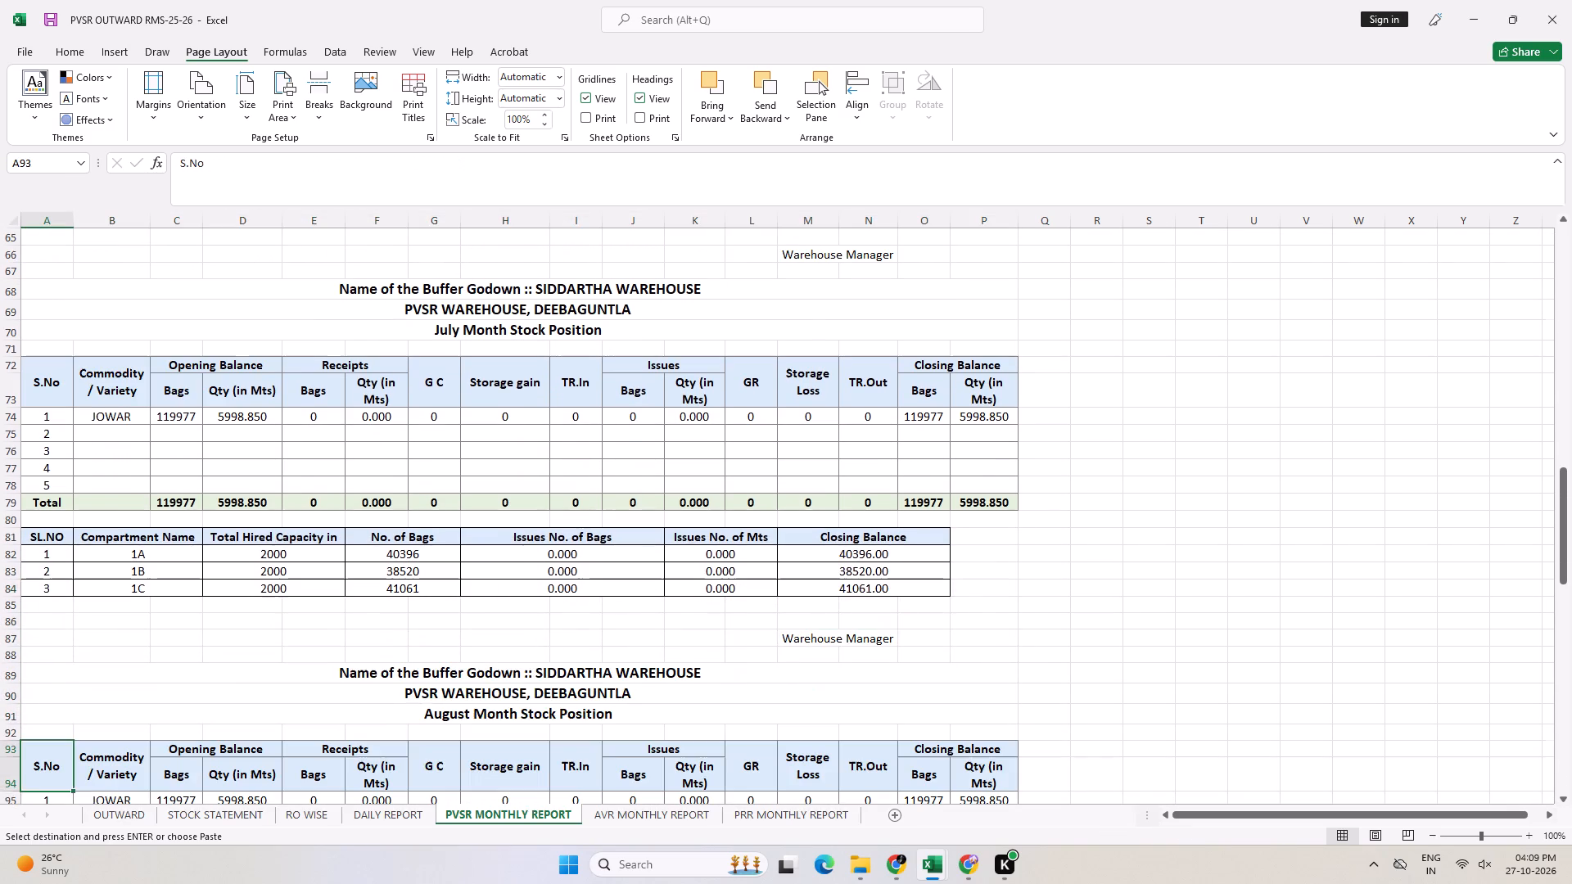
{"action": "key", "text": "Up"}
{"action": "key", "text": "Up"}
{"action": "key", "text": "Up"}
{"action": "key", "text": "Up"}
{"action": "key", "text": "Up"}
{"action": "key", "text": "Up"}
{"action": "key", "text": "Up"}
{"action": "key", "text": "Up"}
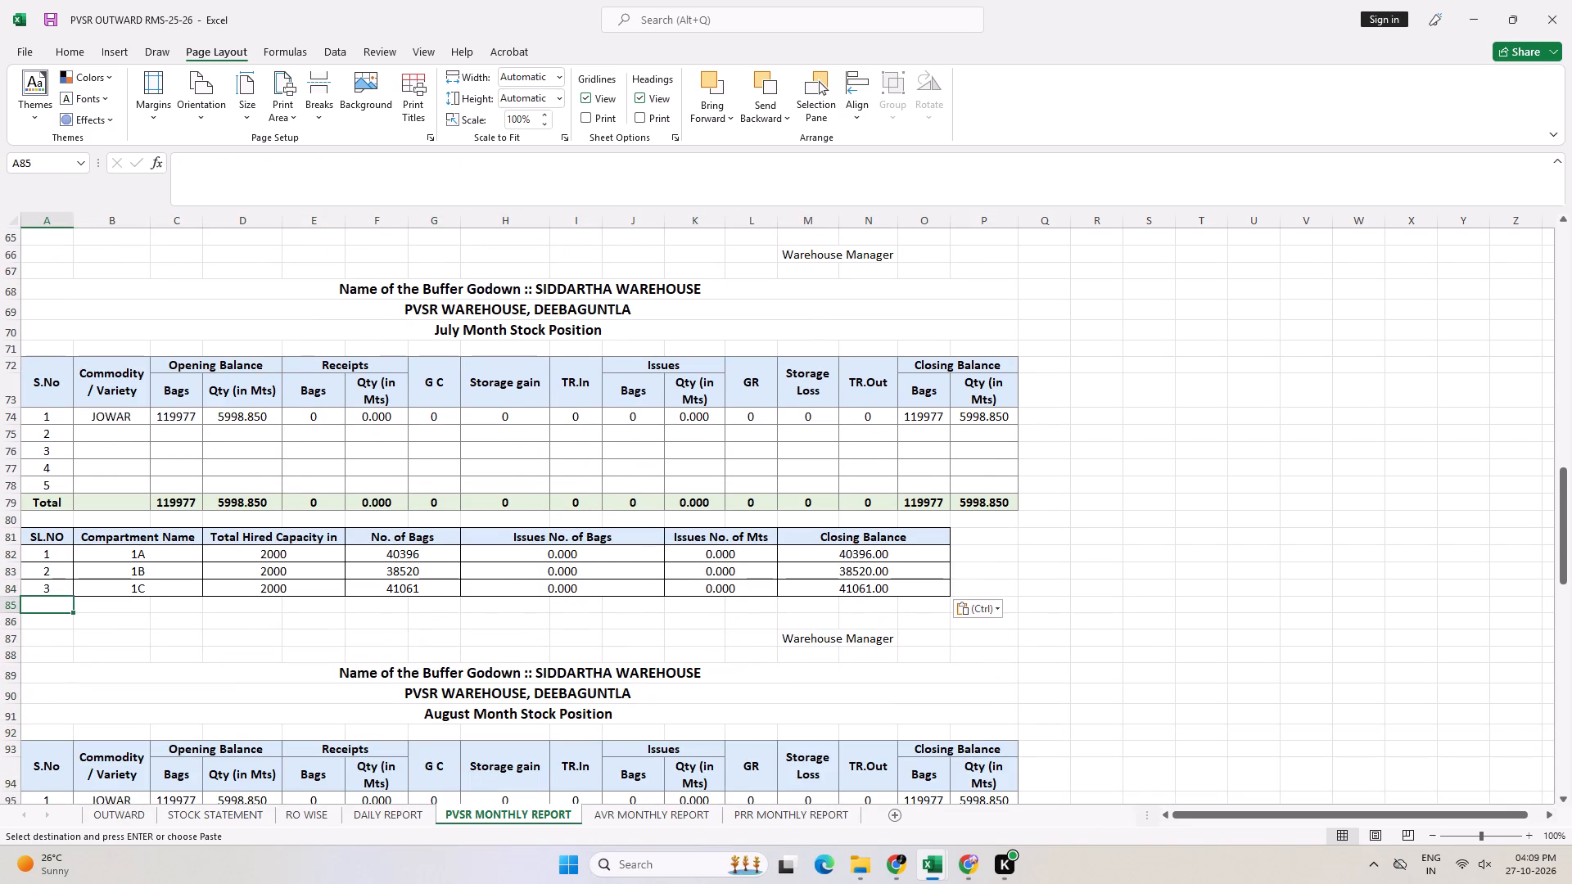
{"action": "key", "text": "shift+space"}
{"action": "key", "text": "ctrl+shift+equal"}
{"action": "key", "text": "ctrl+shift+equal"}
{"action": "key", "text": "ctrl+shift+equal"}
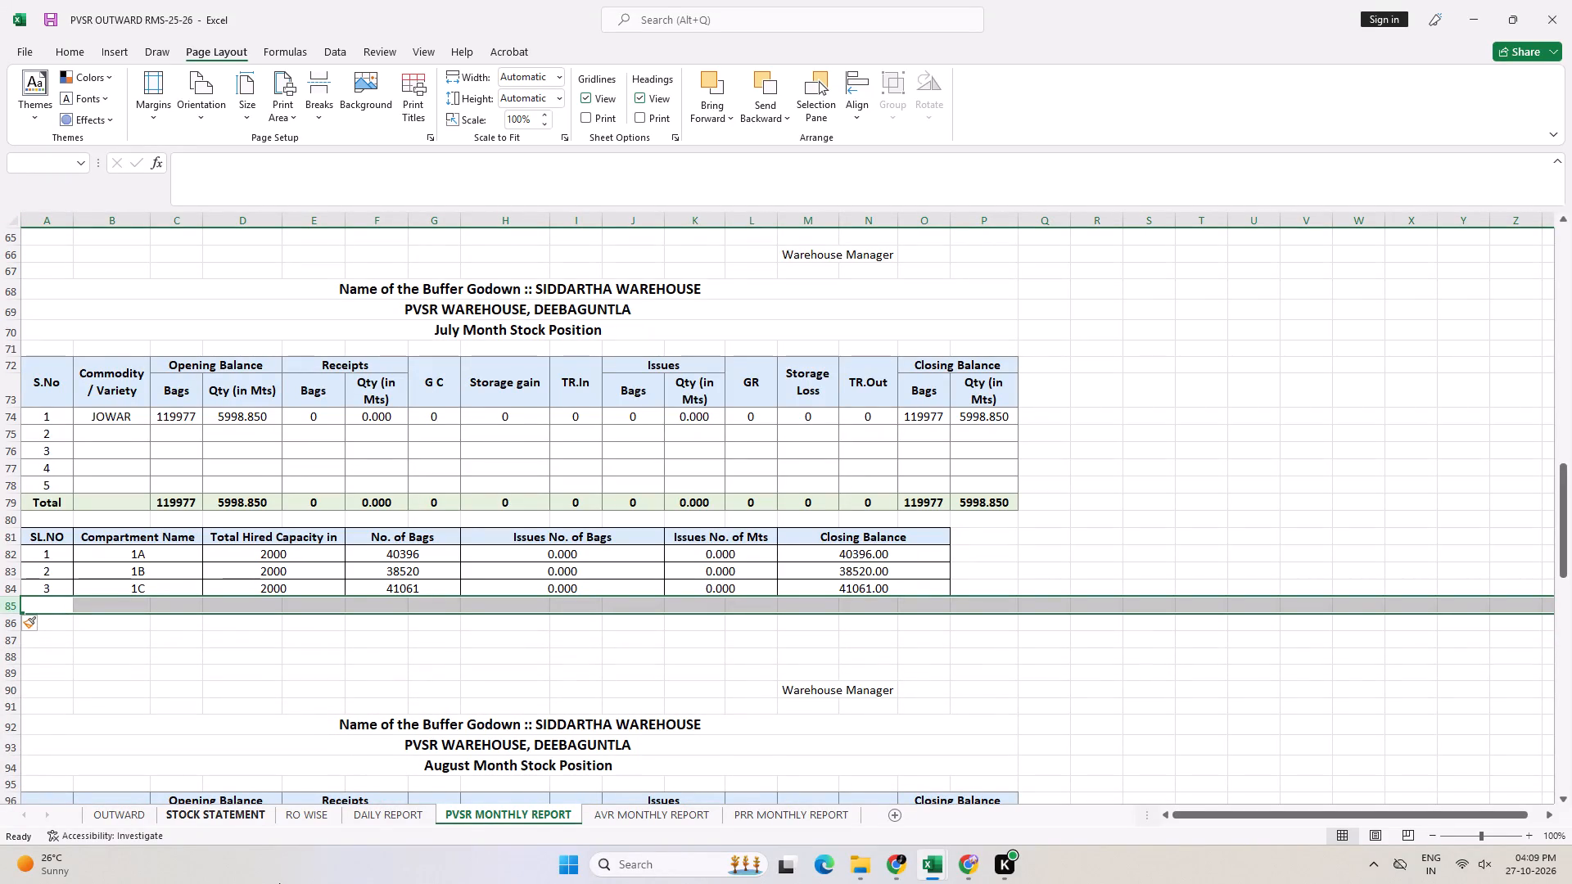
{"action": "key", "text": "ctrl+minus"}
{"action": "left_click", "coordinate": [571, 546]}
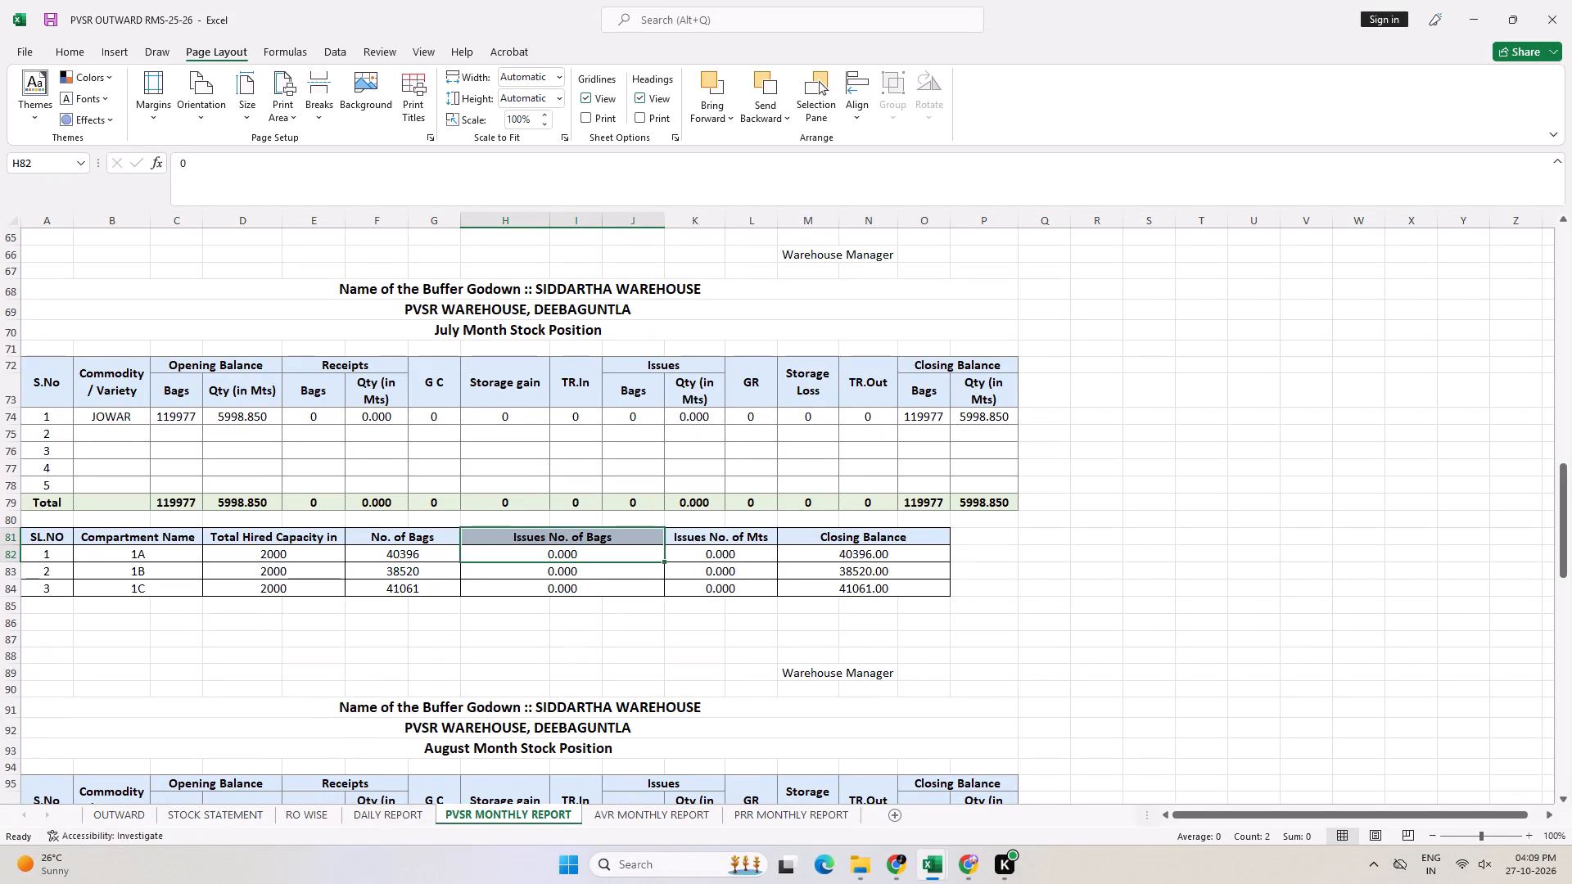
Copy the July compartment table A81:O84 to A104, below the August table's Total row.
{"action": "left_click", "coordinate": [31, 532]}
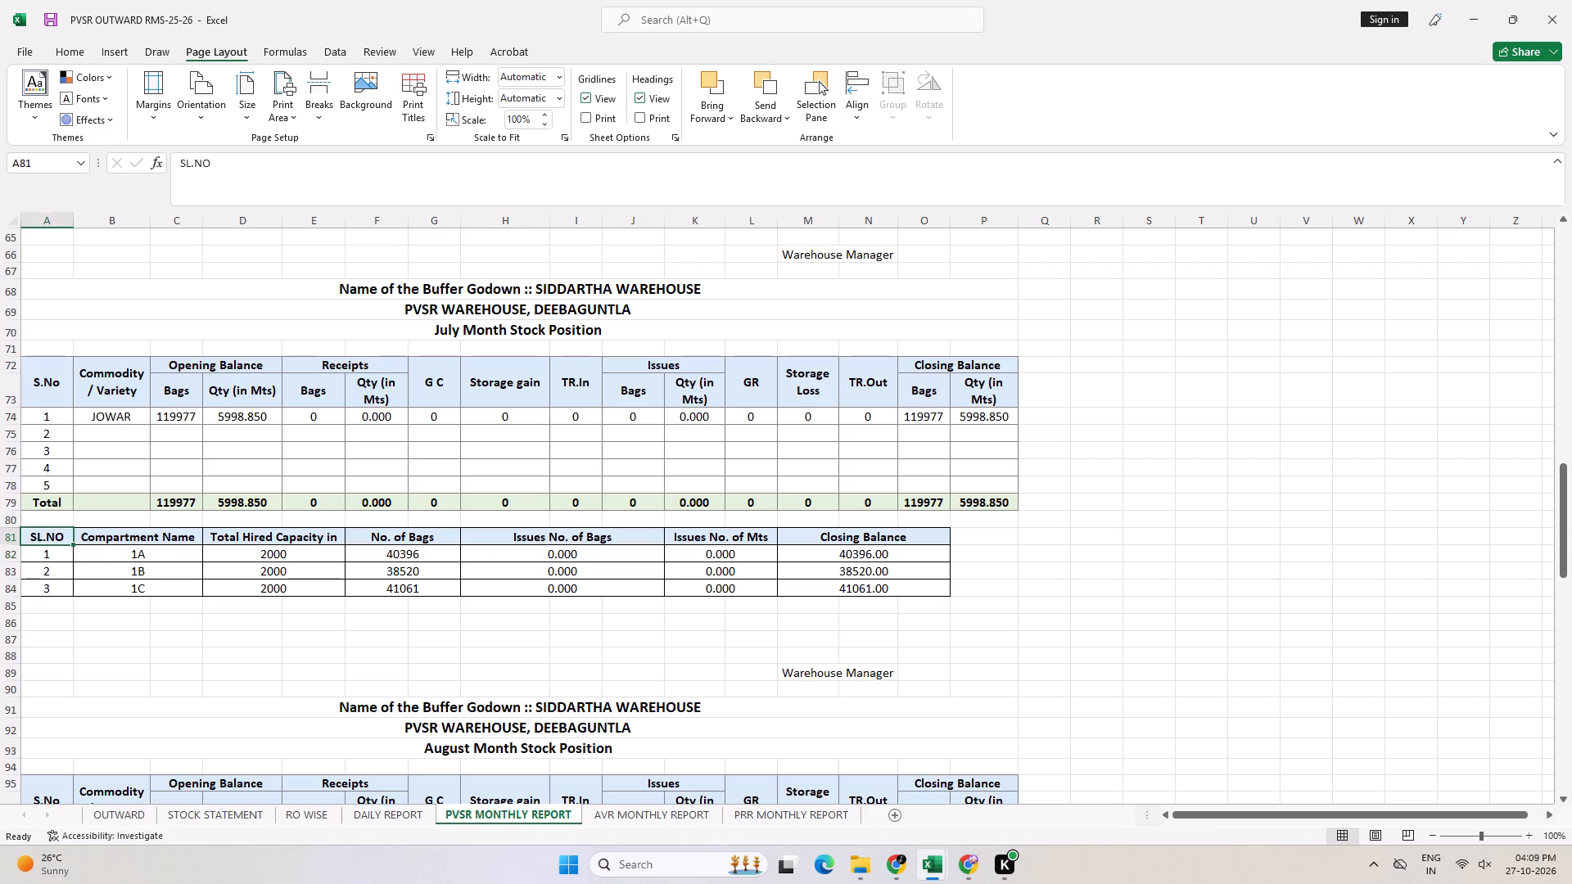
{"action": "key", "text": "ctrl+shift+Down"}
{"action": "key", "text": "ctrl+shift+Right"}
{"action": "key", "text": "ctrl+shift+Right"}
{"action": "key", "text": "ctrl+shift+Right"}
{"action": "key", "text": "ctrl+shift+Right"}
{"action": "key", "text": "ctrl+shift+Right"}
{"action": "key", "text": "ctrl+shift+Right"}
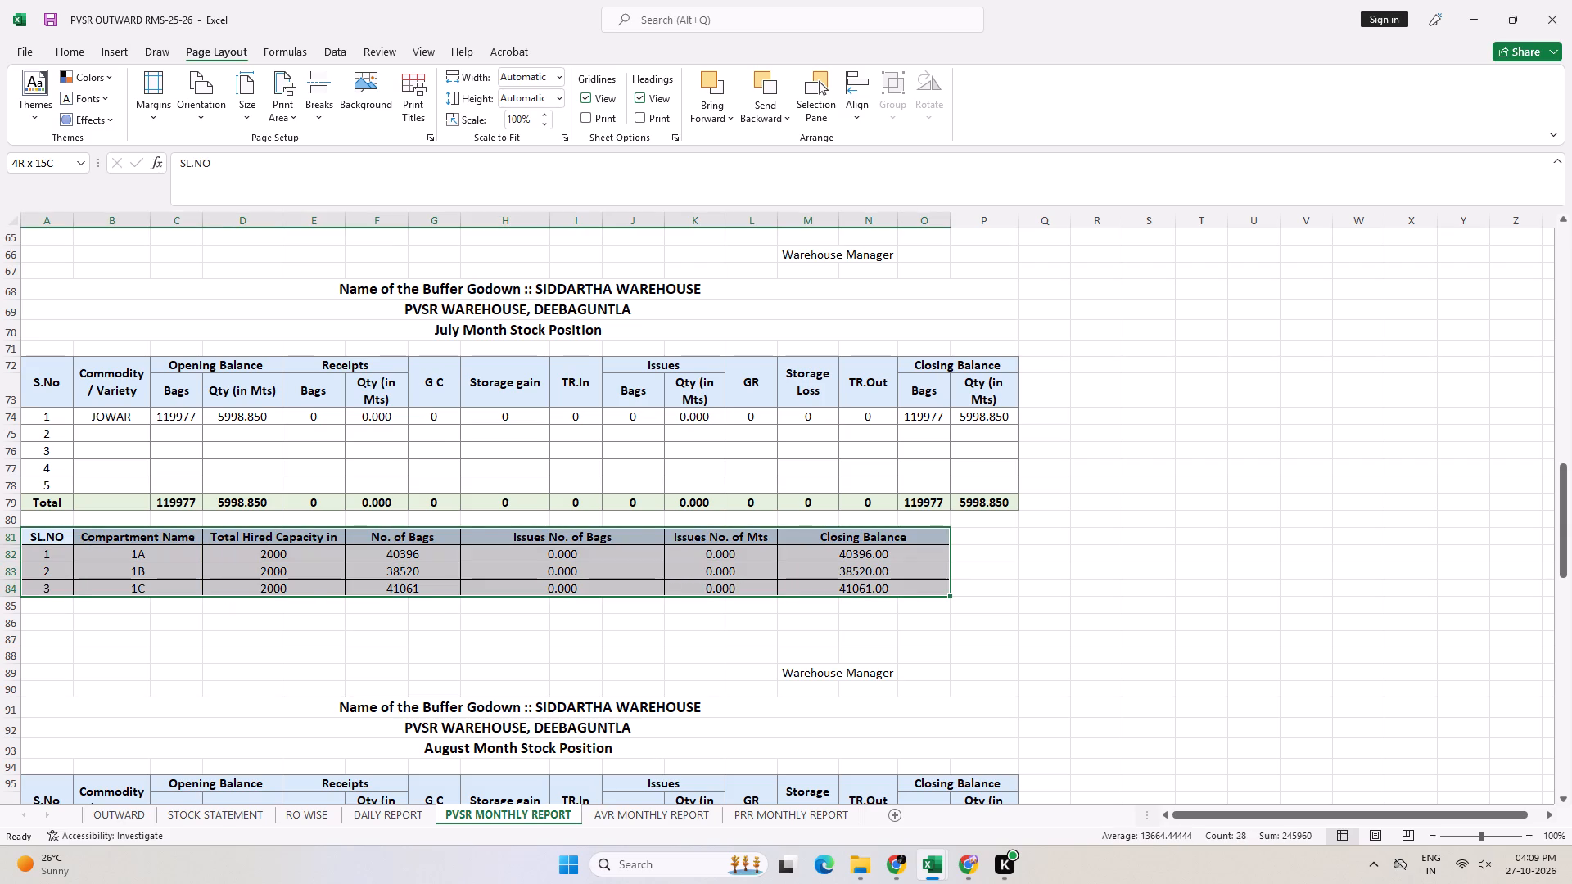
{"action": "key", "text": "ctrl+c"}
{"action": "scroll", "coordinate": [53, 575], "scroll_direction": "down", "scroll_amount": 4}
{"action": "scroll", "coordinate": [221, 658], "scroll_direction": "down", "scroll_amount": 3}
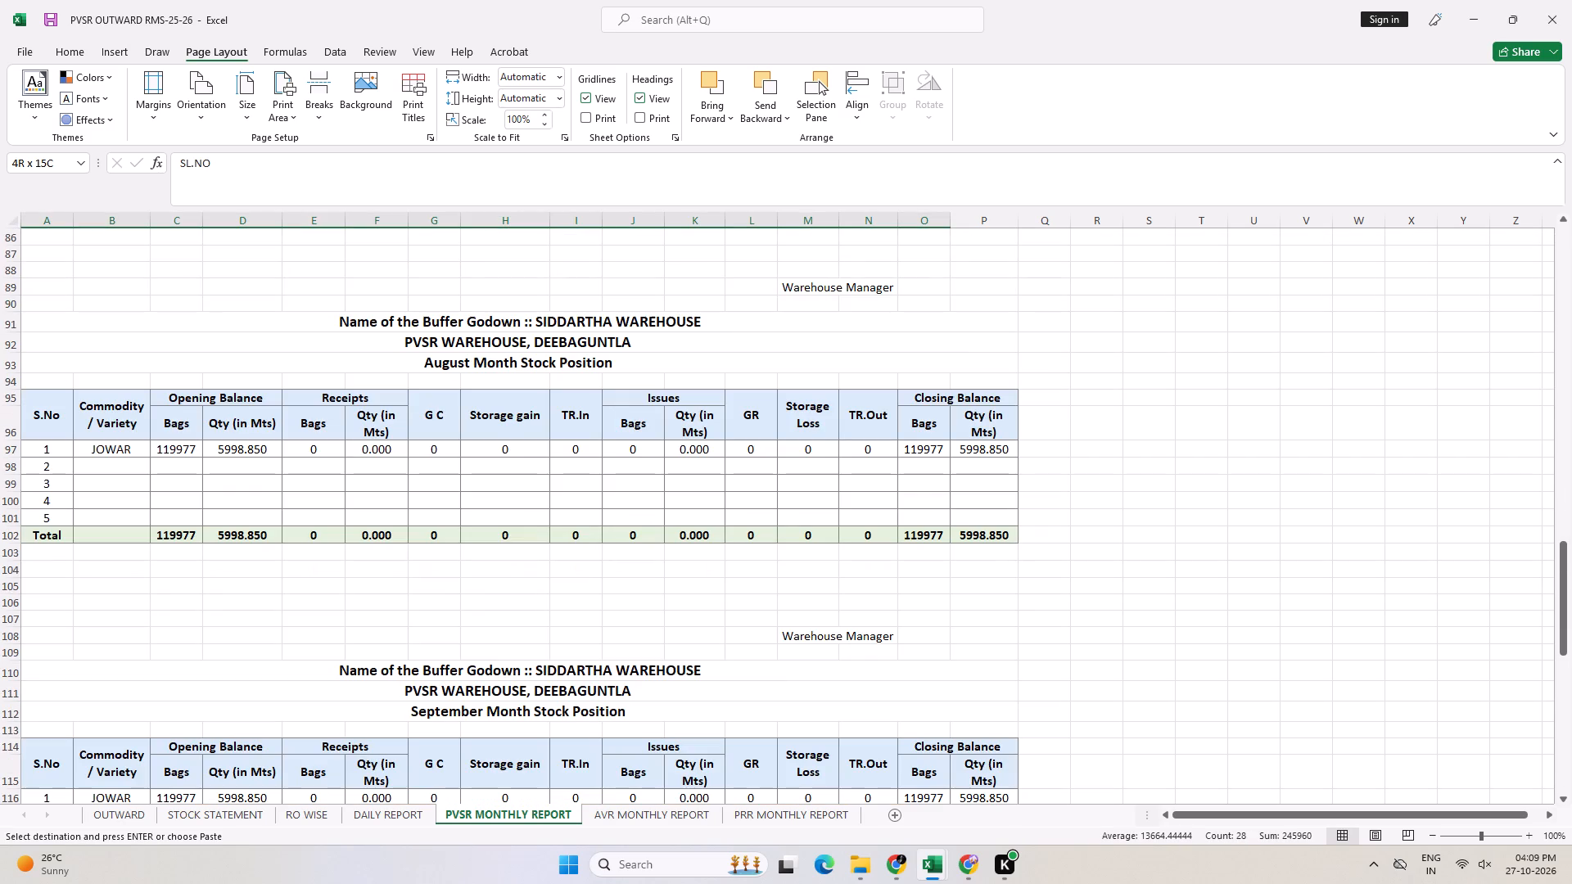
{"action": "left_click", "coordinate": [53, 568]}
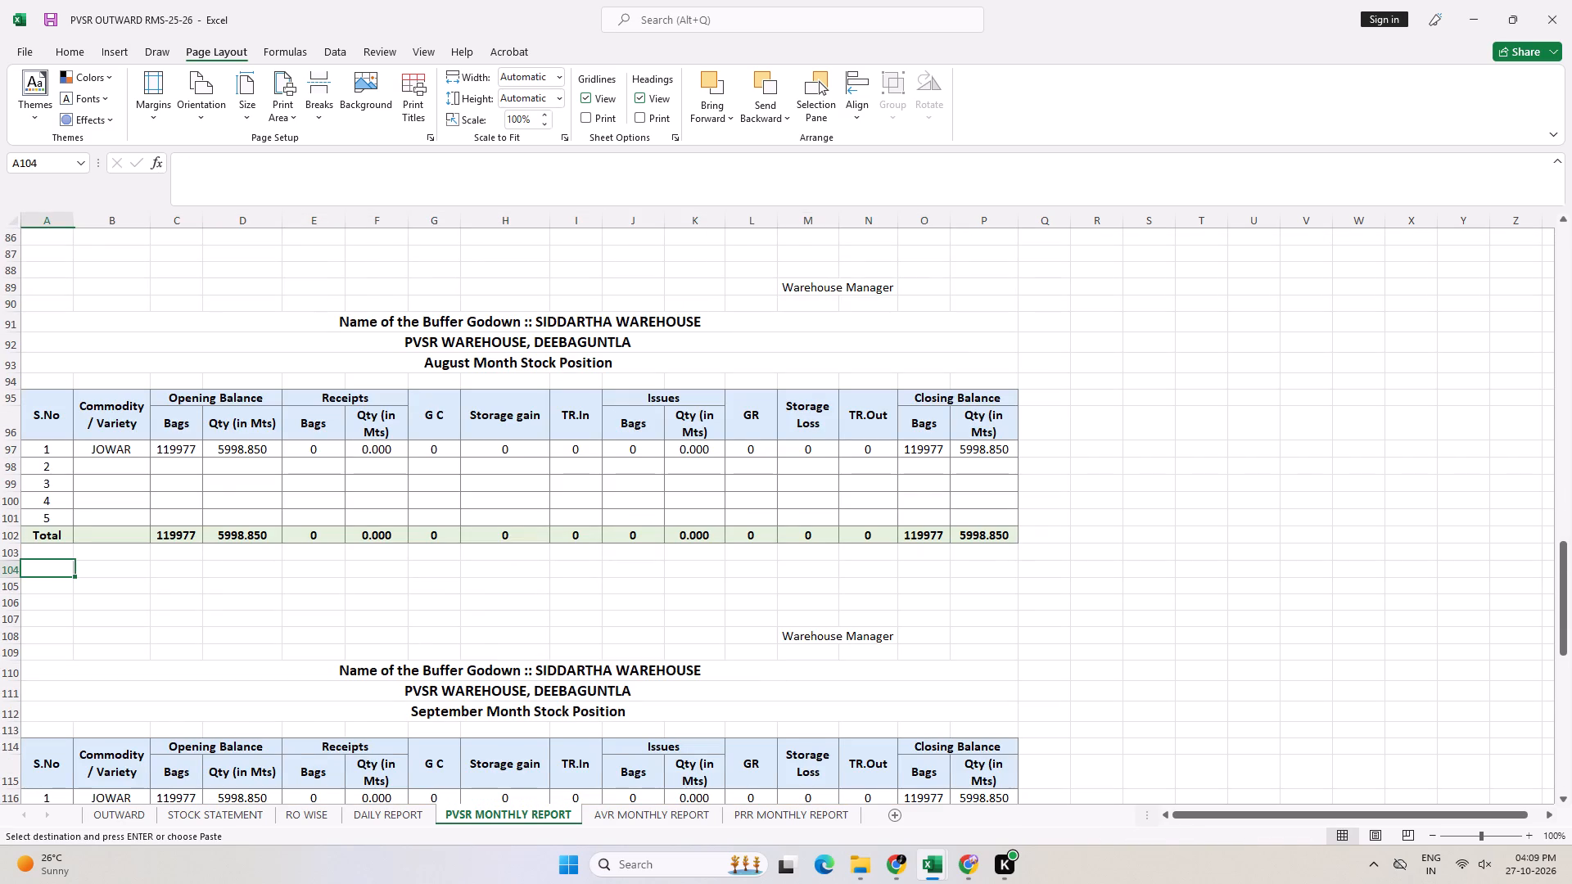
{"action": "key", "text": "ctrl+v"}
Insert three blank rows at row 108, between the August compartment table and the Warehouse Manager label.
{"action": "left_click", "coordinate": [352, 635]}
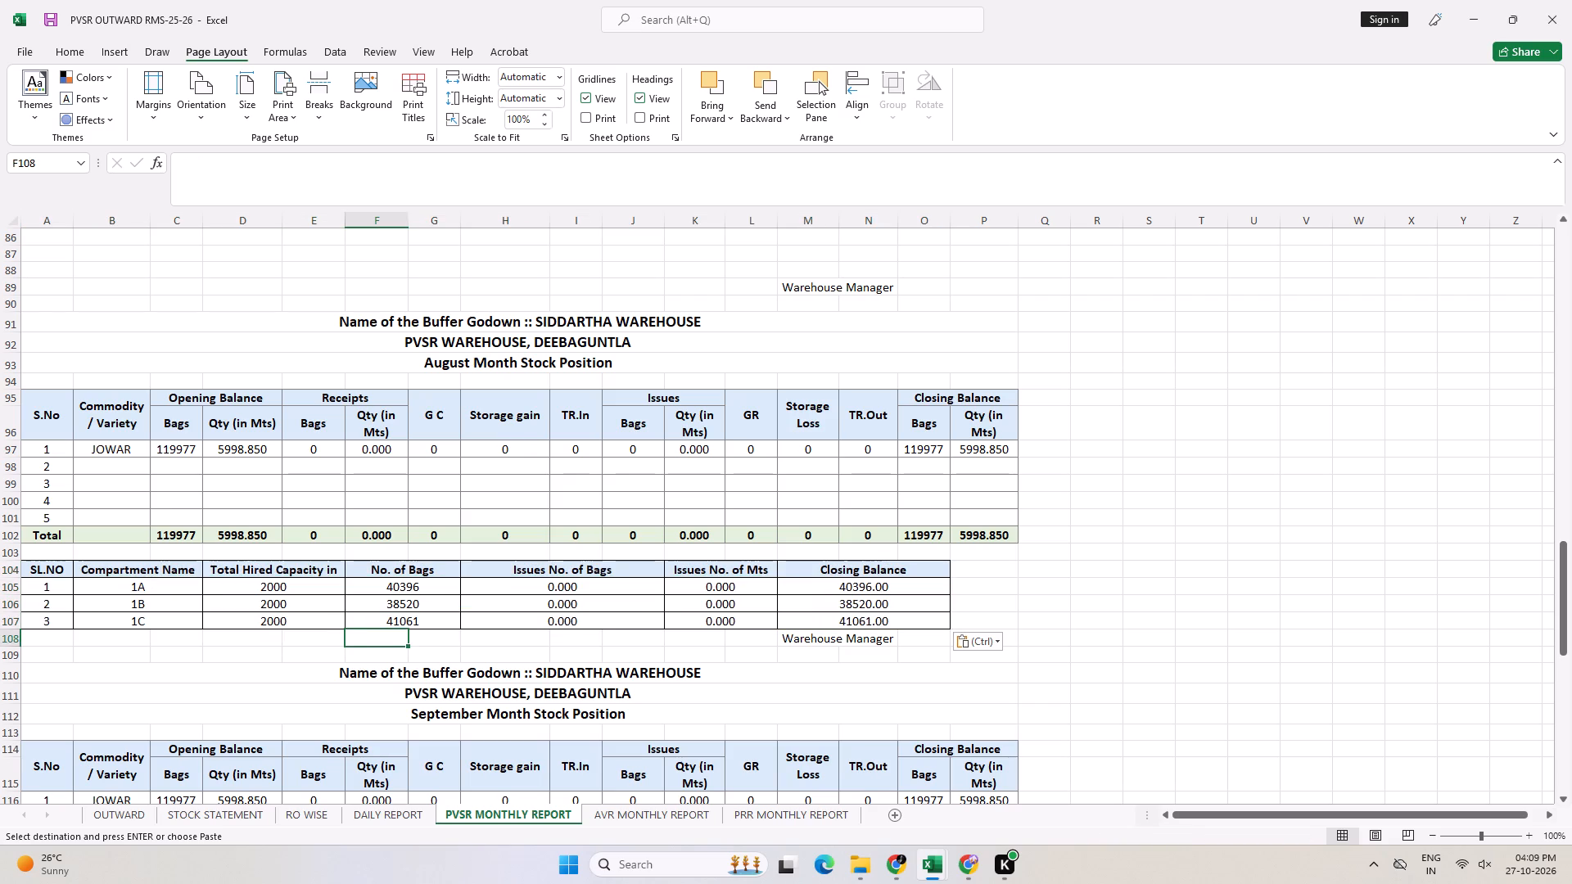
{"action": "key", "text": "shift+space"}
{"action": "key", "text": "ctrl+shift+equal"}
{"action": "key", "text": "ctrl+shift+equal"}
{"action": "key", "text": "ctrl+shift+equal"}
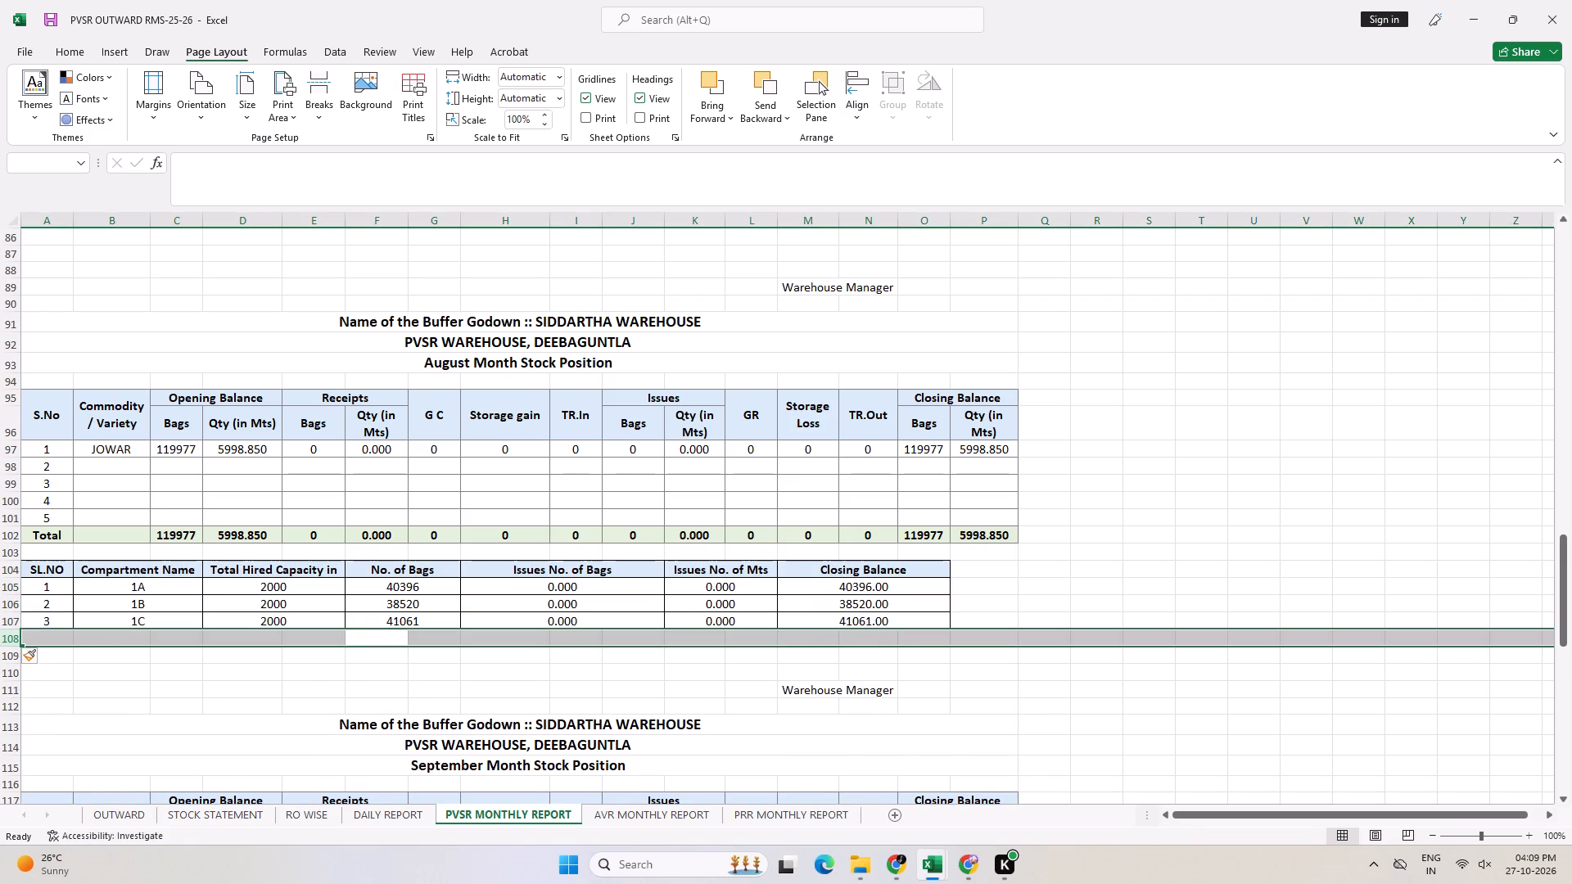
{"action": "left_click", "coordinate": [627, 647]}
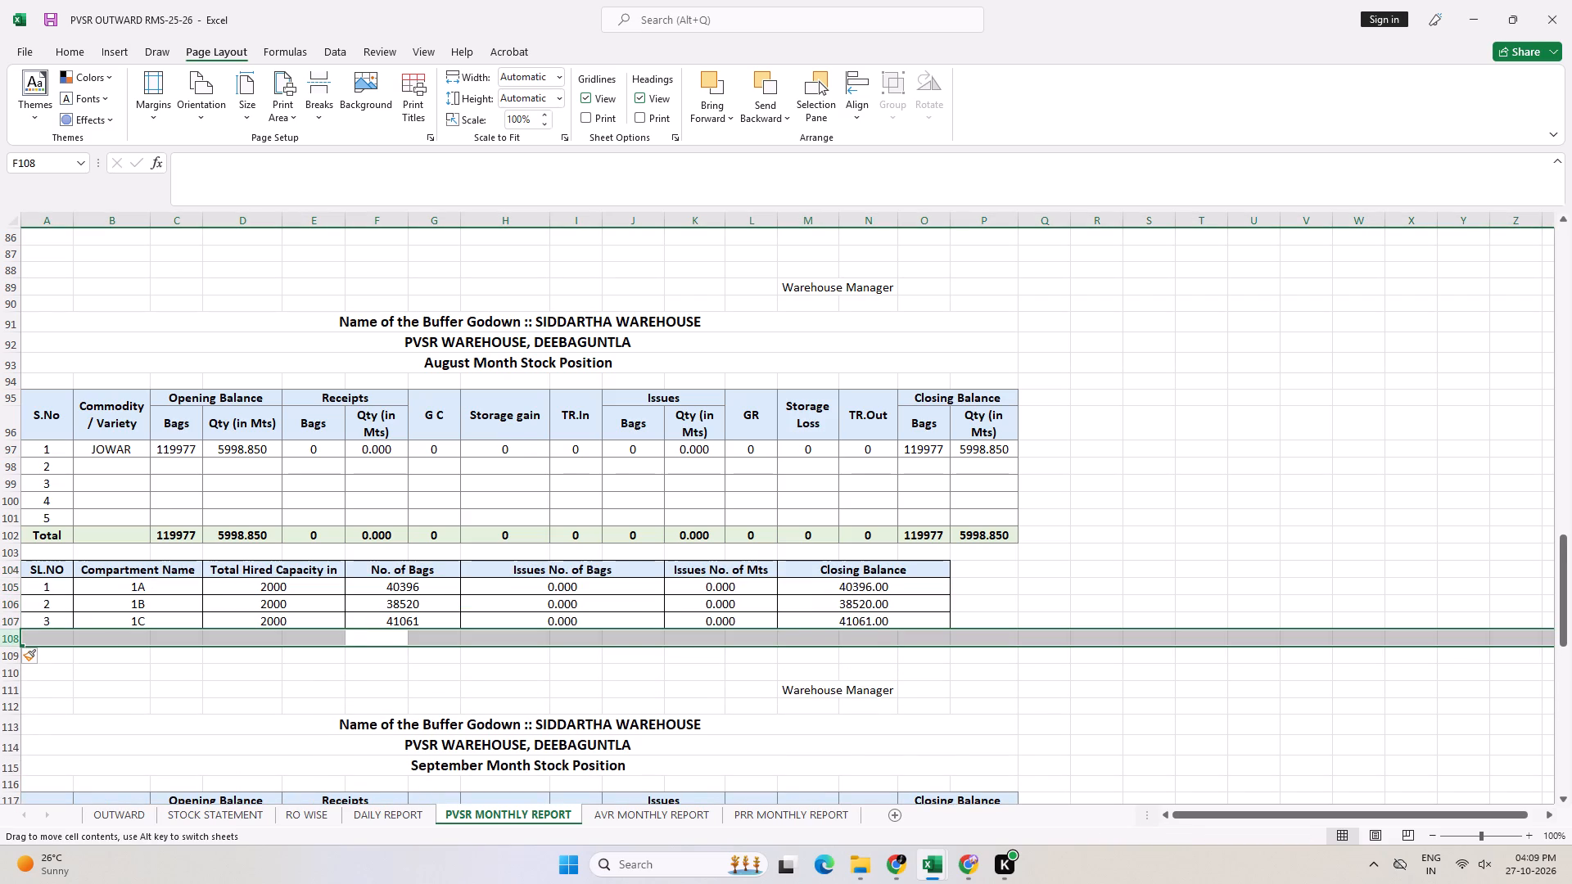
{"action": "left_click", "coordinate": [578, 708]}
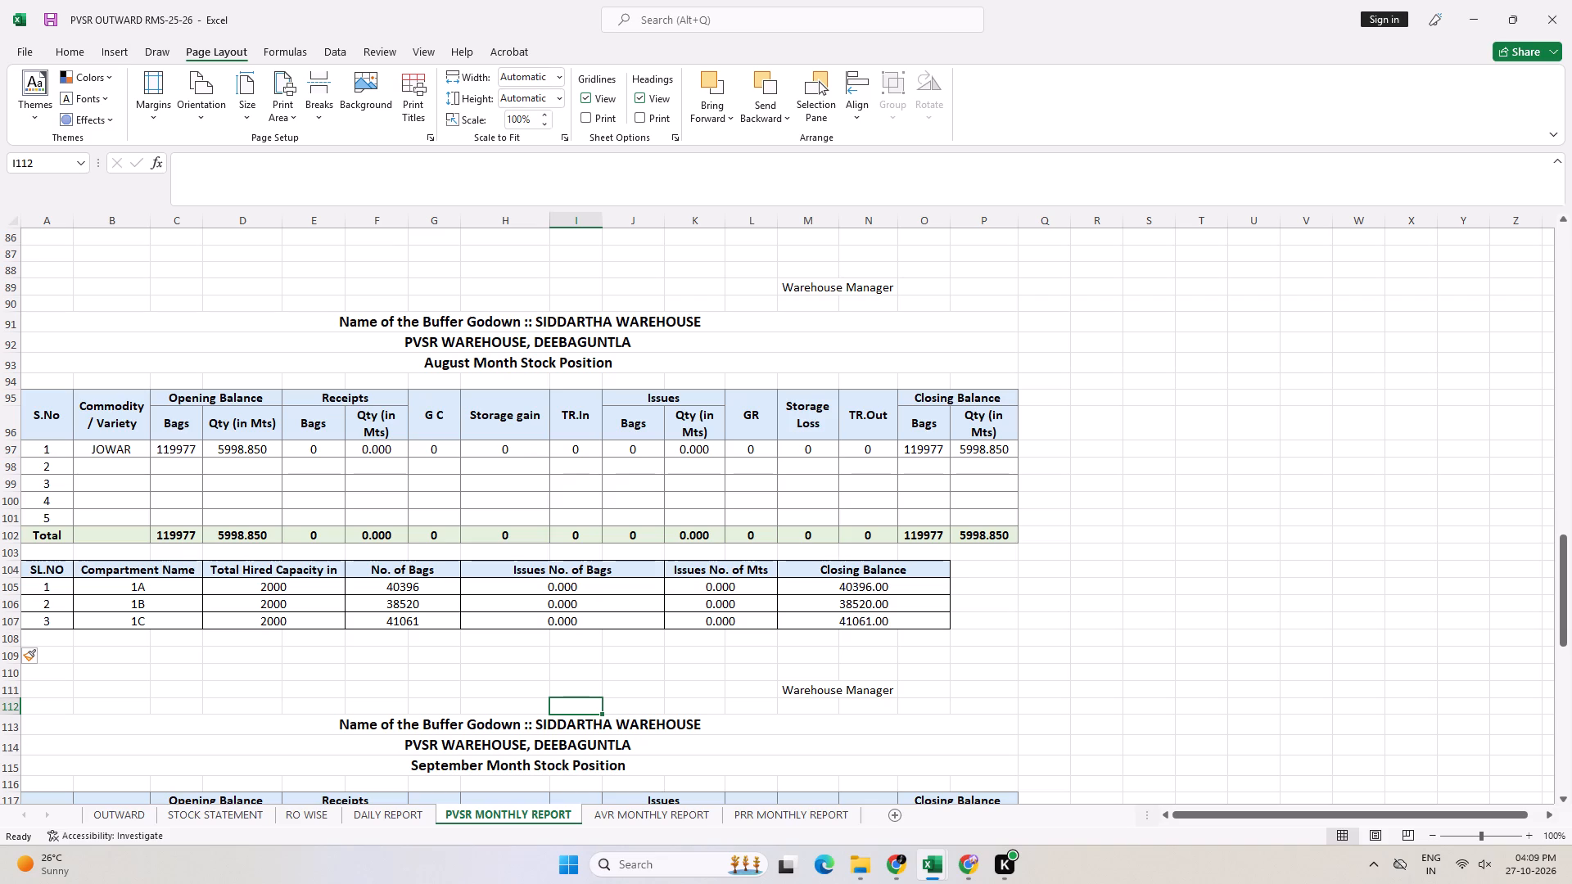
Insert two blank rows at row 129, between the September table's Total row and the Warehouse Manager label.
{"action": "scroll", "coordinate": [503, 607], "scroll_direction": "down", "scroll_amount": 4}
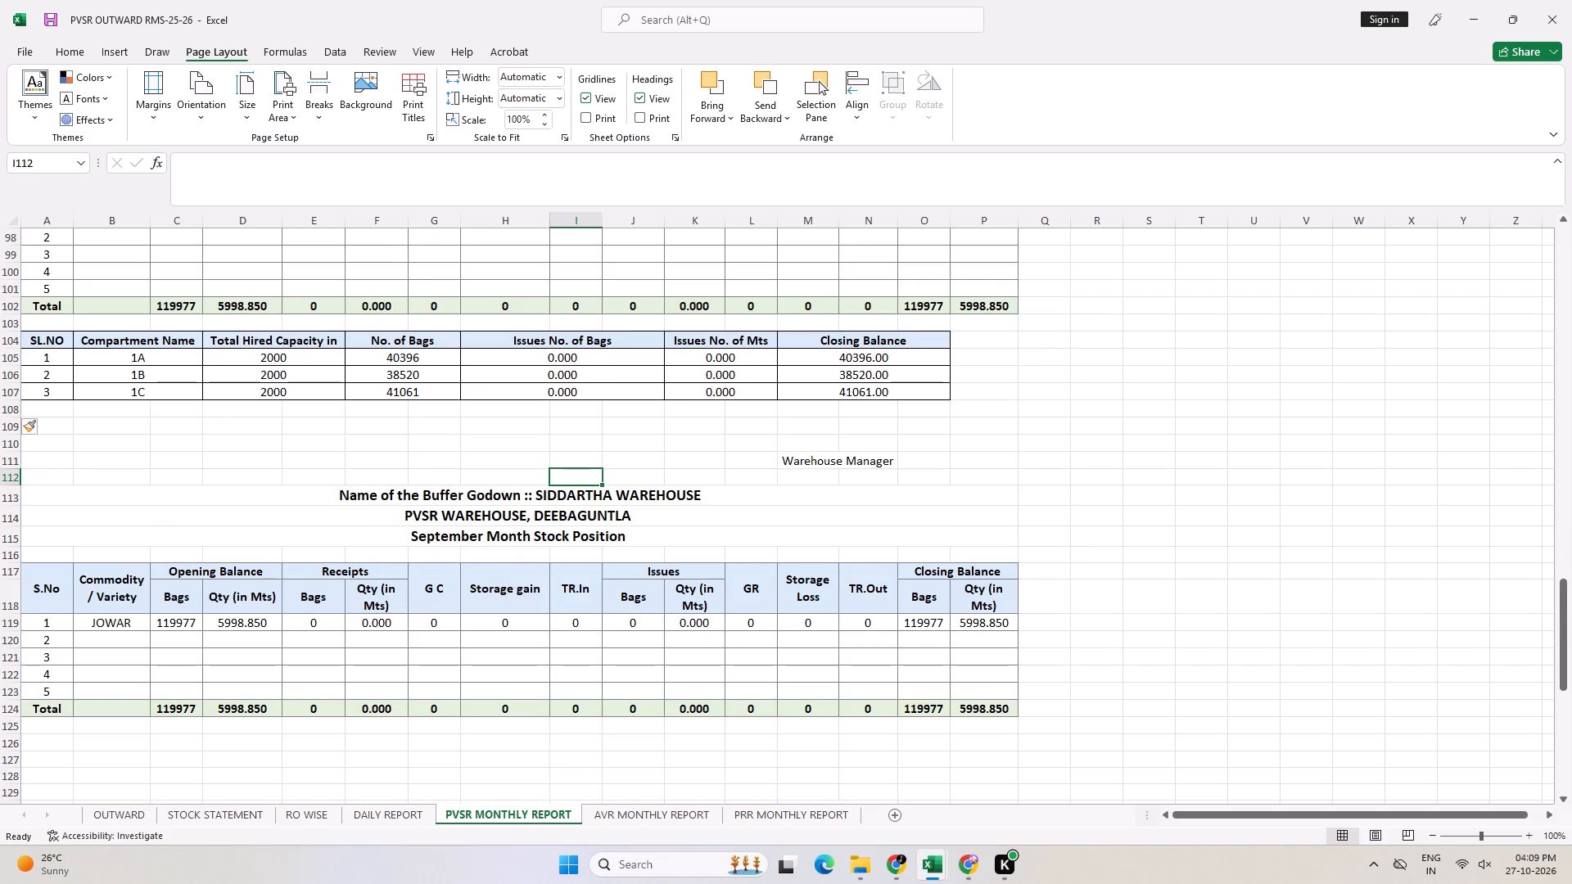
{"action": "scroll", "coordinate": [461, 482], "scroll_direction": "down", "scroll_amount": 3}
{"action": "left_click", "coordinate": [727, 638]}
{"action": "key", "text": "shift+space"}
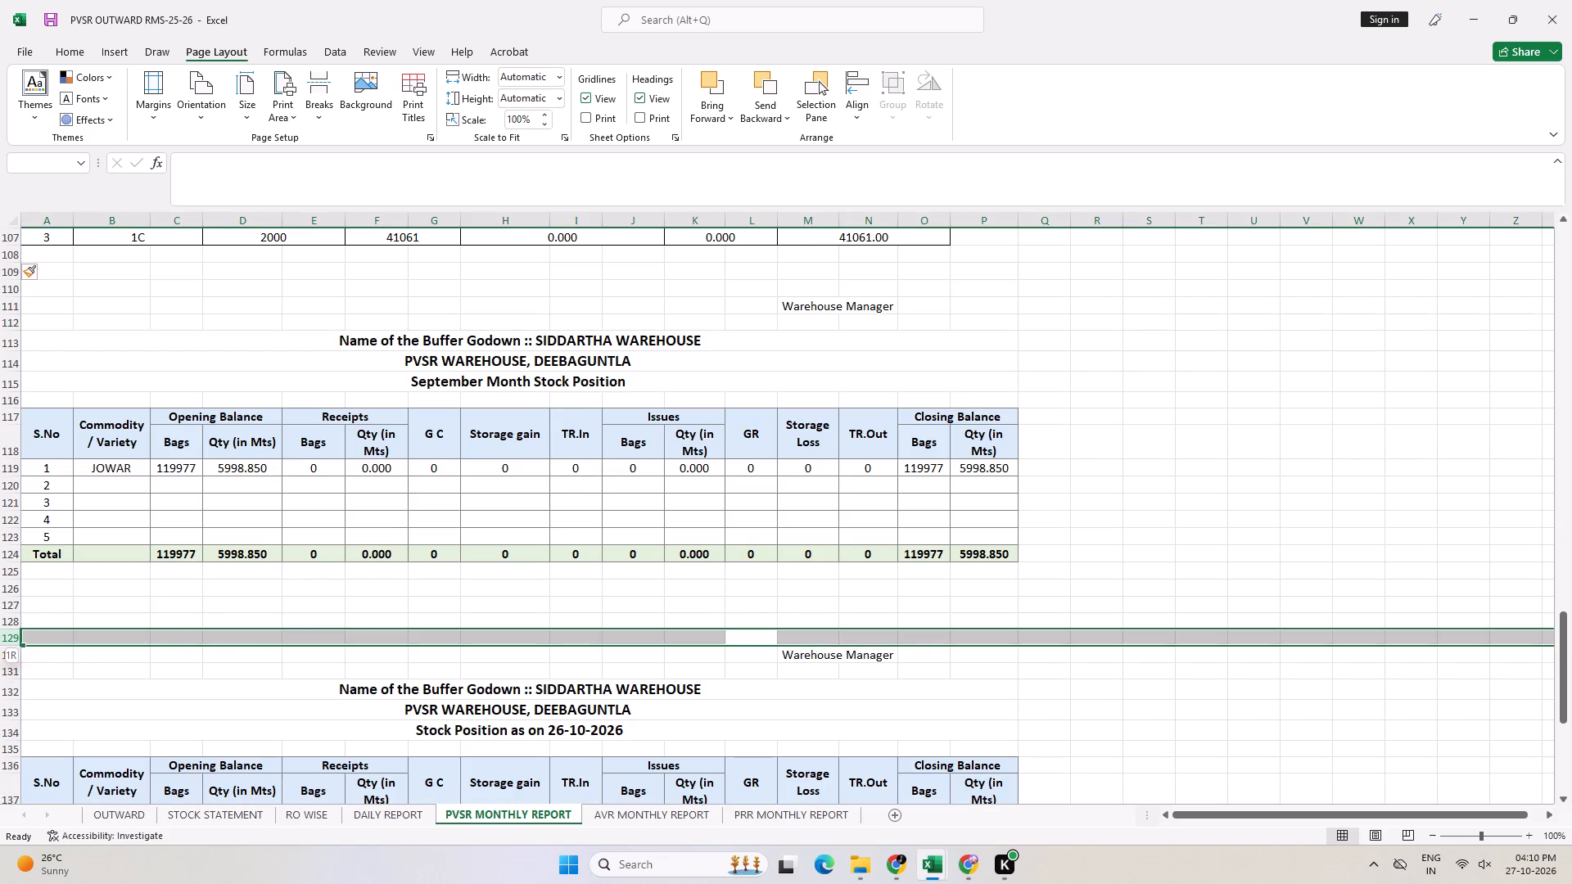
{"action": "key", "text": "ctrl+shift+equal"}
{"action": "key", "text": "ctrl+shift+equal"}
Copy the August compartment table A104:O107 to A126, below the September table's Total row.
{"action": "scroll", "coordinate": [662, 590], "scroll_direction": "up", "scroll_amount": 4}
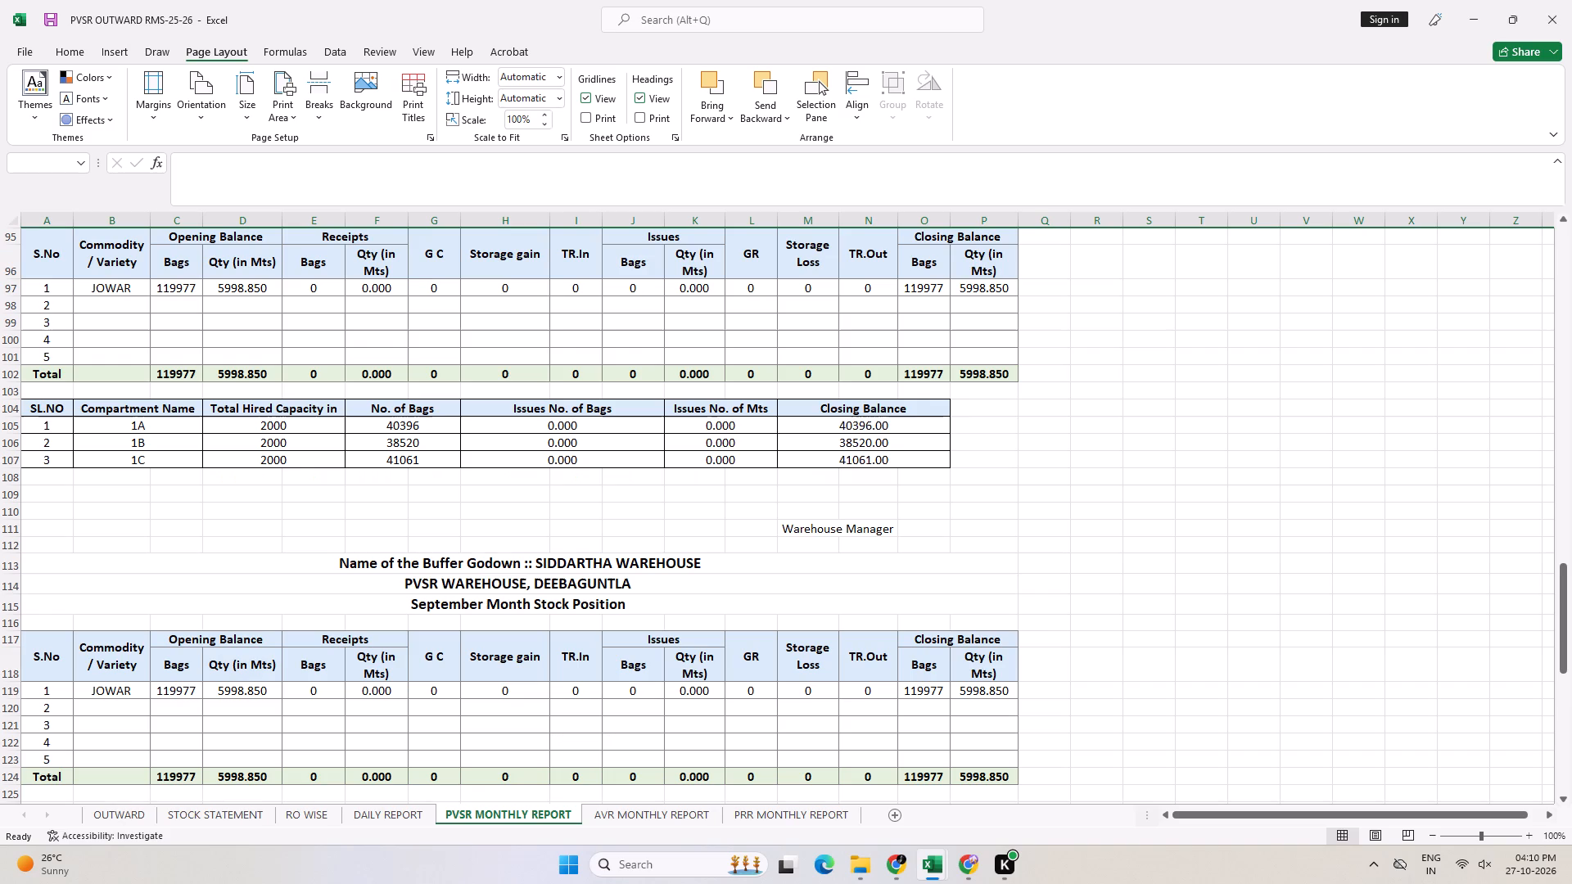
{"action": "left_click", "coordinate": [46, 413]}
{"action": "key", "text": "ctrl+shift+Down"}
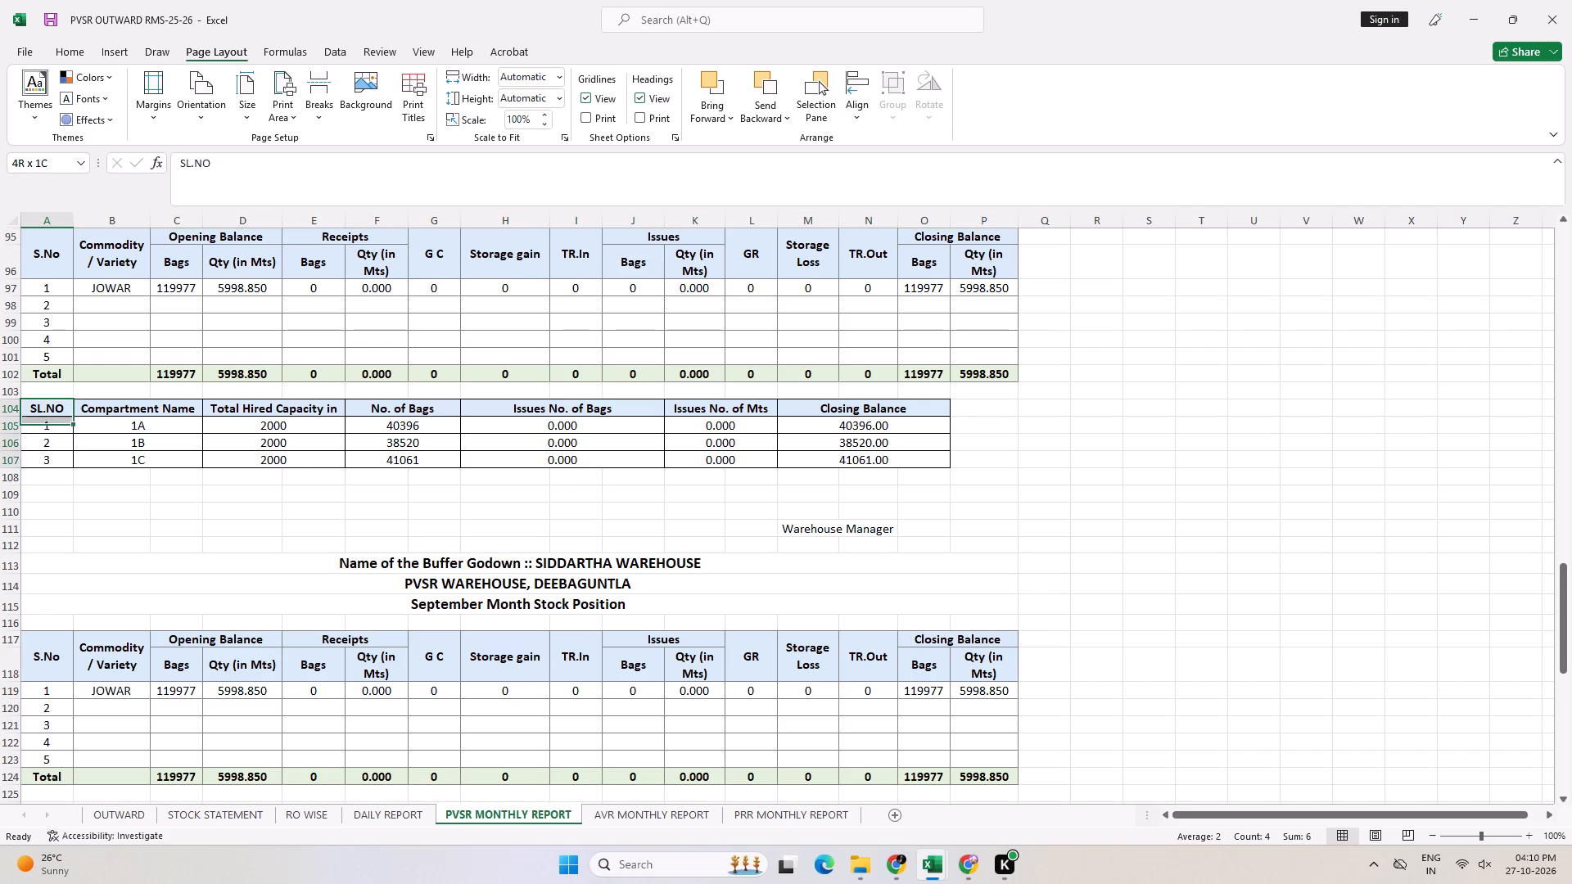
{"action": "key", "text": "ctrl+shift+Right"}
{"action": "key", "text": "ctrl+shift+Right"}
{"action": "key", "text": "ctrl+shift+Right"}
{"action": "key", "text": "ctrl+shift+Right"}
{"action": "key", "text": "ctrl+shift+Right"}
{"action": "key", "text": "ctrl+shift+Right"}
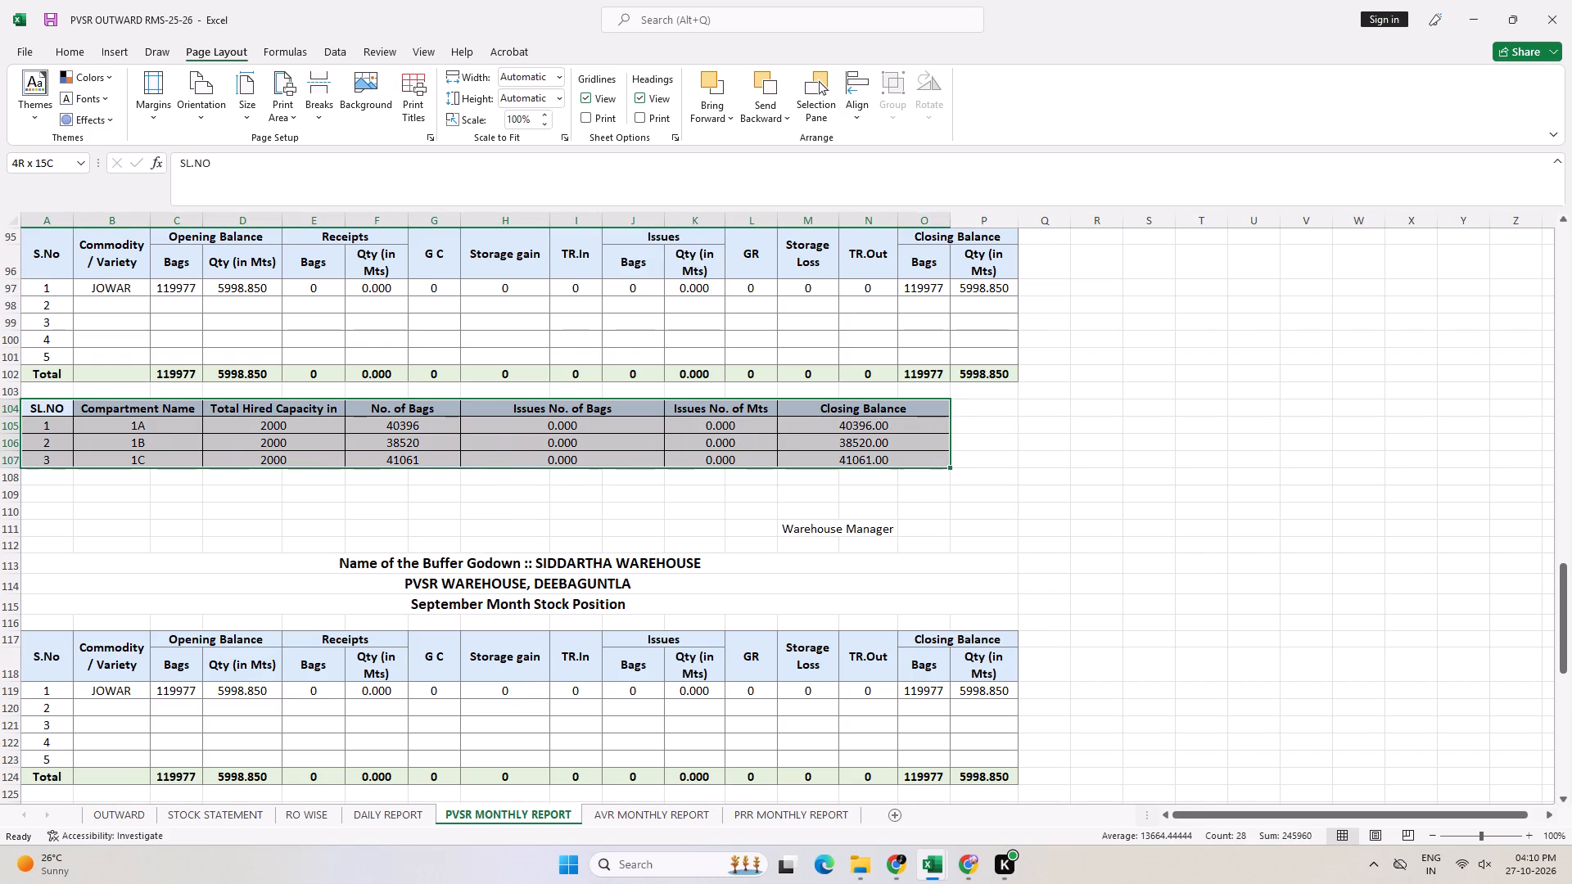
{"action": "key", "text": "ctrl+c"}
{"action": "scroll", "coordinate": [67, 412], "scroll_direction": "down", "scroll_amount": 4}
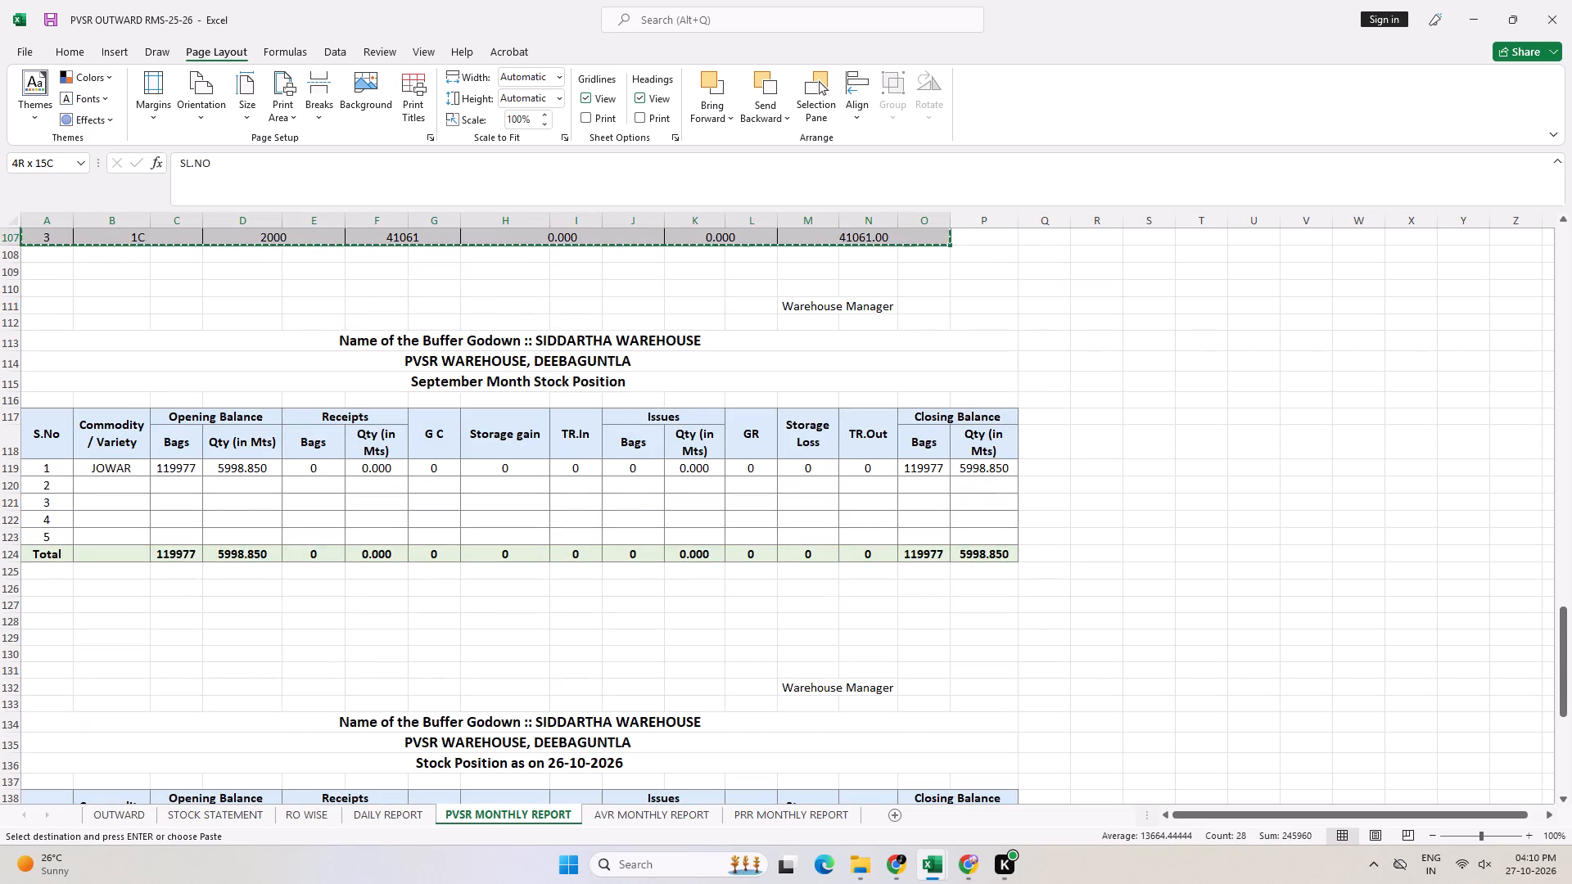
{"action": "left_click", "coordinate": [35, 584]}
{"action": "key", "text": "ctrl+v"}
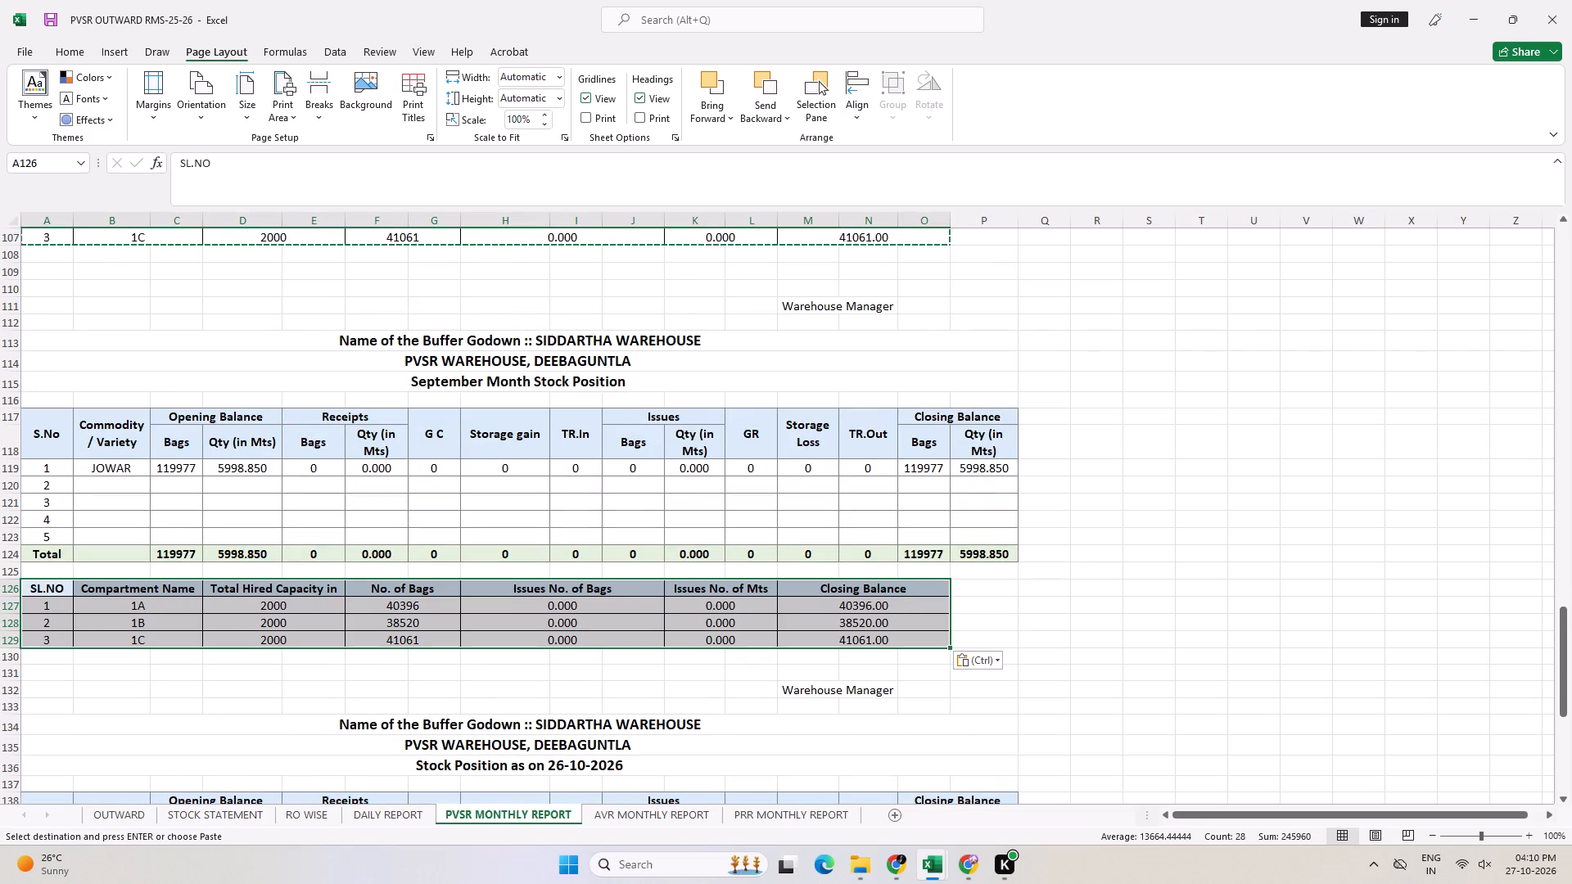
Insert two blank rows at row 131, between the September compartment table and the Warehouse Manager label.
{"action": "left_click", "coordinate": [530, 667]}
{"action": "key", "text": "shift+space"}
{"action": "key", "text": "ctrl+shift+minus"}
{"action": "key", "text": "ctrl+shift+equal"}
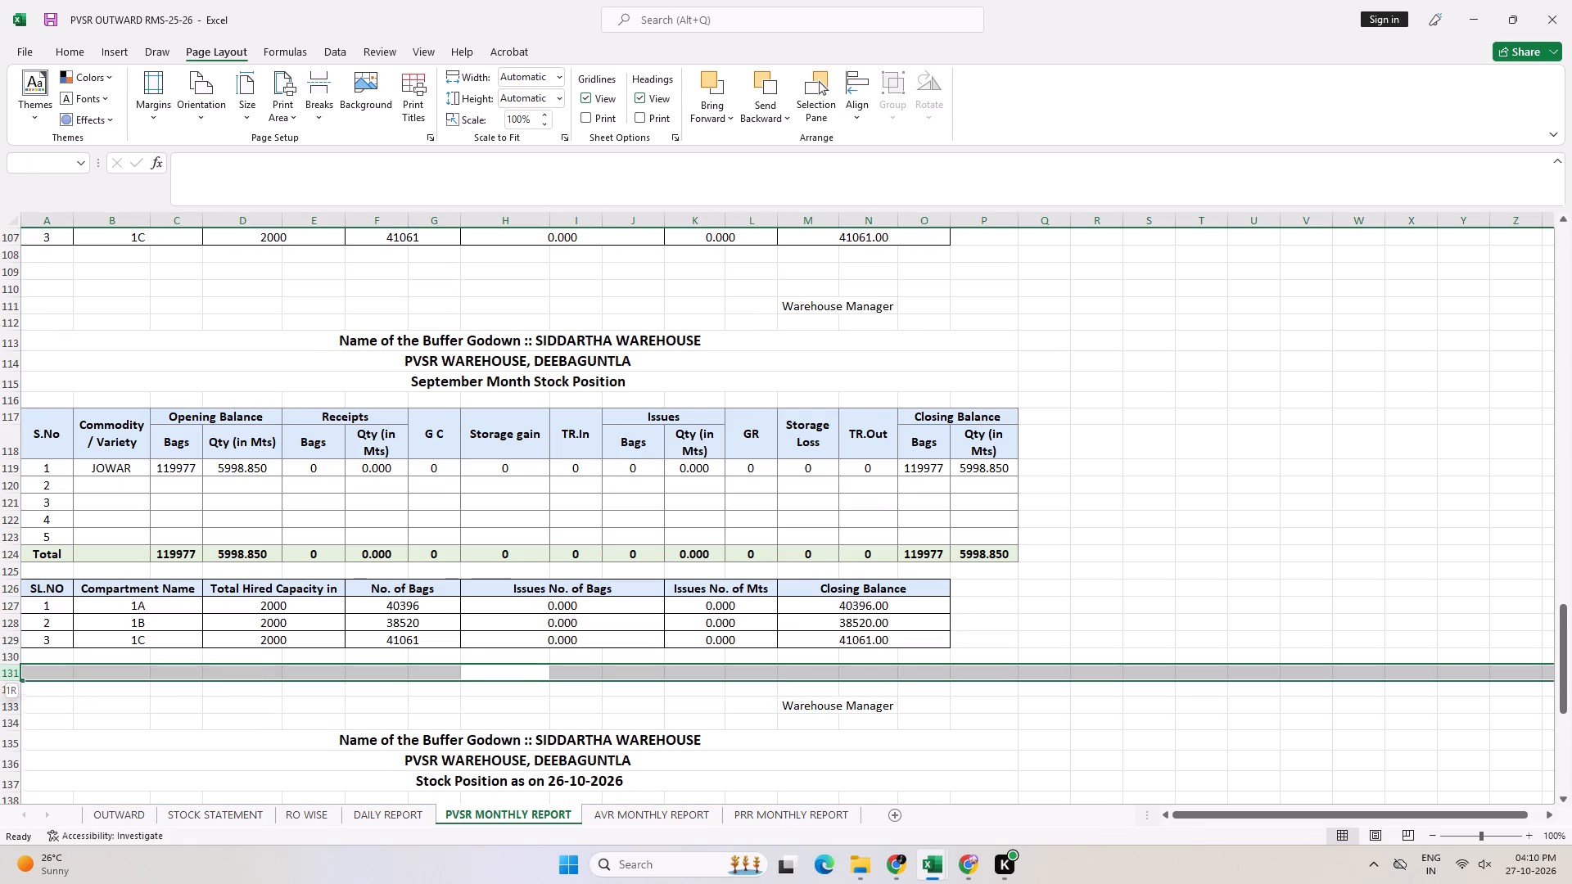
{"action": "key", "text": "ctrl+shift+equal"}
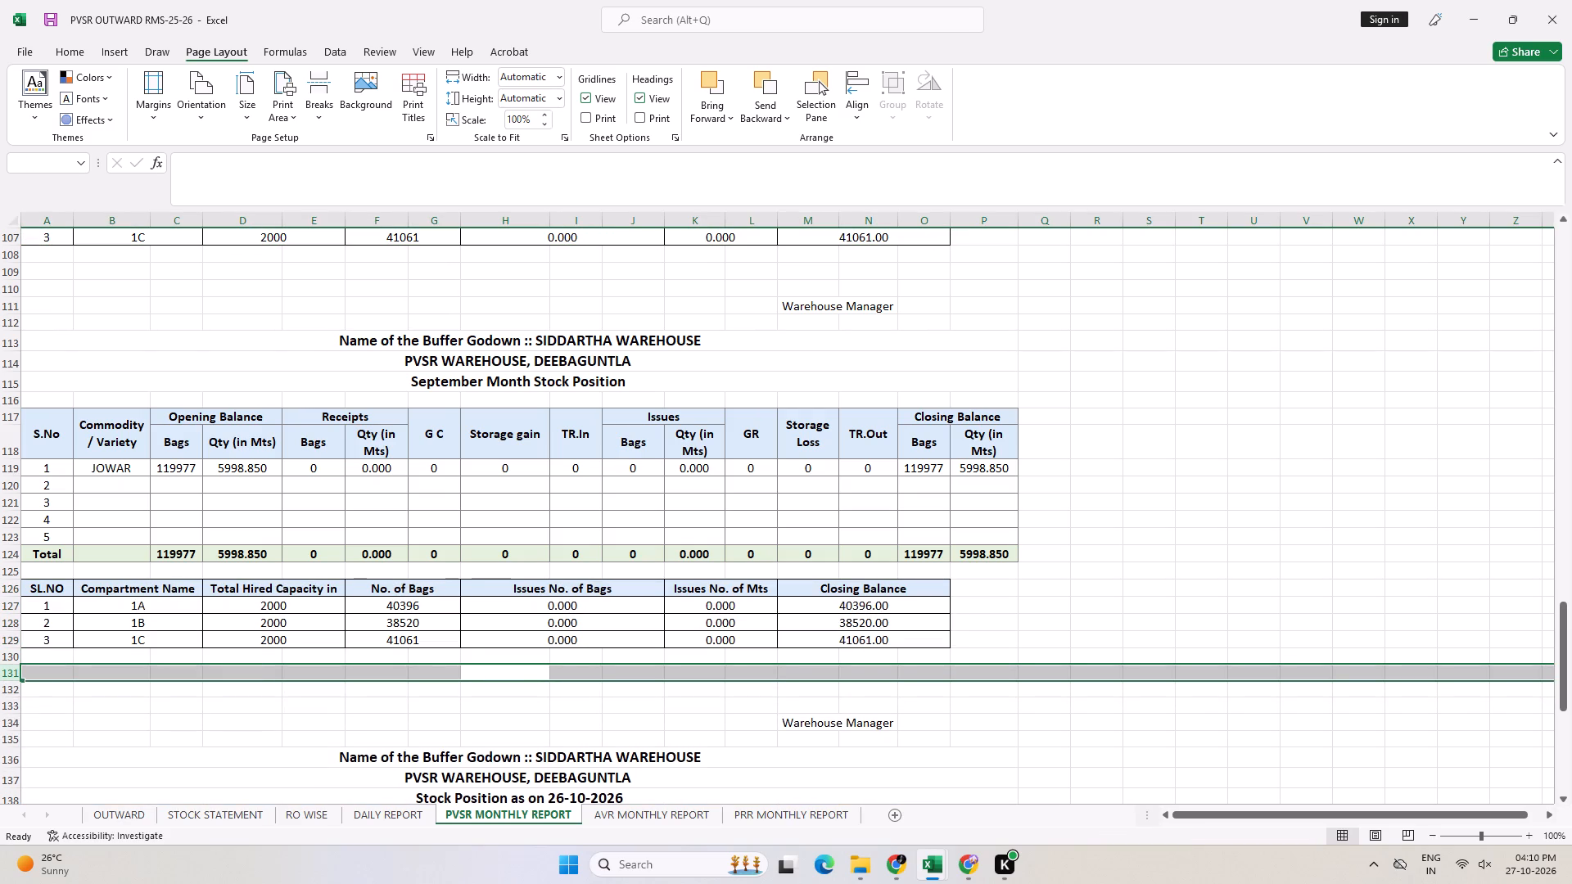
{"action": "left_click_drag", "start_coordinate": [527, 728], "coordinate": [535, 720]}
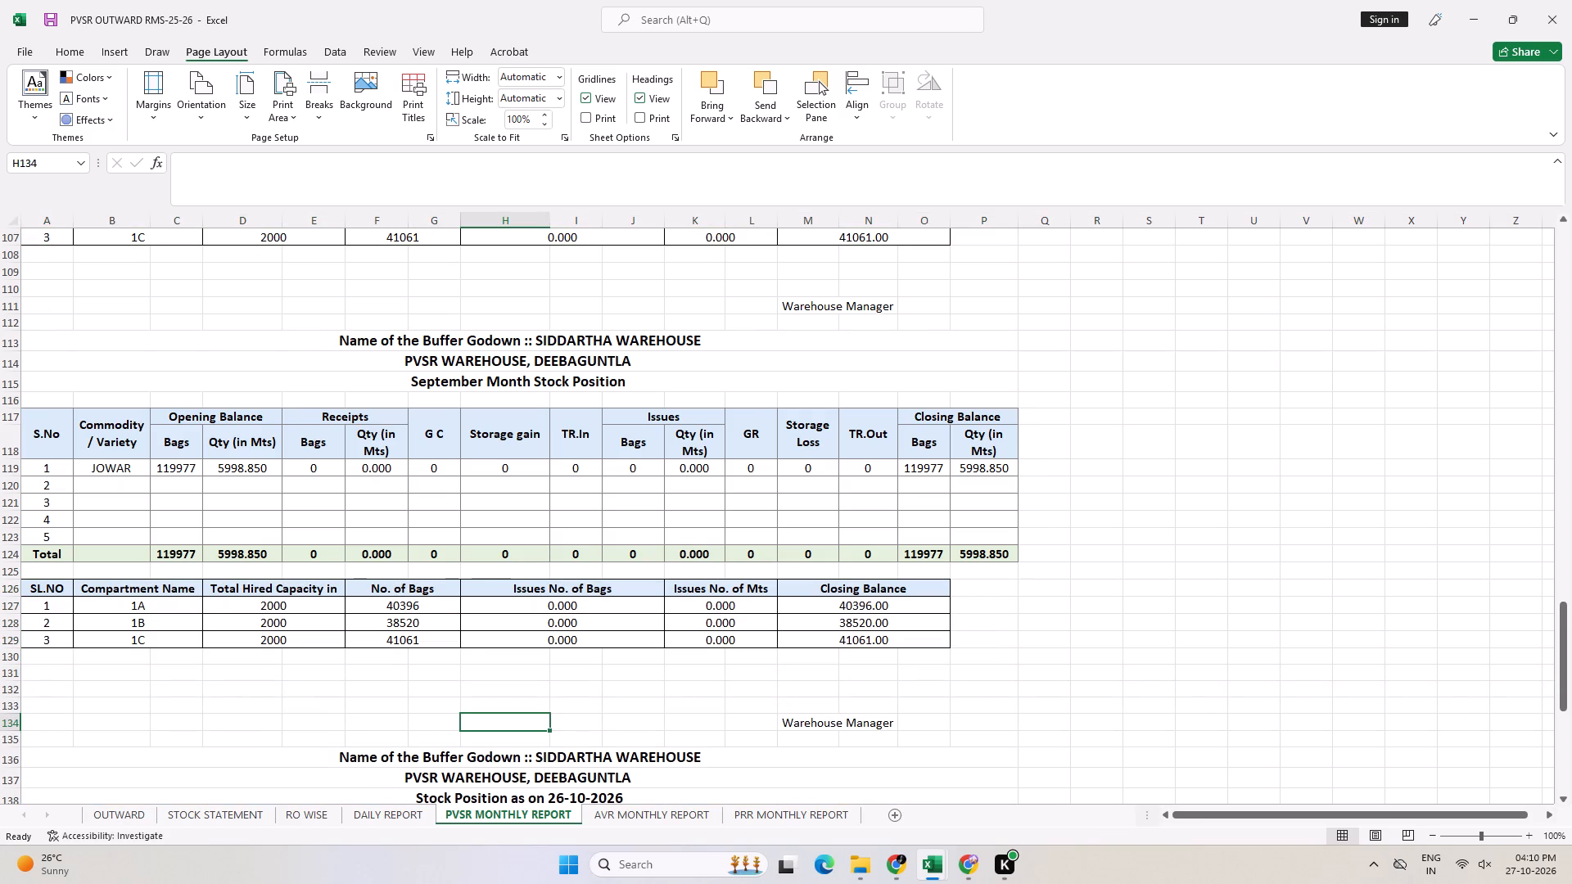
Review the PVSR stock position section as on 26-10-2026 and the entries on the OUTWARD sheet.
{"action": "scroll", "coordinate": [733, 667], "scroll_direction": "down", "scroll_amount": 10}
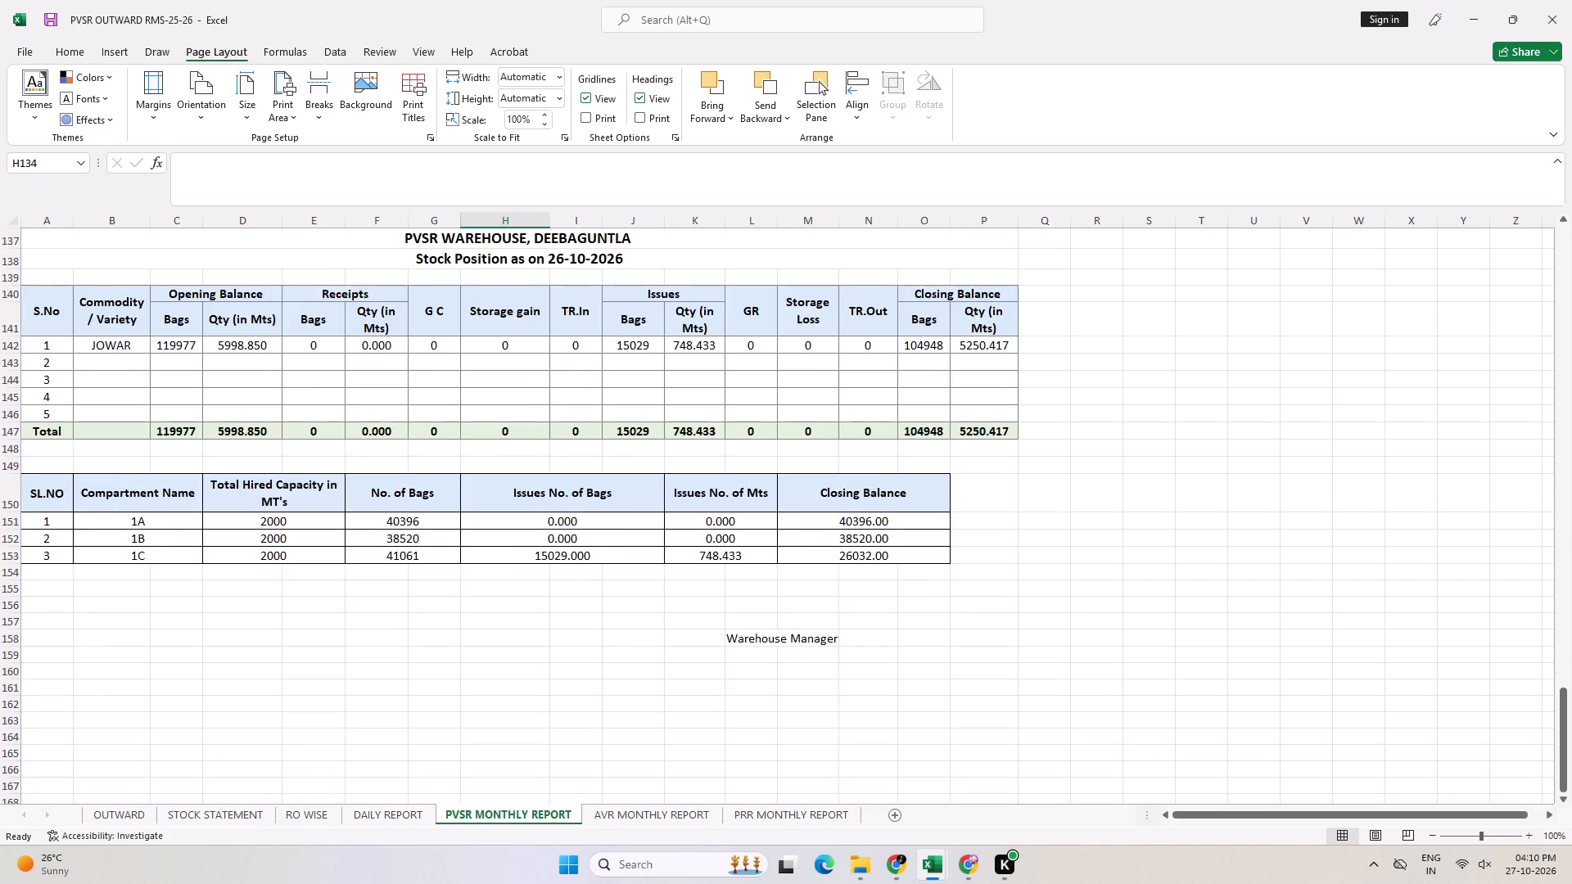
{"action": "scroll", "coordinate": [786, 656], "scroll_direction": "up", "scroll_amount": 4}
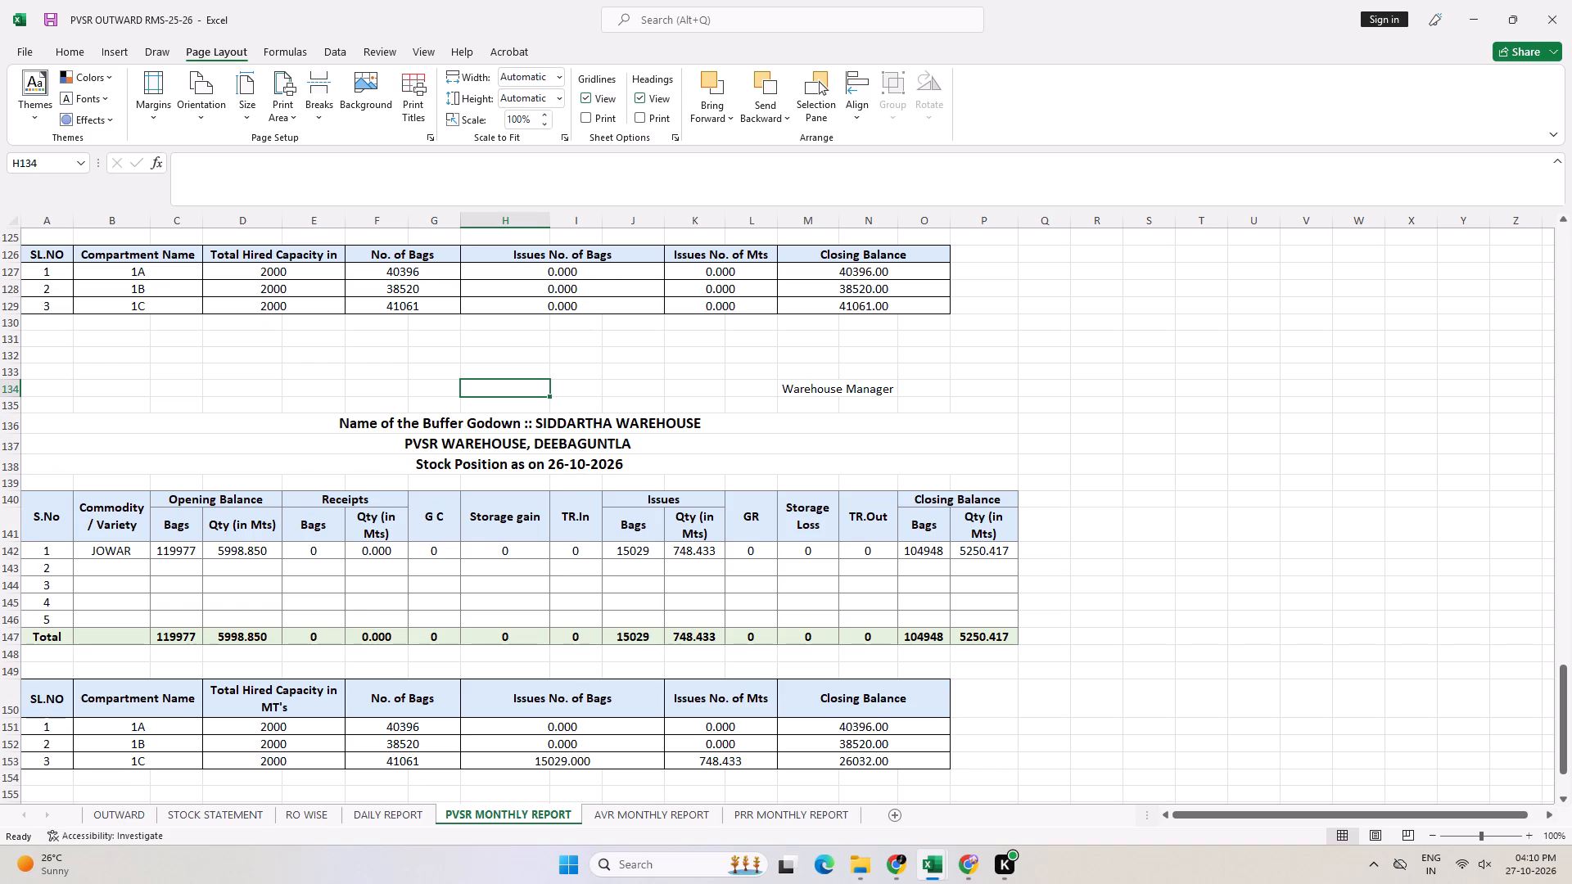
{"action": "left_click", "coordinate": [127, 813]}
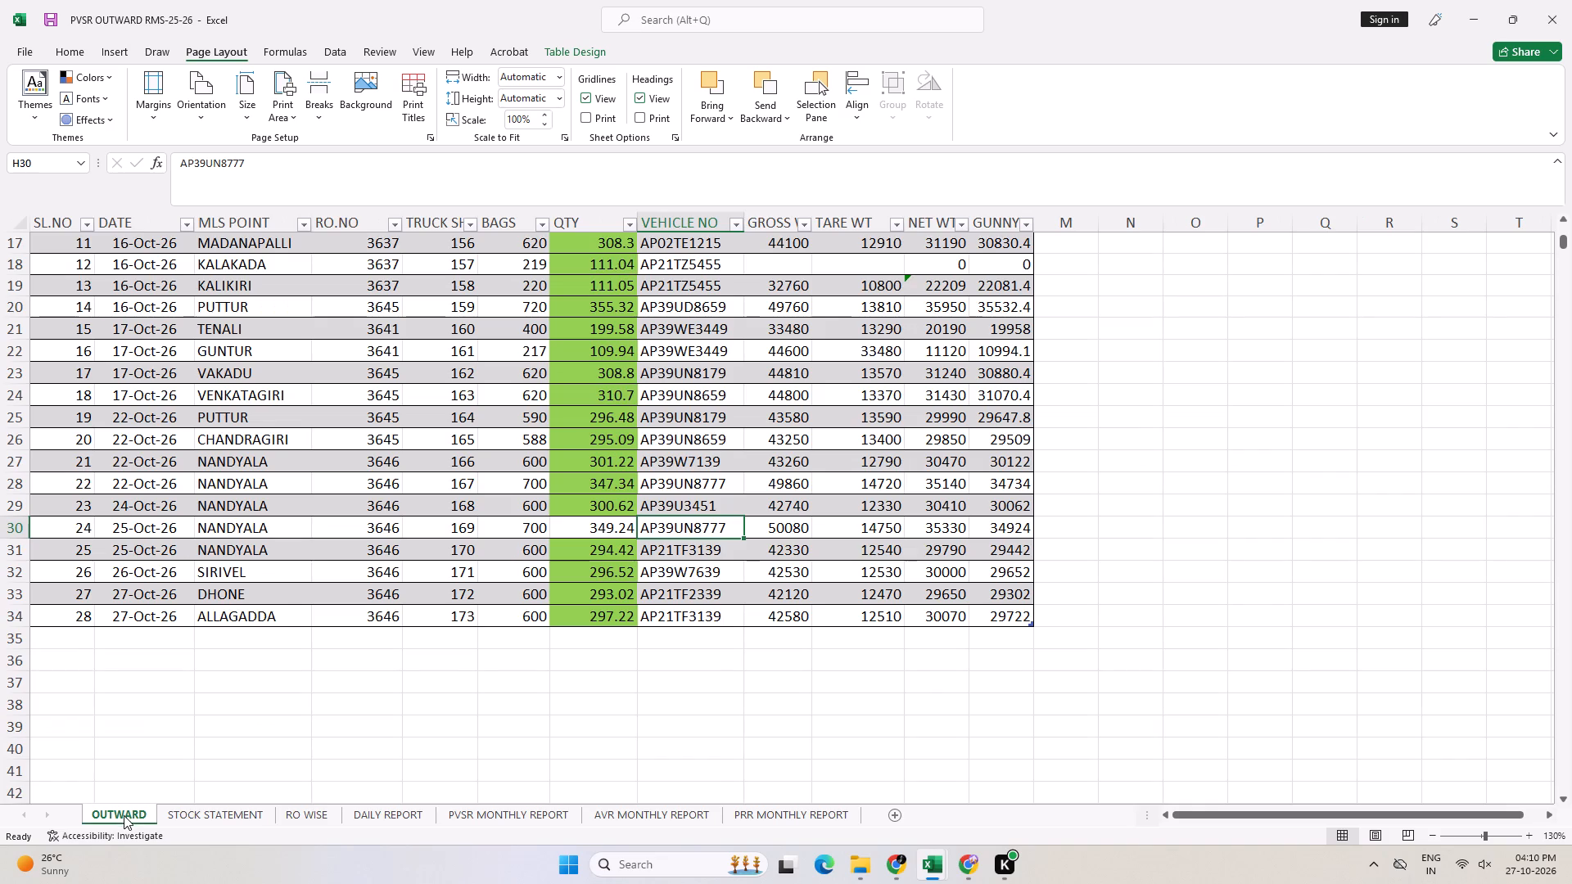
{"action": "scroll", "coordinate": [746, 583], "scroll_direction": "up", "scroll_amount": 10}
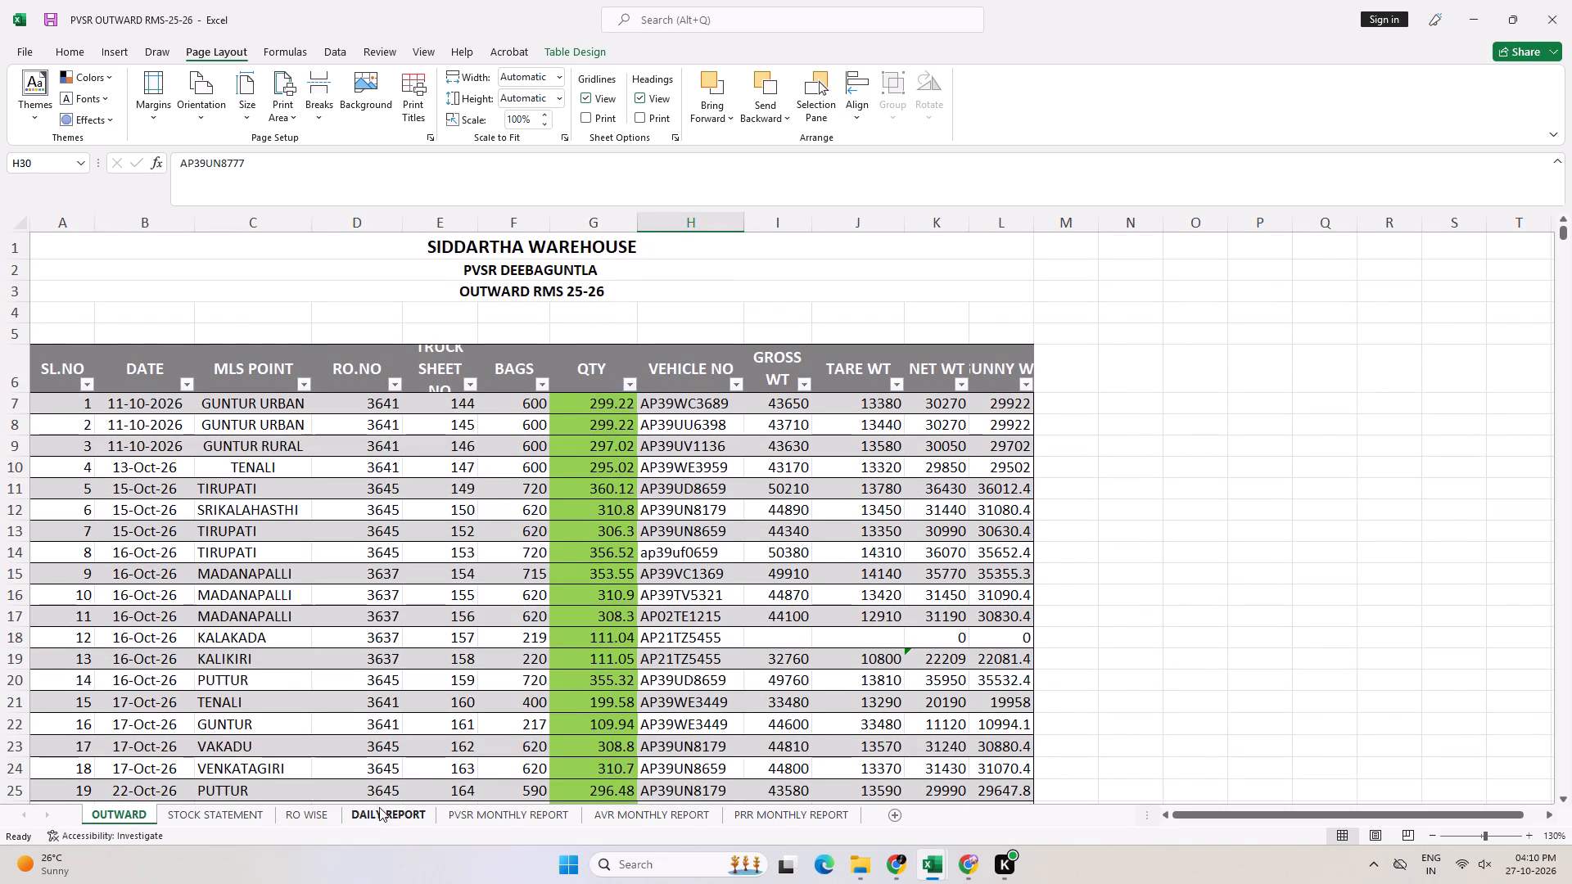
{"action": "left_click", "coordinate": [497, 822]}
{"action": "scroll", "coordinate": [418, 486], "scroll_direction": "down", "scroll_amount": 2}
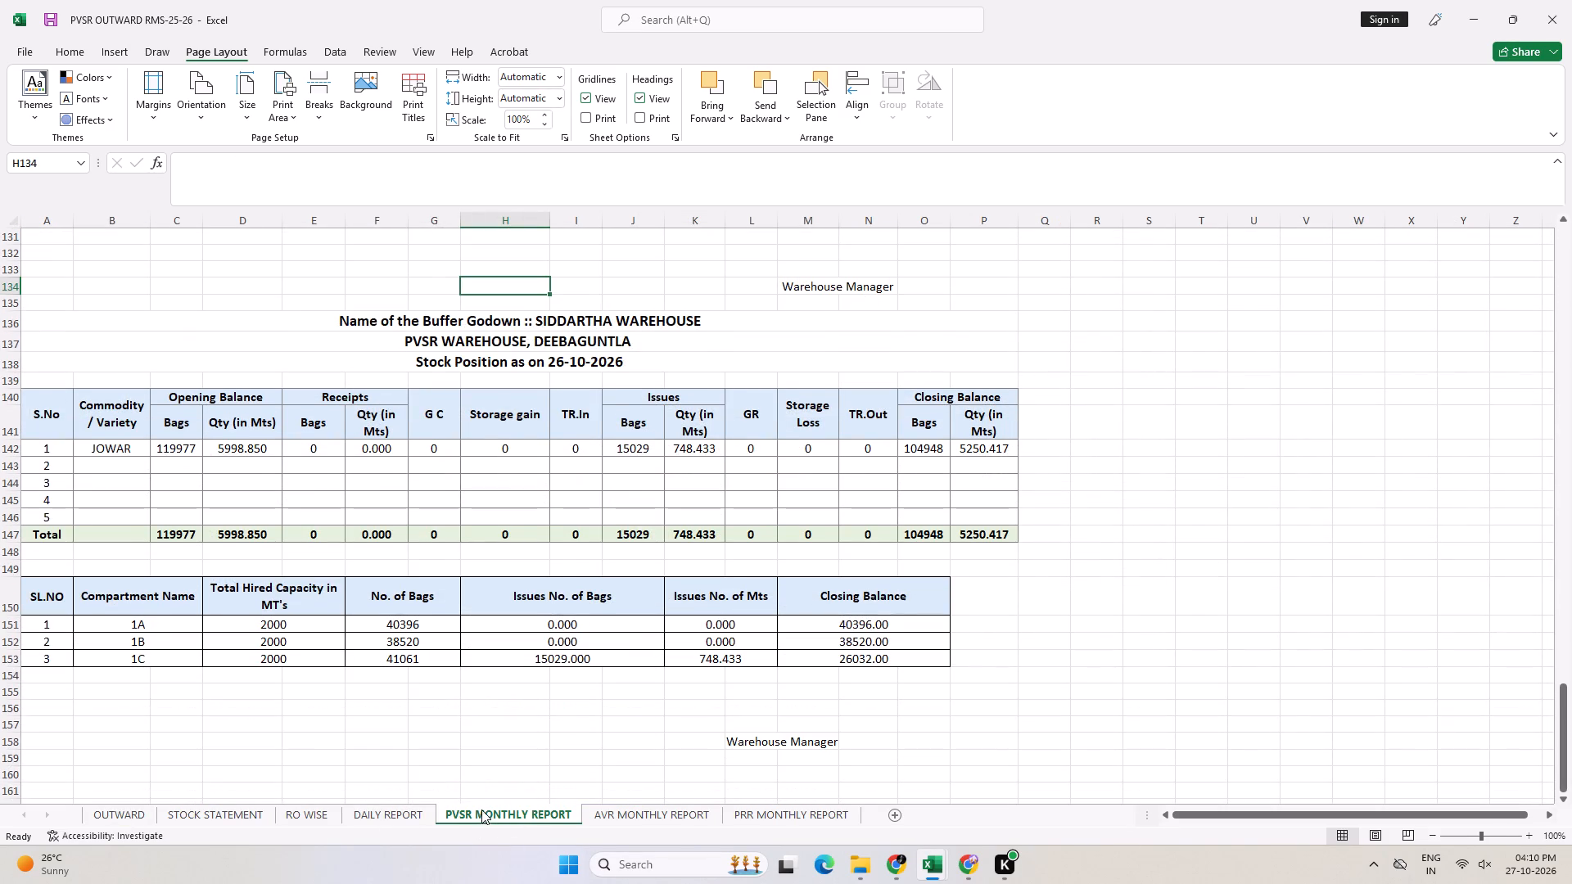
On the AVR MONTHLY REPORT sheet, insert three blank rows at row 15, between the April table and the Warehouse Manager label.
{"action": "left_click", "coordinate": [631, 819]}
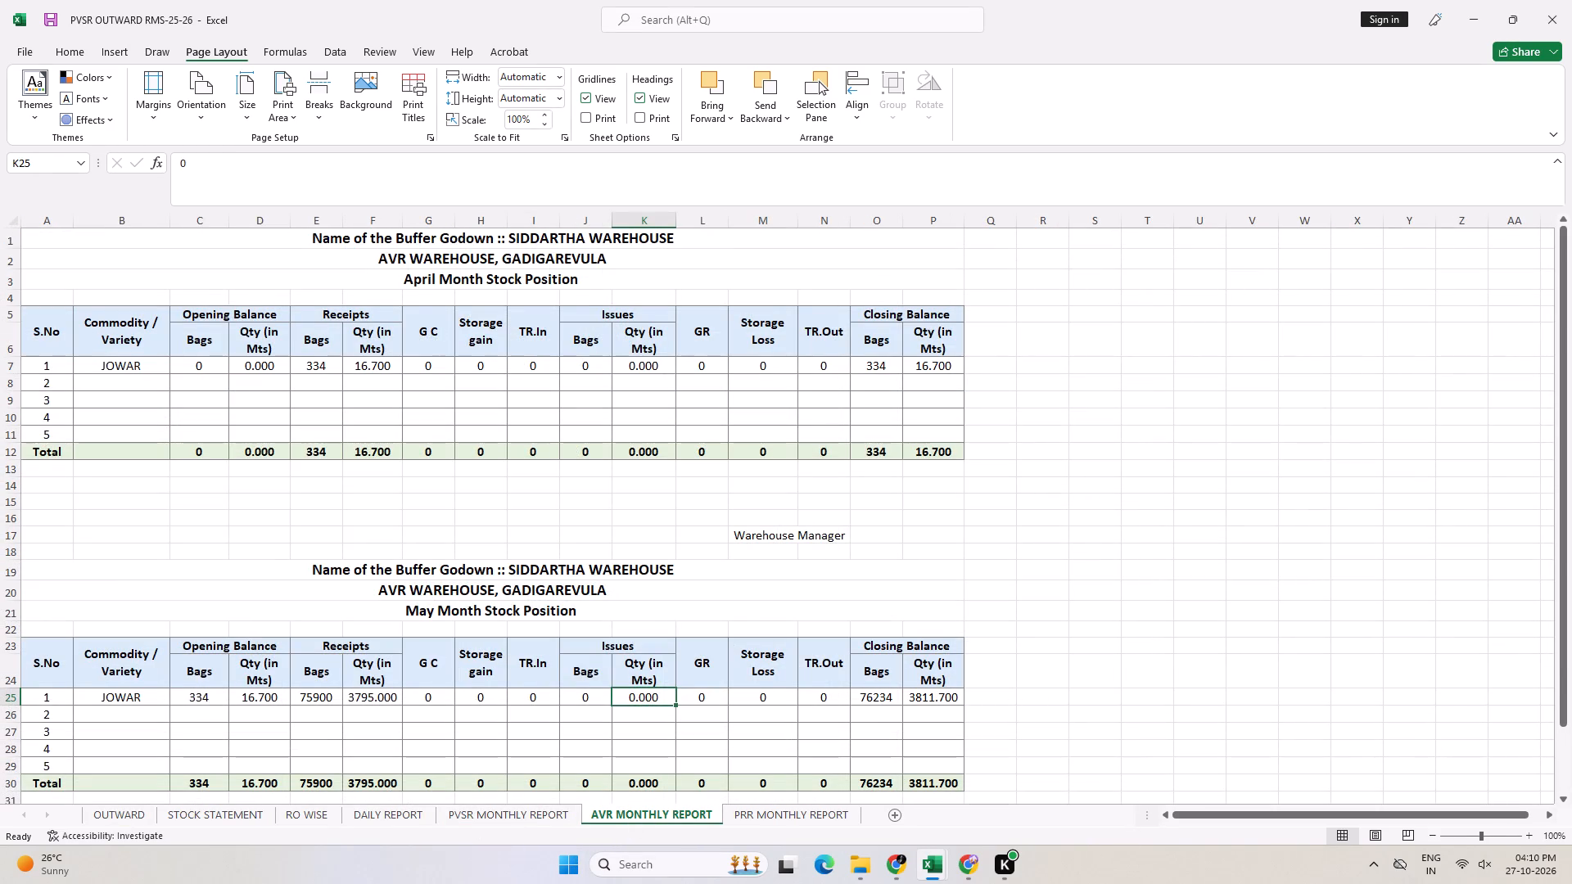
{"action": "scroll", "coordinate": [285, 543], "scroll_direction": "up", "scroll_amount": 4}
{"action": "left_click", "coordinate": [481, 494]}
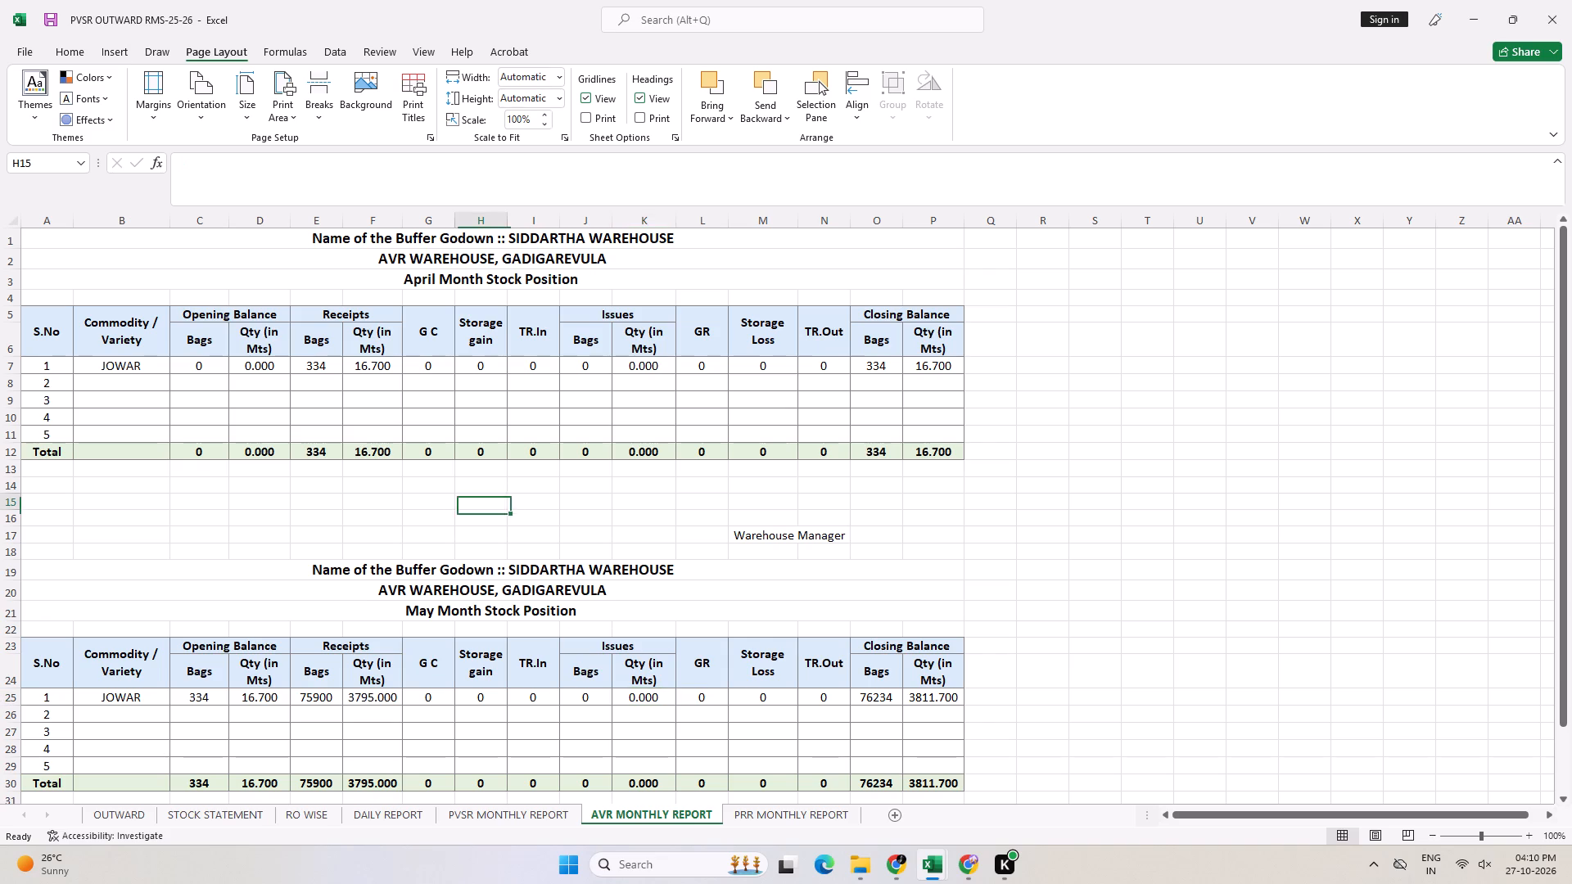
{"action": "key", "text": "shift+space"}
{"action": "key", "text": "ctrl+shift+equal"}
{"action": "key", "text": "ctrl+shift+equal"}
{"action": "key", "text": "ctrl+shift+equal"}
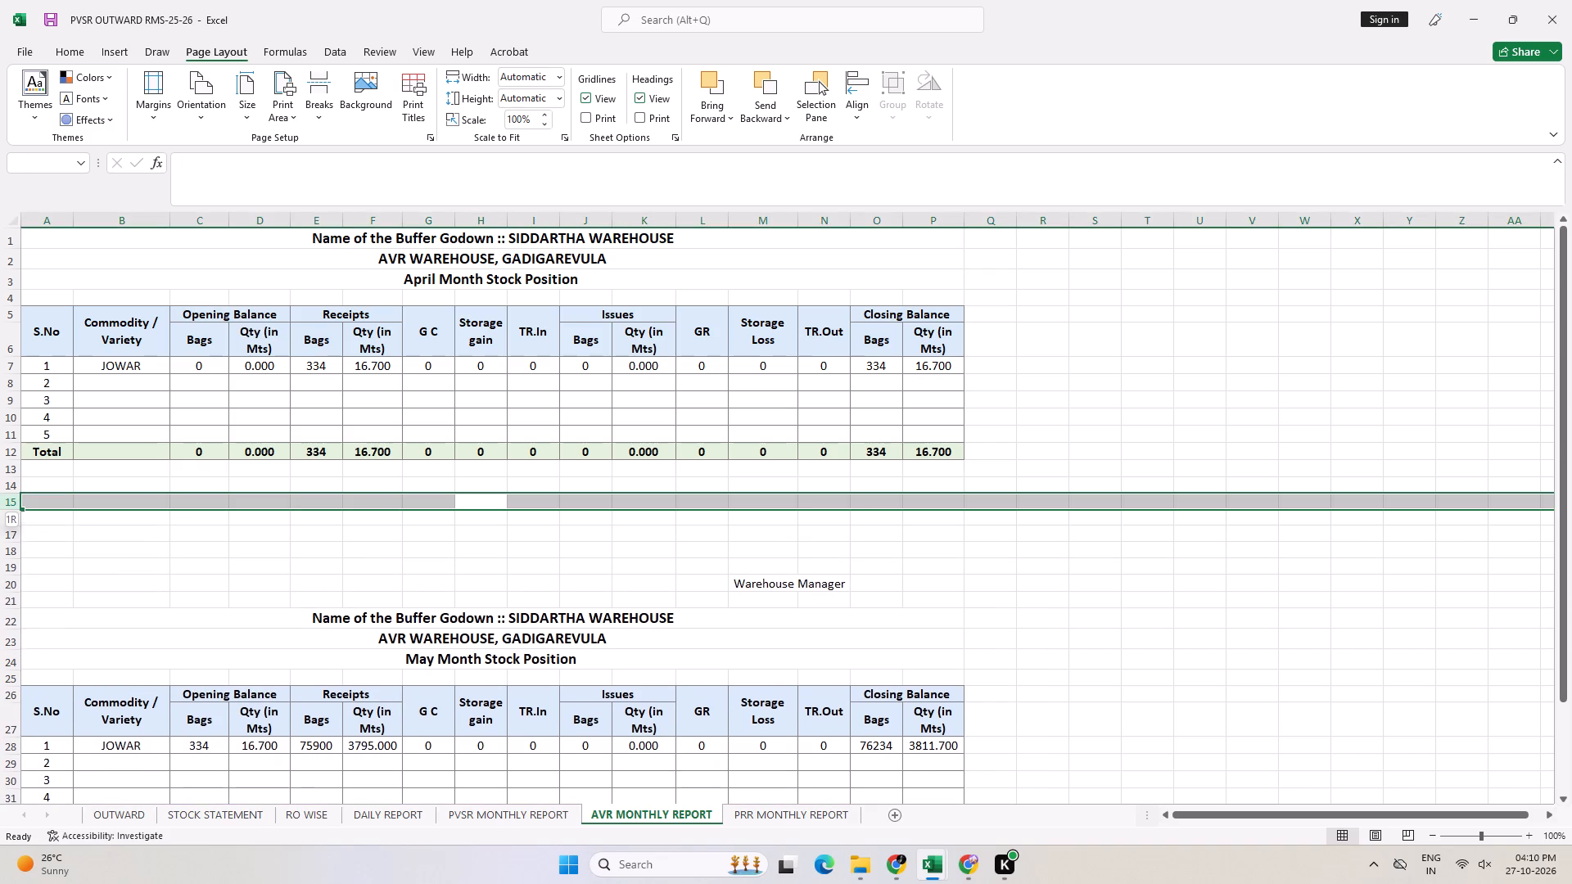
Copy the September compartment table A126:O129 from the PVSR MONTHLY REPORT sheet to A14 on the AVR MONTHLY REPORT sheet.
{"action": "left_click", "coordinate": [486, 822]}
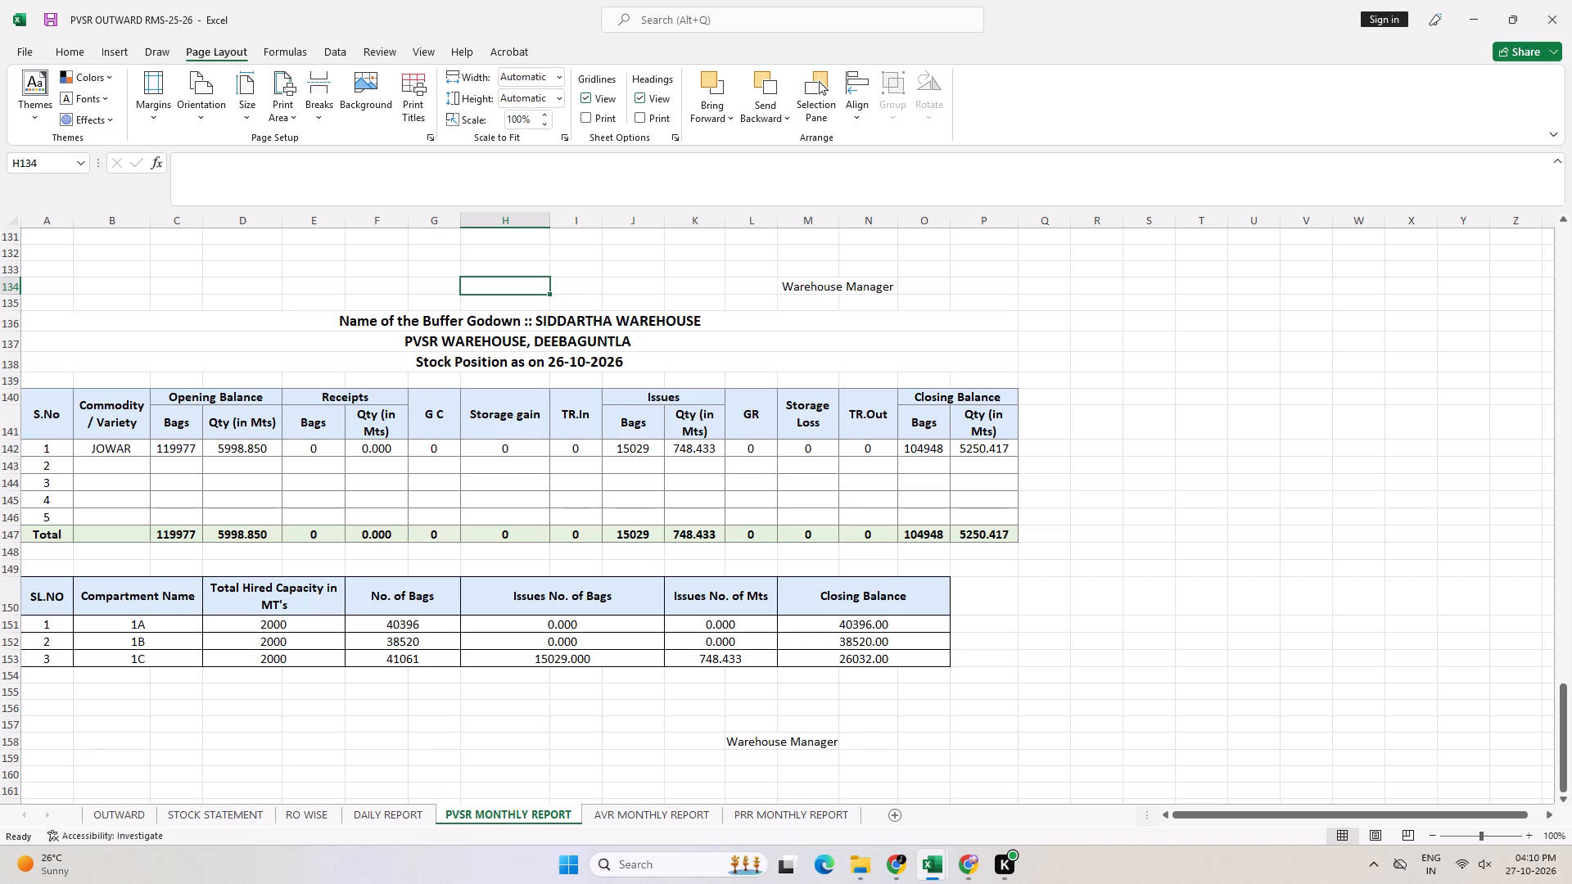
{"action": "scroll", "coordinate": [91, 590], "scroll_direction": "up", "scroll_amount": 9}
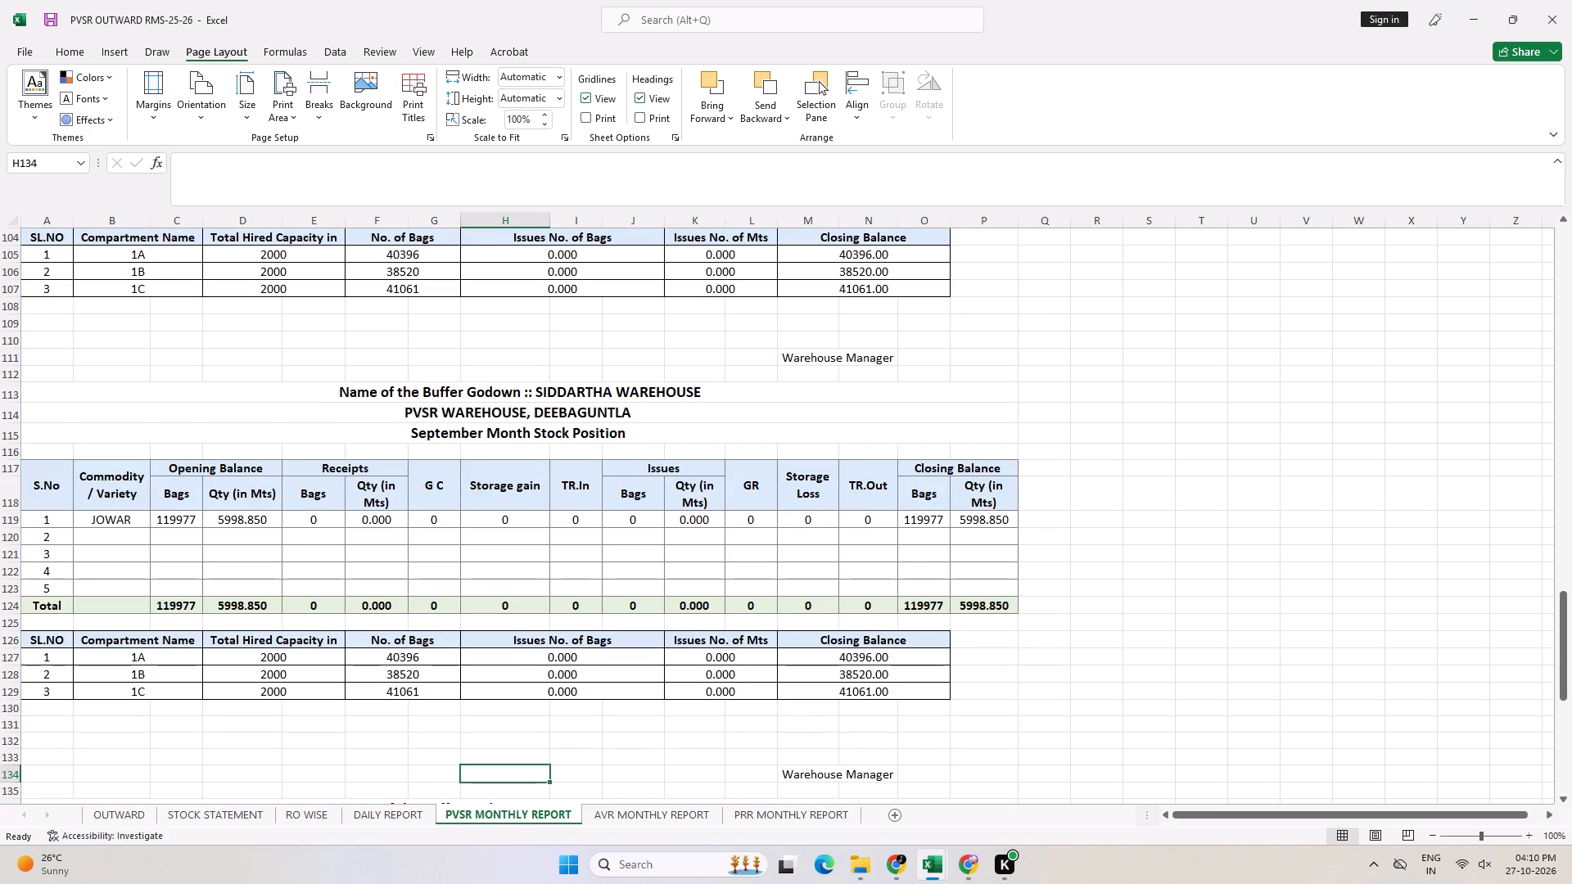
{"action": "left_click_drag", "start_coordinate": [38, 635], "coordinate": [901, 696]}
{"action": "key", "text": "ctrl+c"}
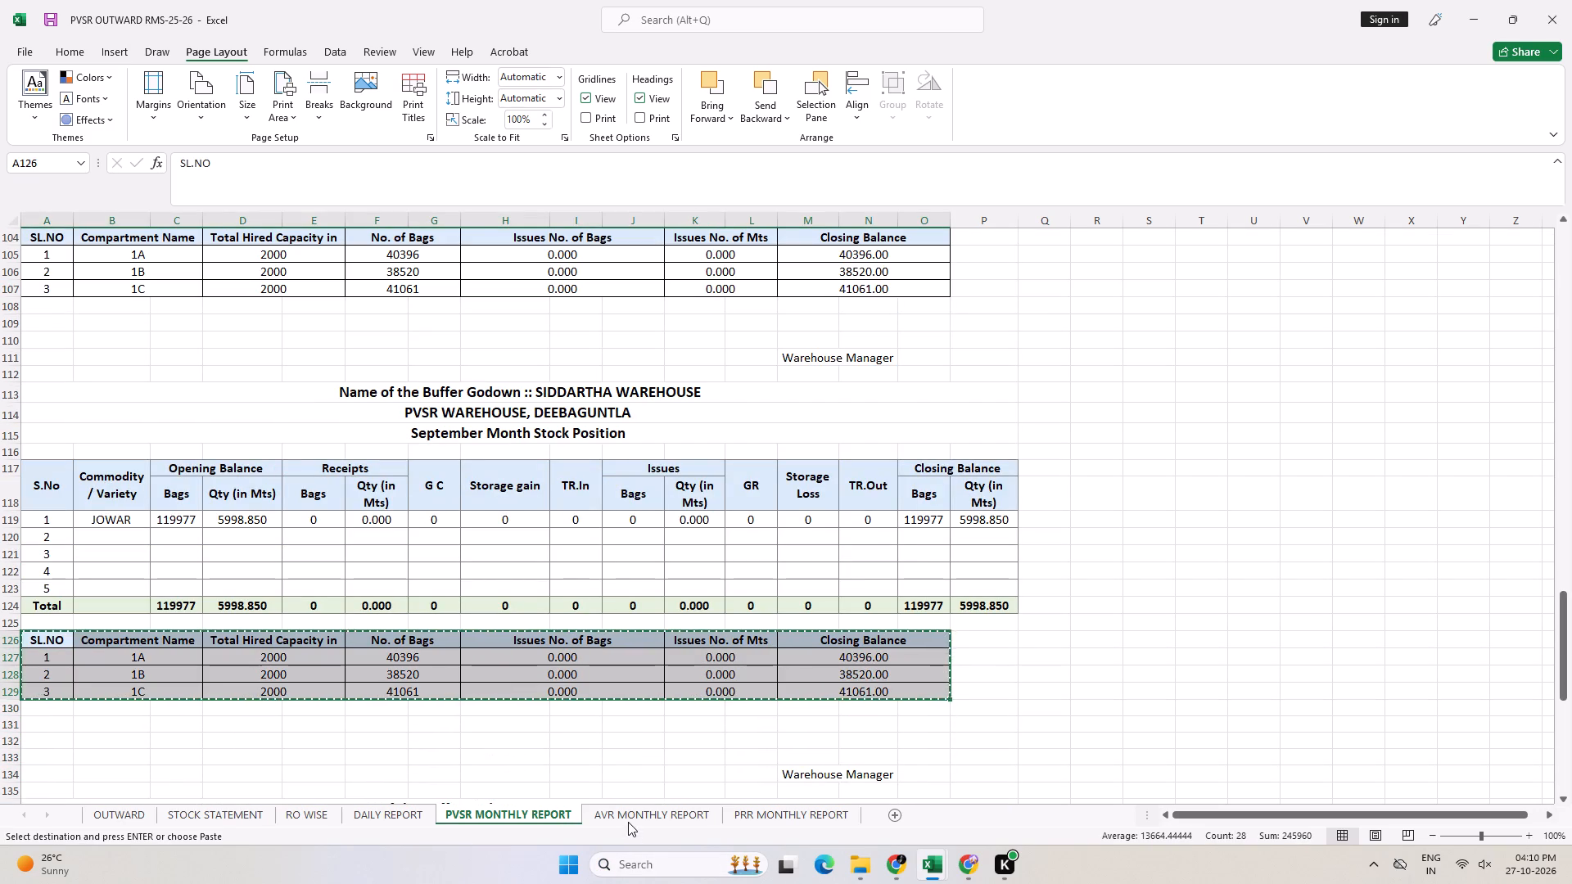
{"action": "left_click", "coordinate": [629, 820]}
{"action": "left_click", "coordinate": [46, 479]}
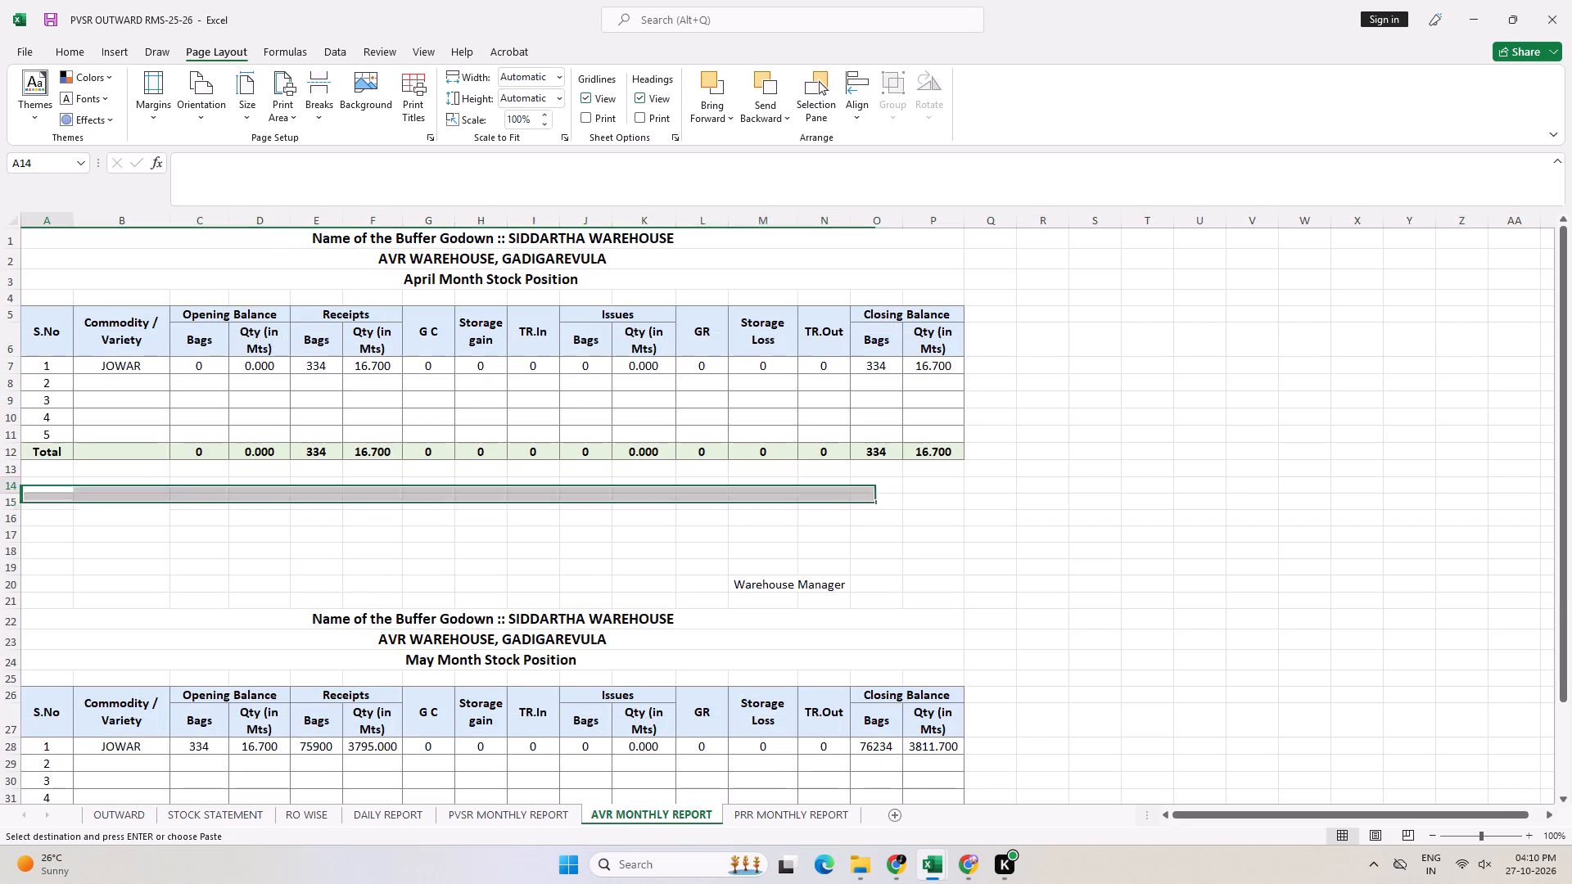
{"action": "key", "text": "ctrl+v"}
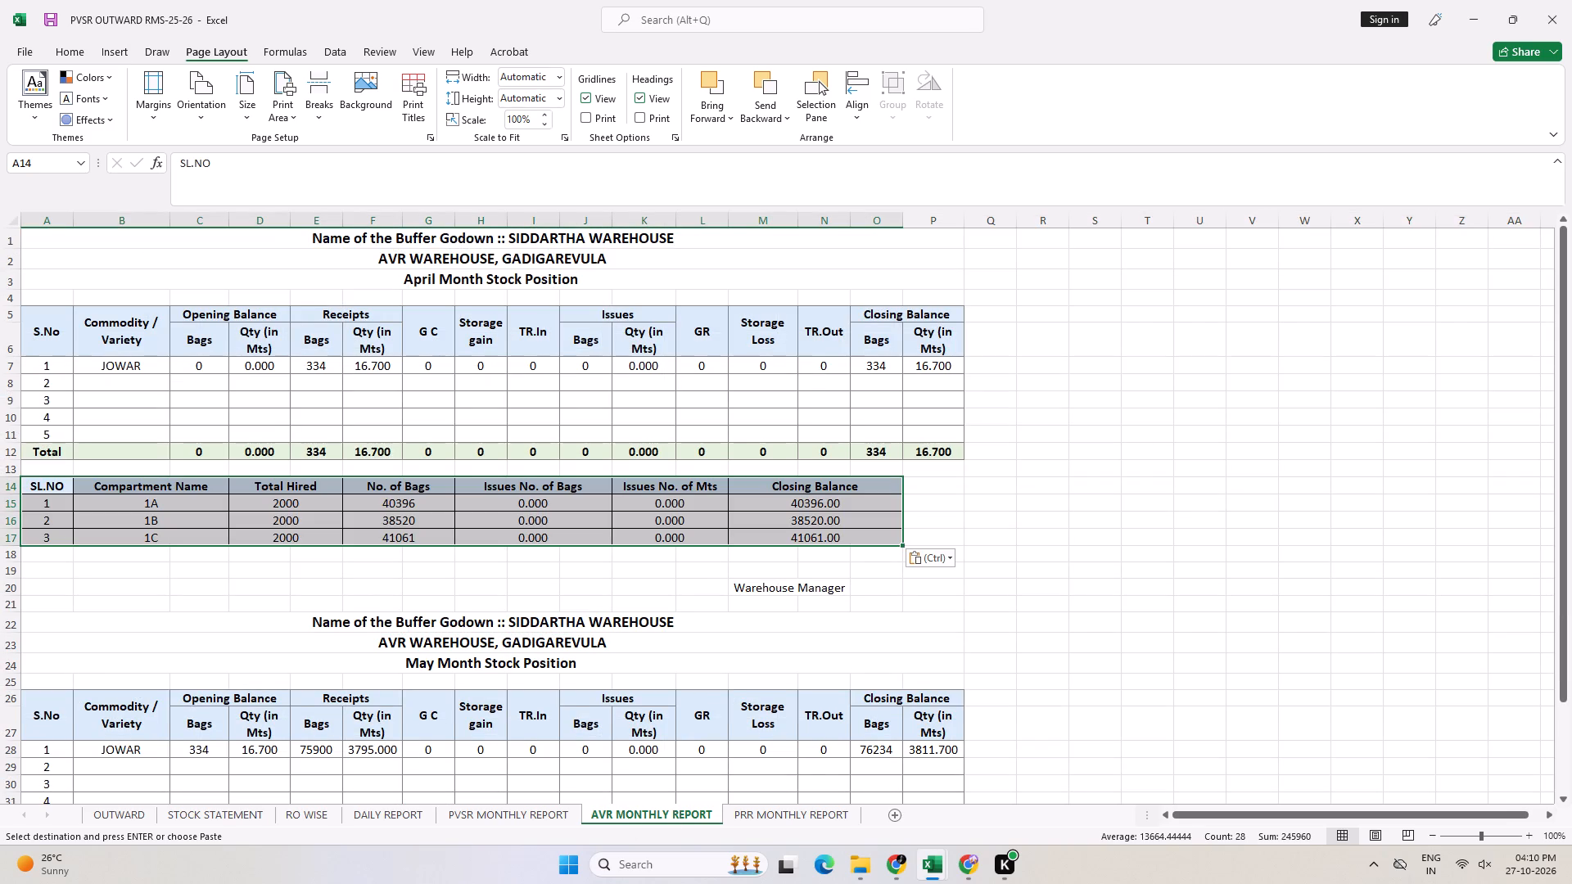
Delete row 17, the compartment 1C row, from the April compartment table on the AVR MONTHLY REPORT sheet.
{"action": "left_click_drag", "start_coordinate": [181, 542], "coordinate": [192, 539]}
{"action": "key", "text": "shift+space"}
{"action": "key", "text": "ctrl+minus"}
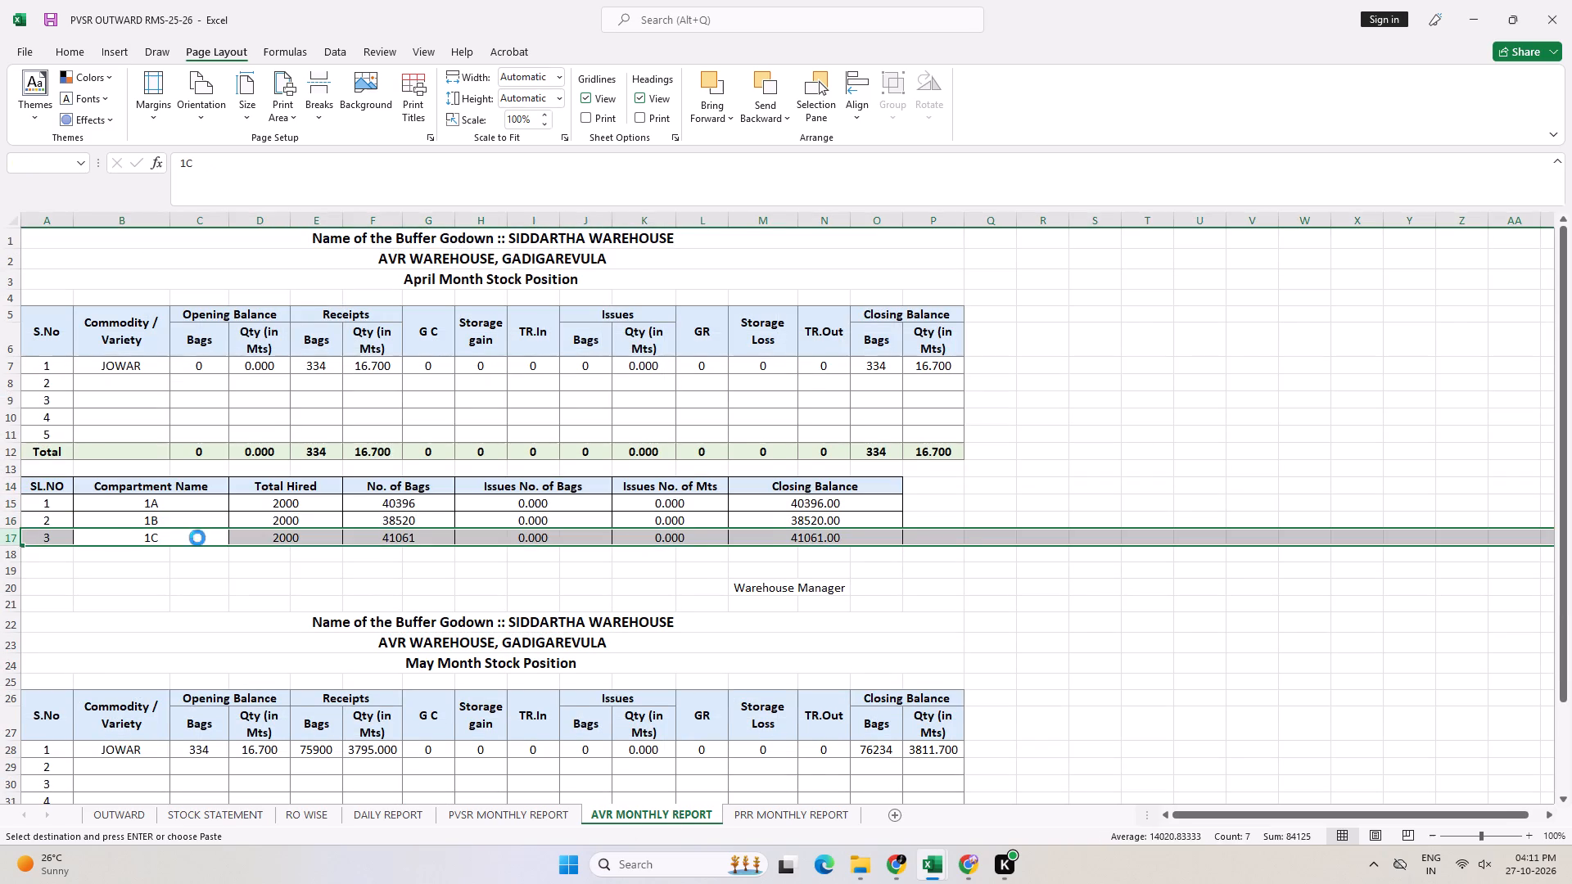
Set Total Hired to 1600 for compartments 1A and 1B in the April compartment table on the AVR MONTHLY REPORT sheet.
{"action": "key", "text": "Up"}
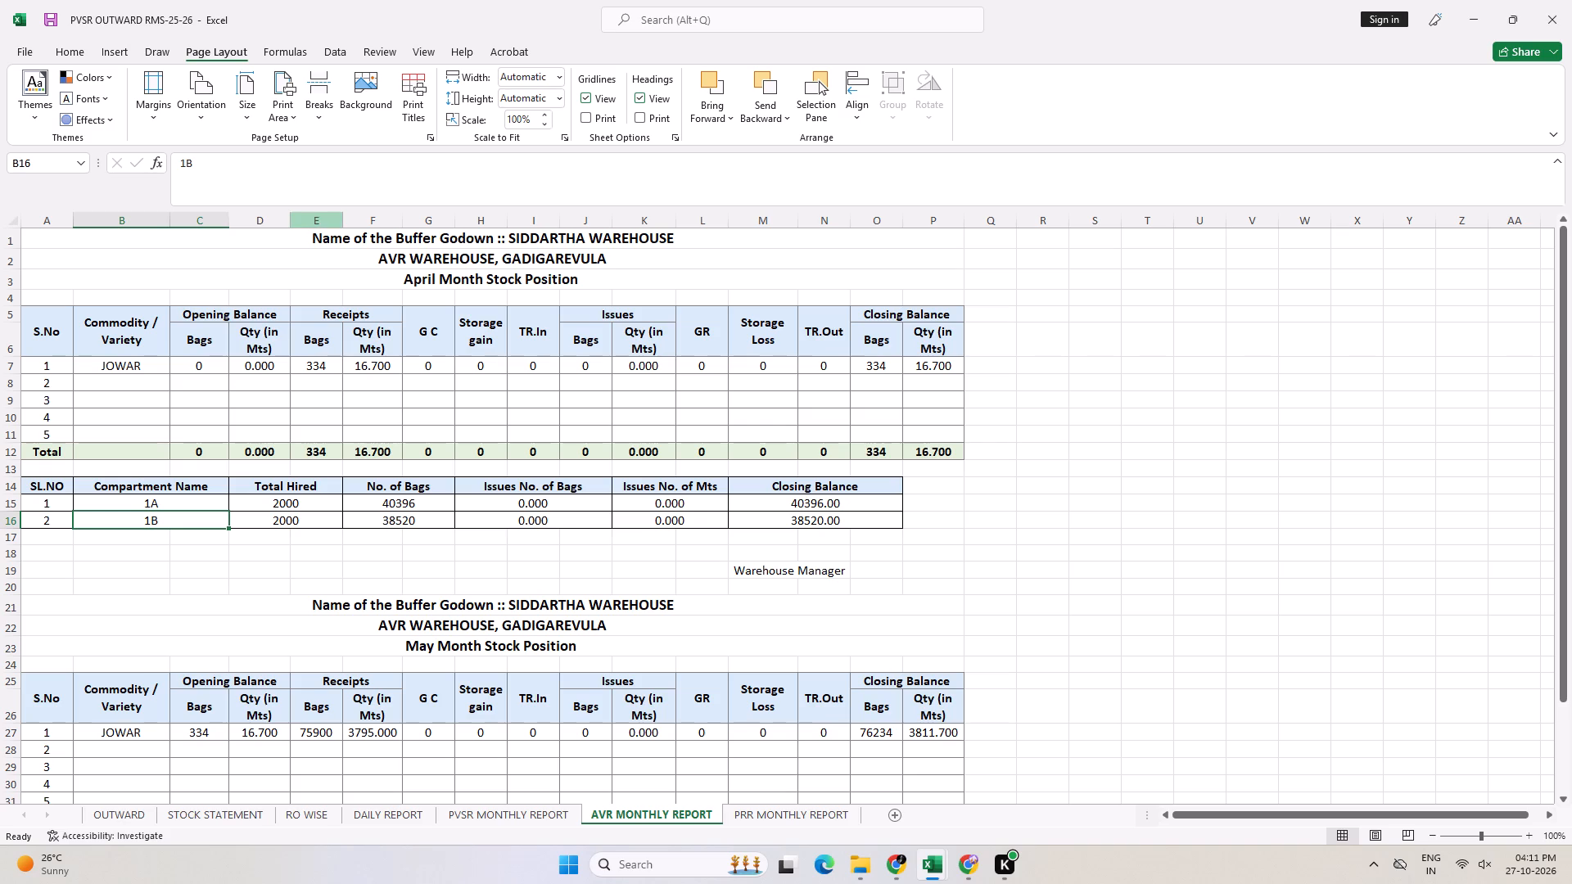
{"action": "left_click", "coordinate": [336, 509]}
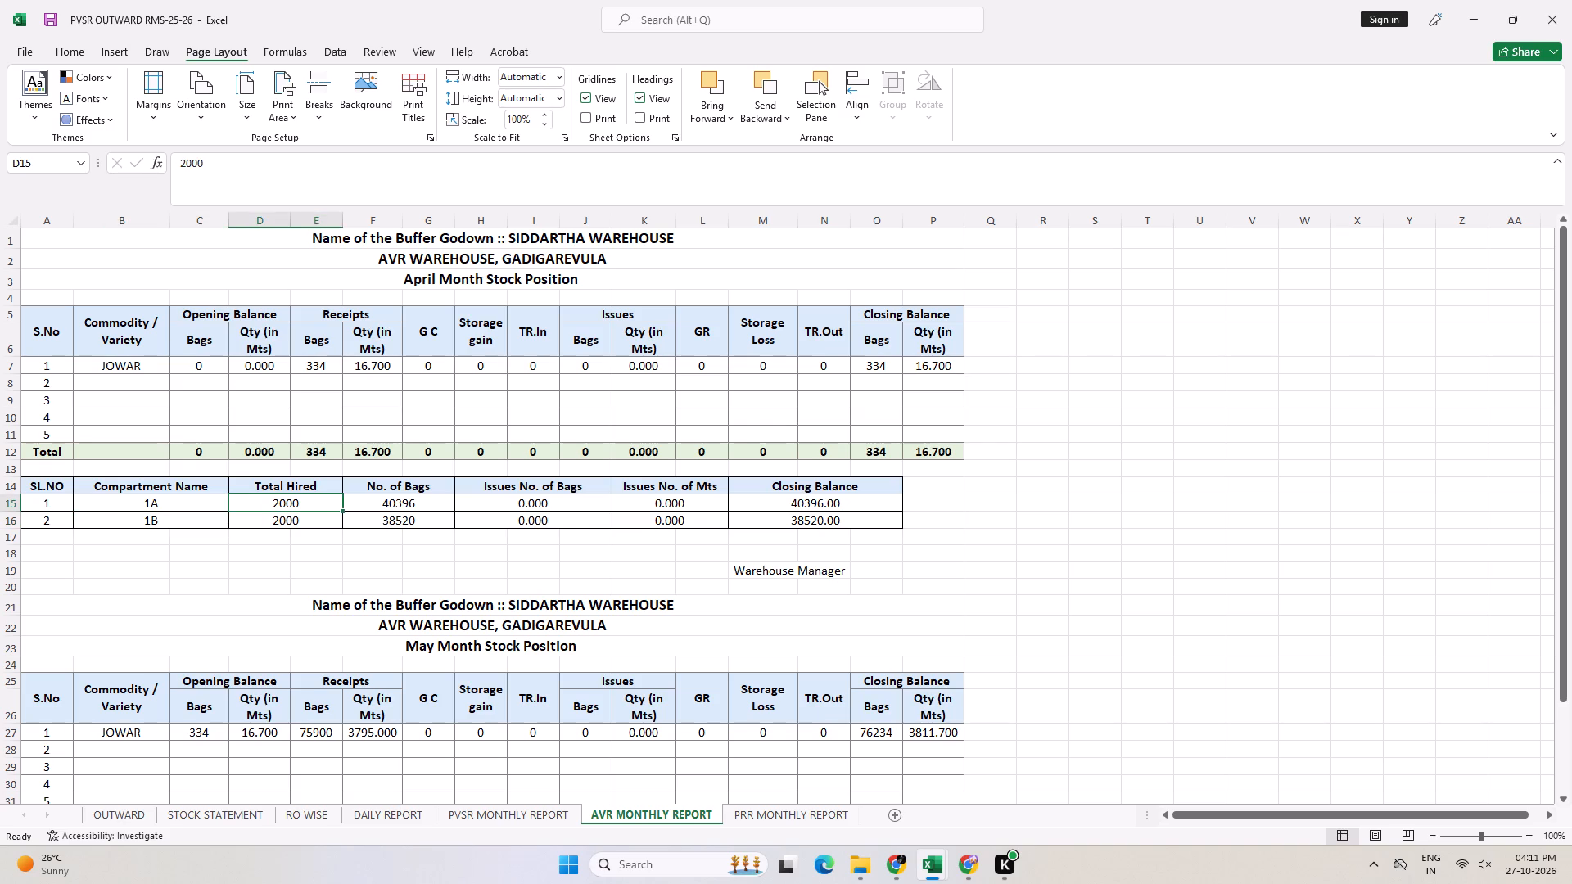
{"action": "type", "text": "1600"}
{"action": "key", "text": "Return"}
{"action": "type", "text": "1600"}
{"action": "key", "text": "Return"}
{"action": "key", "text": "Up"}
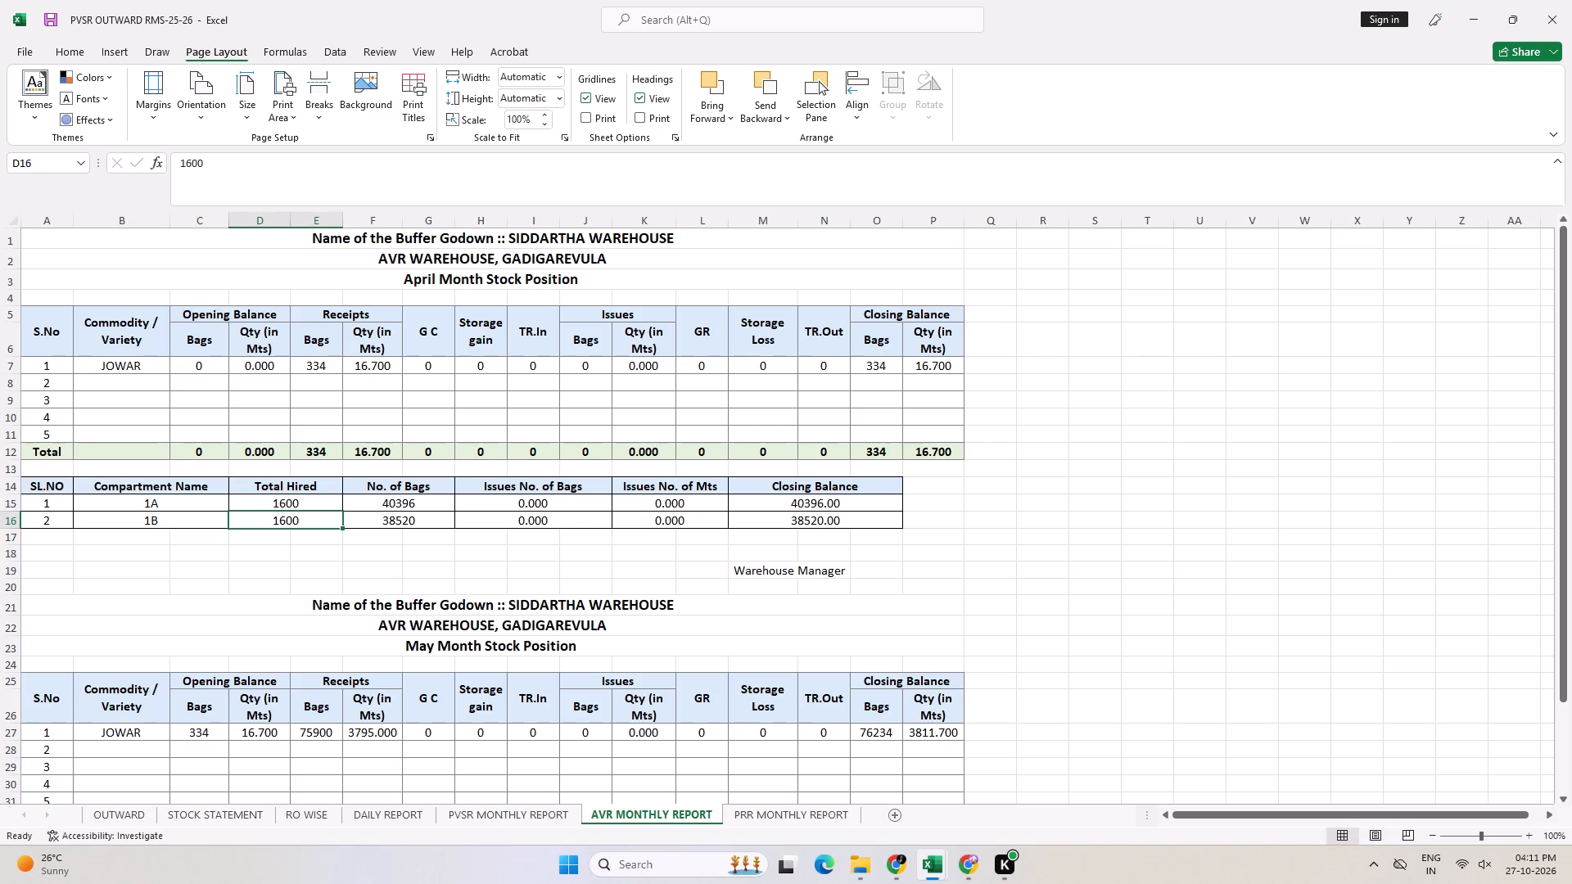
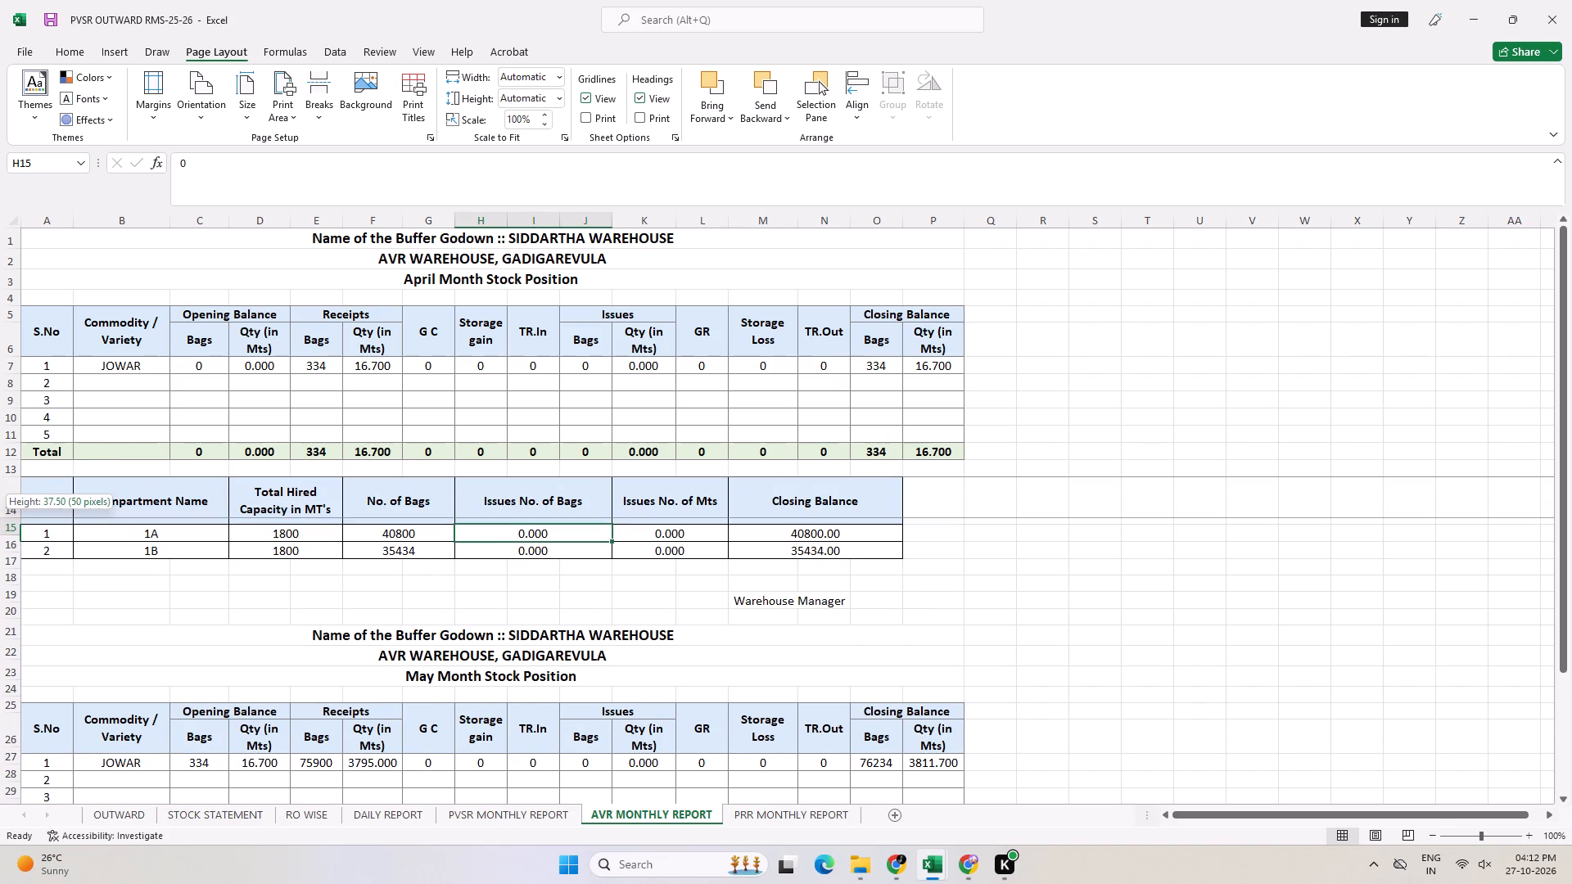
Copy the April compartment table A14:O16 to A34, below the May stock position table on the AVR MONTHLY REPORT sheet.
{"action": "scroll", "coordinate": [538, 620], "scroll_direction": "down", "scroll_amount": 1}
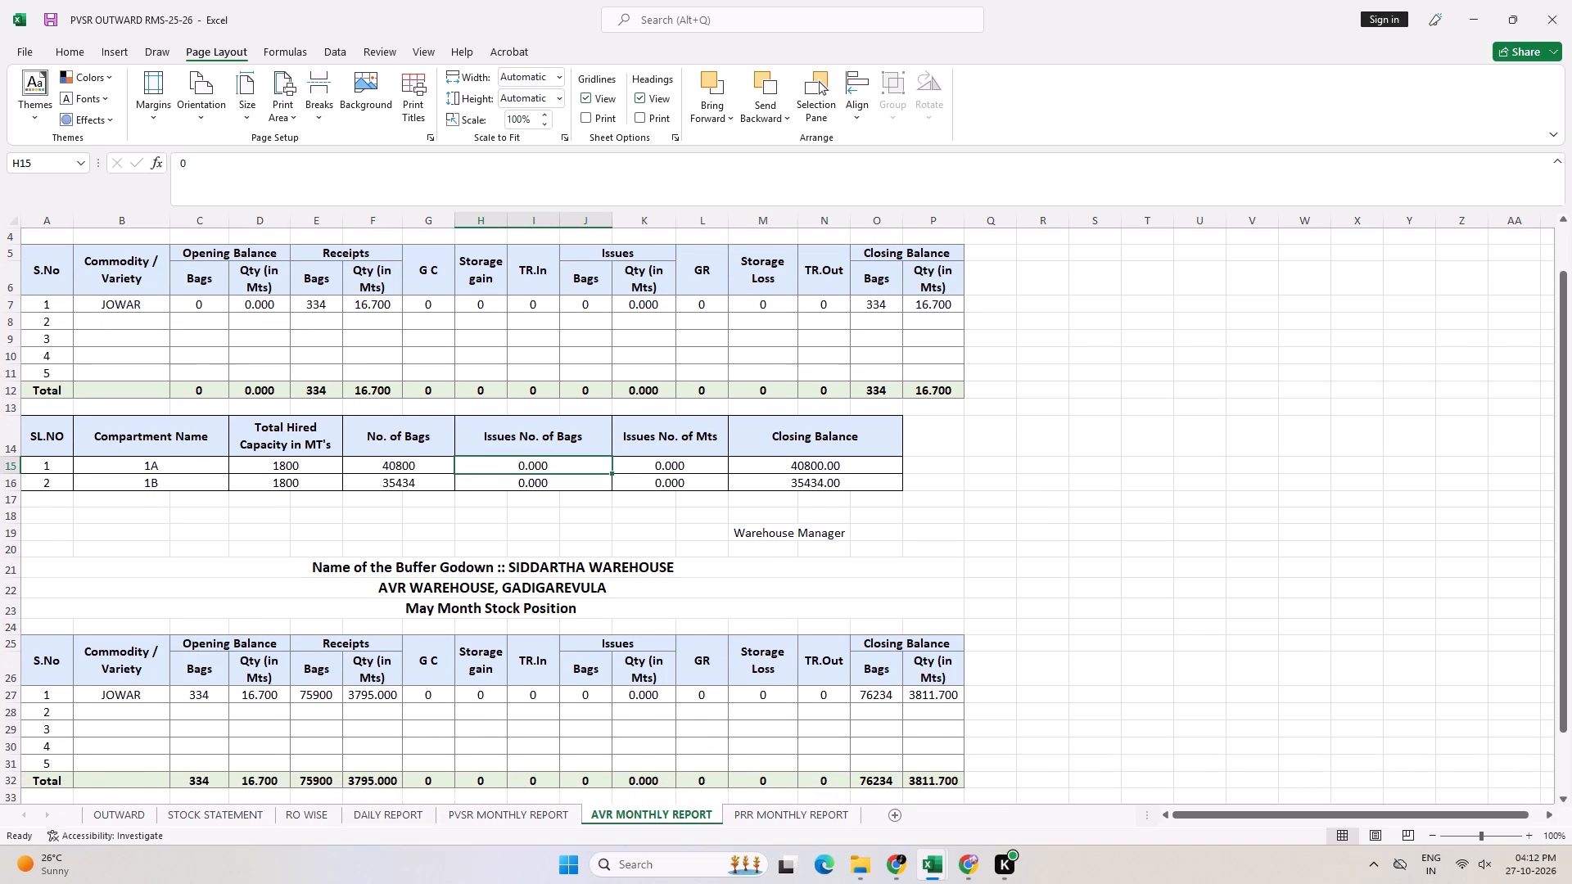
{"action": "left_click_drag", "start_coordinate": [37, 423], "coordinate": [432, 489]}
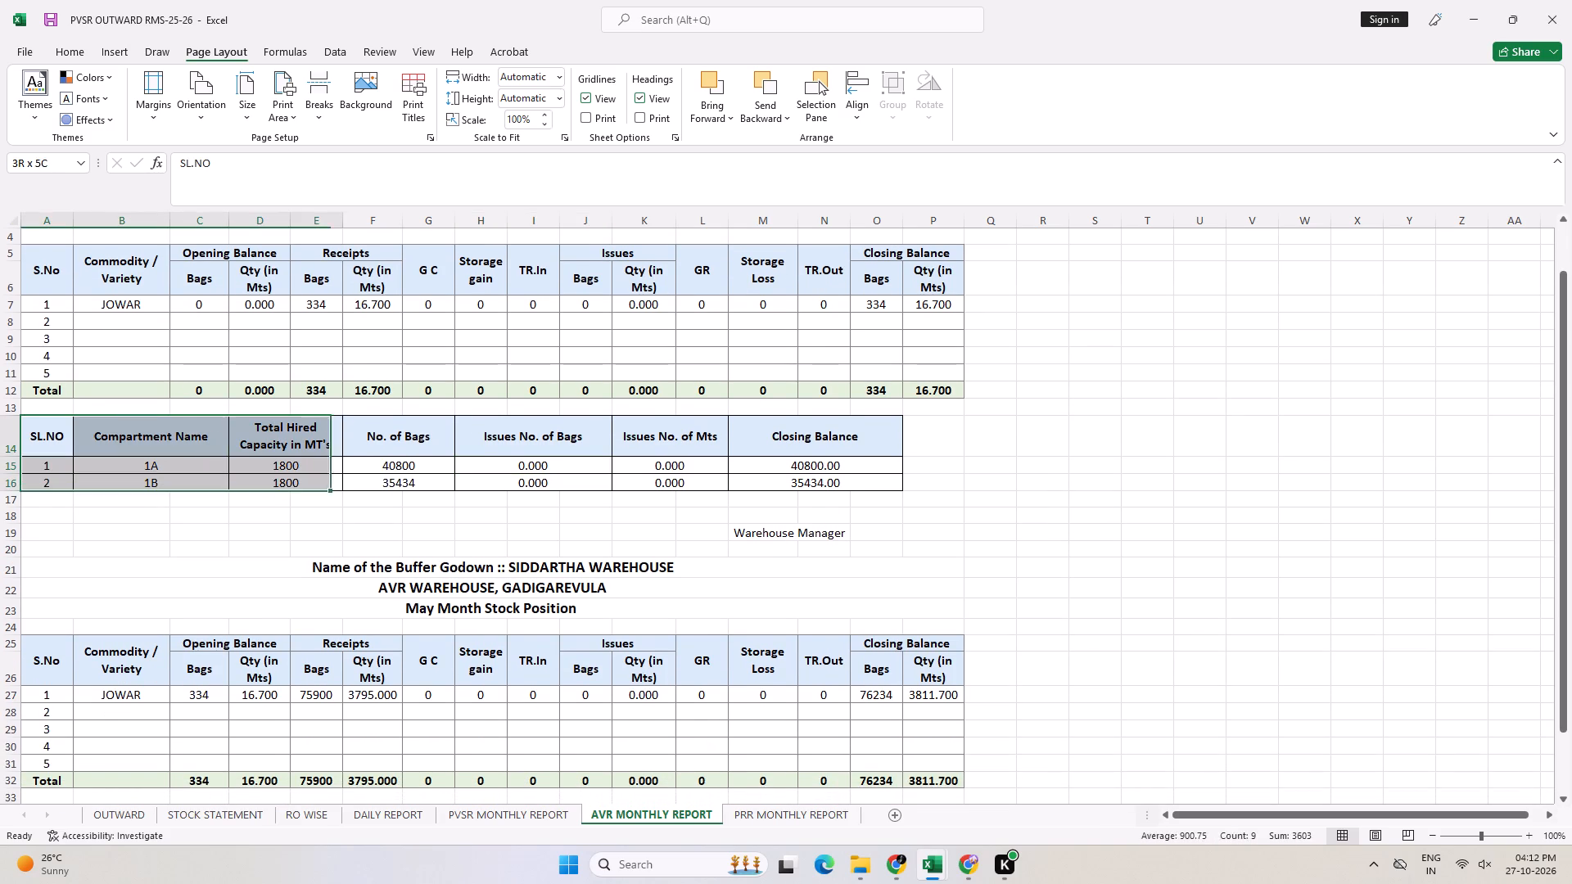
{"action": "left_click_drag", "start_coordinate": [432, 489], "coordinate": [811, 477]}
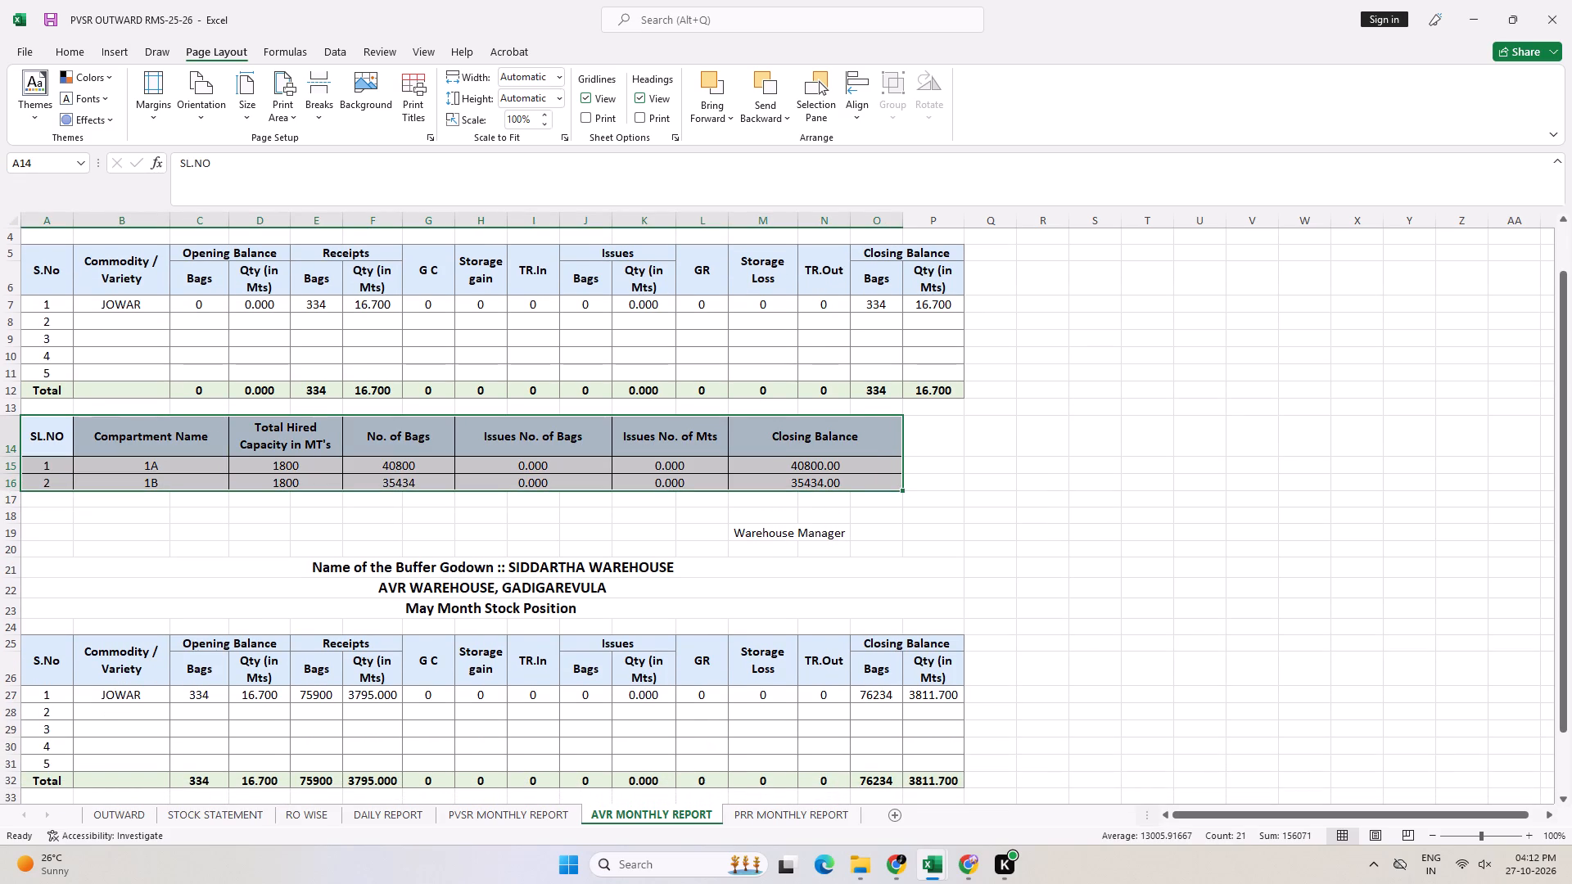
{"action": "key", "text": "ctrl+c"}
{"action": "scroll", "coordinate": [638, 543], "scroll_direction": "down", "scroll_amount": 4}
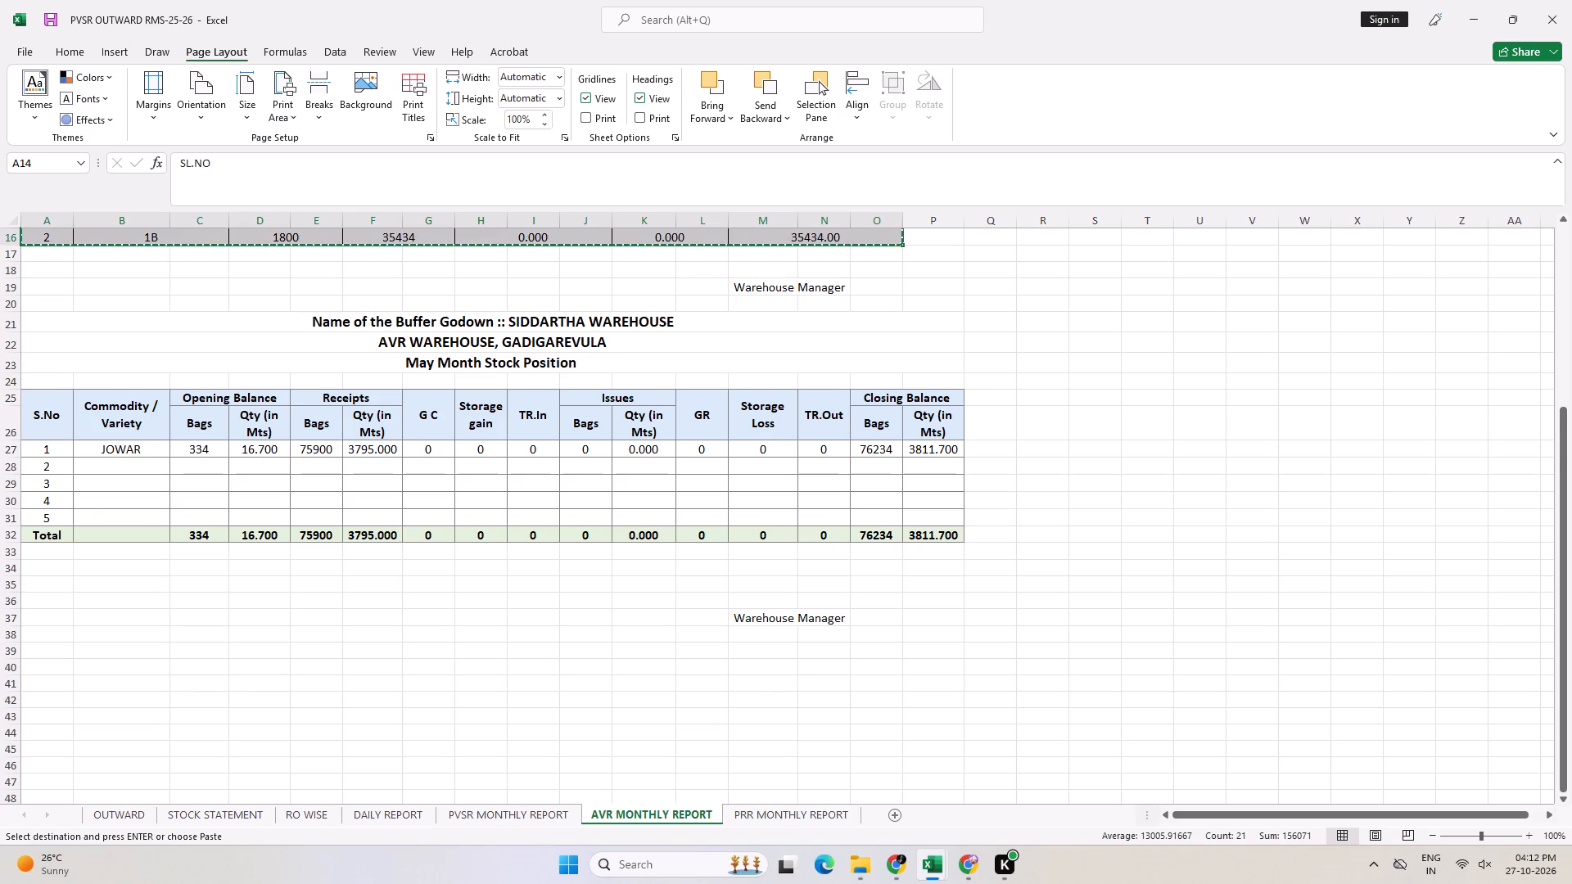
{"action": "left_click", "coordinate": [49, 562]}
{"action": "key", "text": "ctrl+v"}
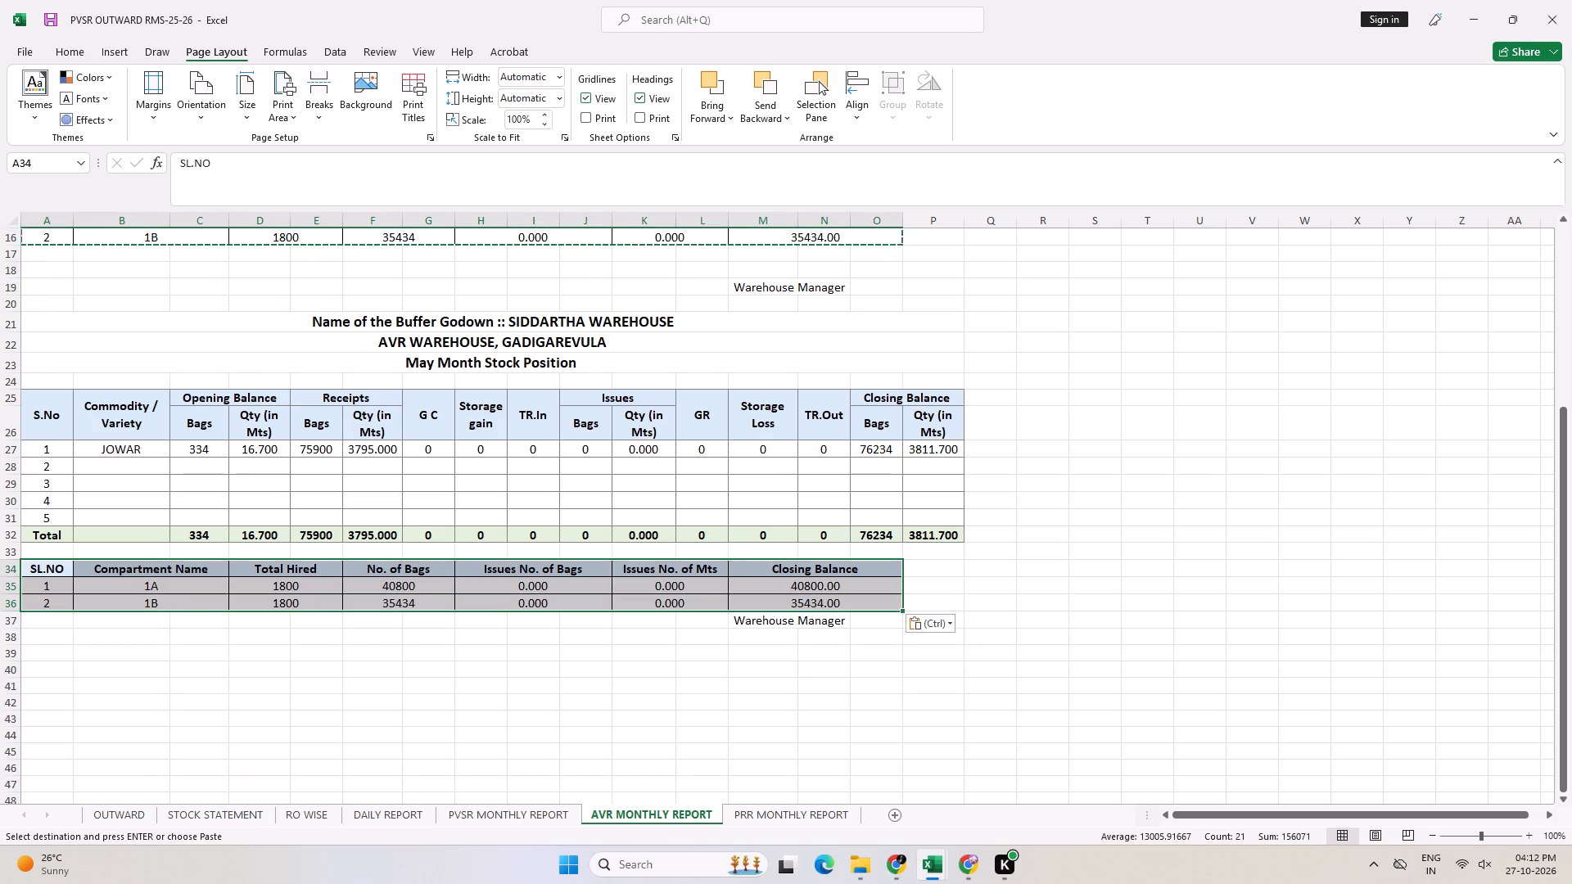
Insert four blank rows at row 37, between the May compartment table and its Warehouse Manager label.
{"action": "left_click", "coordinate": [761, 622]}
{"action": "key", "text": "shift+space"}
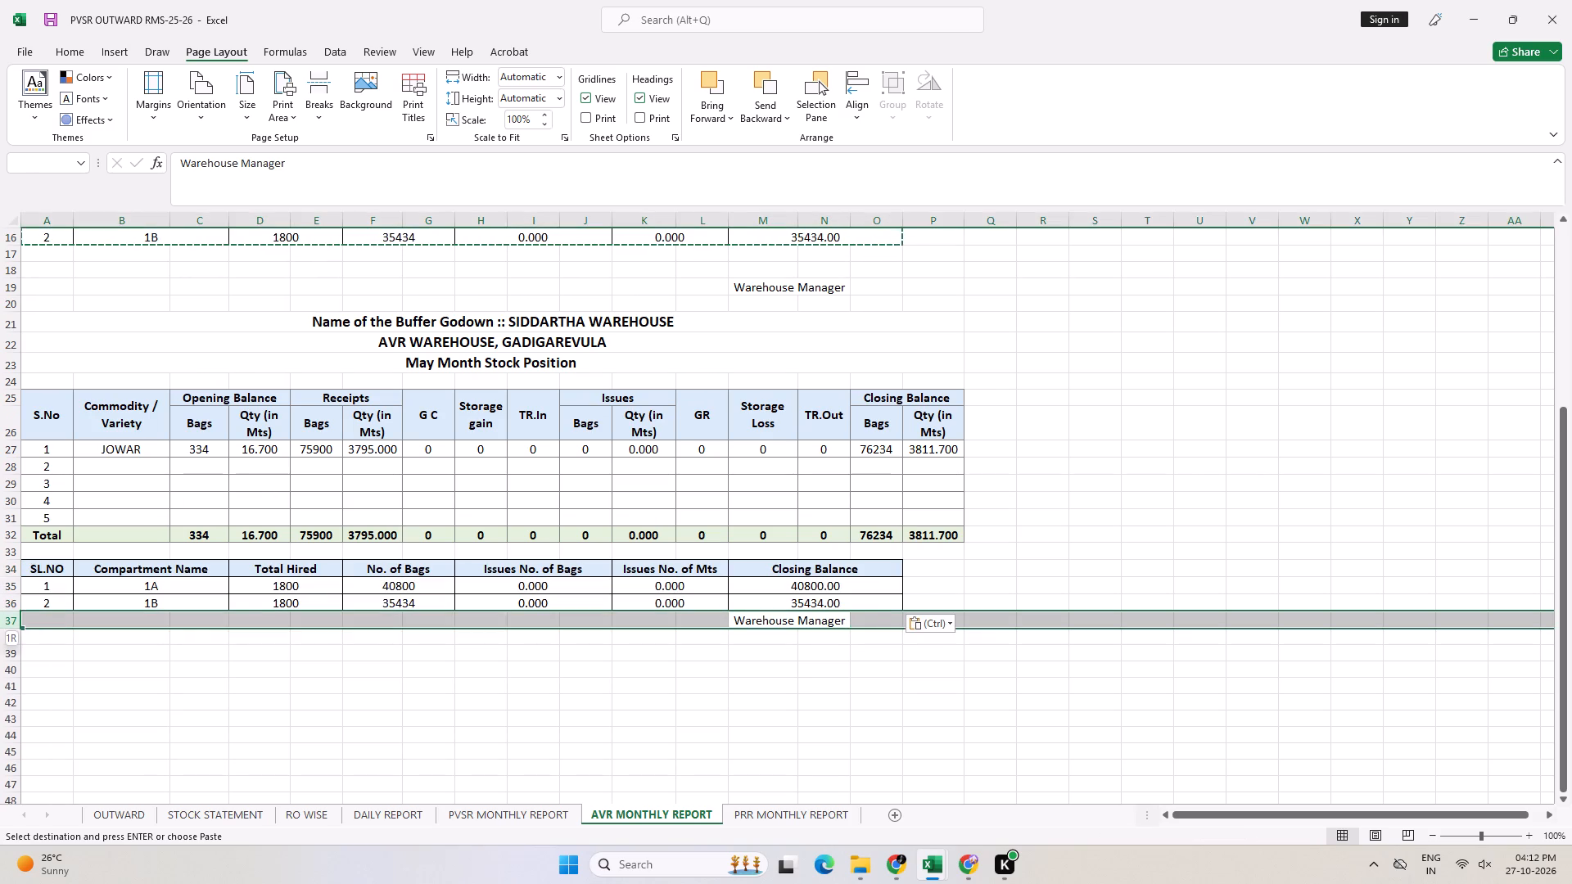
{"action": "key", "text": "ctrl+shift+equal"}
{"action": "key", "text": "ctrl+shift+equal"}
{"action": "key", "text": "ctrl+shift+equal"}
{"action": "key", "text": "ctrl+shift+equal"}
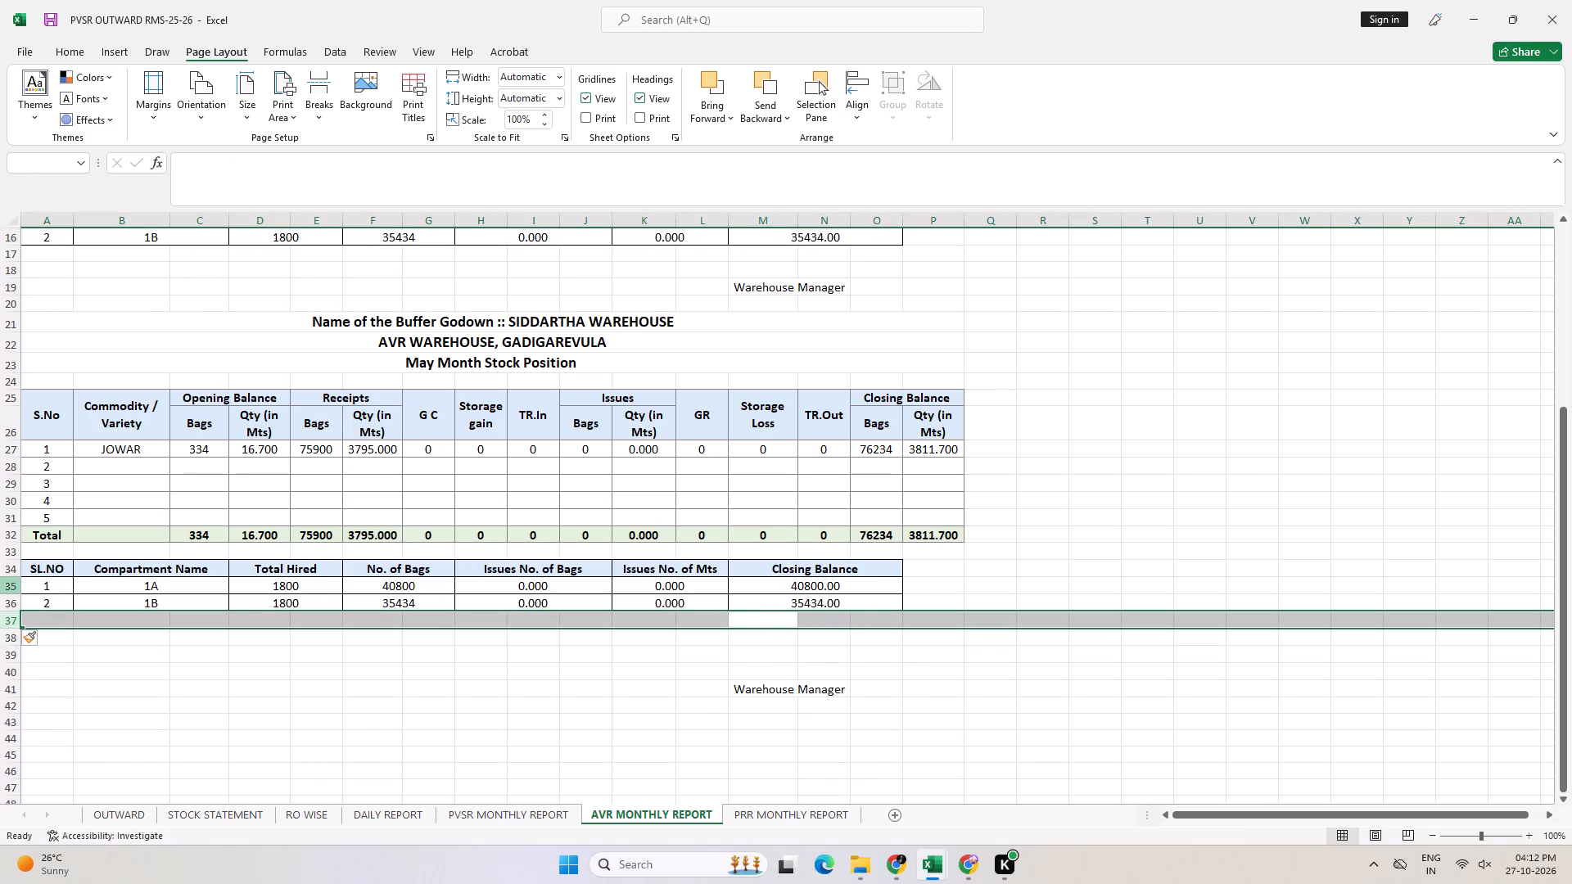
Increase the height of row 34 so the May compartment table's header shows the full two-line Total Hired Capacity text.
{"action": "left_click_drag", "start_coordinate": [4, 577], "coordinate": [4, 601]}
{"action": "left_click", "coordinate": [522, 675]}
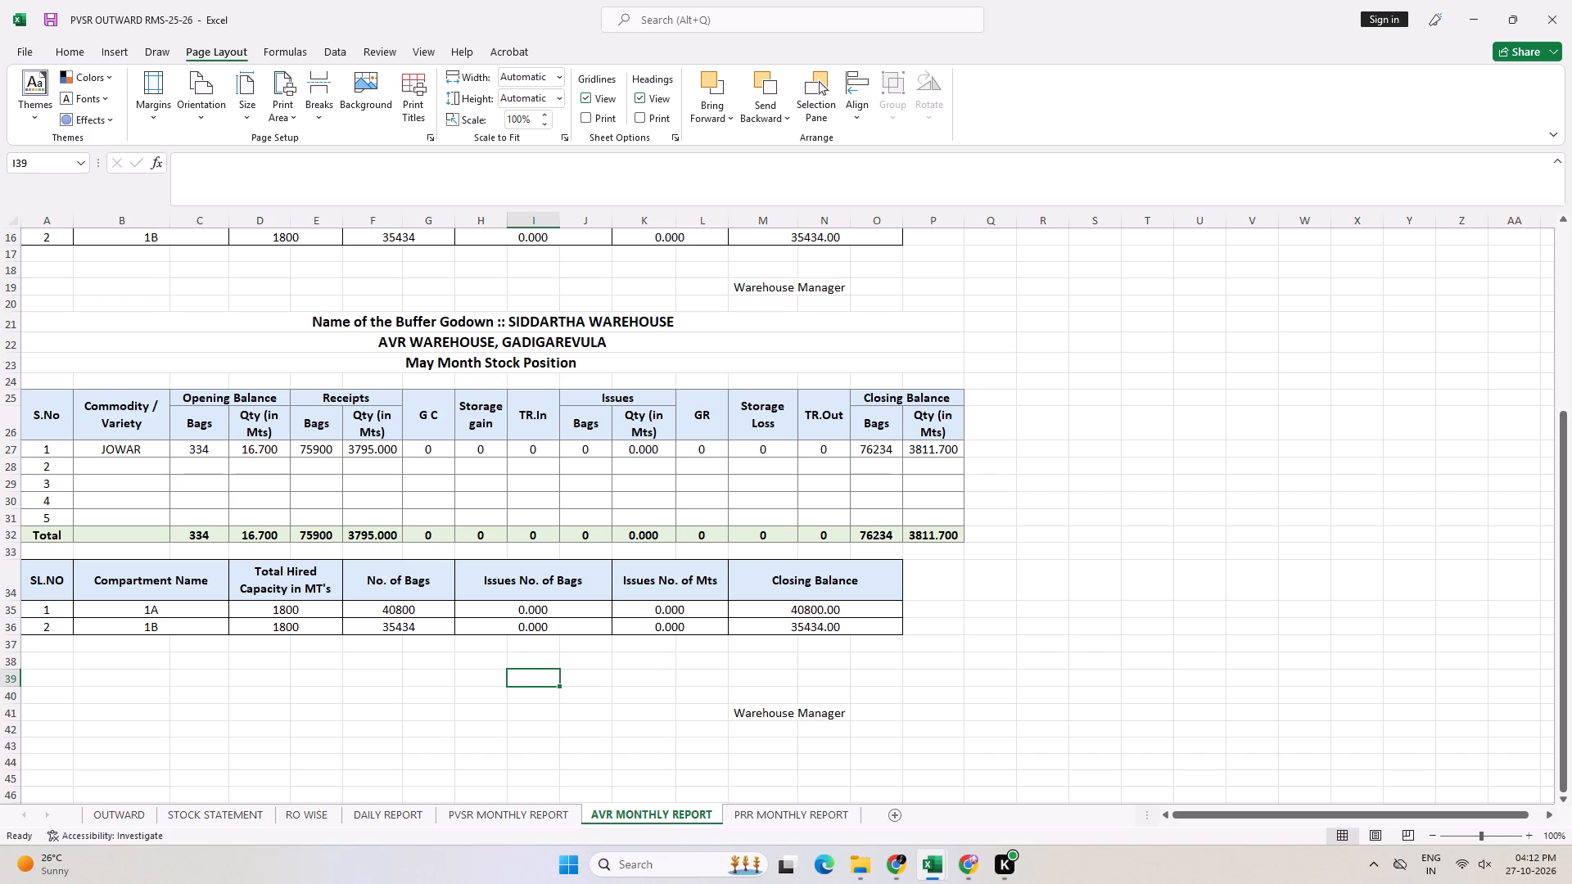
{"action": "left_click_drag", "start_coordinate": [833, 612], "coordinate": [836, 637]}
{"action": "left_click", "coordinate": [1212, 726]}
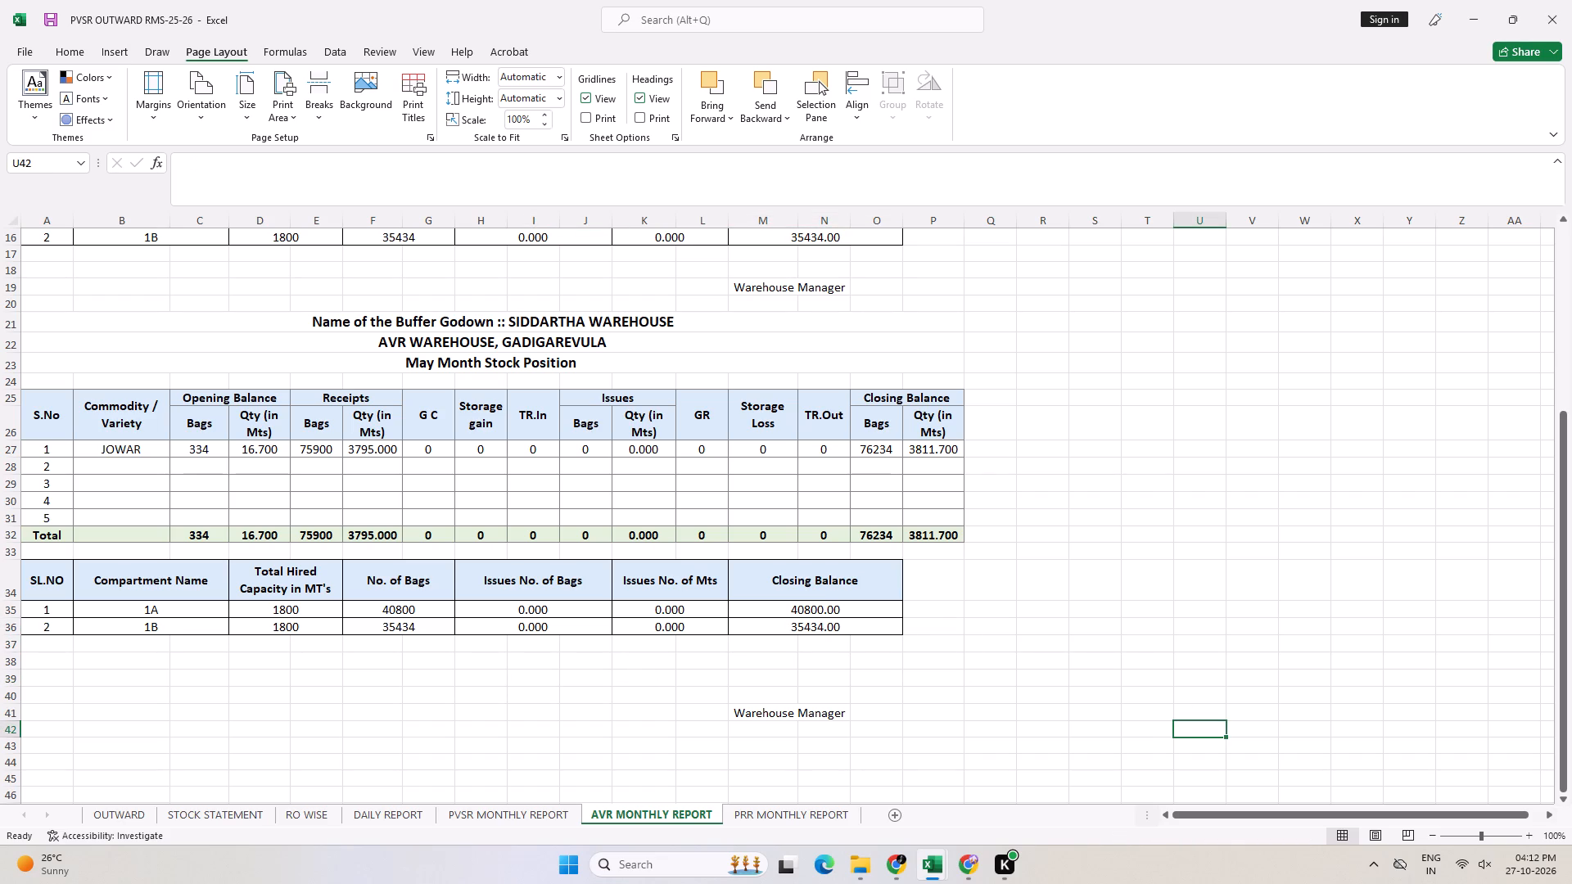
Copy the whole May section A21:P41, including its titles, both tables and manager label, to A43 below it.
{"action": "left_click_drag", "start_coordinate": [423, 329], "coordinate": [520, 704]}
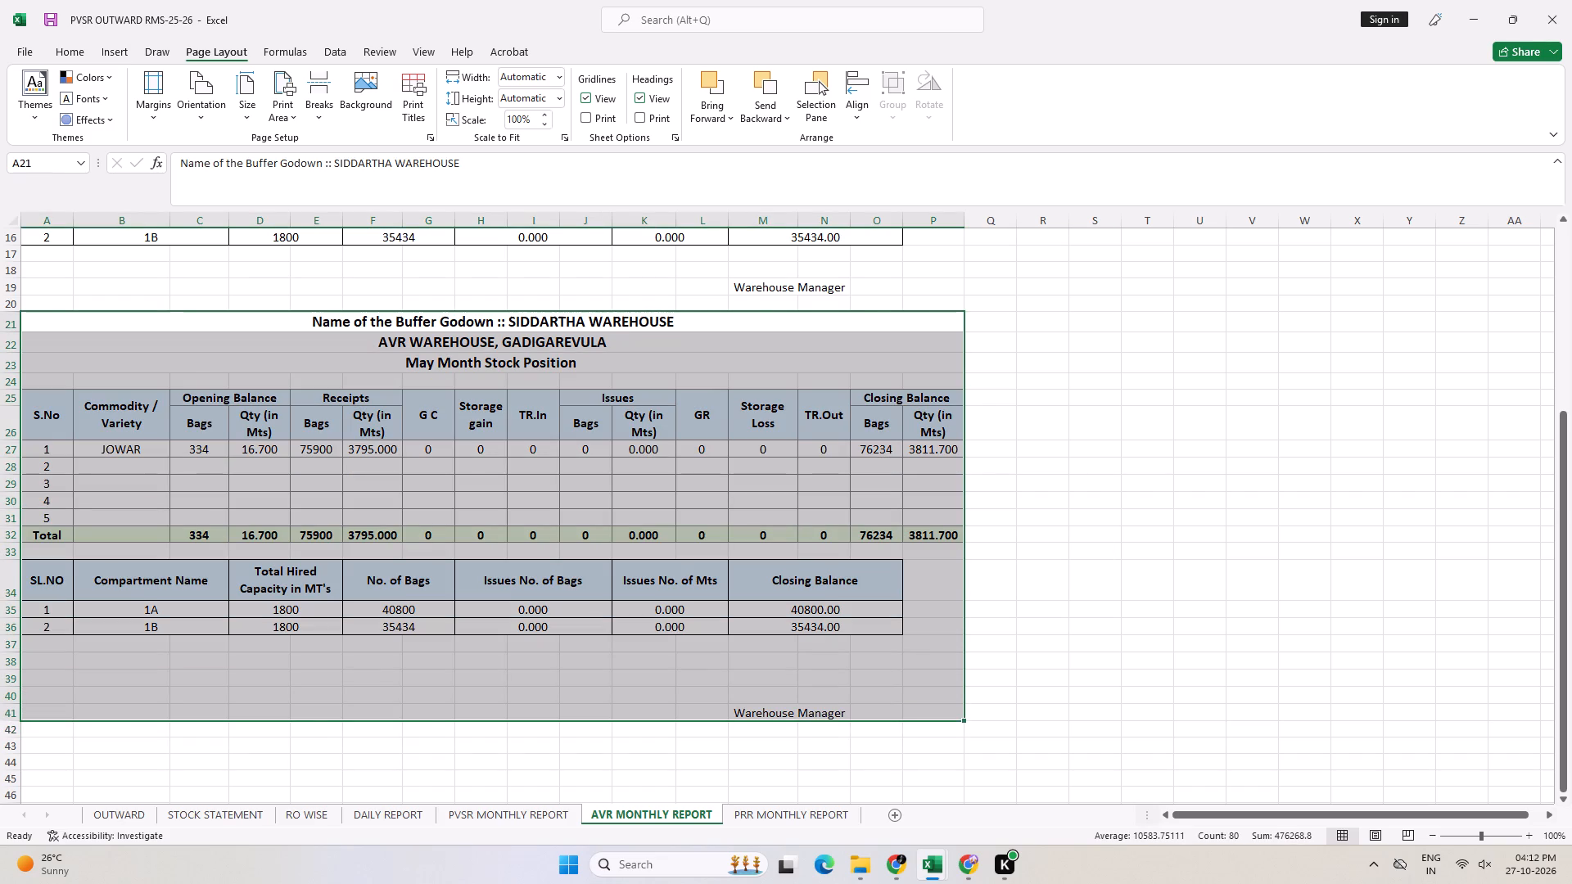
{"action": "key", "text": "ctrl+c"}
{"action": "scroll", "coordinate": [457, 665], "scroll_direction": "down", "scroll_amount": 3}
{"action": "left_click", "coordinate": [42, 583]}
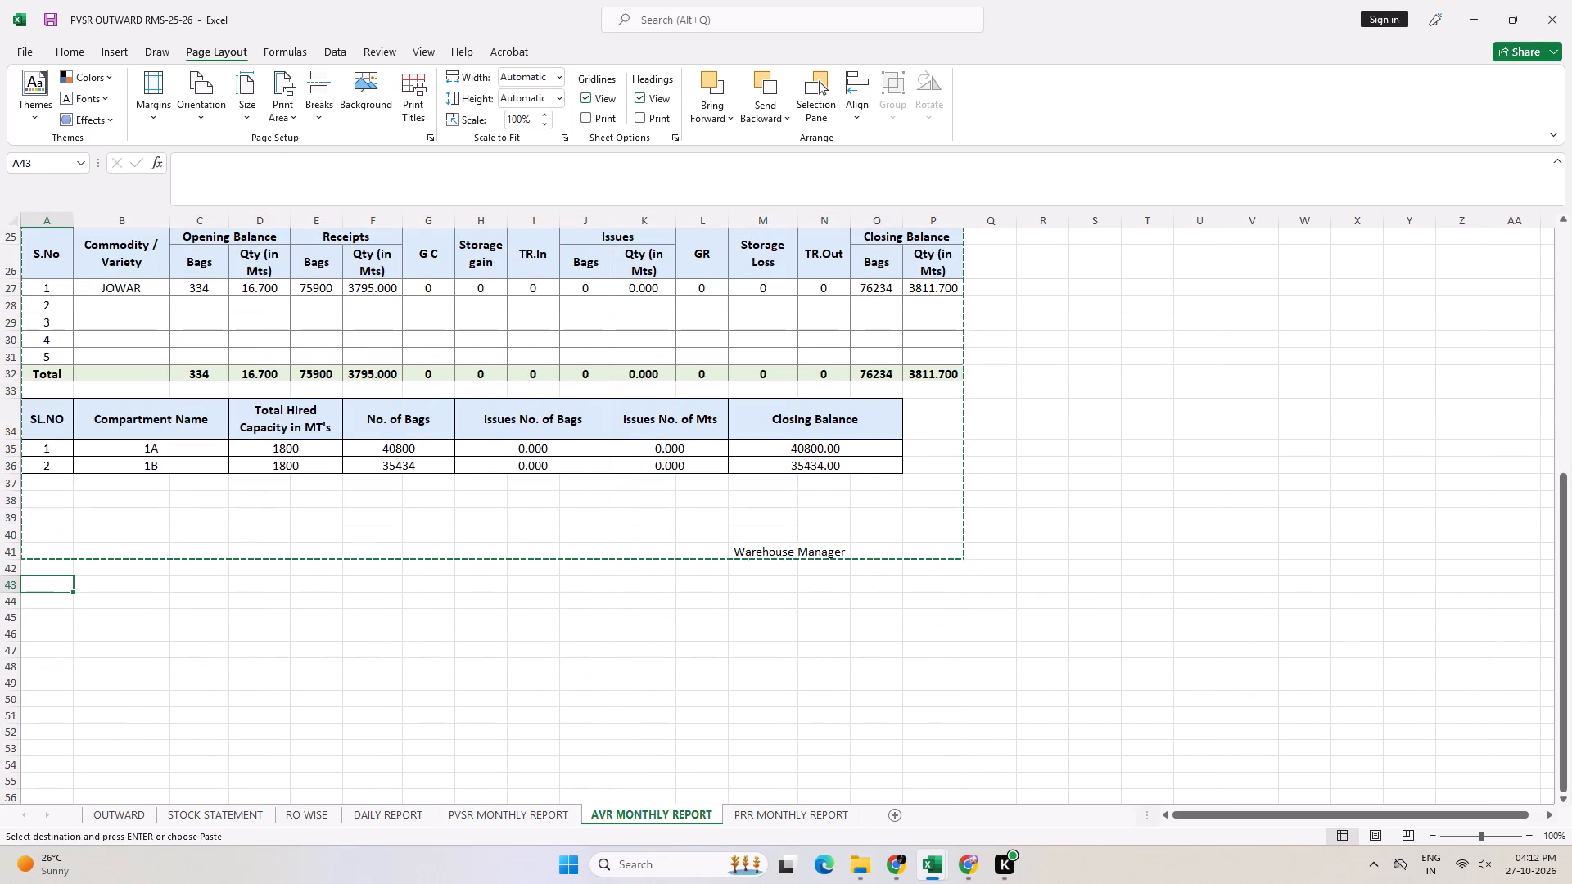
{"action": "key", "text": "ctrl+v"}
Change the month in the copied section's title in A45 so it reads JUNE Month Stock Position.
{"action": "left_click", "coordinate": [434, 629]}
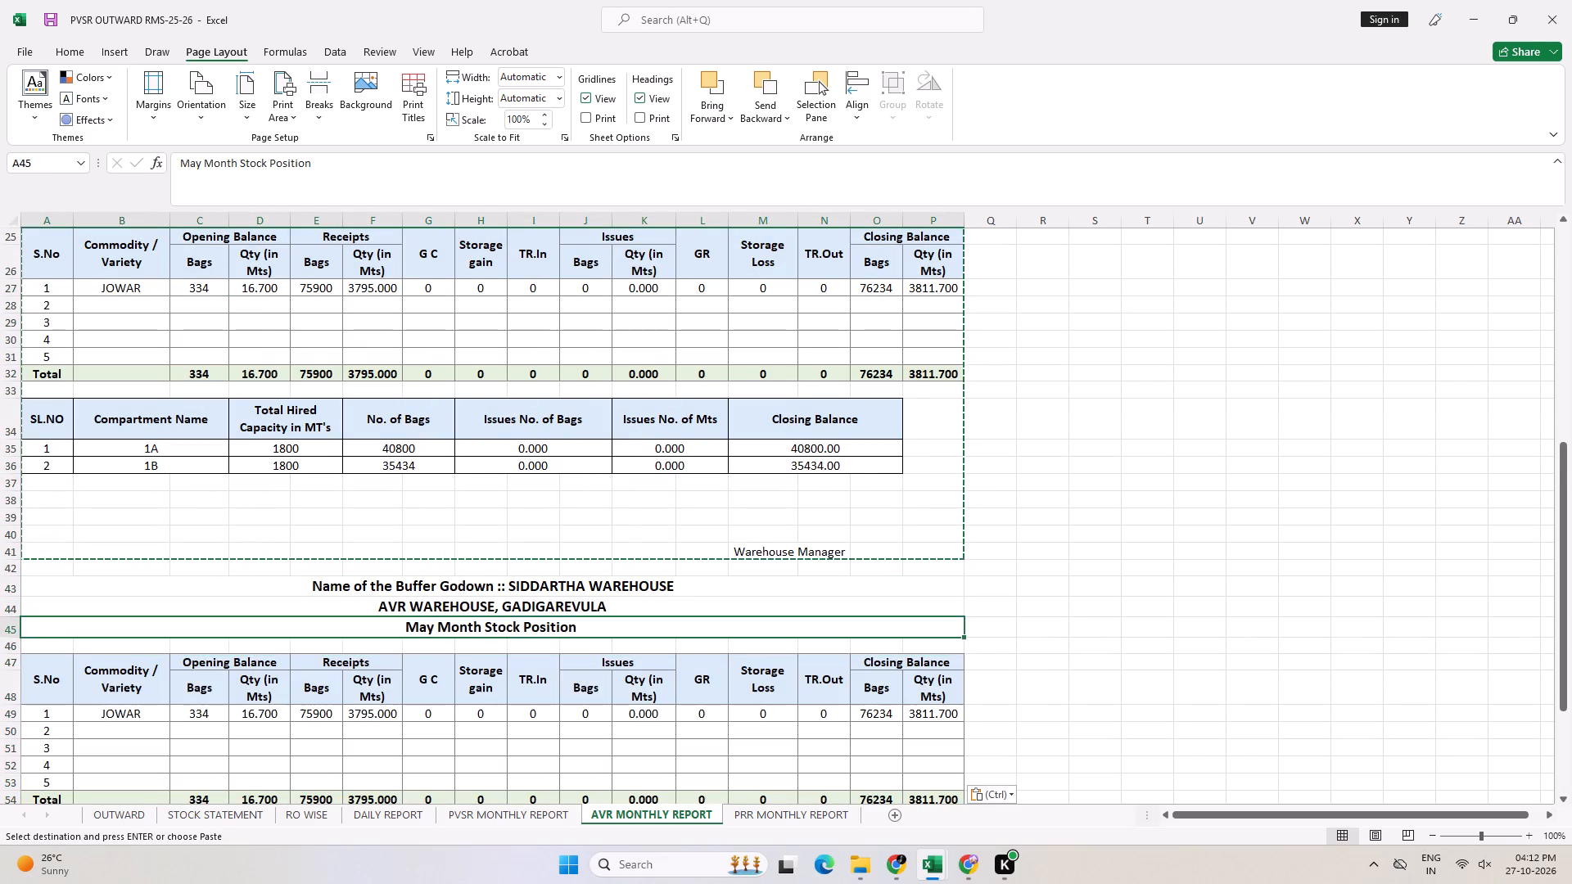
{"action": "key", "text": "F2"}
{"action": "key", "text": "ctrl+Left"}
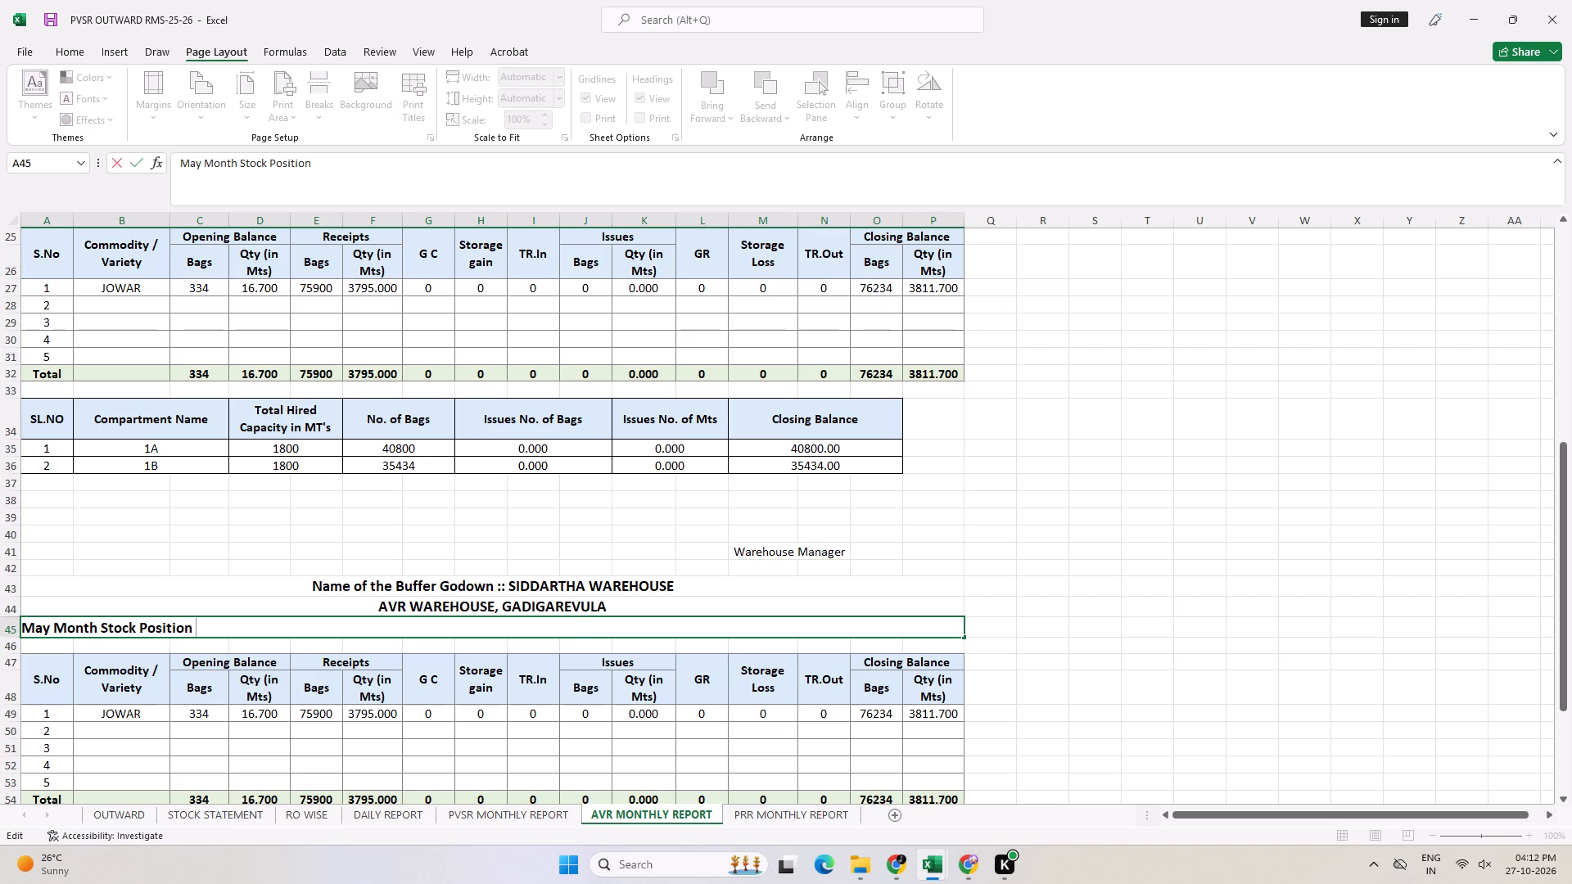
{"action": "key", "text": "ctrl+Left"}
{"action": "key", "text": "ctrl+Left"}
{"action": "key", "text": "ctrl+Left"}
{"action": "key", "text": "ctrl+shift+Right"}
{"action": "key", "text": "shift+j"}
{"action": "type", "text": "UNE"}
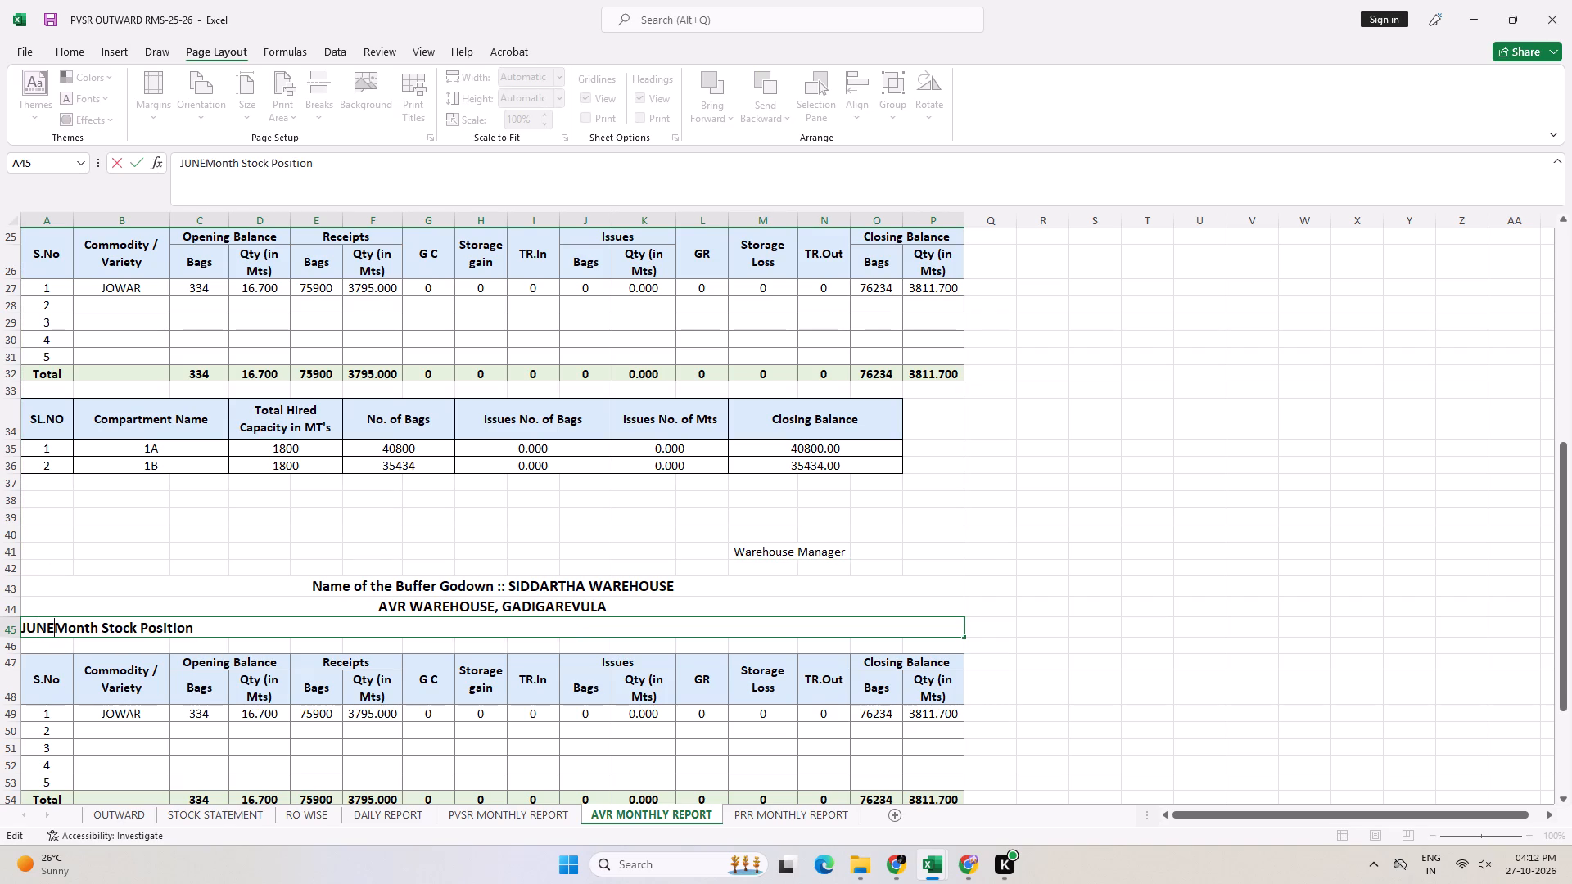
{"action": "key", "text": "space"}
{"action": "key", "text": "Return"}
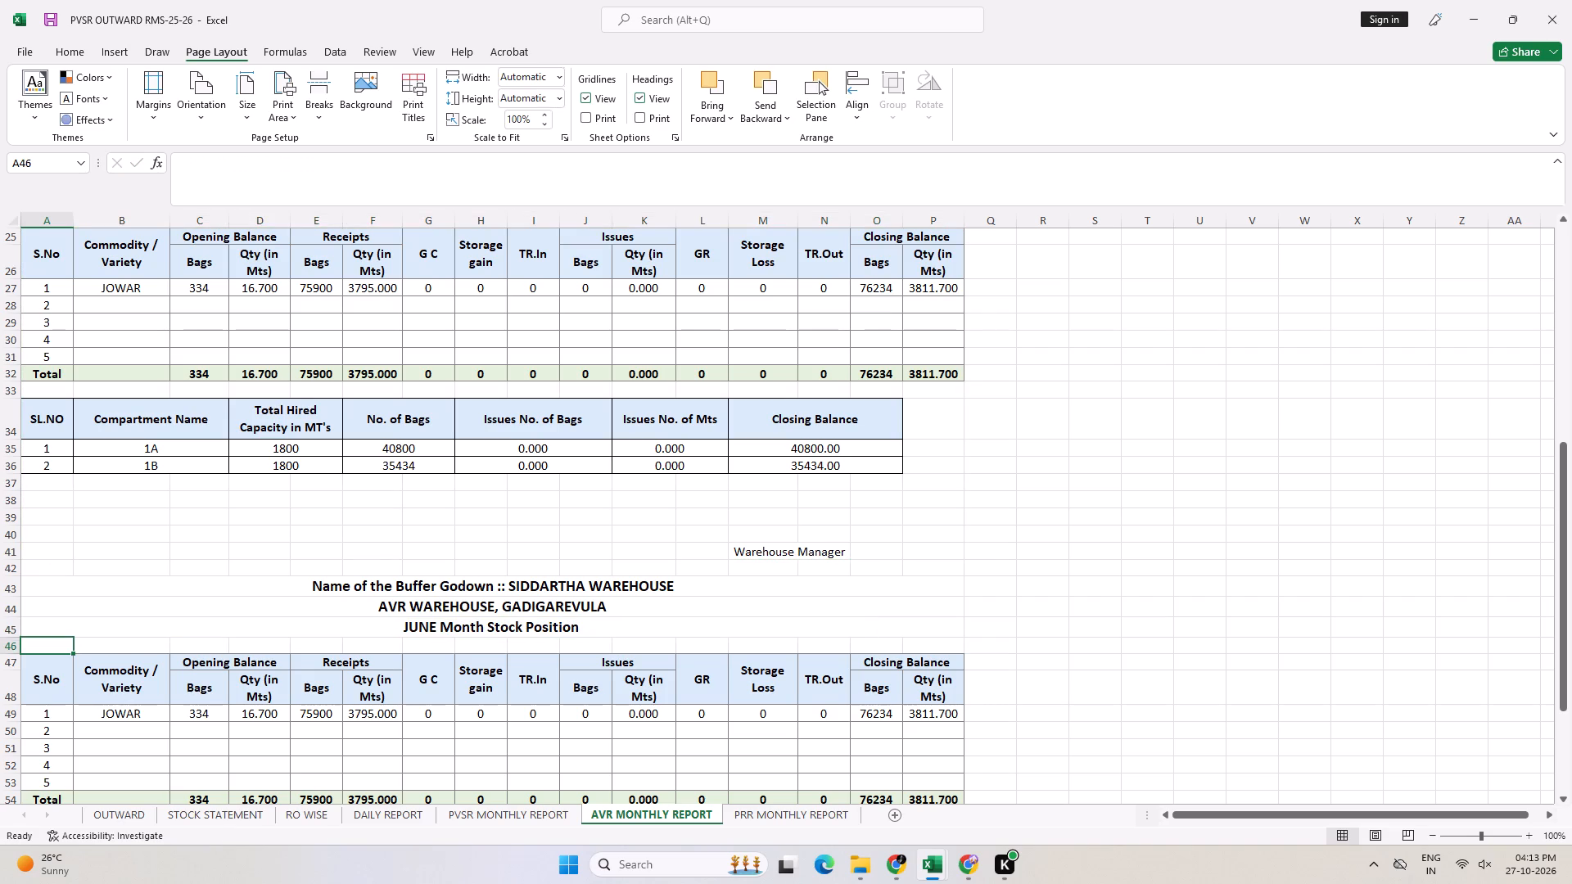
In the May JOWAR row, set the opening balance bags to 76234 and the receipts bags to 0, and save the workbook.
{"action": "scroll", "coordinate": [448, 656], "scroll_direction": "down", "scroll_amount": 3}
{"action": "scroll", "coordinate": [450, 655], "scroll_direction": "up", "scroll_amount": 4}
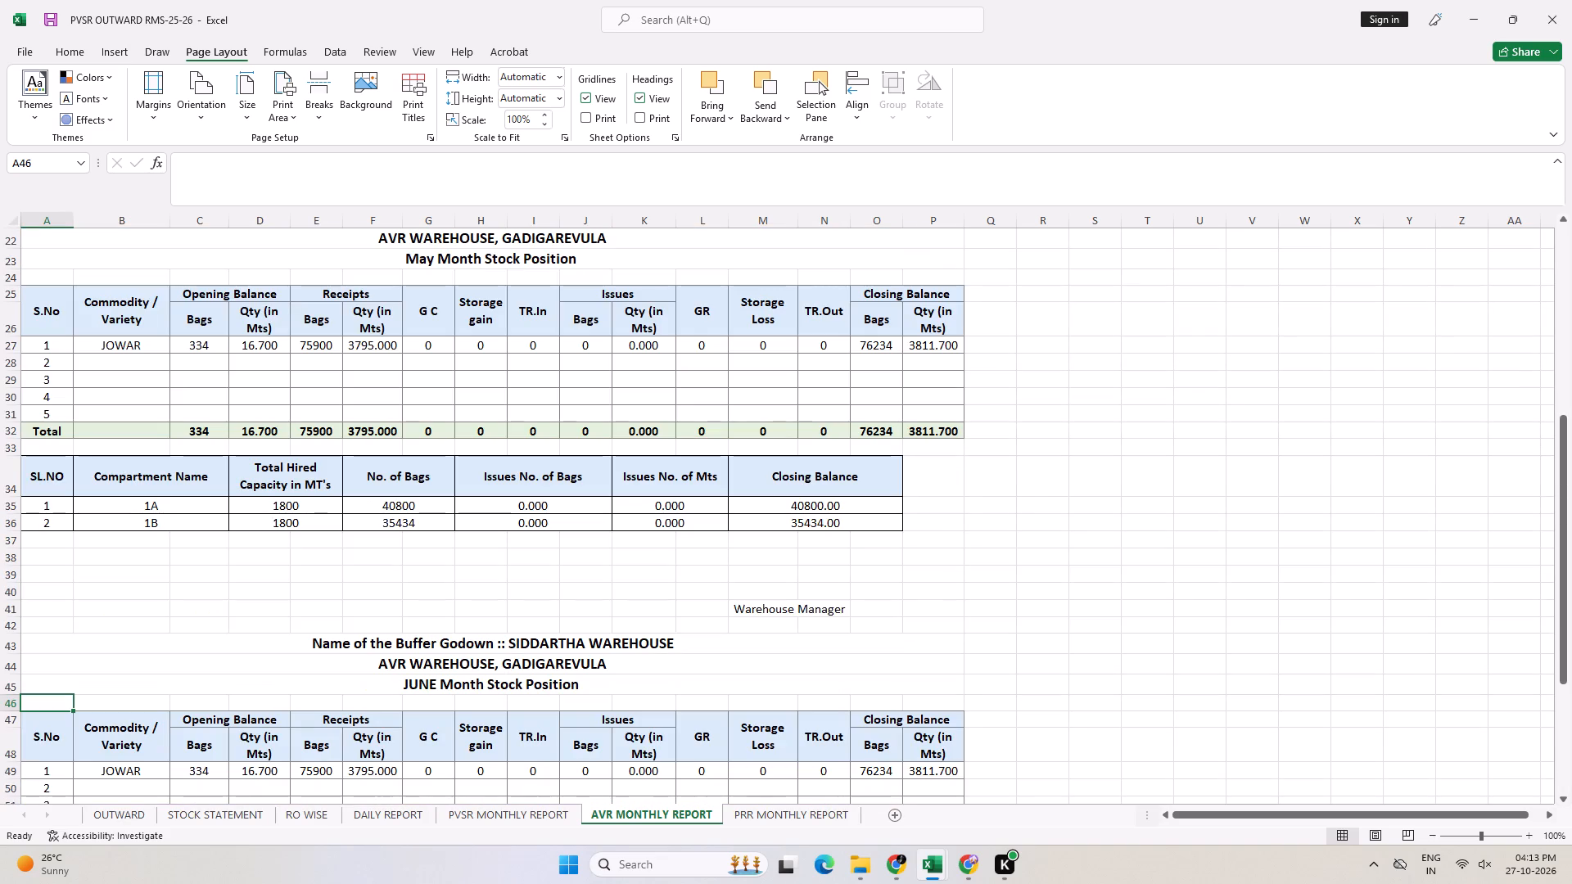
{"action": "left_click", "coordinate": [201, 346]}
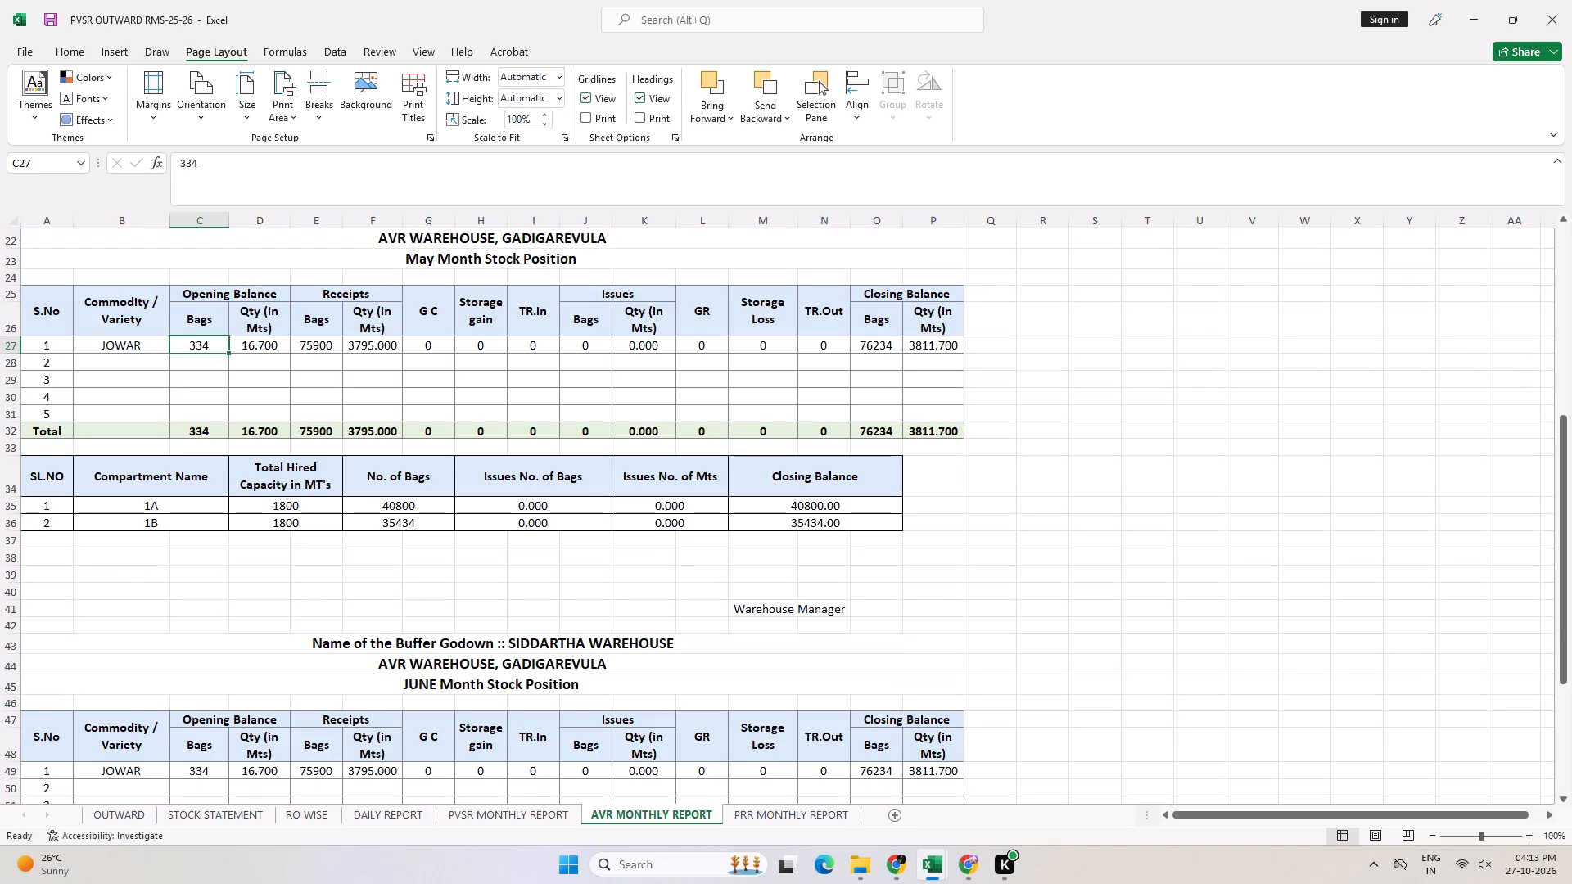
{"action": "type", "text": "76234"}
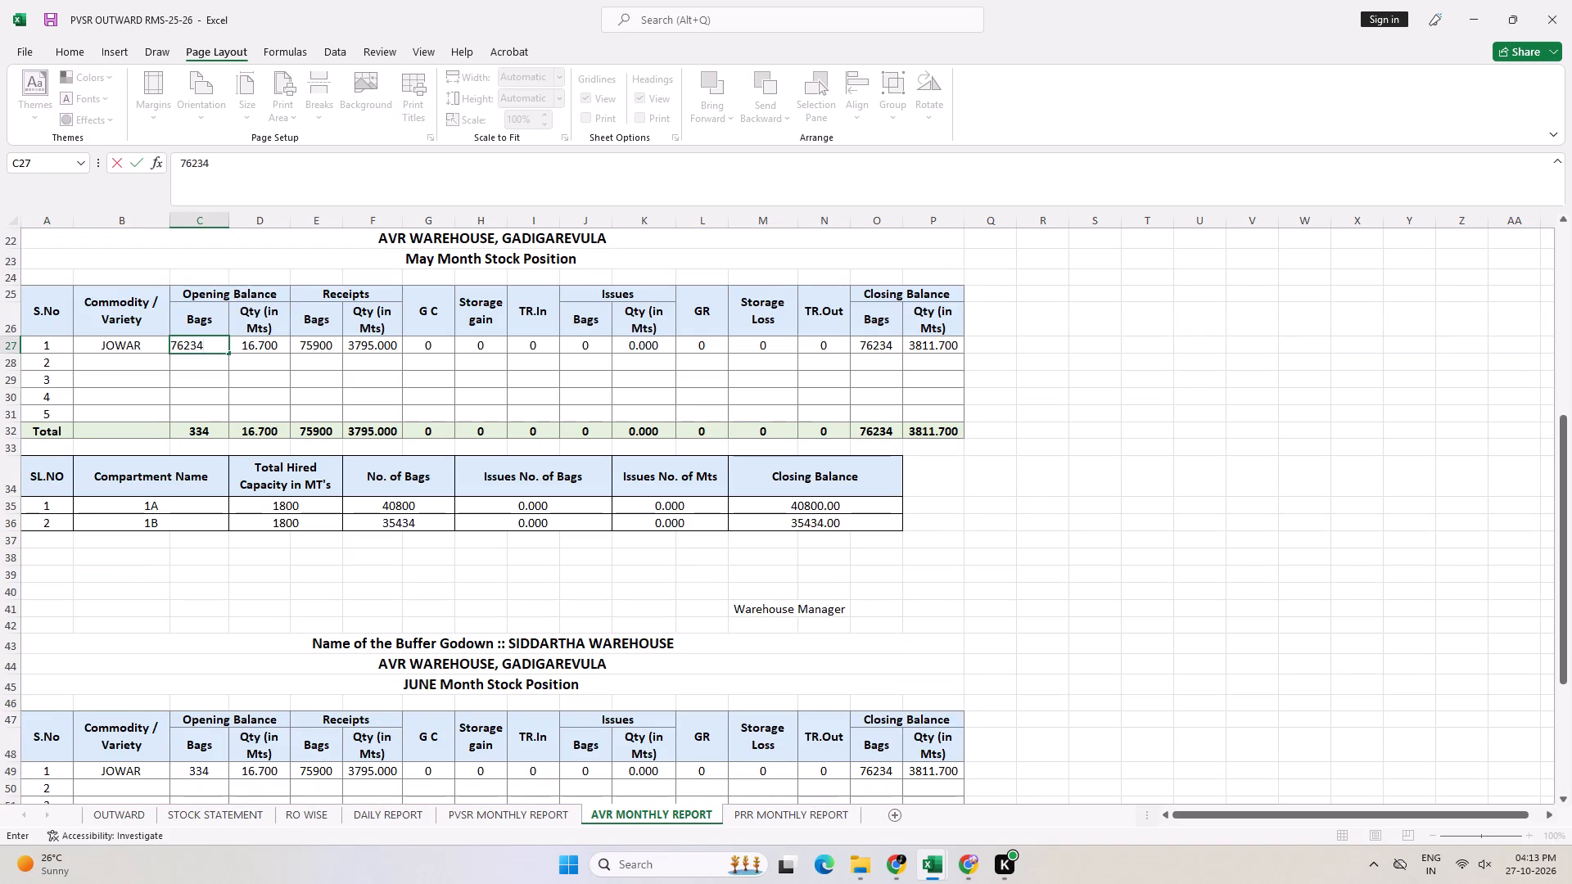
{"action": "key", "text": "Right"}
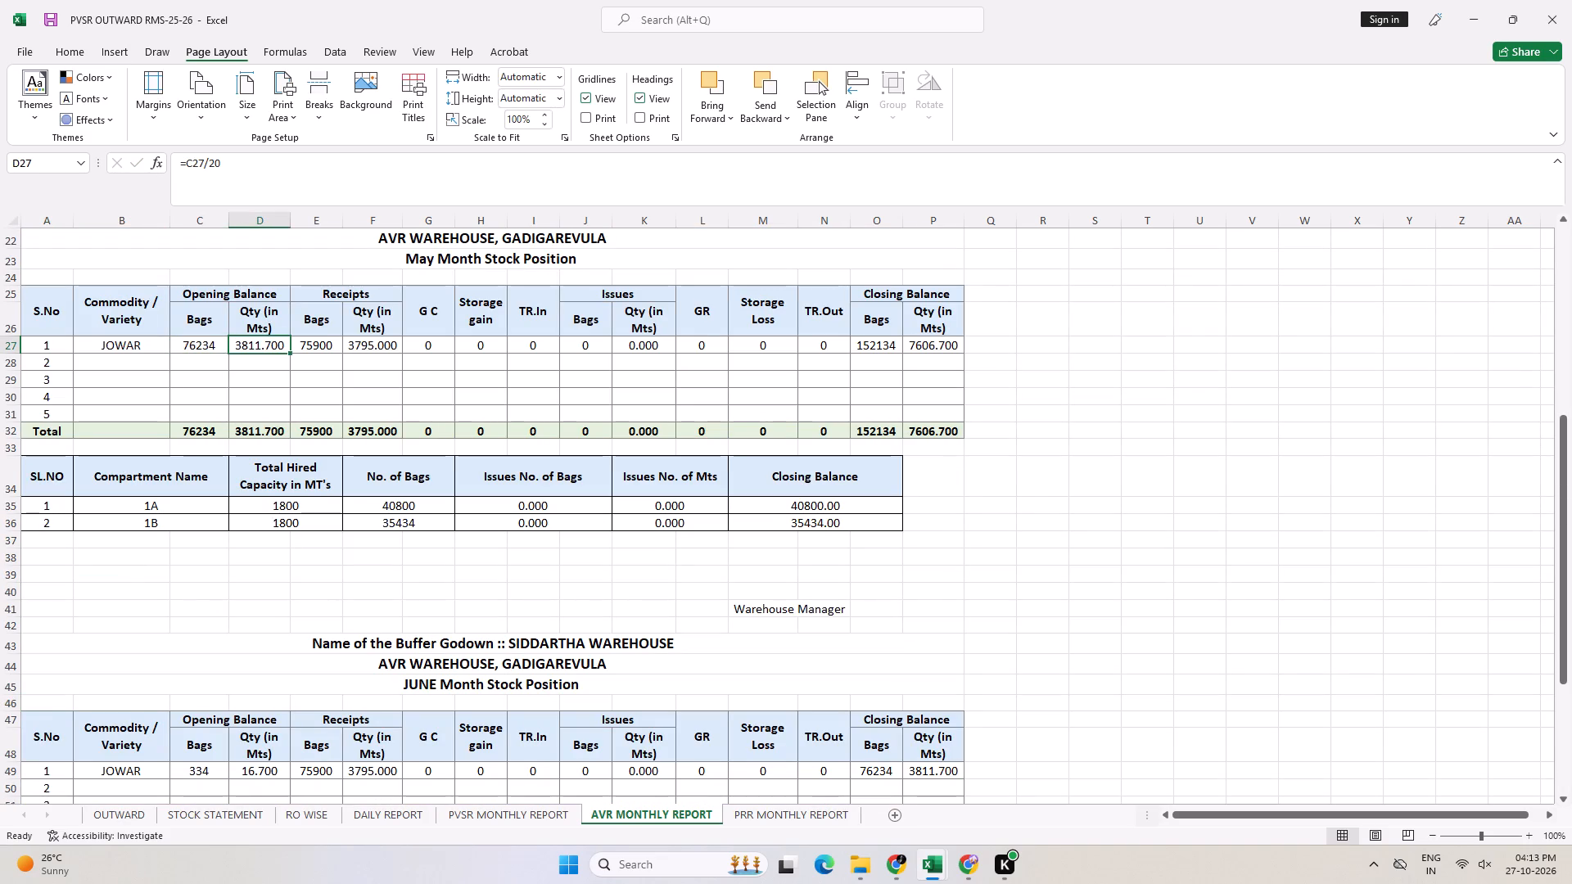
{"action": "key", "text": "Right"}
{"action": "key", "text": "0"}
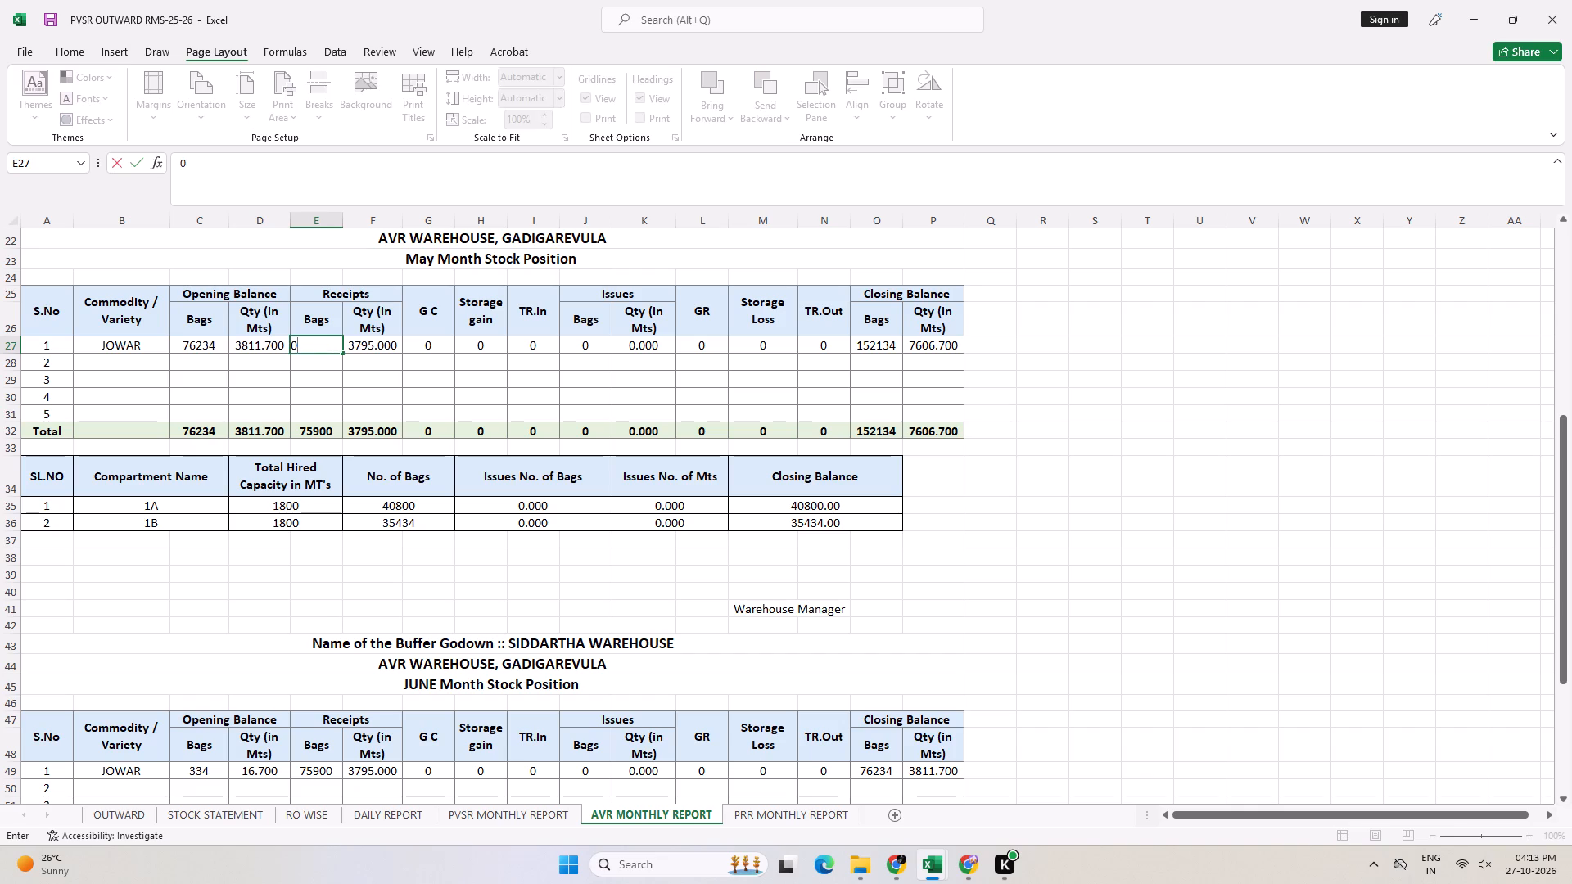
{"action": "key", "text": "Right"}
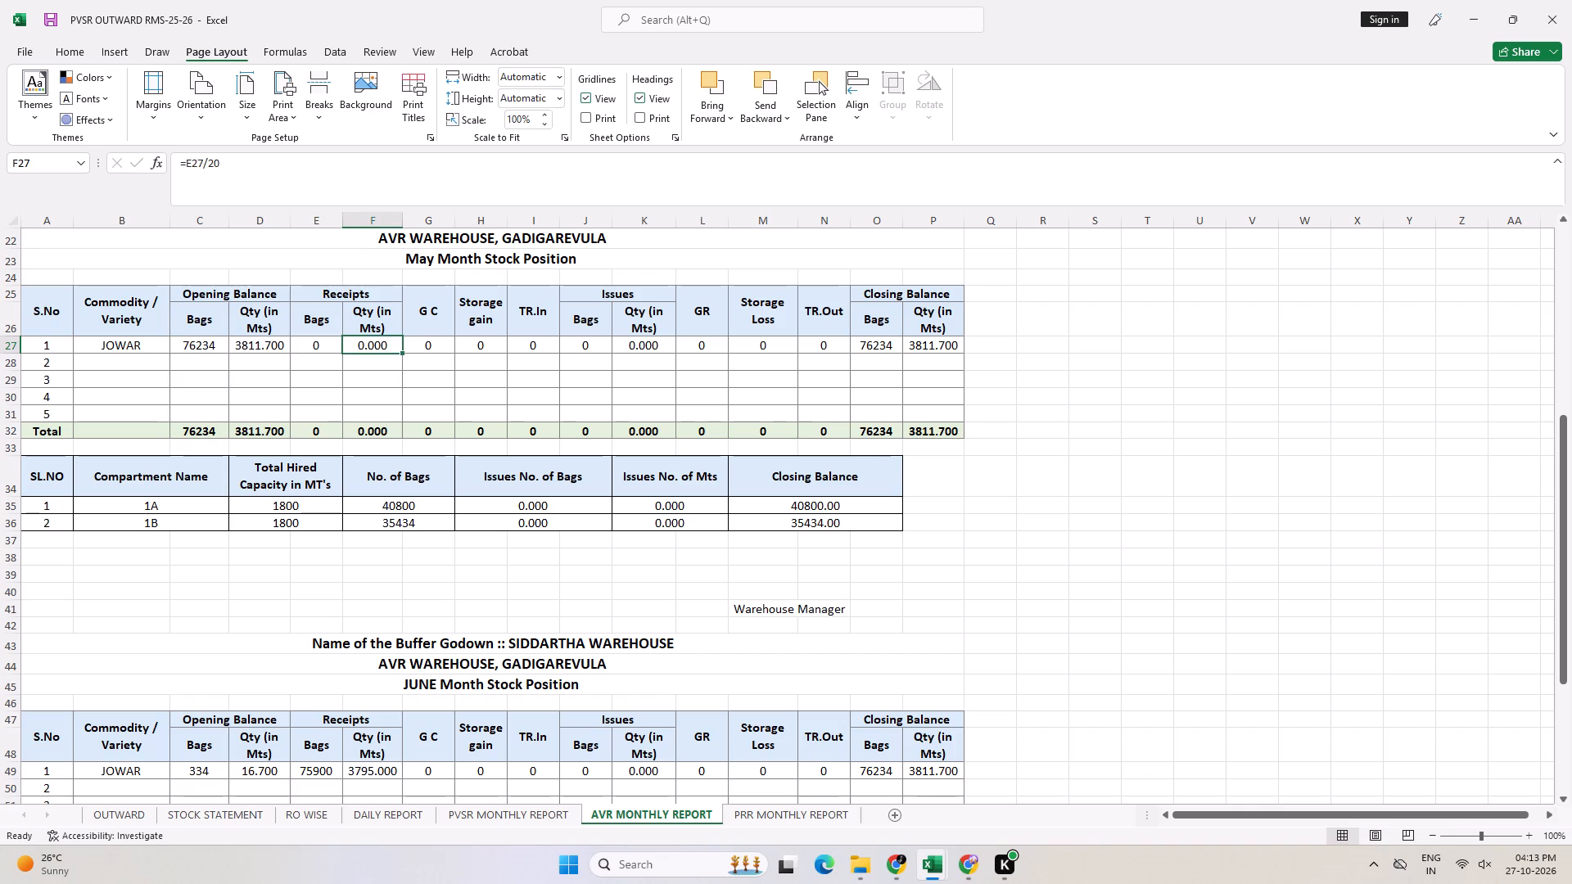
{"action": "key", "text": "ctrl+s"}
{"action": "scroll", "coordinate": [178, 349], "scroll_direction": "up", "scroll_amount": 2}
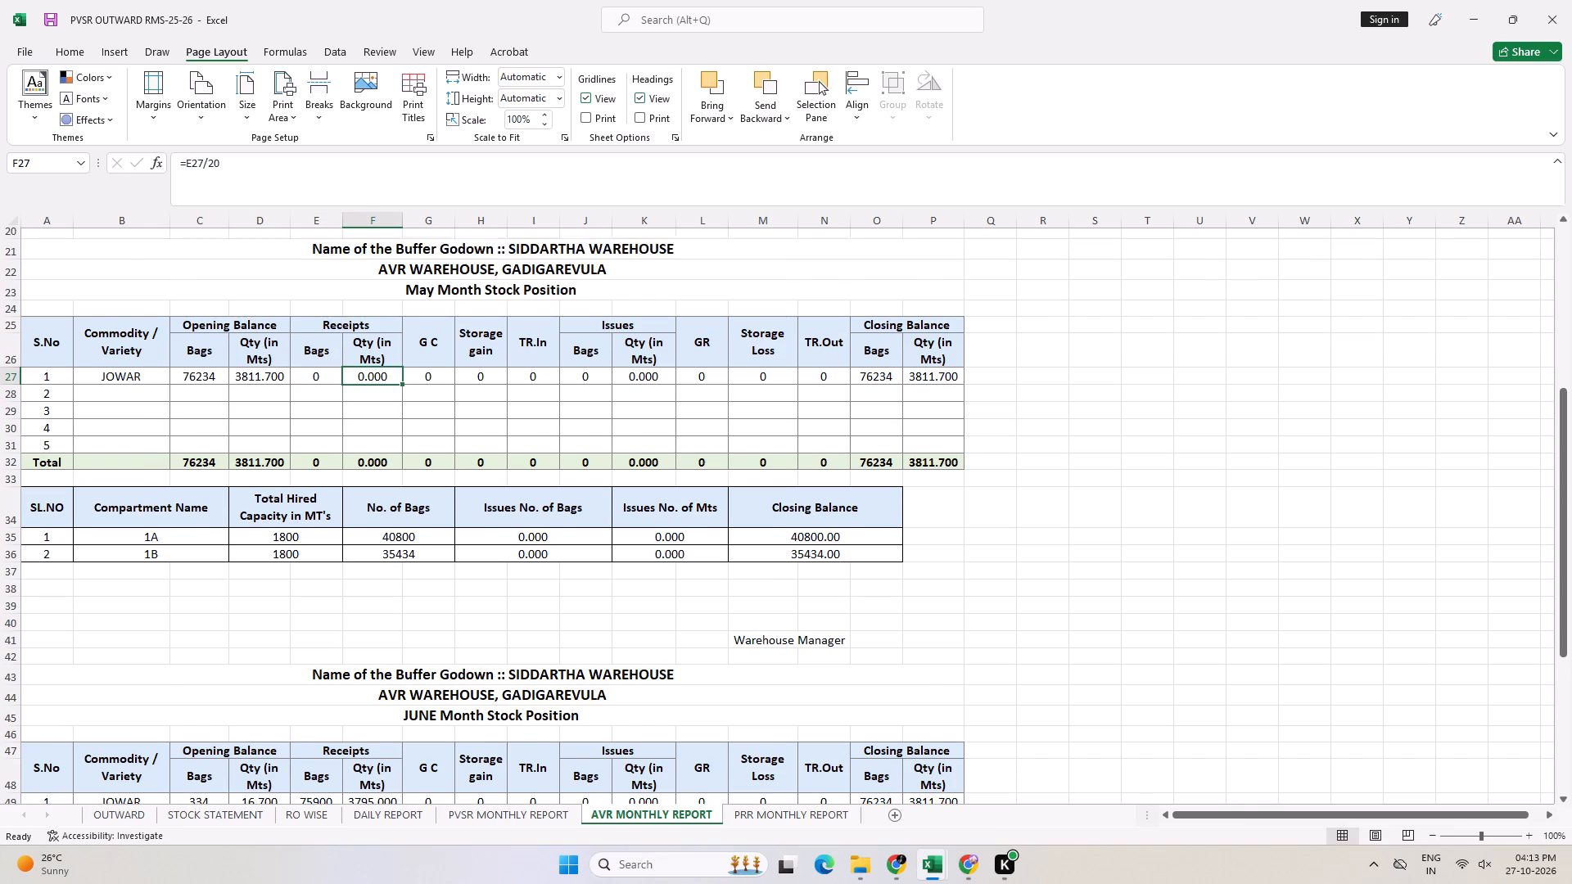
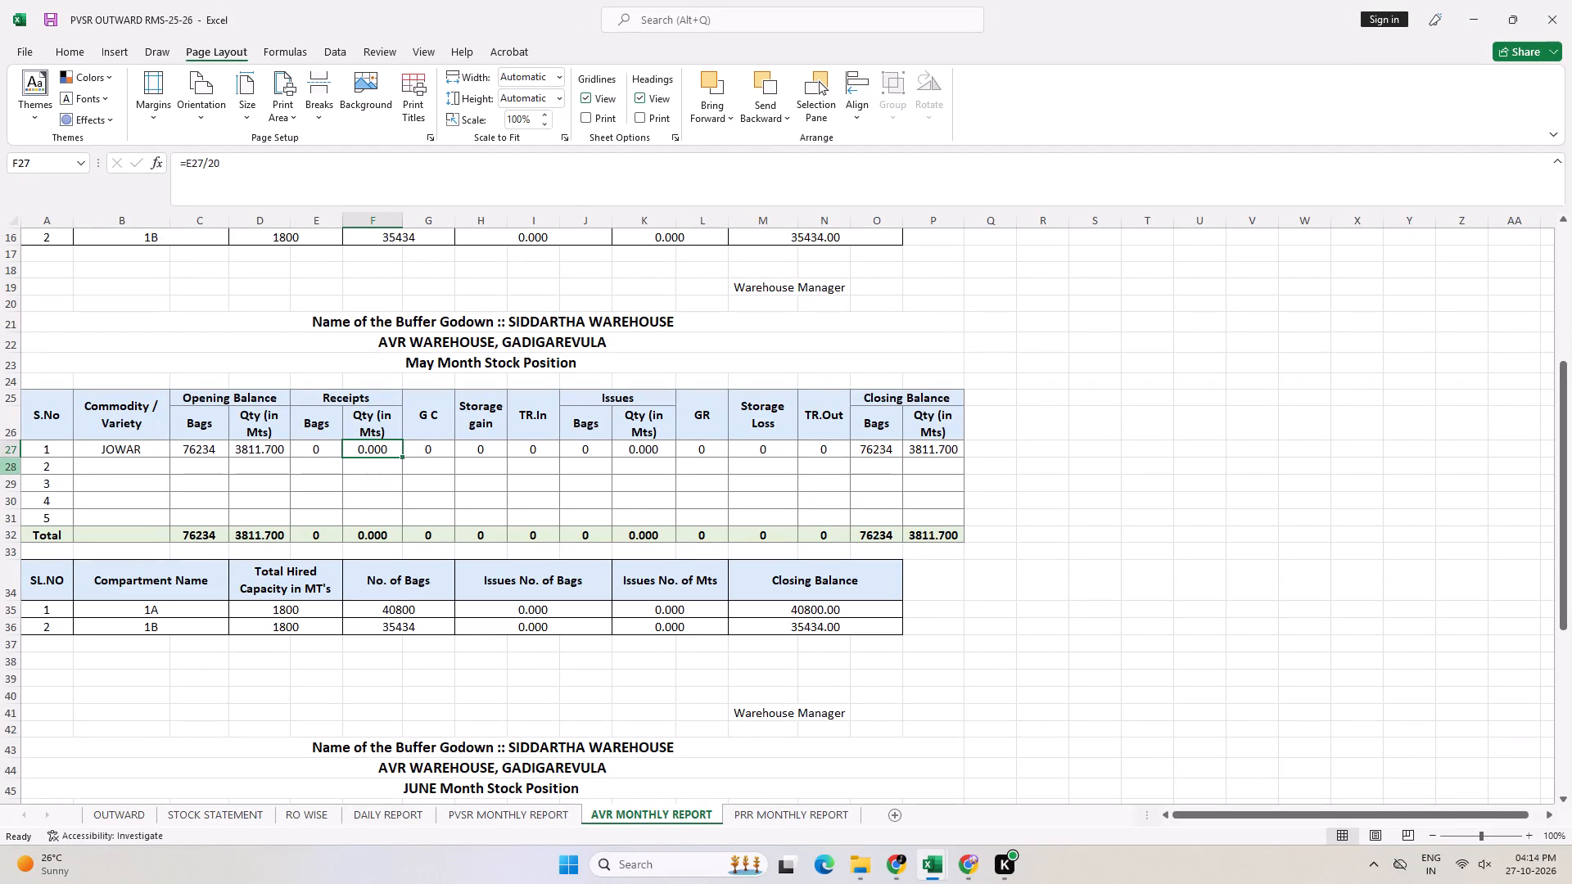
In the June JOWAR row, set the opening balance bags to 76234 and the receipts bags to 0, and save the workbook.
{"action": "scroll", "coordinate": [323, 559], "scroll_direction": "down", "scroll_amount": 4}
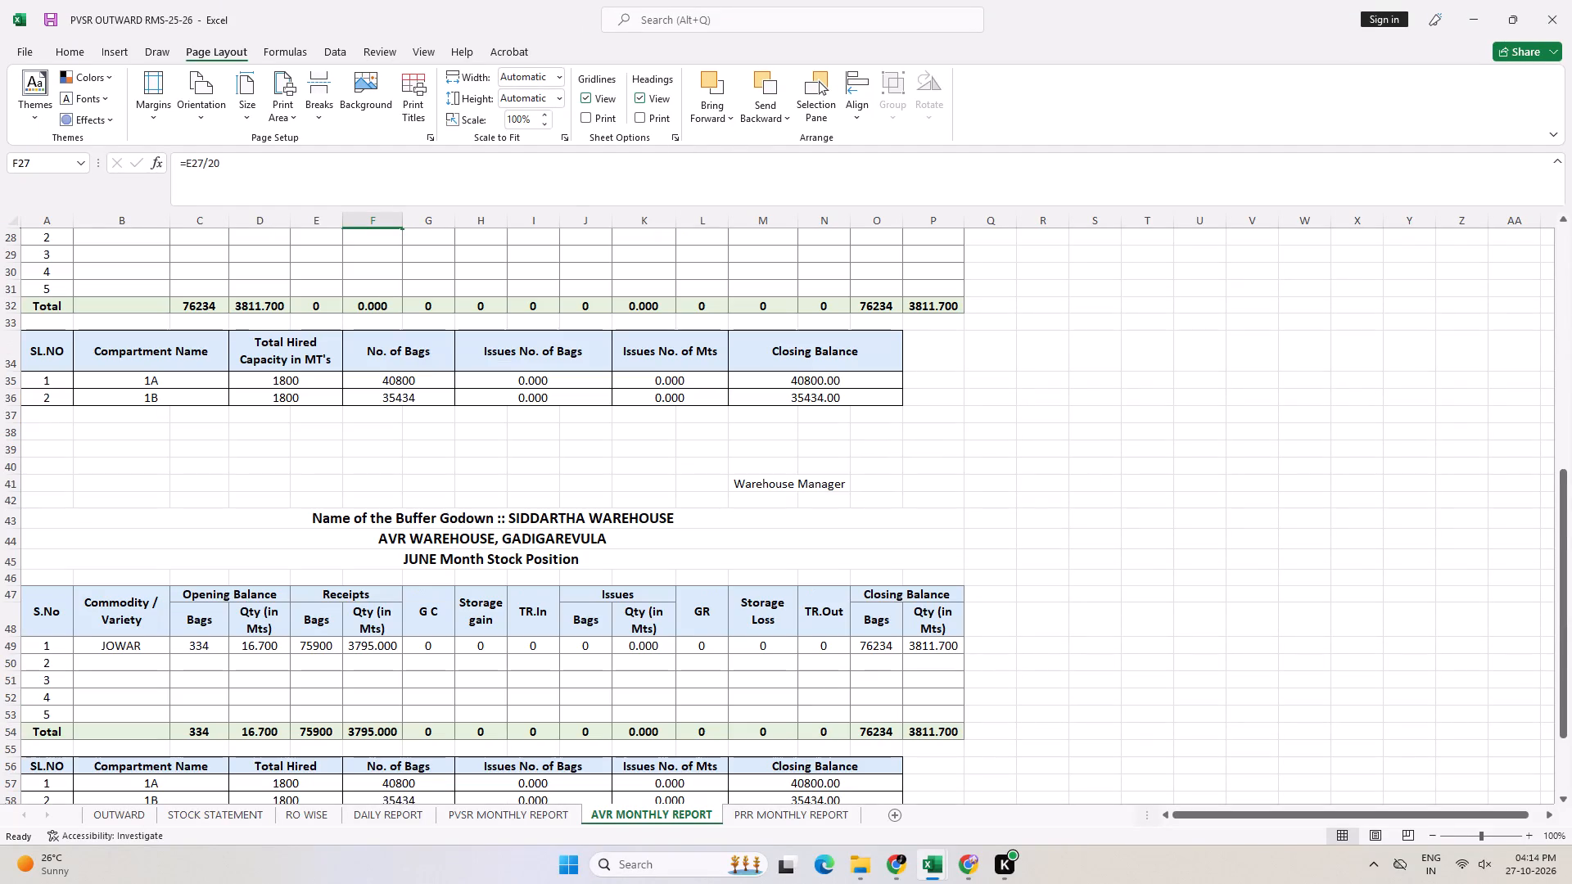
{"action": "scroll", "coordinate": [624, 673], "scroll_direction": "down", "scroll_amount": 4}
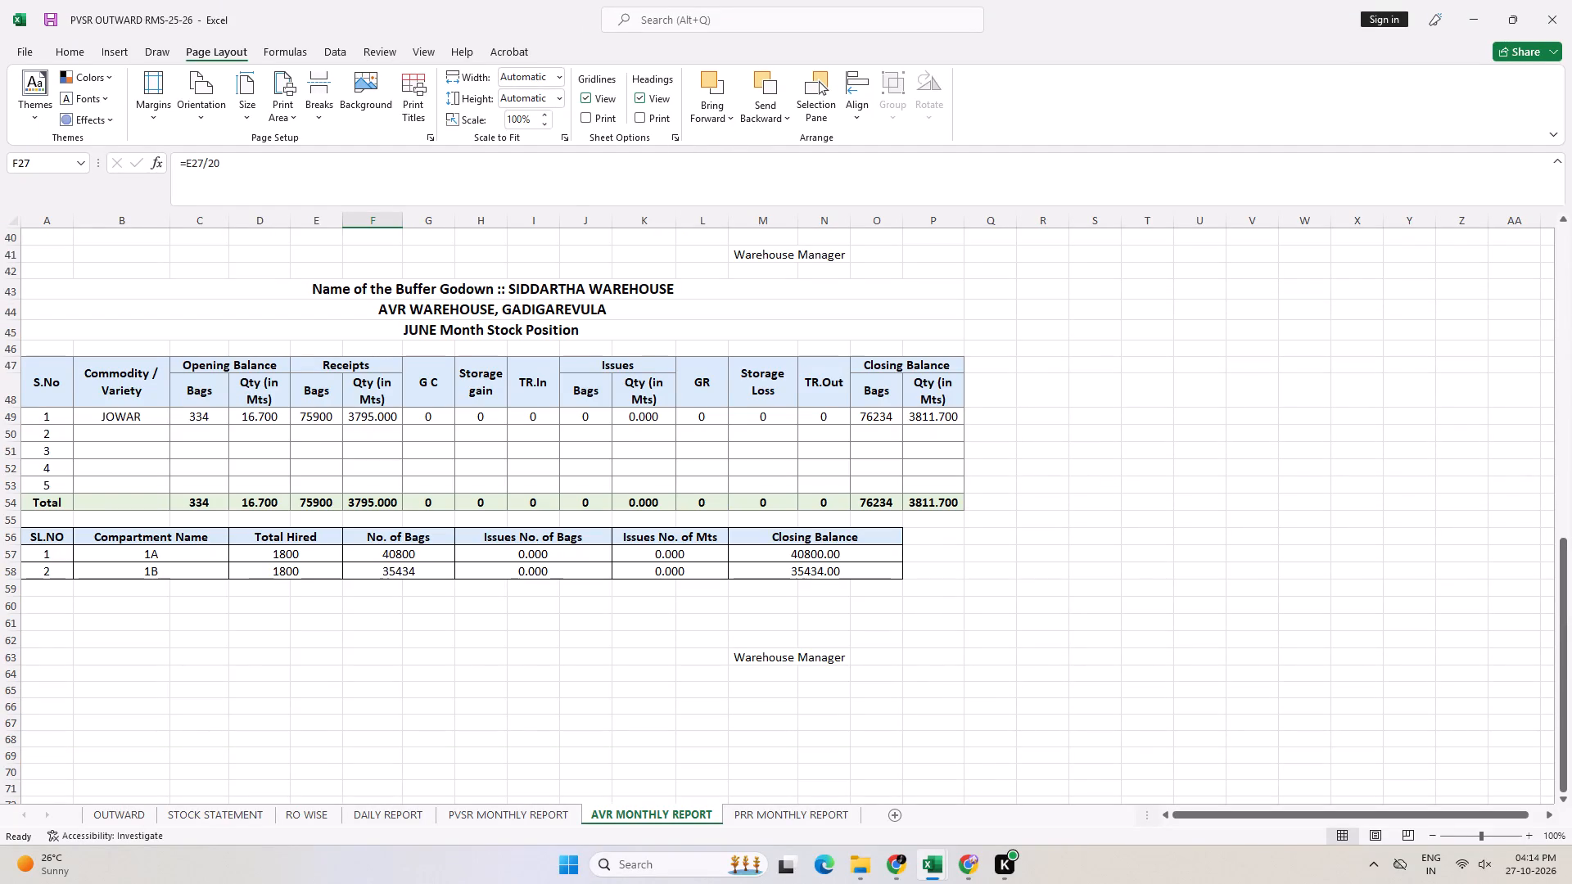
{"action": "scroll", "coordinate": [248, 681], "scroll_direction": "up", "scroll_amount": 2}
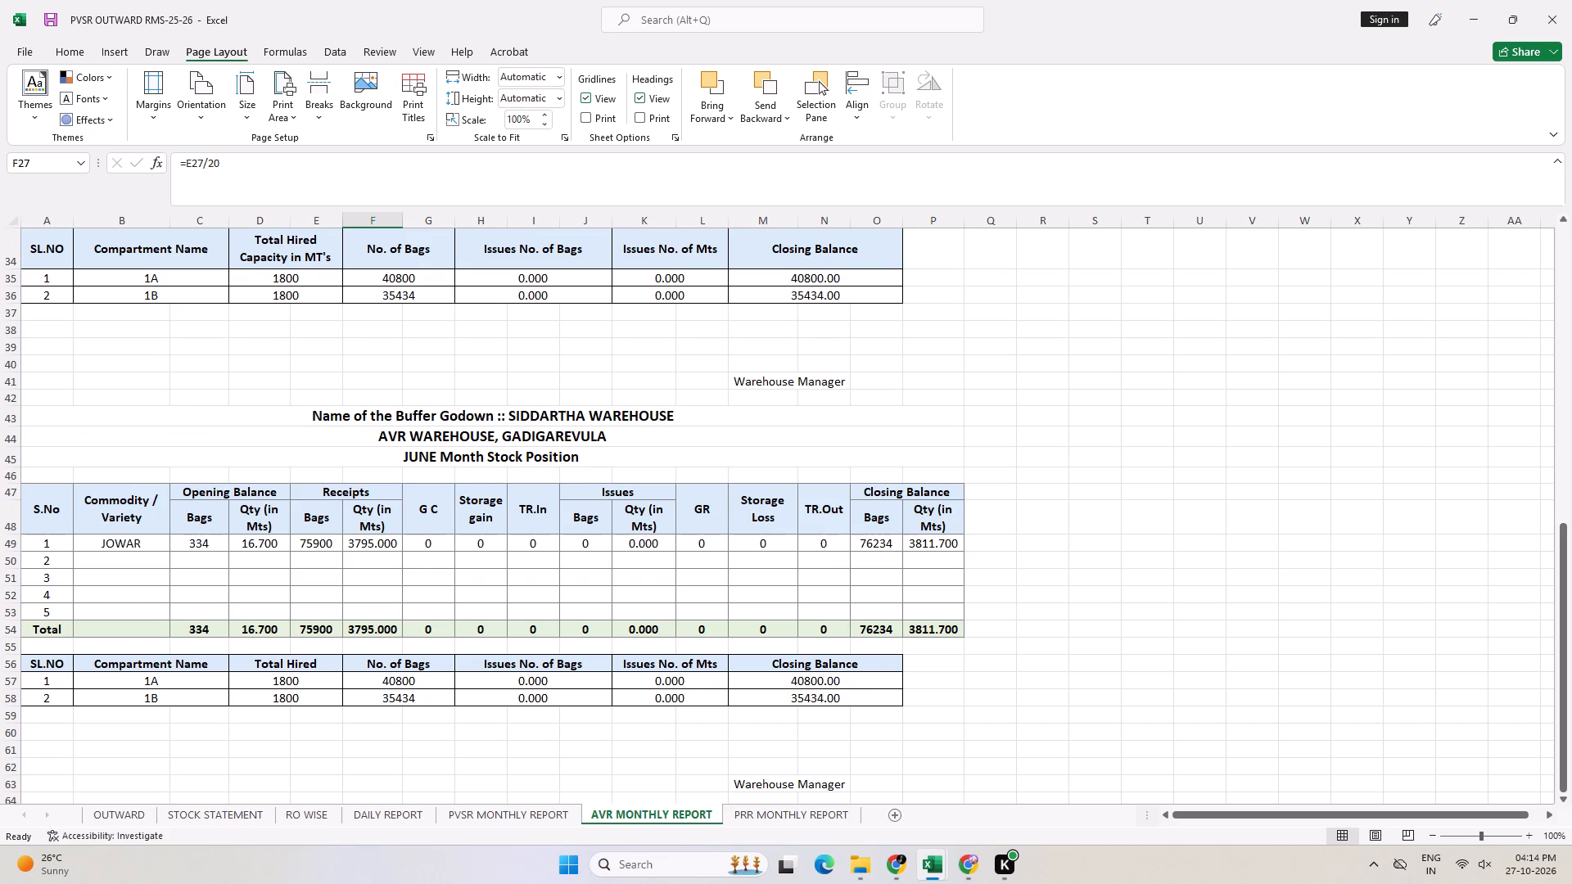
{"action": "scroll", "coordinate": [335, 593], "scroll_direction": "up", "scroll_amount": 4}
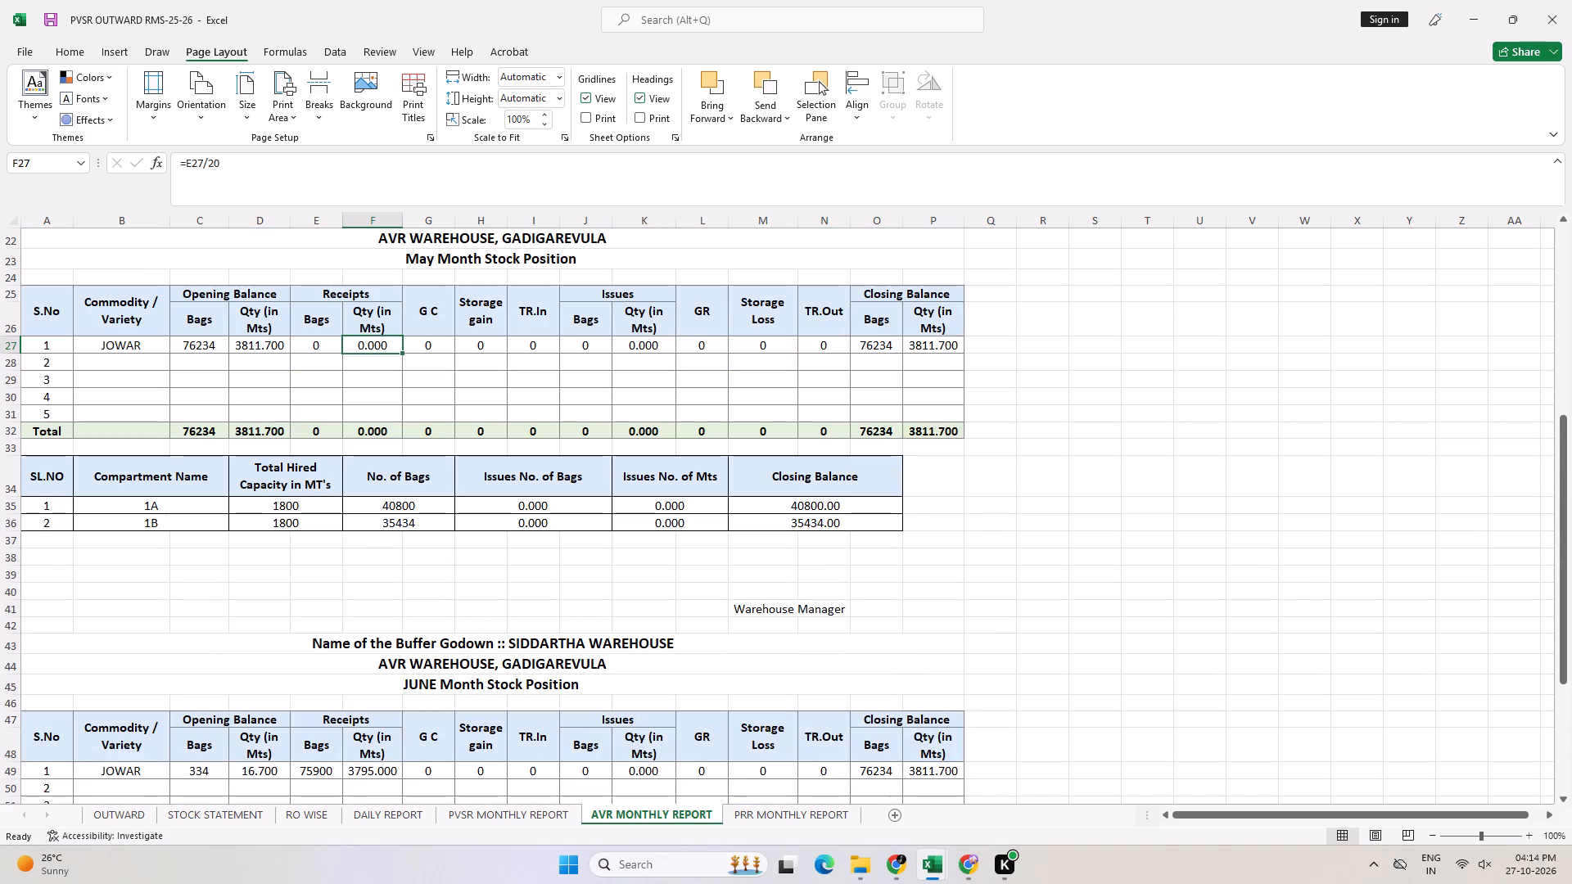
{"action": "scroll", "coordinate": [376, 557], "scroll_direction": "down", "scroll_amount": 2}
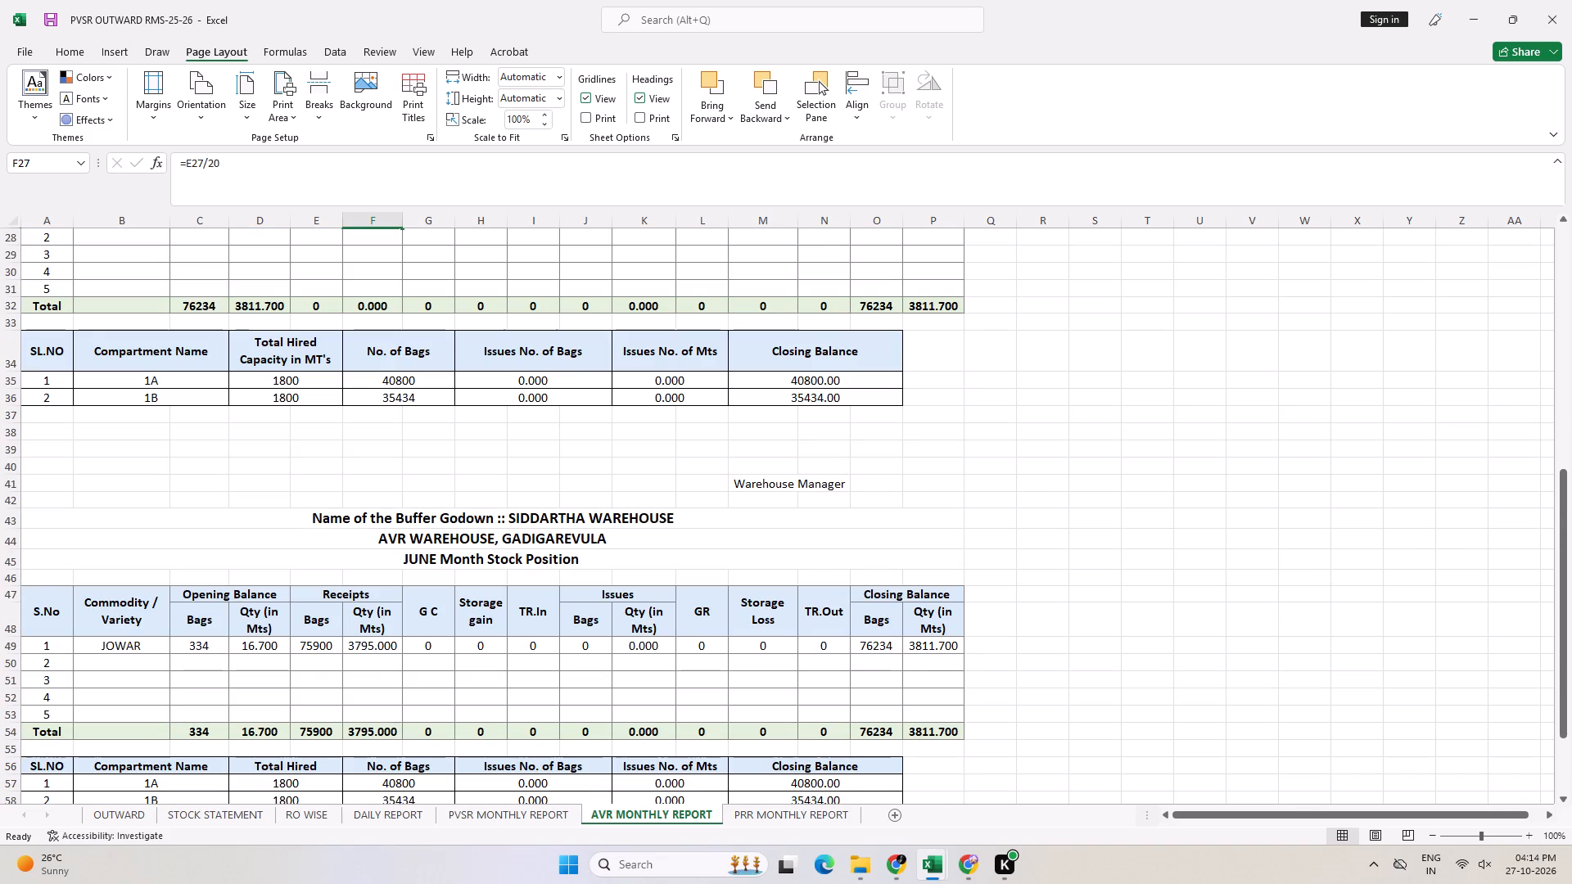
{"action": "left_click", "coordinate": [198, 647]}
{"action": "type", "text": "76234"}
{"action": "key", "text": "Right"}
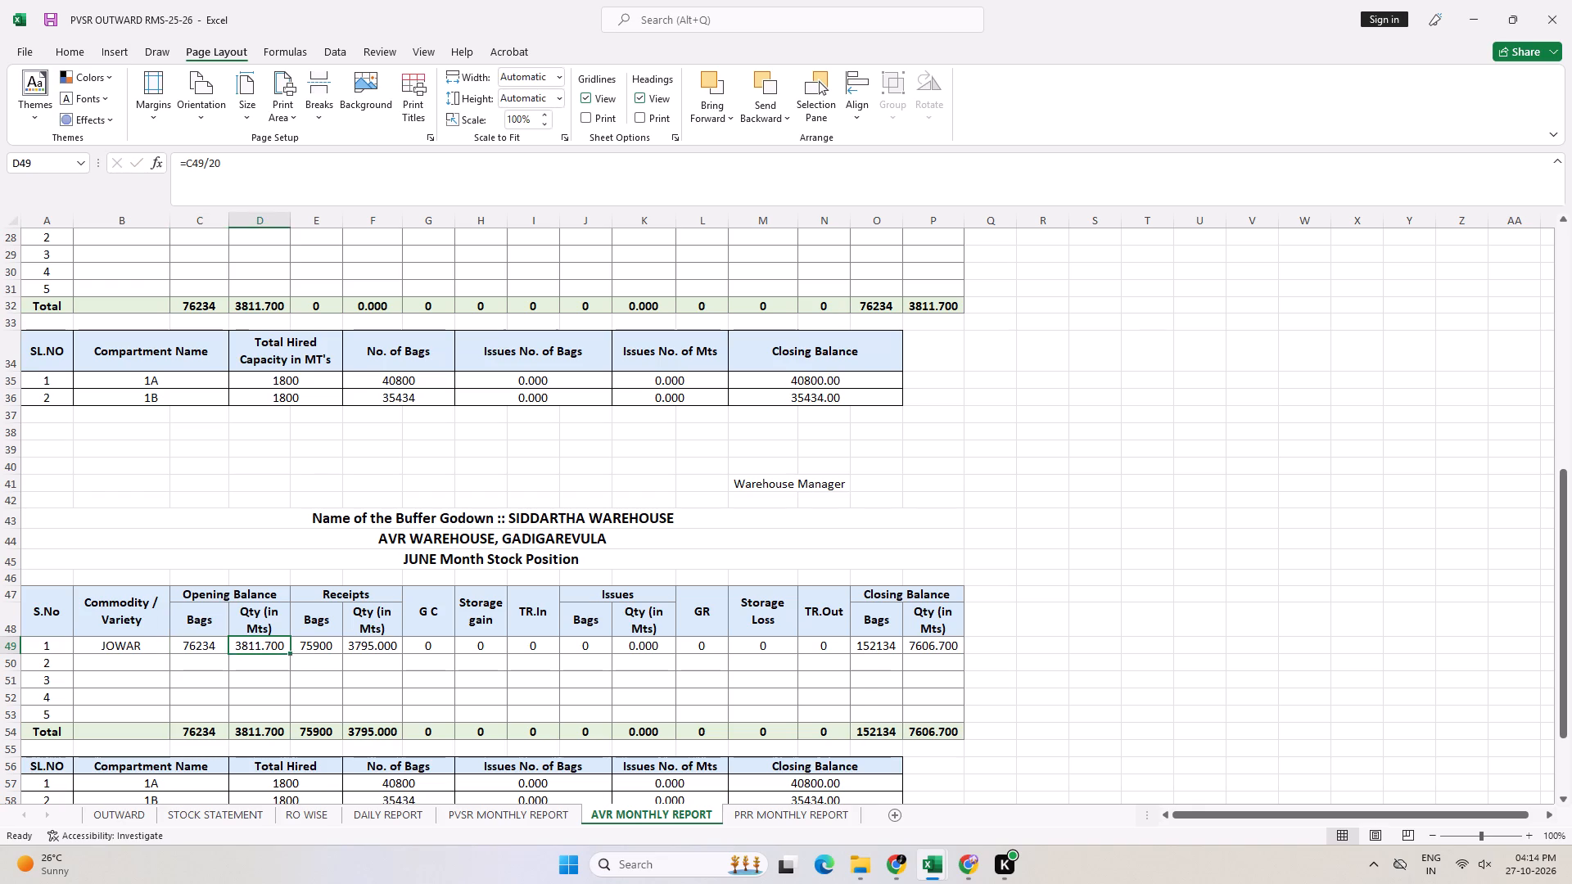
{"action": "key", "text": "Right"}
{"action": "key", "text": "0"}
{"action": "key", "text": "Right"}
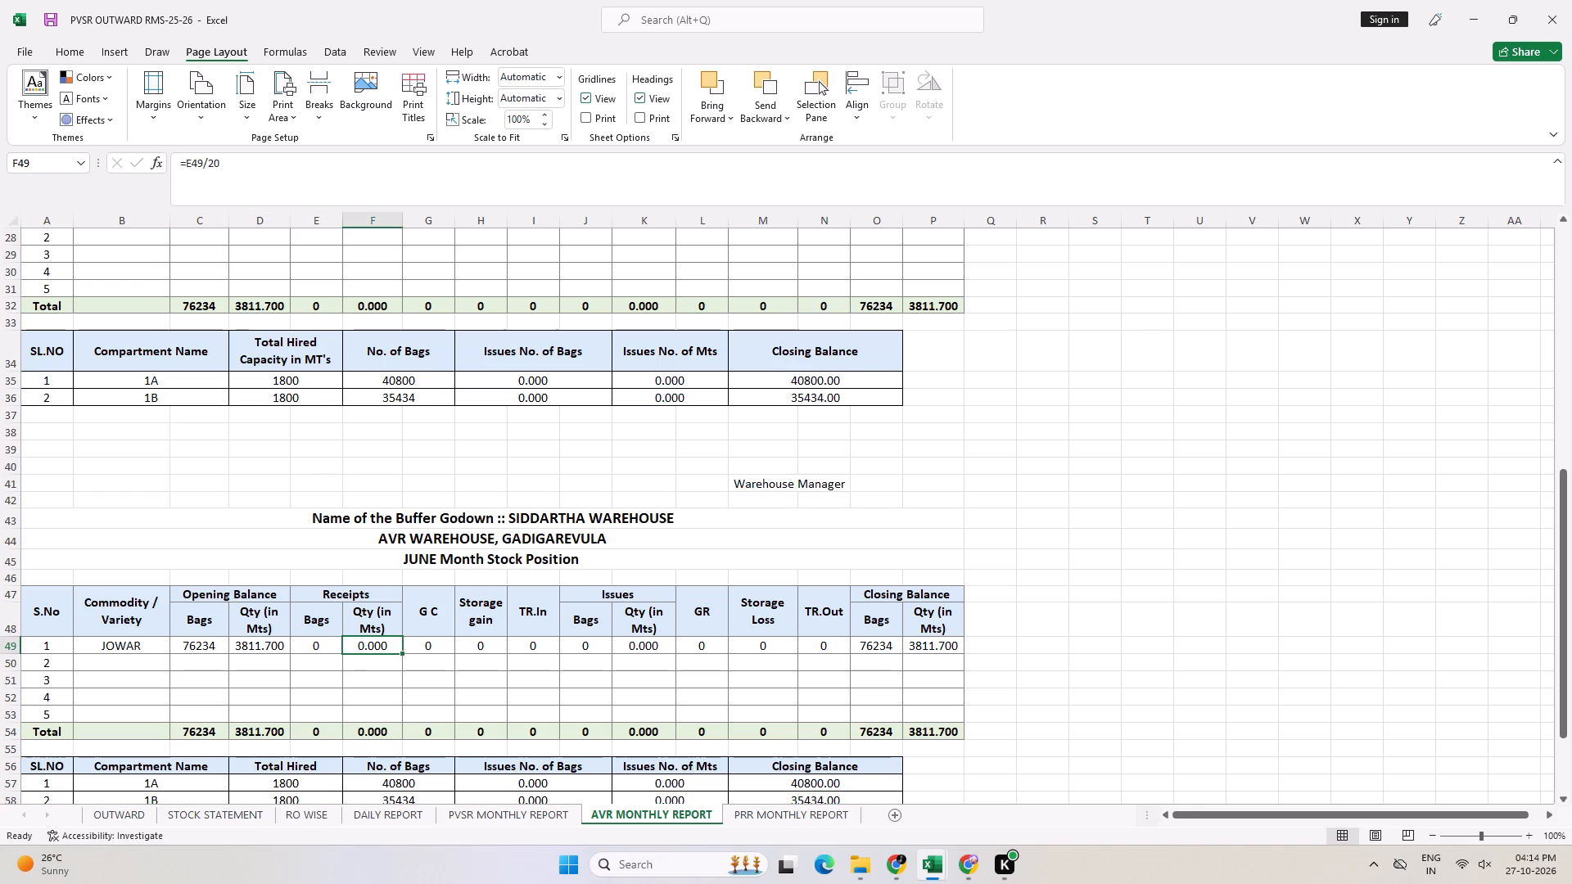
{"action": "key", "text": "ctrl+s"}
Copy the whole June section A43:P63, including its titles, both tables and manager label, to A65 below it.
{"action": "scroll", "coordinate": [605, 638], "scroll_direction": "up", "scroll_amount": 2}
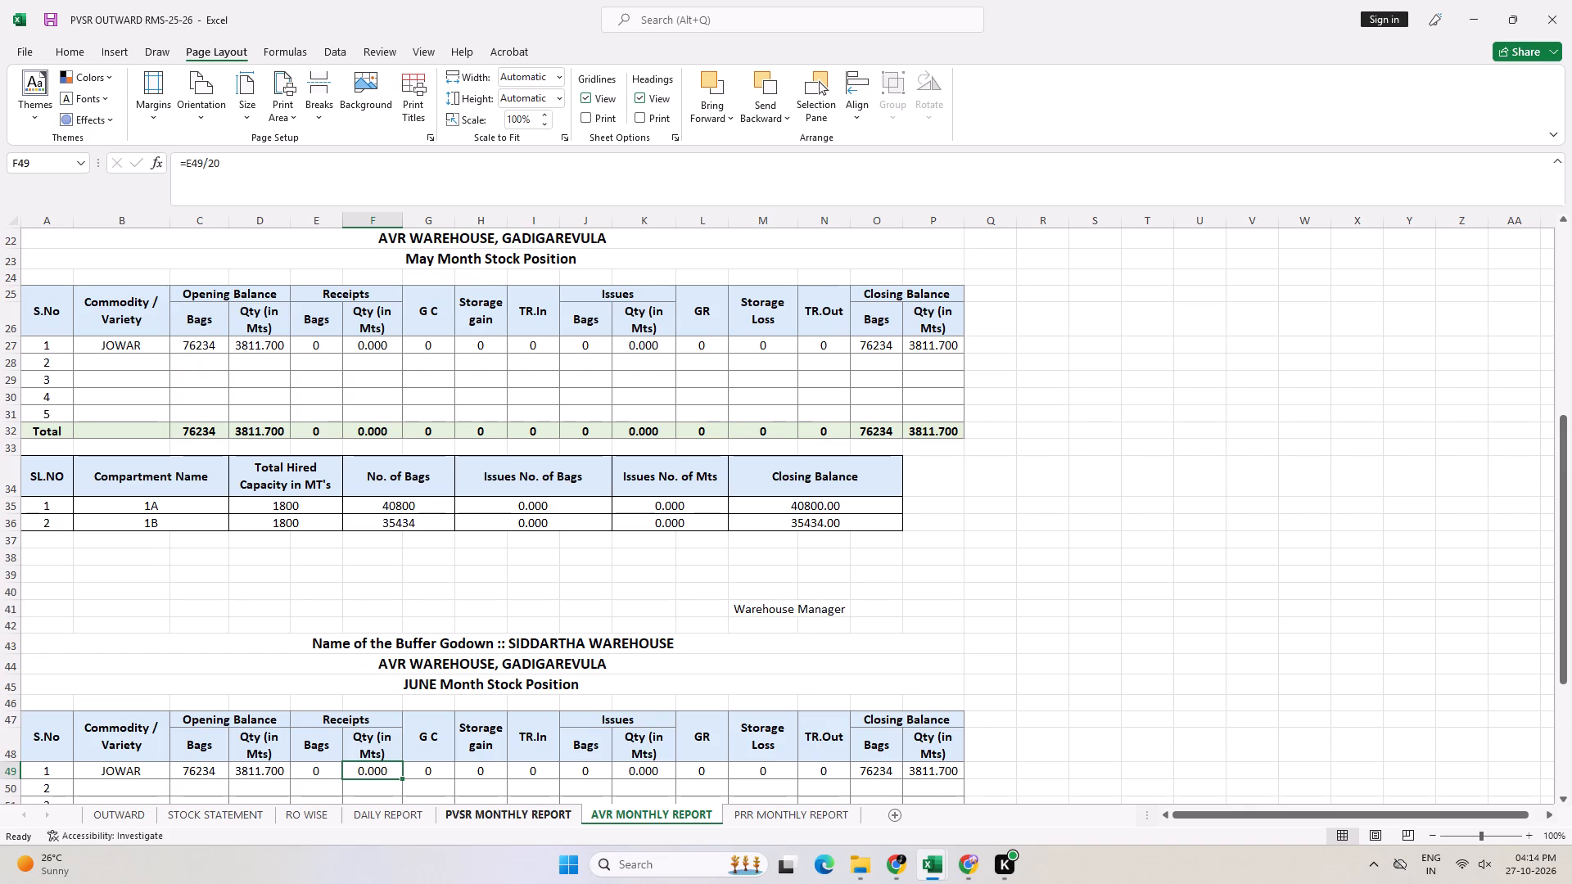
{"action": "scroll", "coordinate": [361, 753], "scroll_direction": "down", "scroll_amount": 3}
{"action": "scroll", "coordinate": [408, 634], "scroll_direction": "down", "scroll_amount": 1}
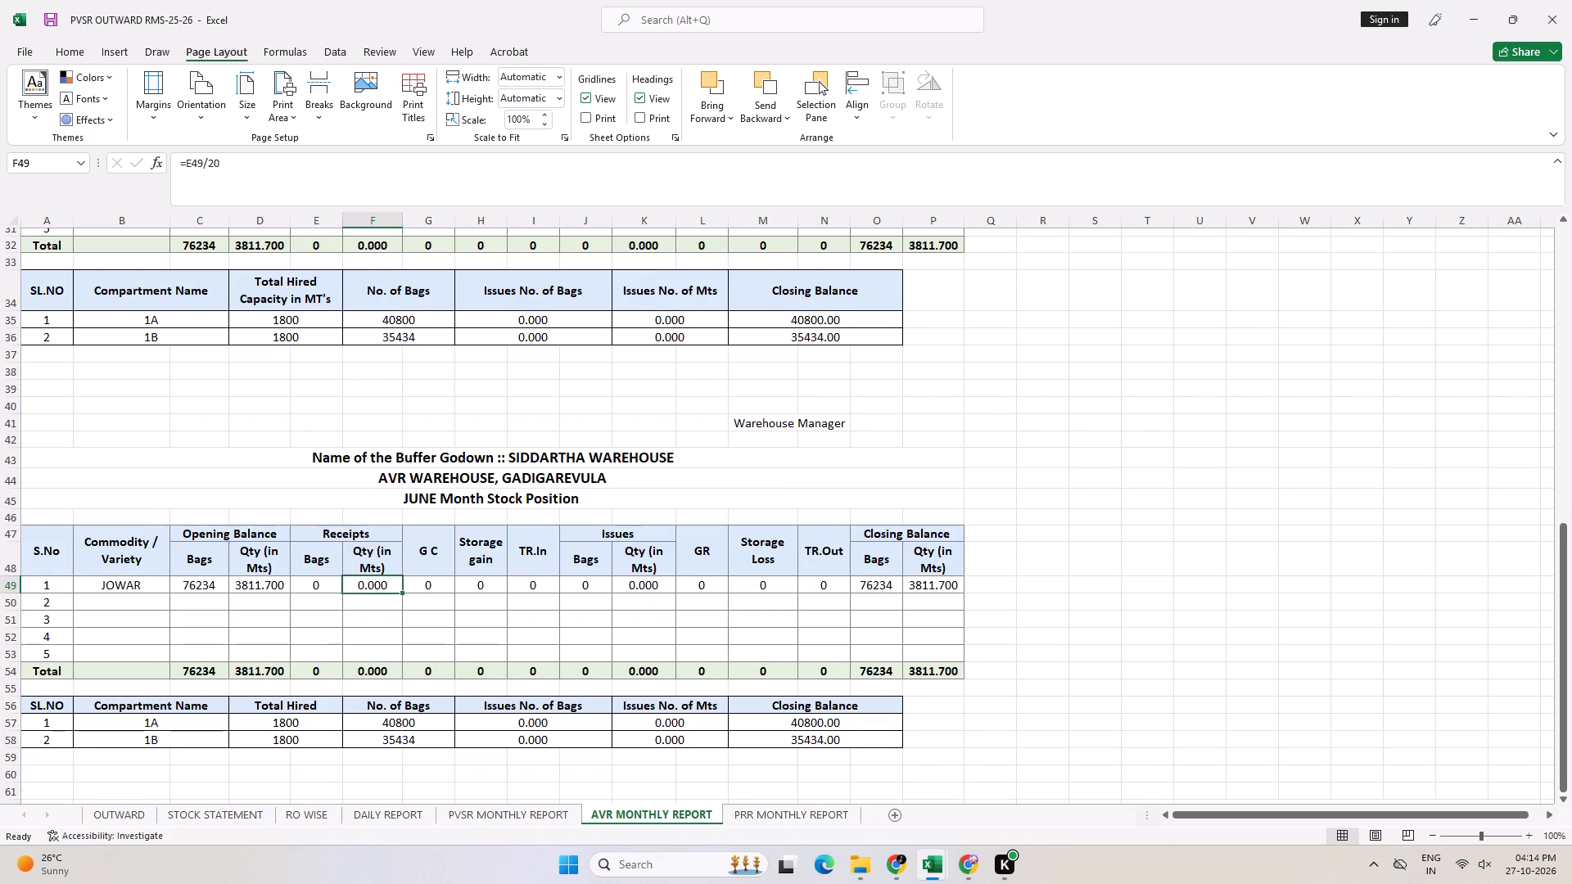
{"action": "scroll", "coordinate": [408, 634], "scroll_direction": "down", "scroll_amount": 1}
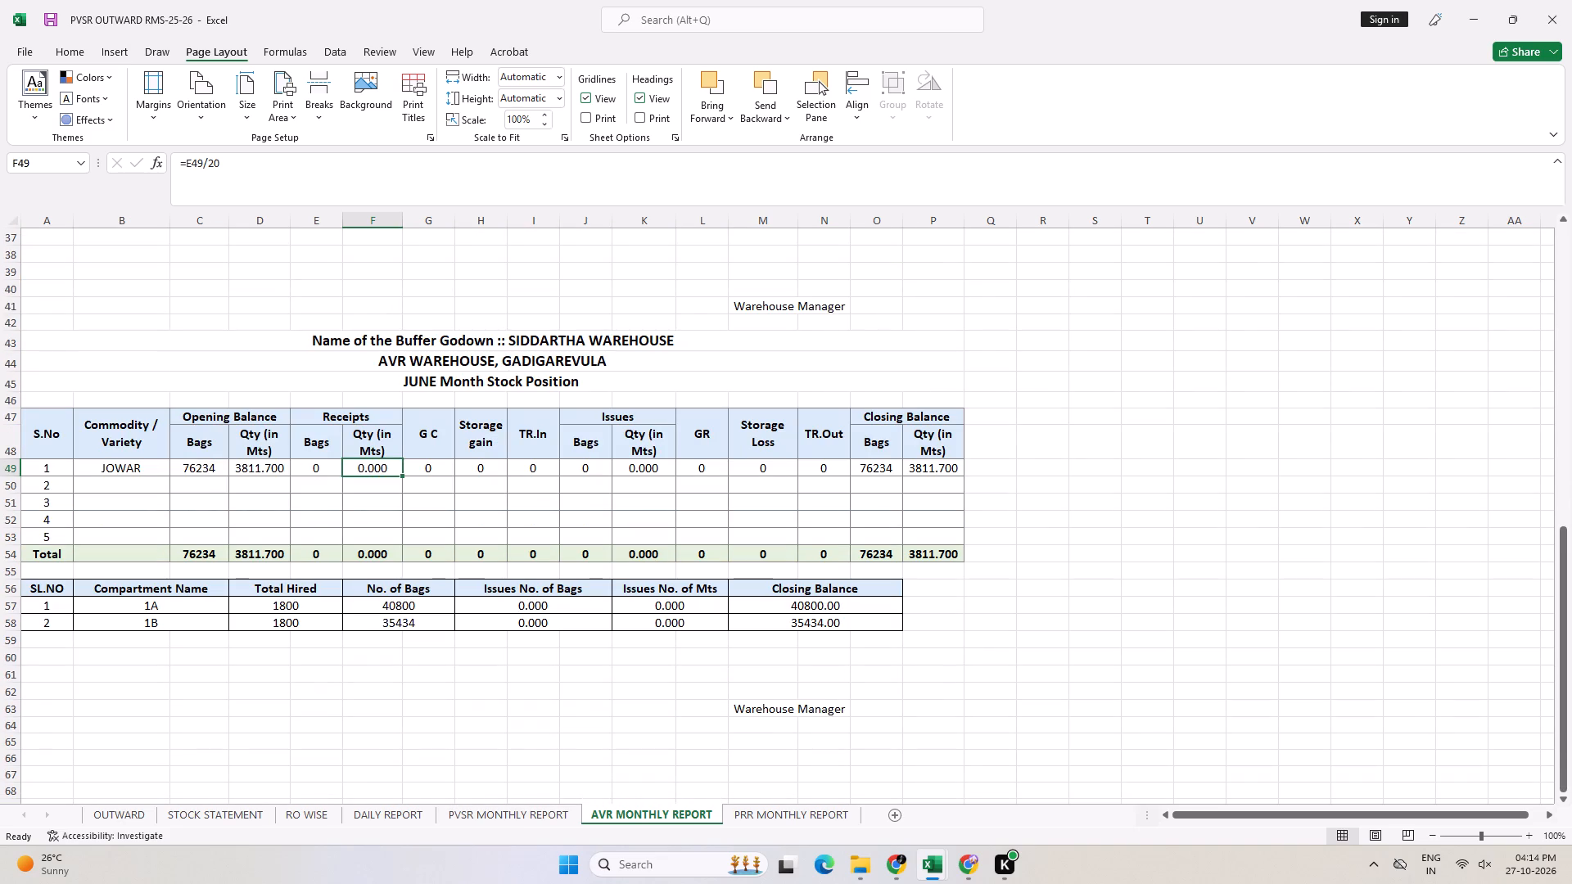
{"action": "left_click_drag", "start_coordinate": [474, 336], "coordinate": [501, 712]}
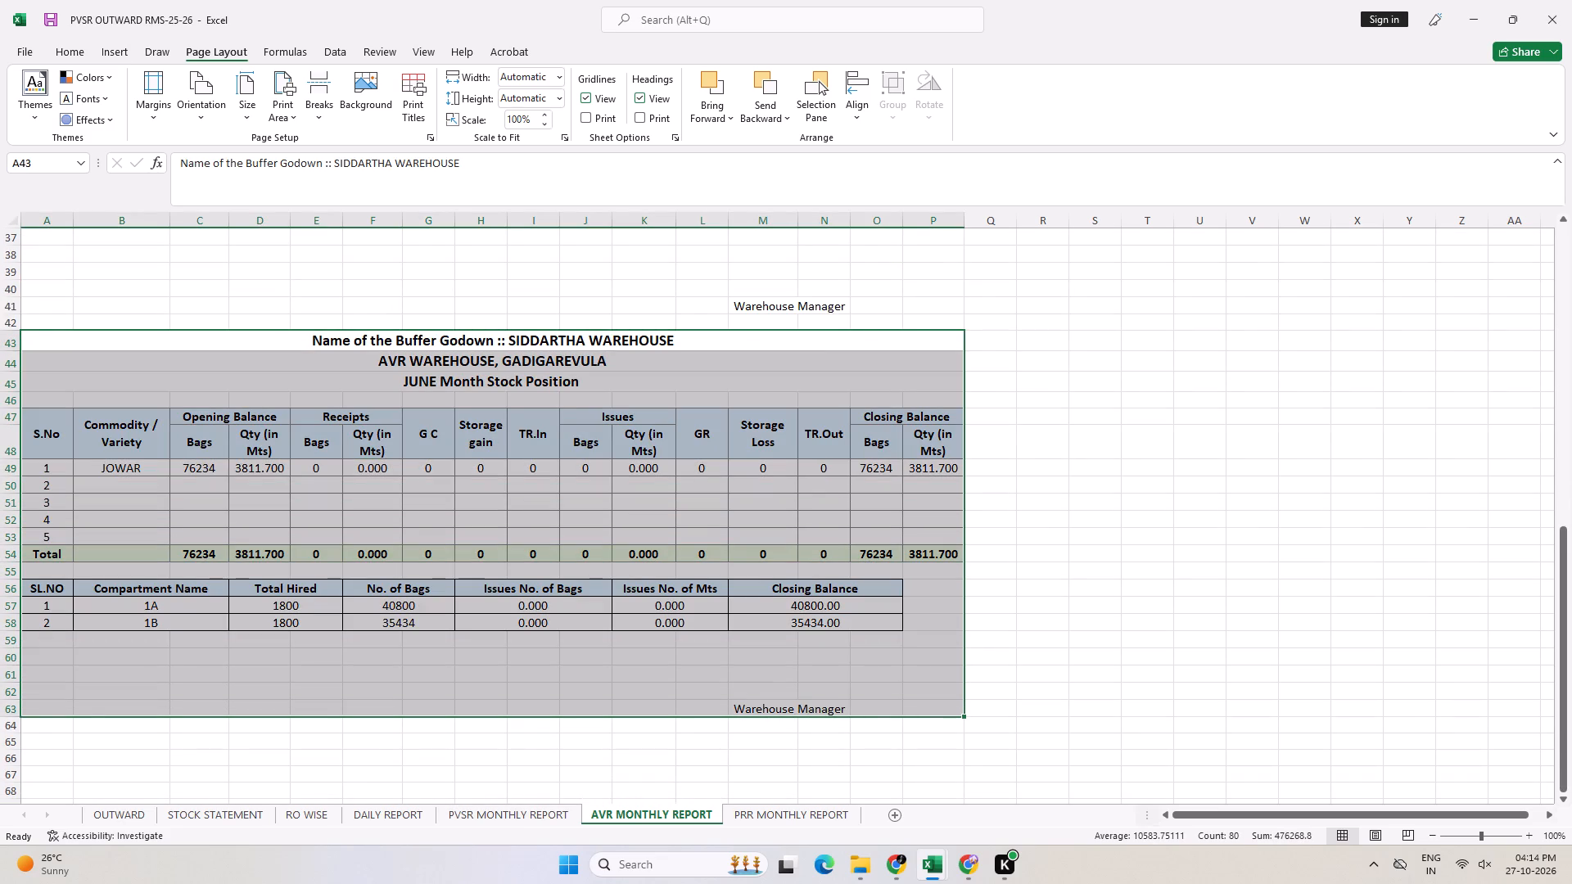
{"action": "key", "text": "ctrl+c"}
{"action": "scroll", "coordinate": [202, 695], "scroll_direction": "down", "scroll_amount": 2}
{"action": "left_click", "coordinate": [29, 629]}
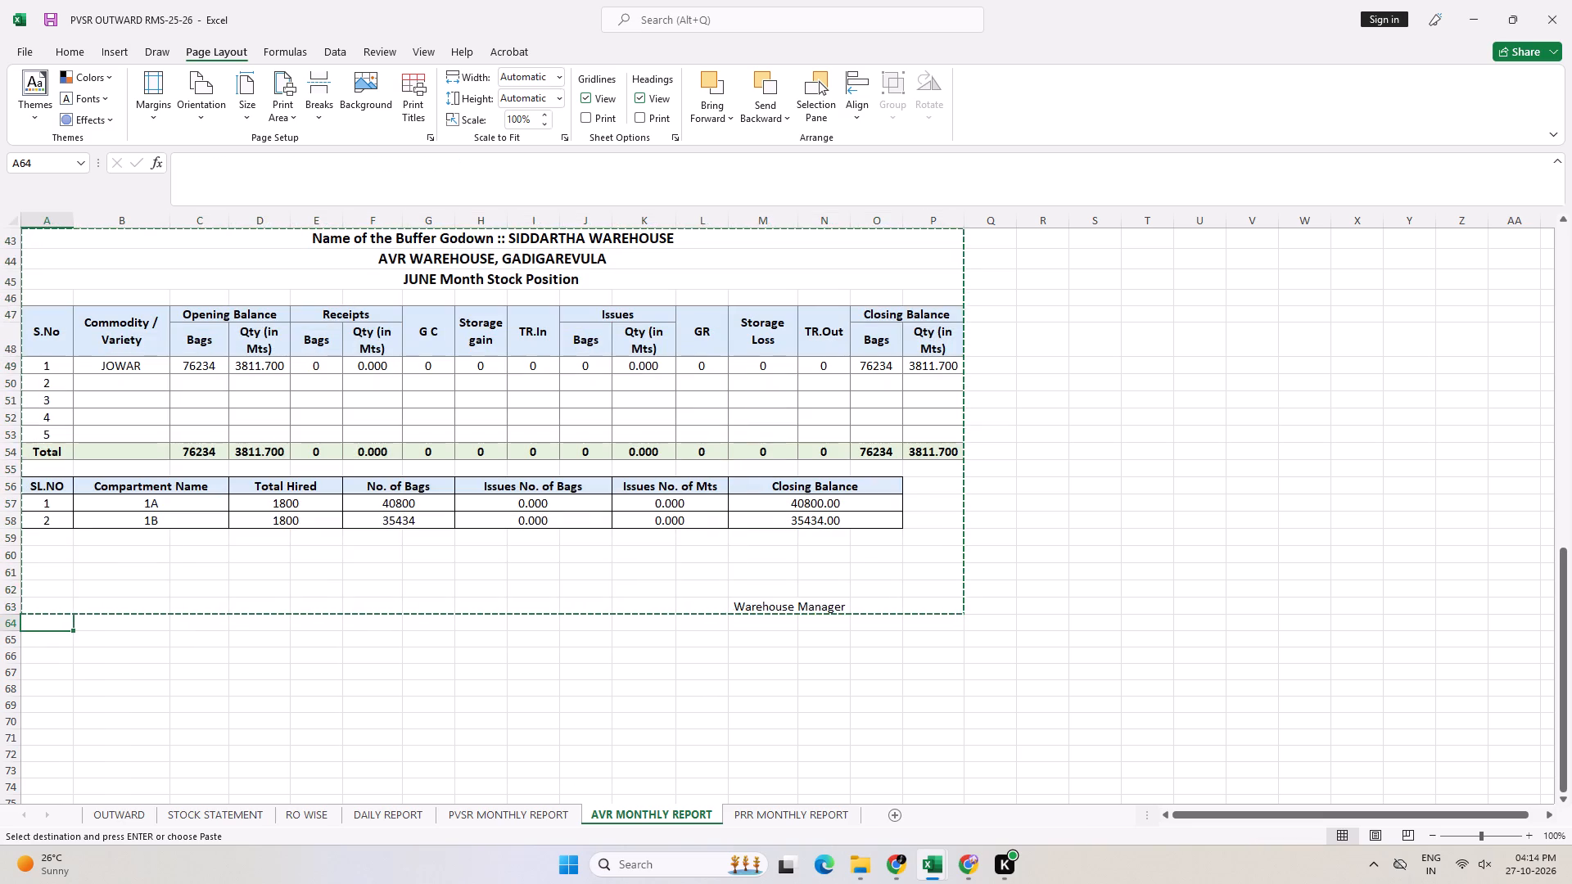
{"action": "left_click", "coordinate": [61, 645]}
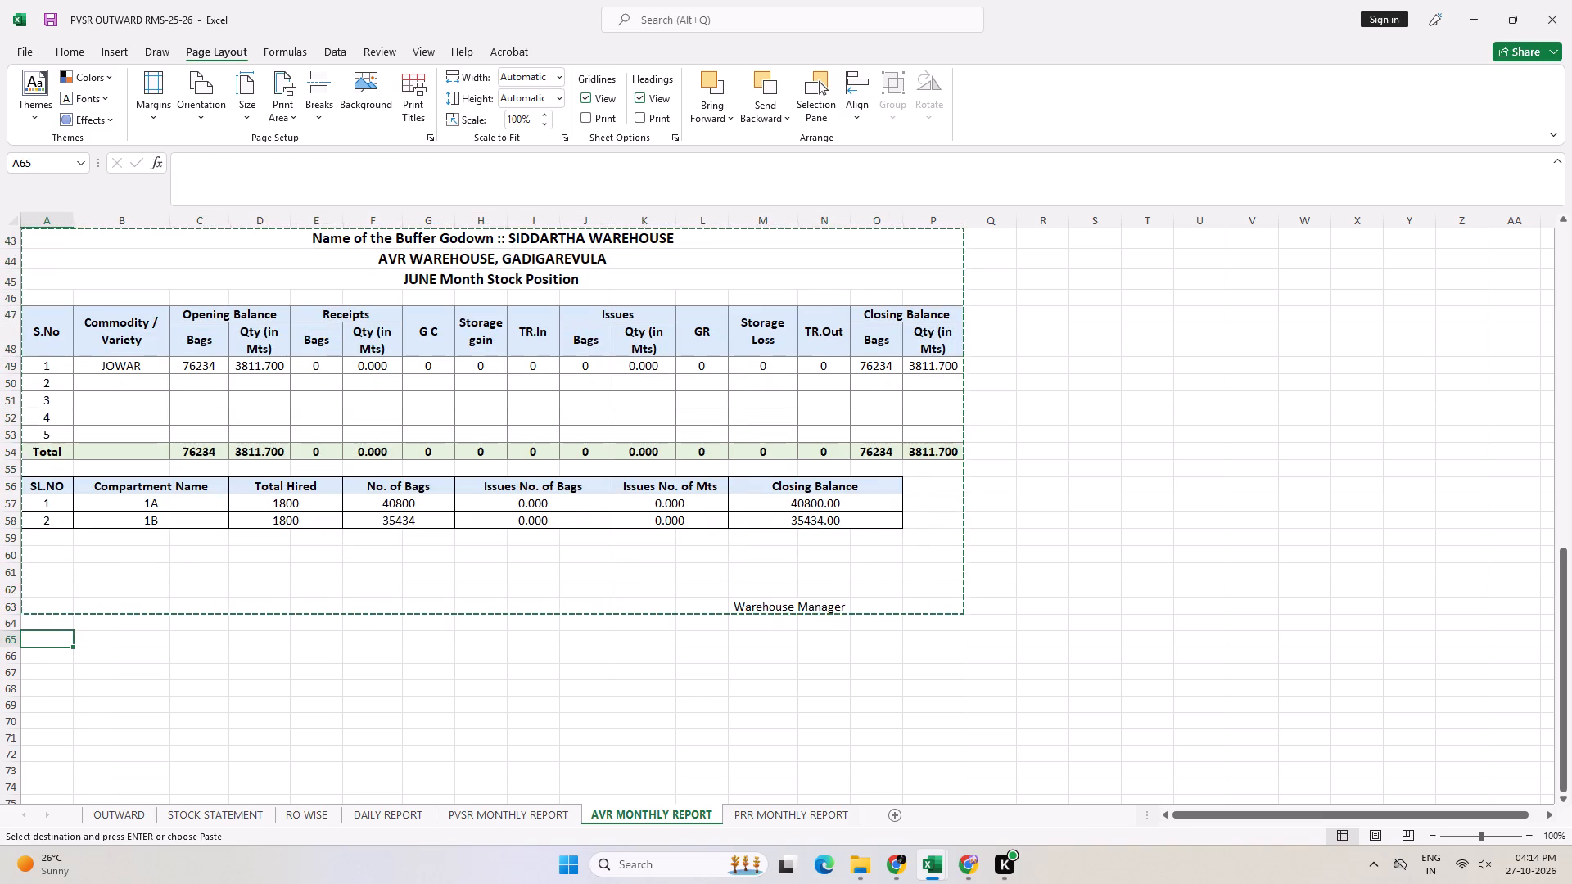
{"action": "key", "text": "ctrl+v"}
Change the month in the copied section's title in A67 so it reads July Month Stock Position.
{"action": "left_click", "coordinate": [414, 679]}
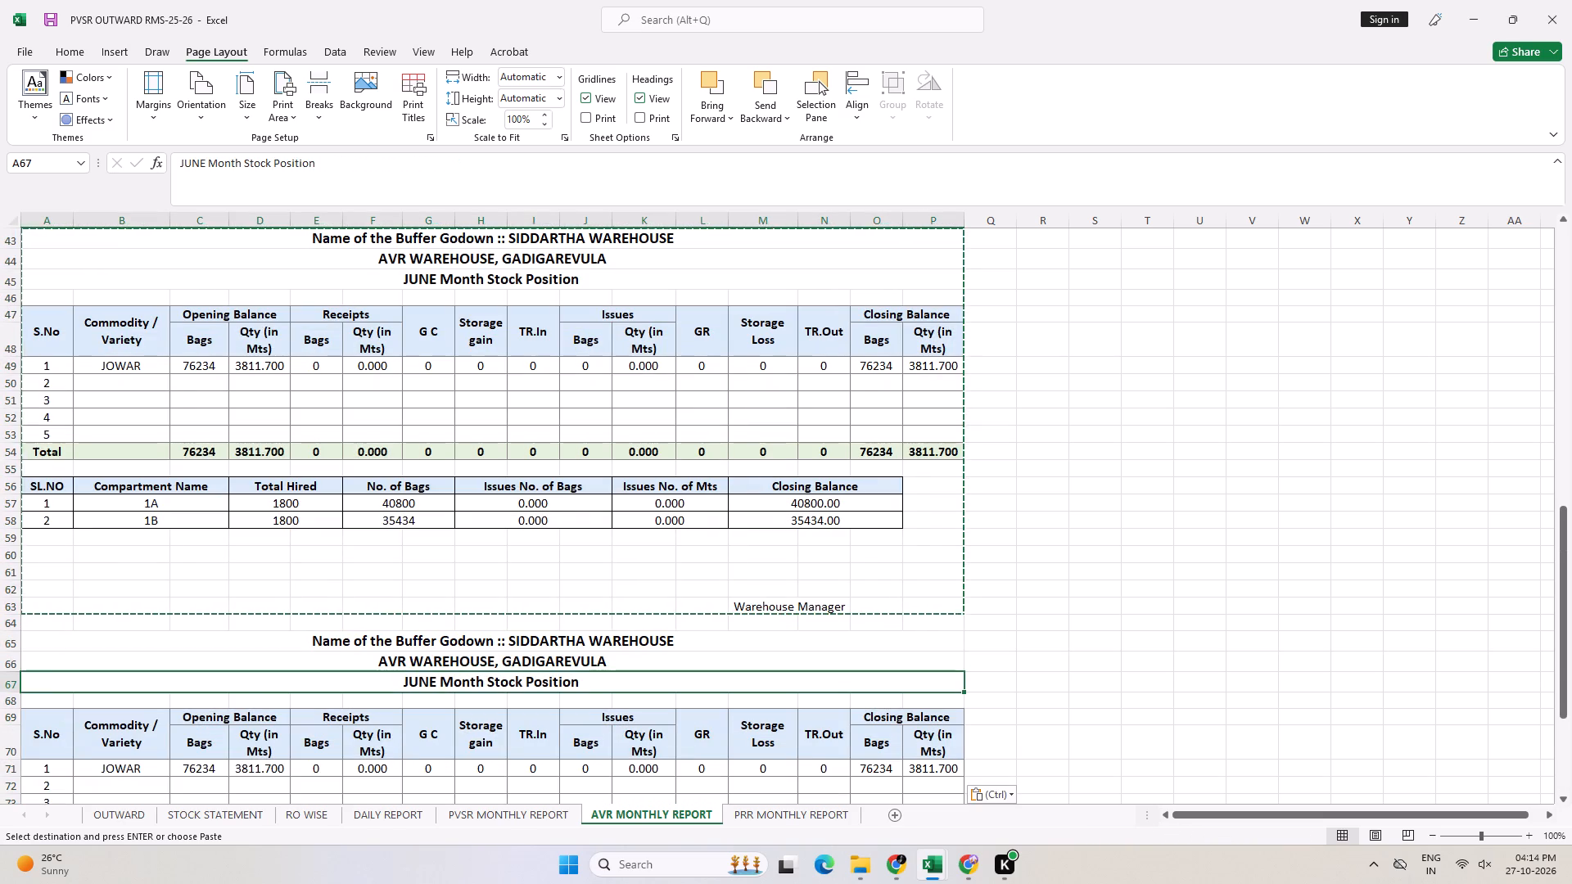
{"action": "key", "text": "F2"}
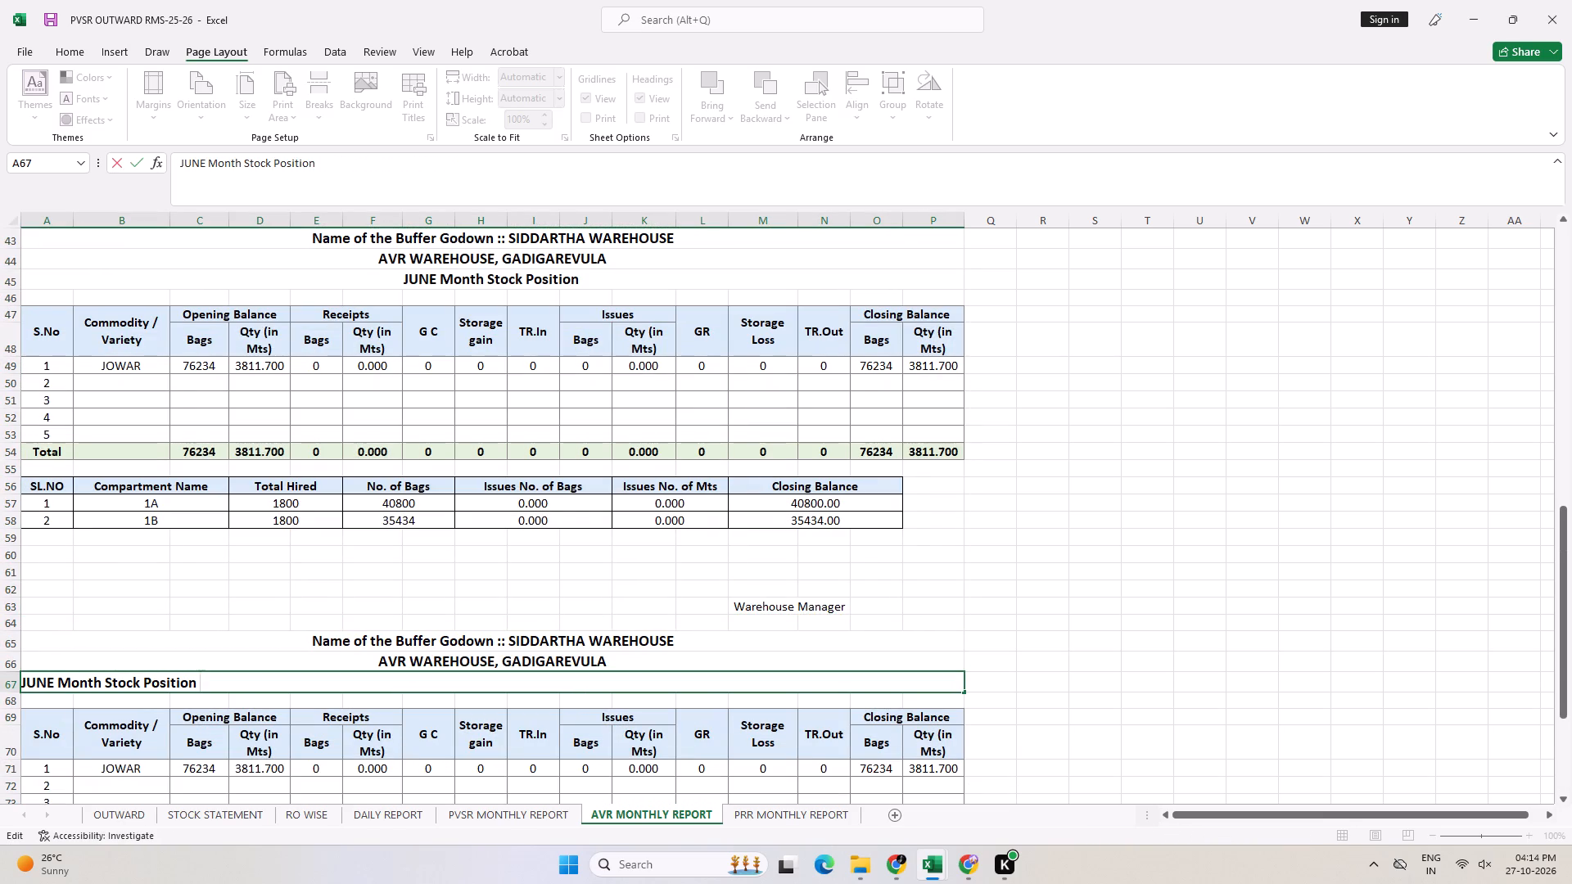
{"action": "key", "text": "Left"}
{"action": "key", "text": "Left"}
{"action": "key", "text": "Left"}
{"action": "key", "text": "Left"}
{"action": "key", "text": "Left"}
{"action": "key", "text": "Left"}
{"action": "key", "text": "Left"}
{"action": "key", "text": "Left"}
{"action": "key", "text": "Left"}
{"action": "key", "text": "Left"}
{"action": "key", "text": "Left"}
{"action": "key", "text": "Left"}
{"action": "key", "text": "Left"}
{"action": "key", "text": "Left"}
{"action": "key", "text": "Left"}
{"action": "key", "text": "Left"}
{"action": "key", "text": "Left"}
{"action": "key", "text": "Left"}
{"action": "key", "text": "Left"}
{"action": "key", "text": "Left"}
{"action": "key", "text": "Left"}
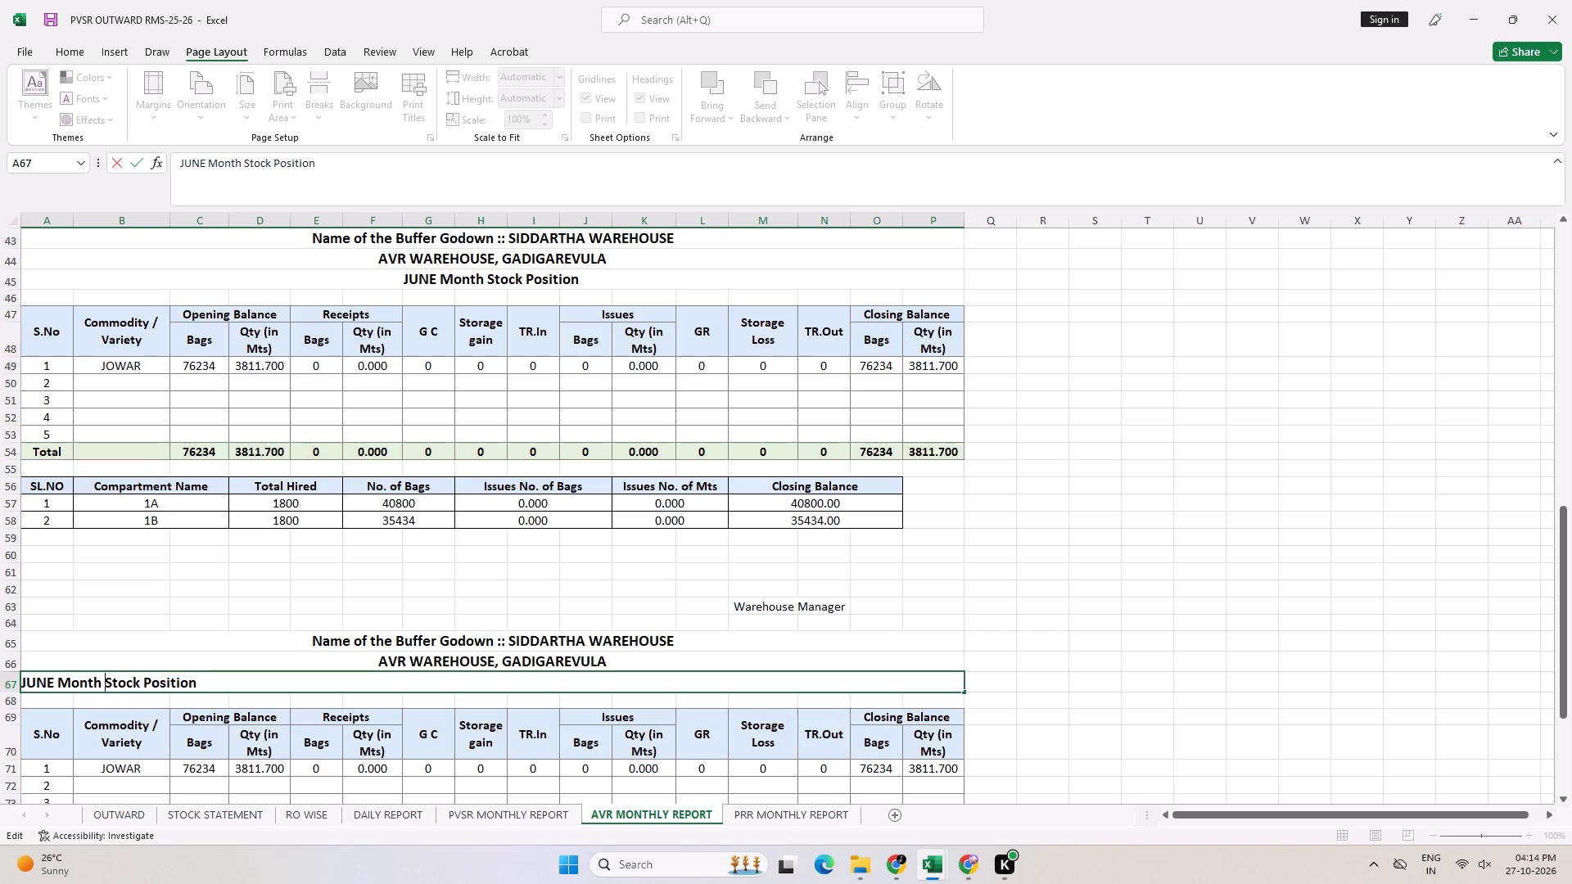
{"action": "key", "text": "Left"}
{"action": "key", "text": "ctrl+shift+Left"}
{"action": "type", "text": "July"}
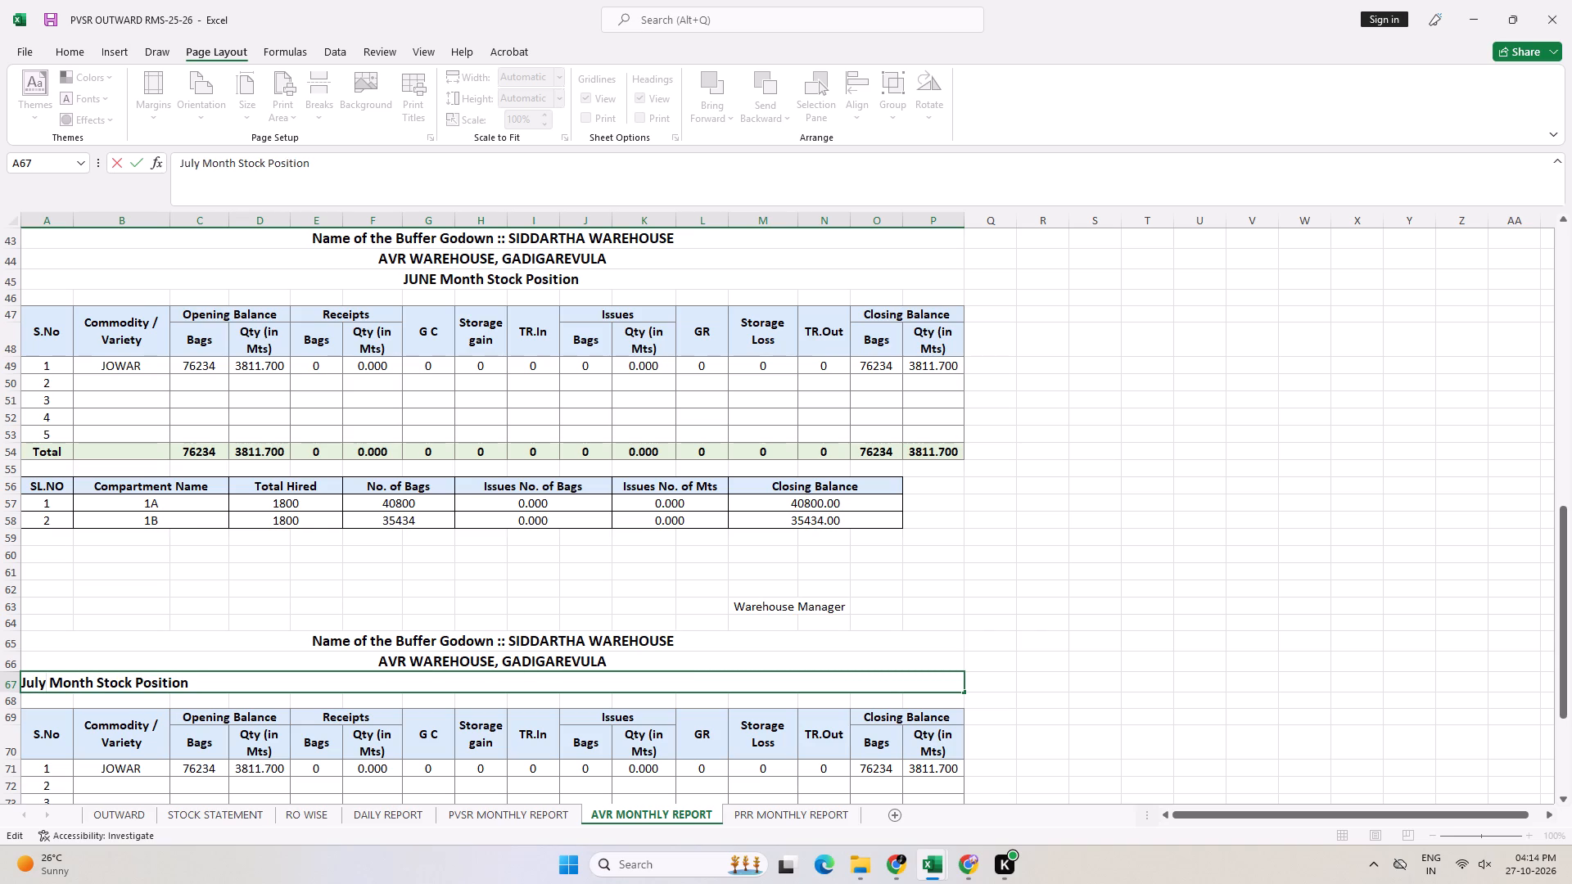
{"action": "key", "text": "Return"}
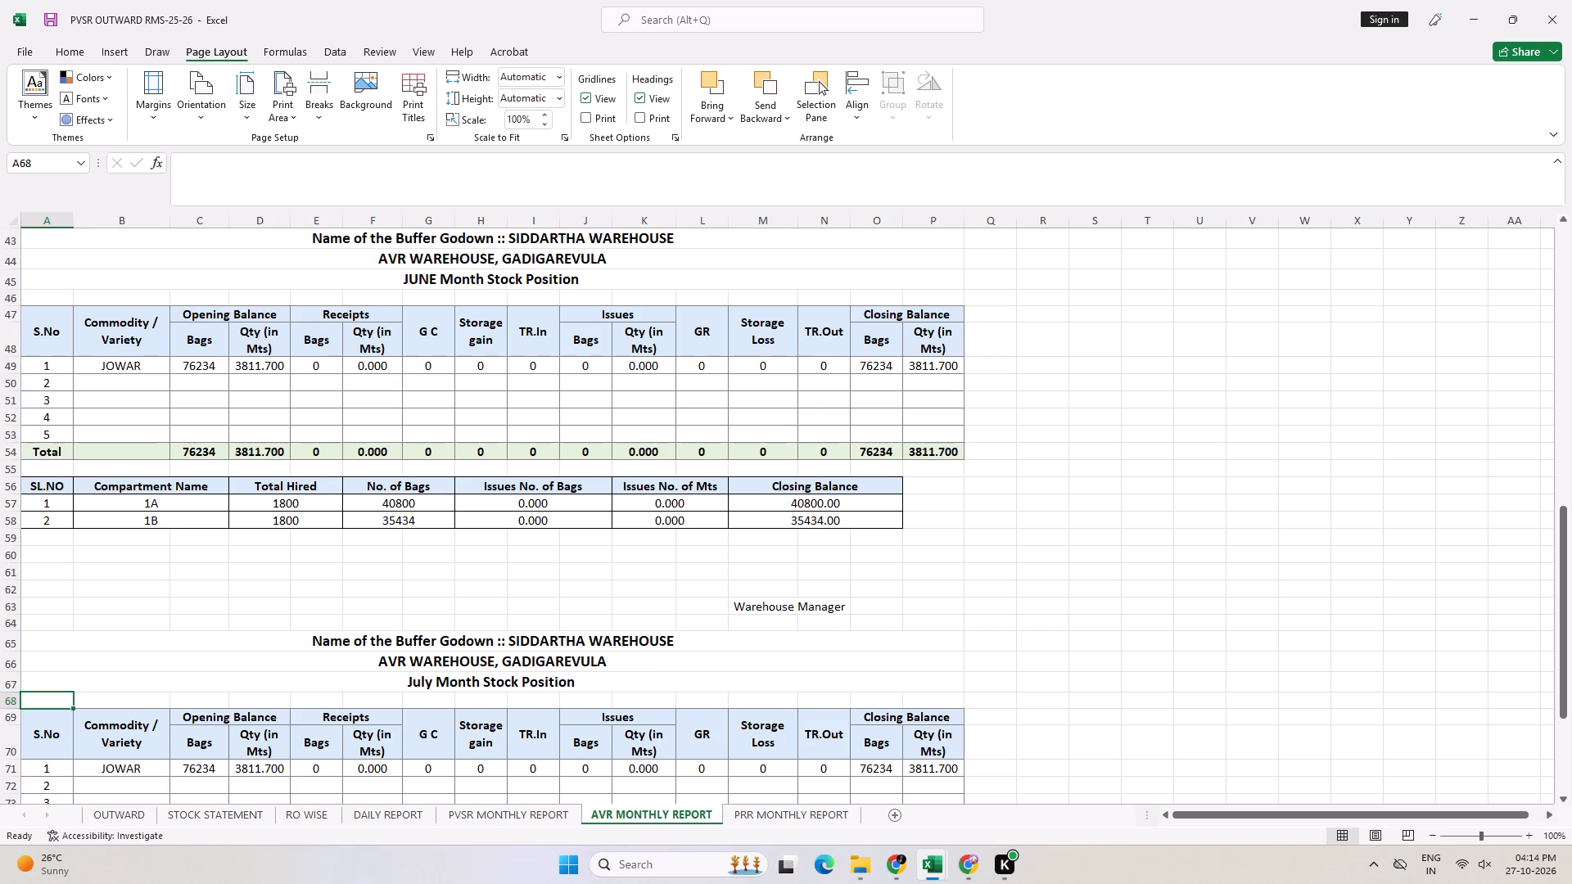
Check the entries in the July section's JOWAR row and the compartment table beneath it.
{"action": "key", "text": "Down"}
{"action": "key", "text": "Down"}
{"action": "key", "text": "Down"}
{"action": "key", "text": "Up"}
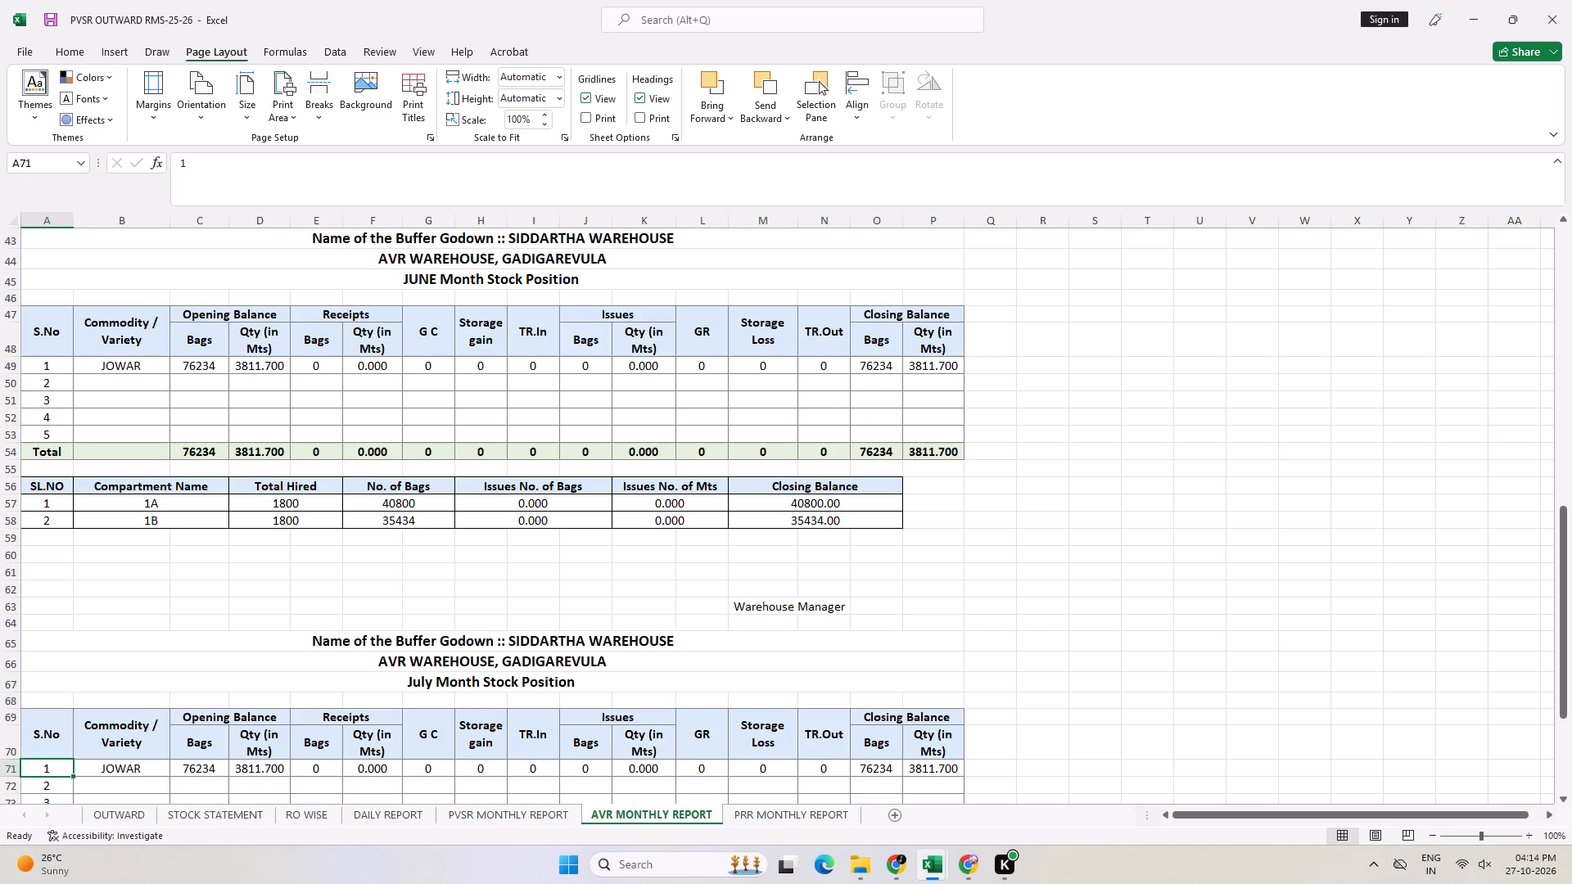
{"action": "key", "text": "Right"}
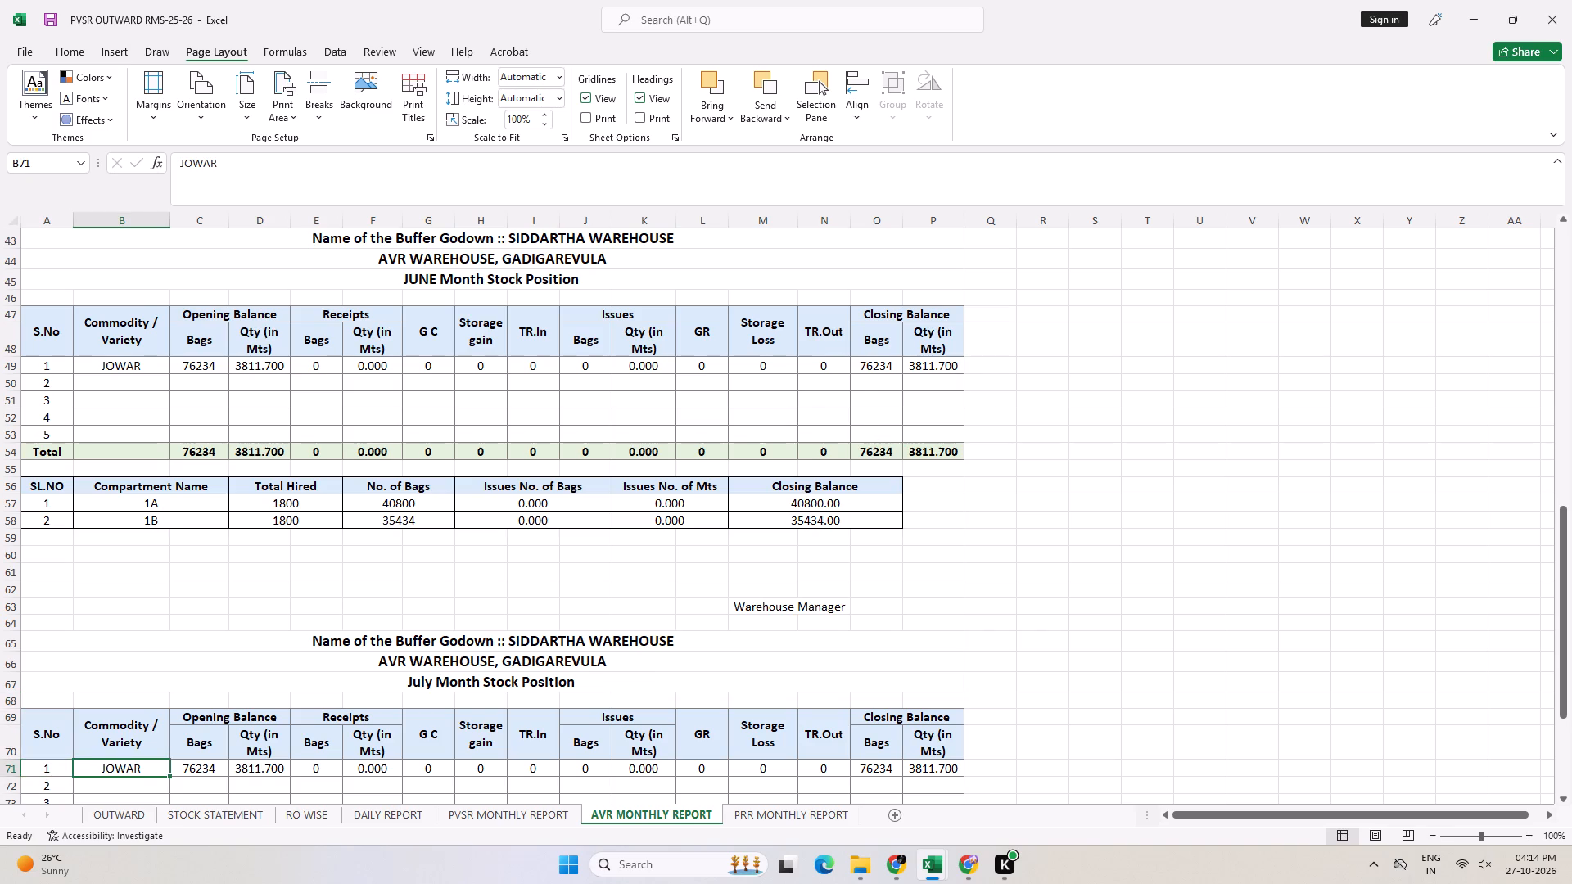
{"action": "key", "text": "Right"}
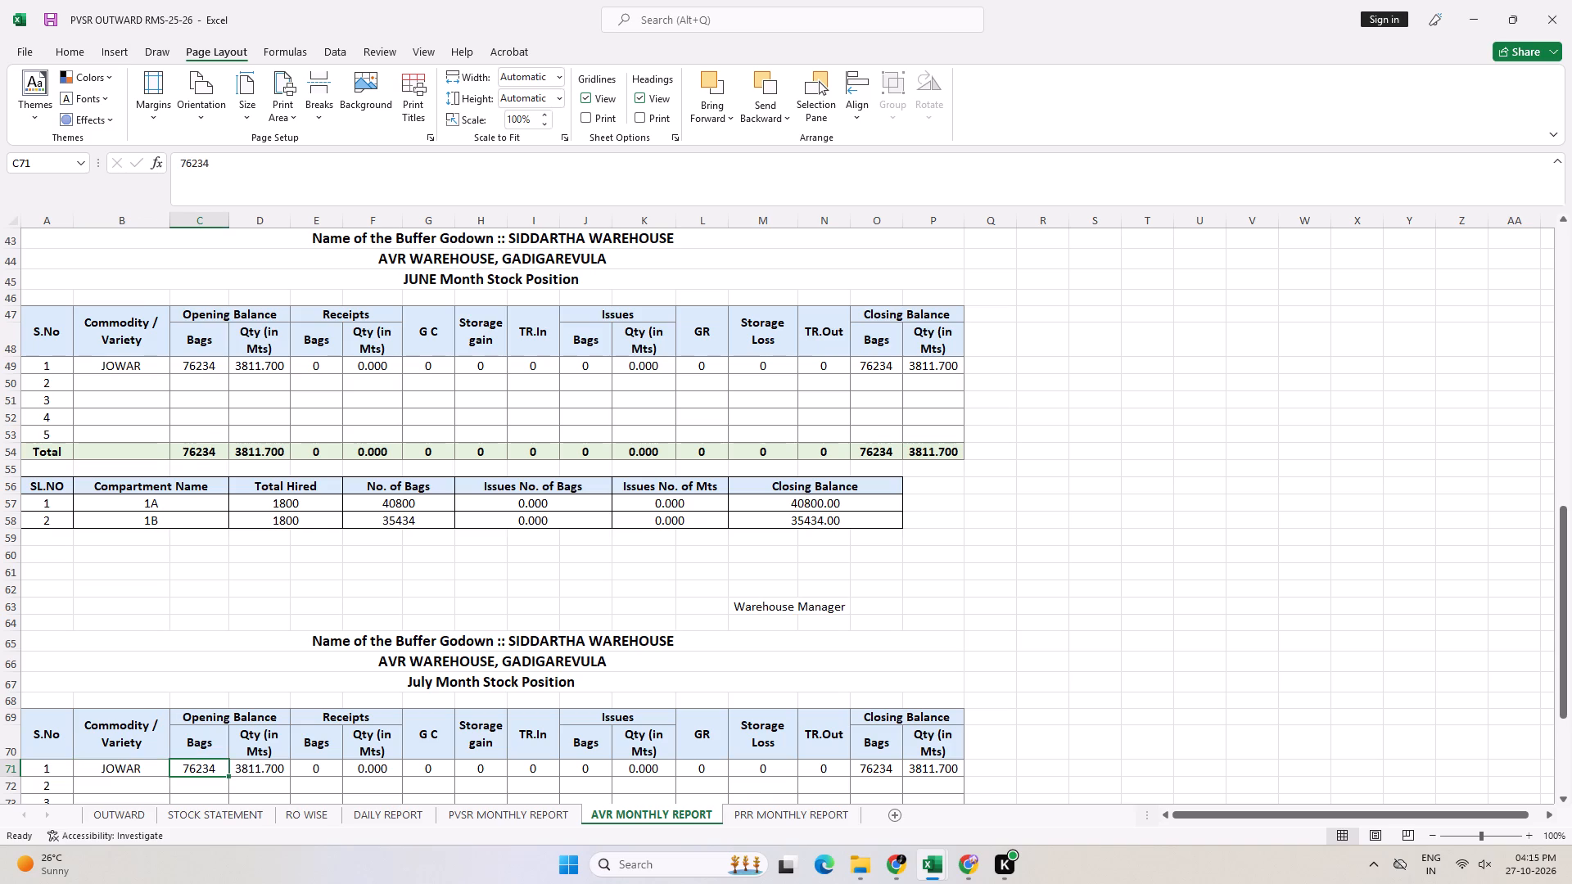
{"action": "key", "text": "Right"}
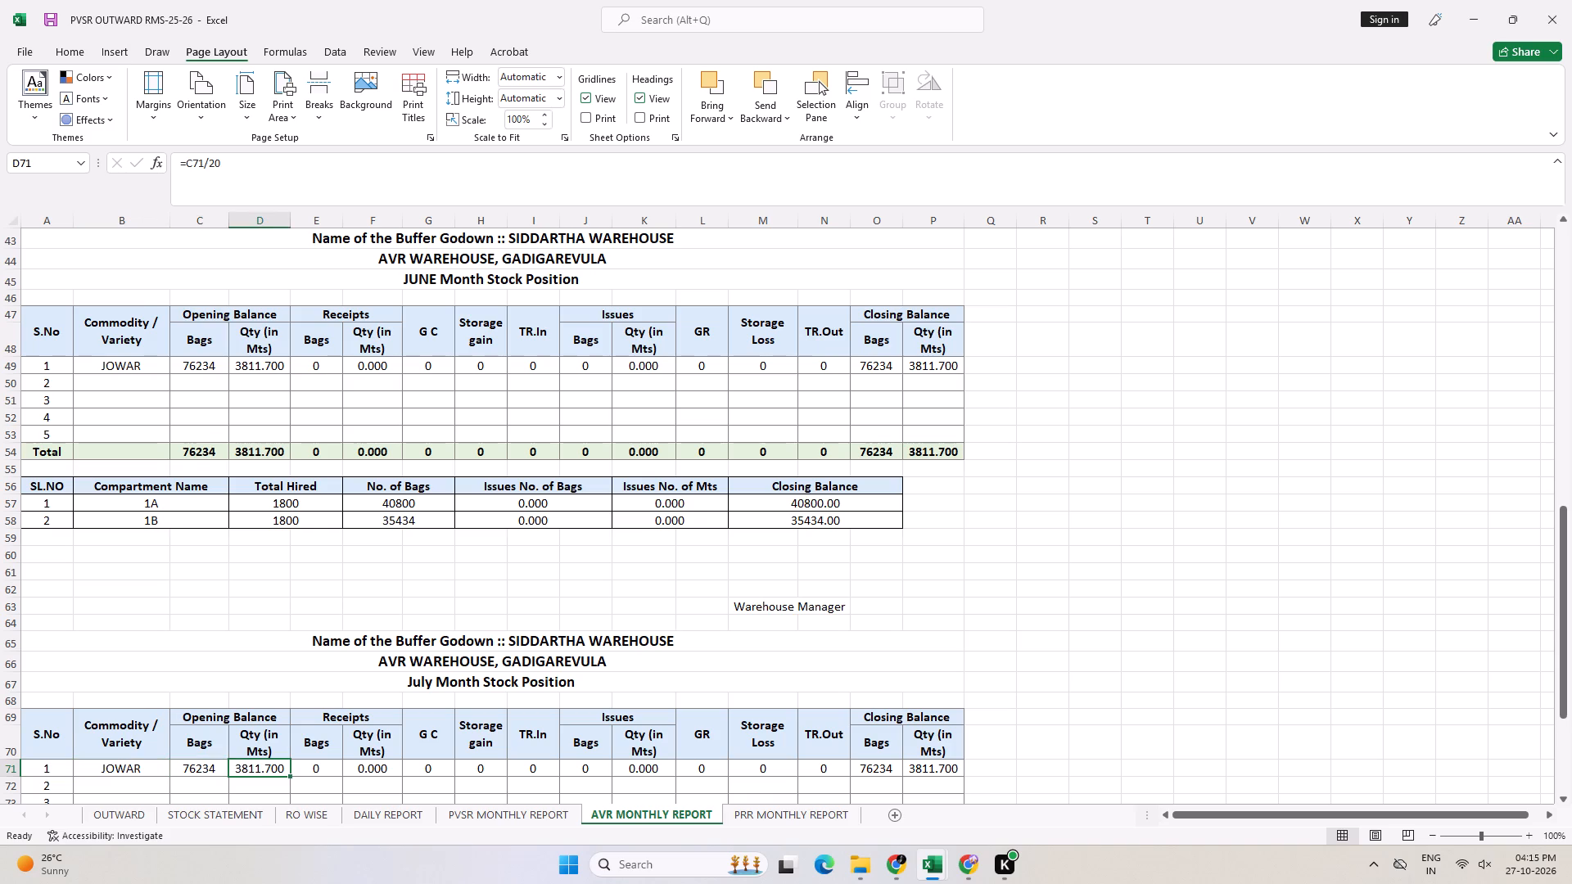
{"action": "key", "text": "Right"}
{"action": "key", "text": "Right"}
{"action": "key", "text": "Right"}
{"action": "key", "text": "Right"}
{"action": "key", "text": "Left"}
{"action": "key", "text": "Right"}
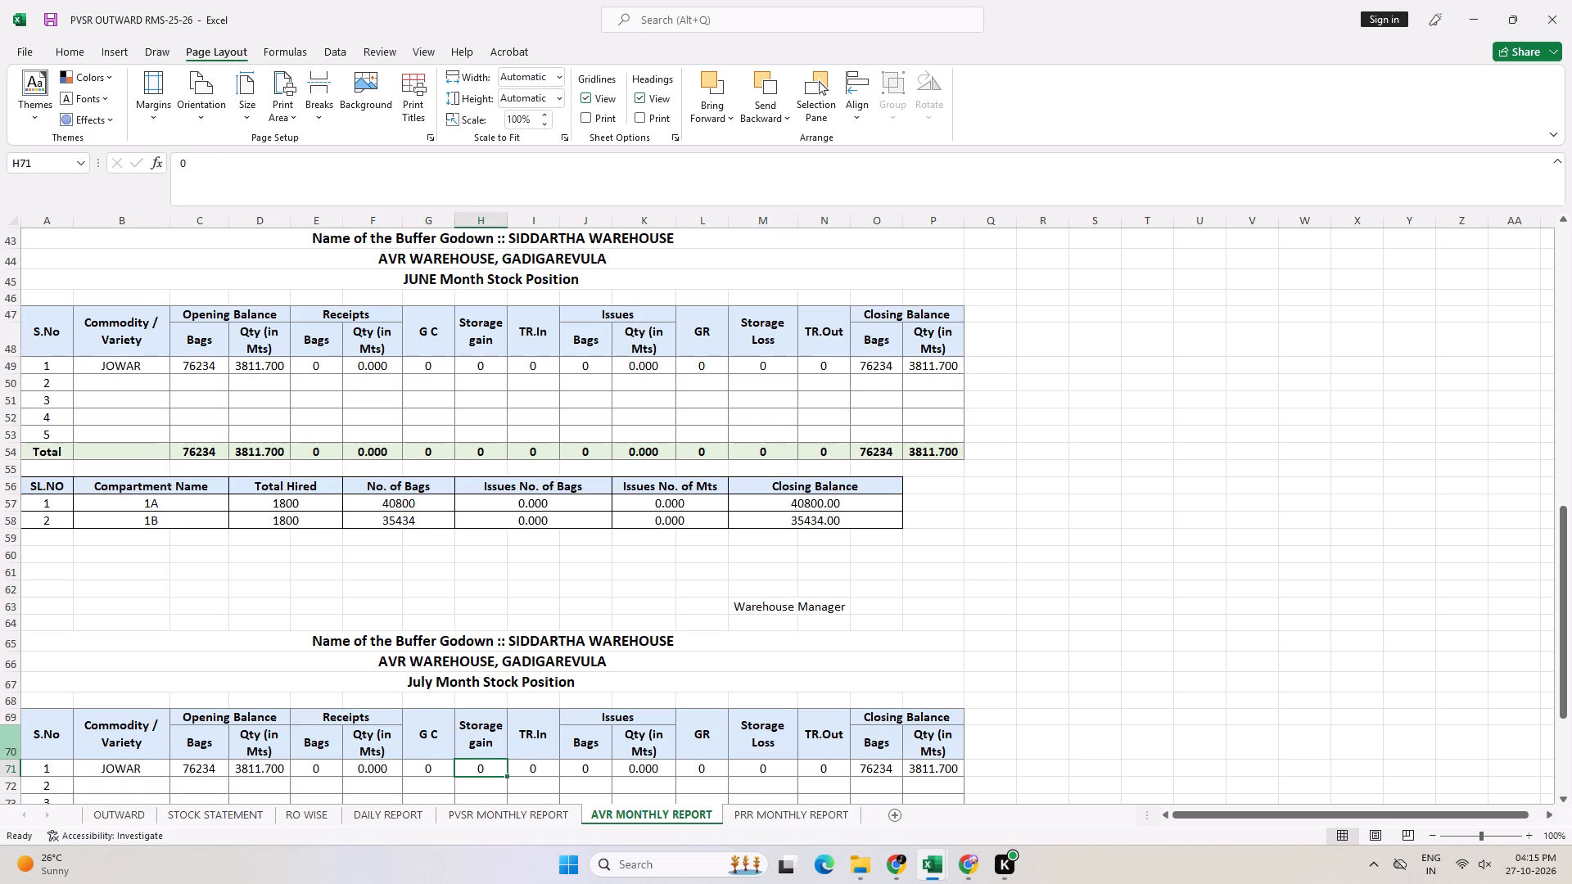
{"action": "scroll", "coordinate": [484, 677], "scroll_direction": "down", "scroll_amount": 3}
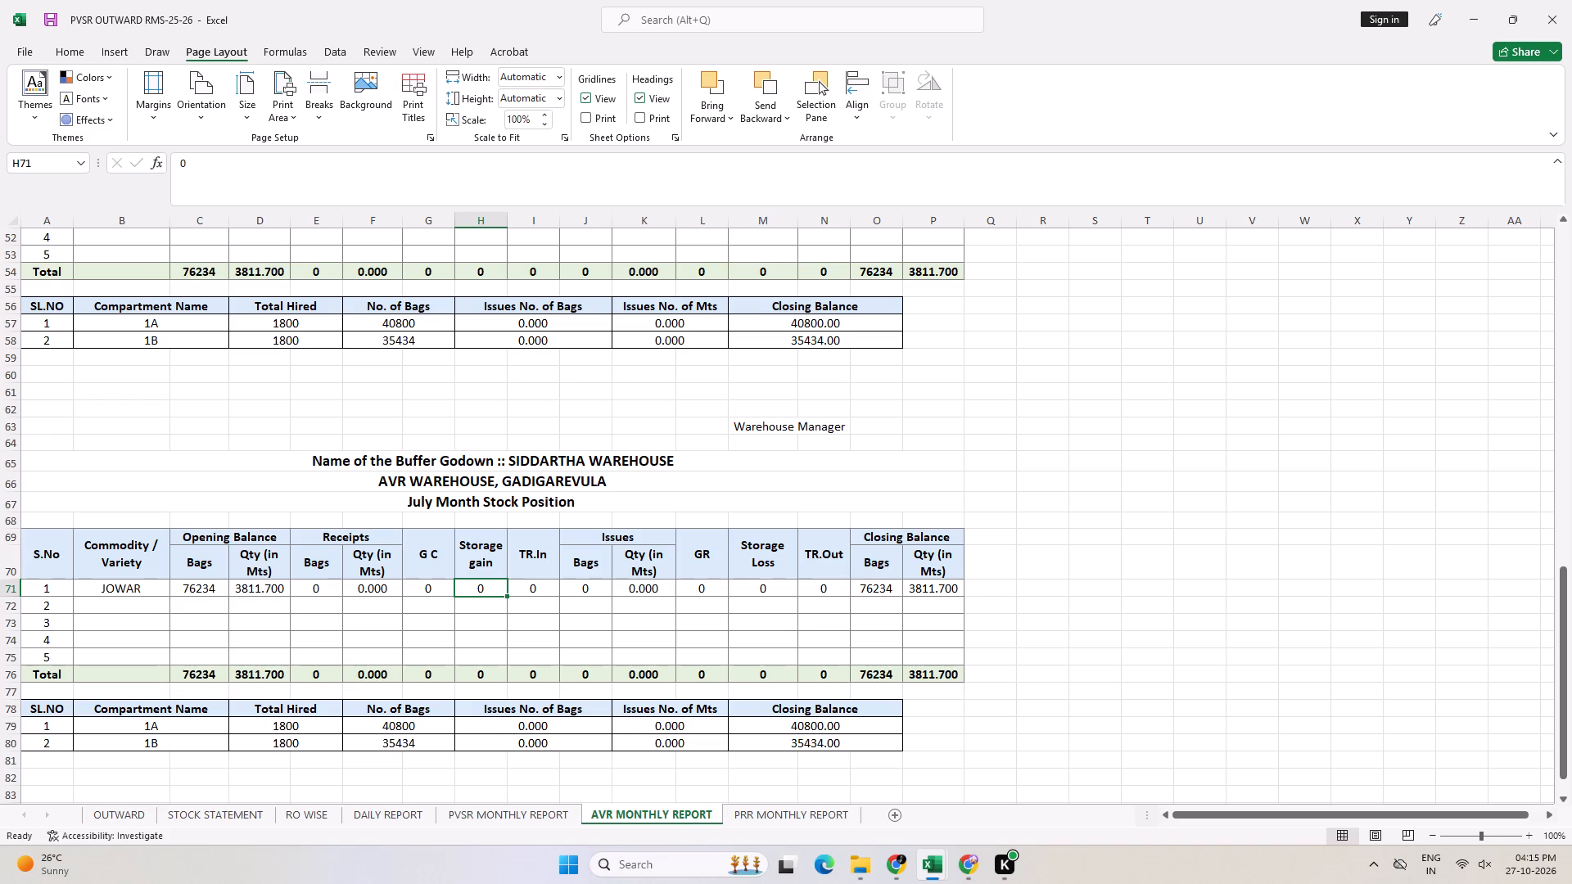
{"action": "left_click_drag", "start_coordinate": [788, 726], "coordinate": [788, 746]}
{"action": "left_click", "coordinate": [1120, 634]}
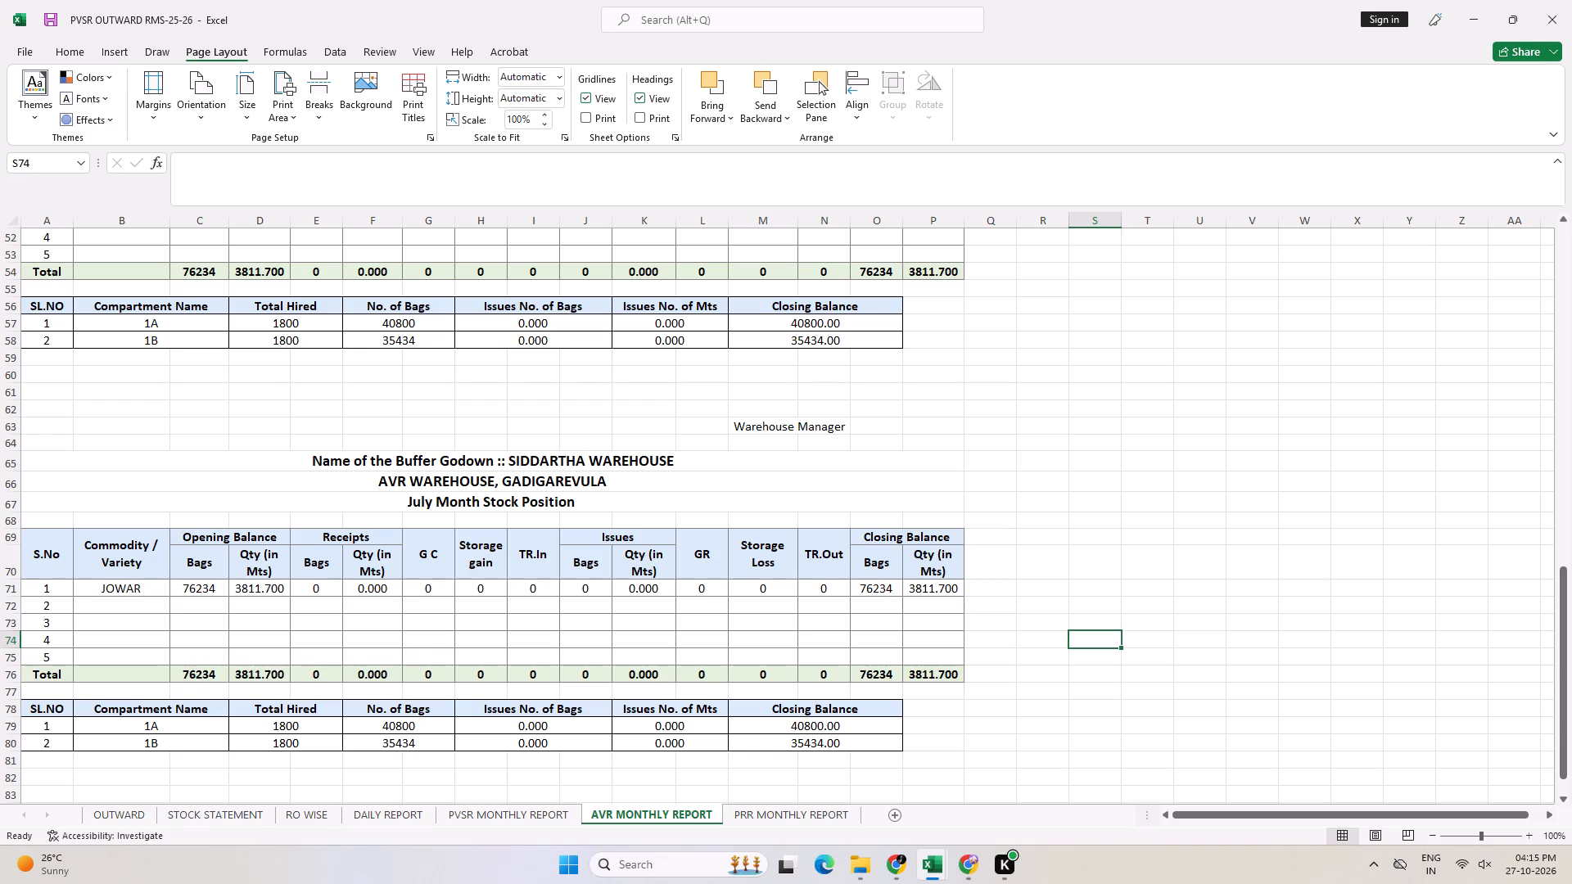
Copy the whole July section A65:P85, including its titles, both tables and manager label, to A87 below it.
{"action": "scroll", "coordinate": [497, 549], "scroll_direction": "down", "scroll_amount": 1}
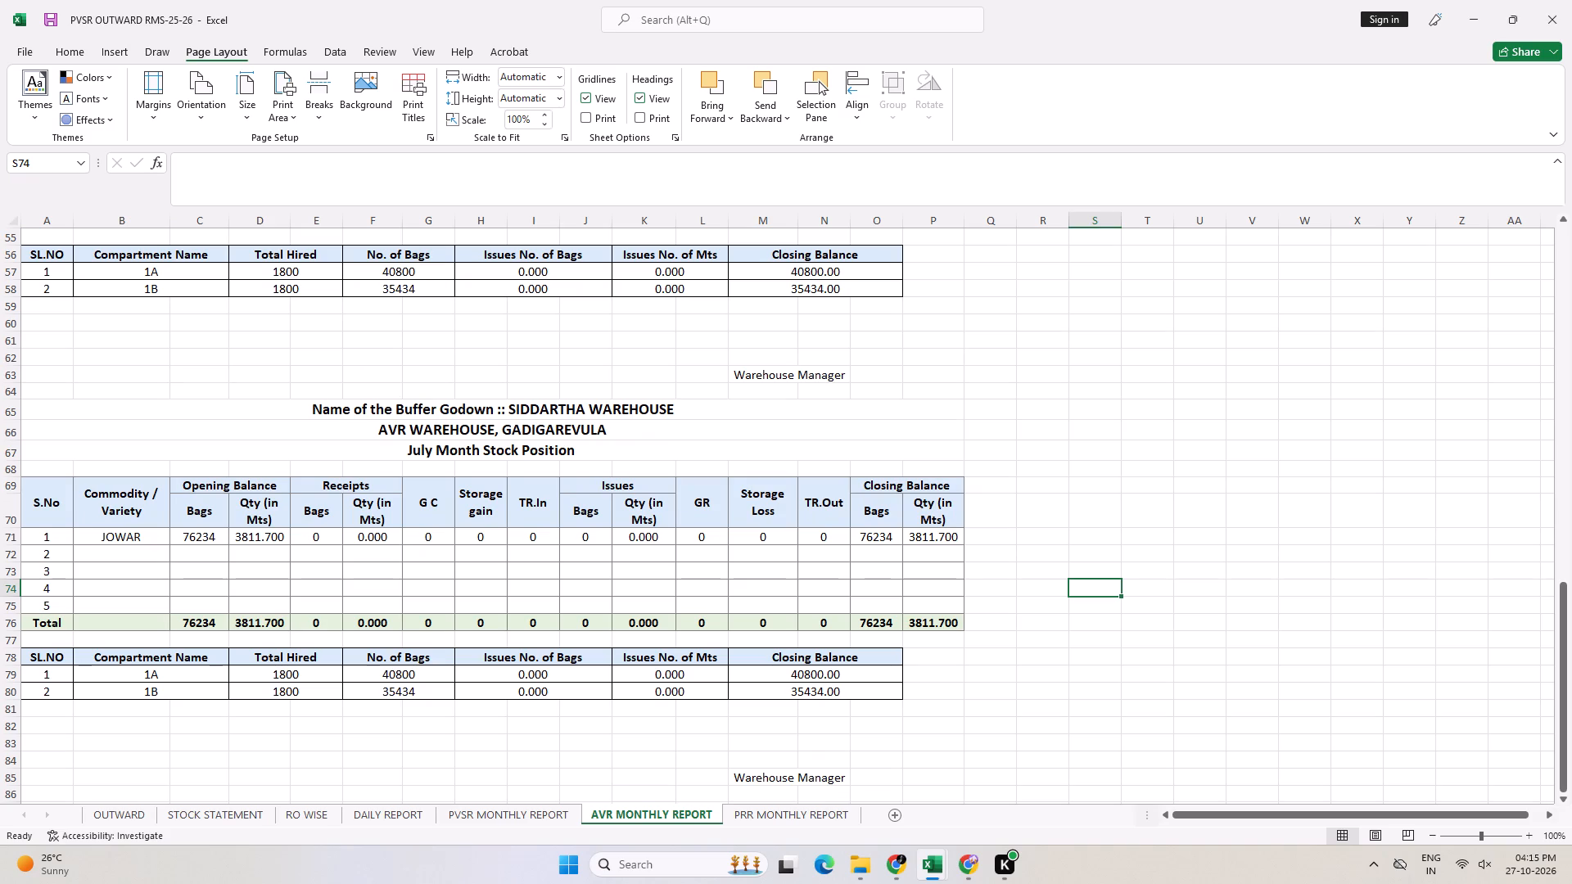
{"action": "left_click_drag", "start_coordinate": [464, 410], "coordinate": [499, 779]}
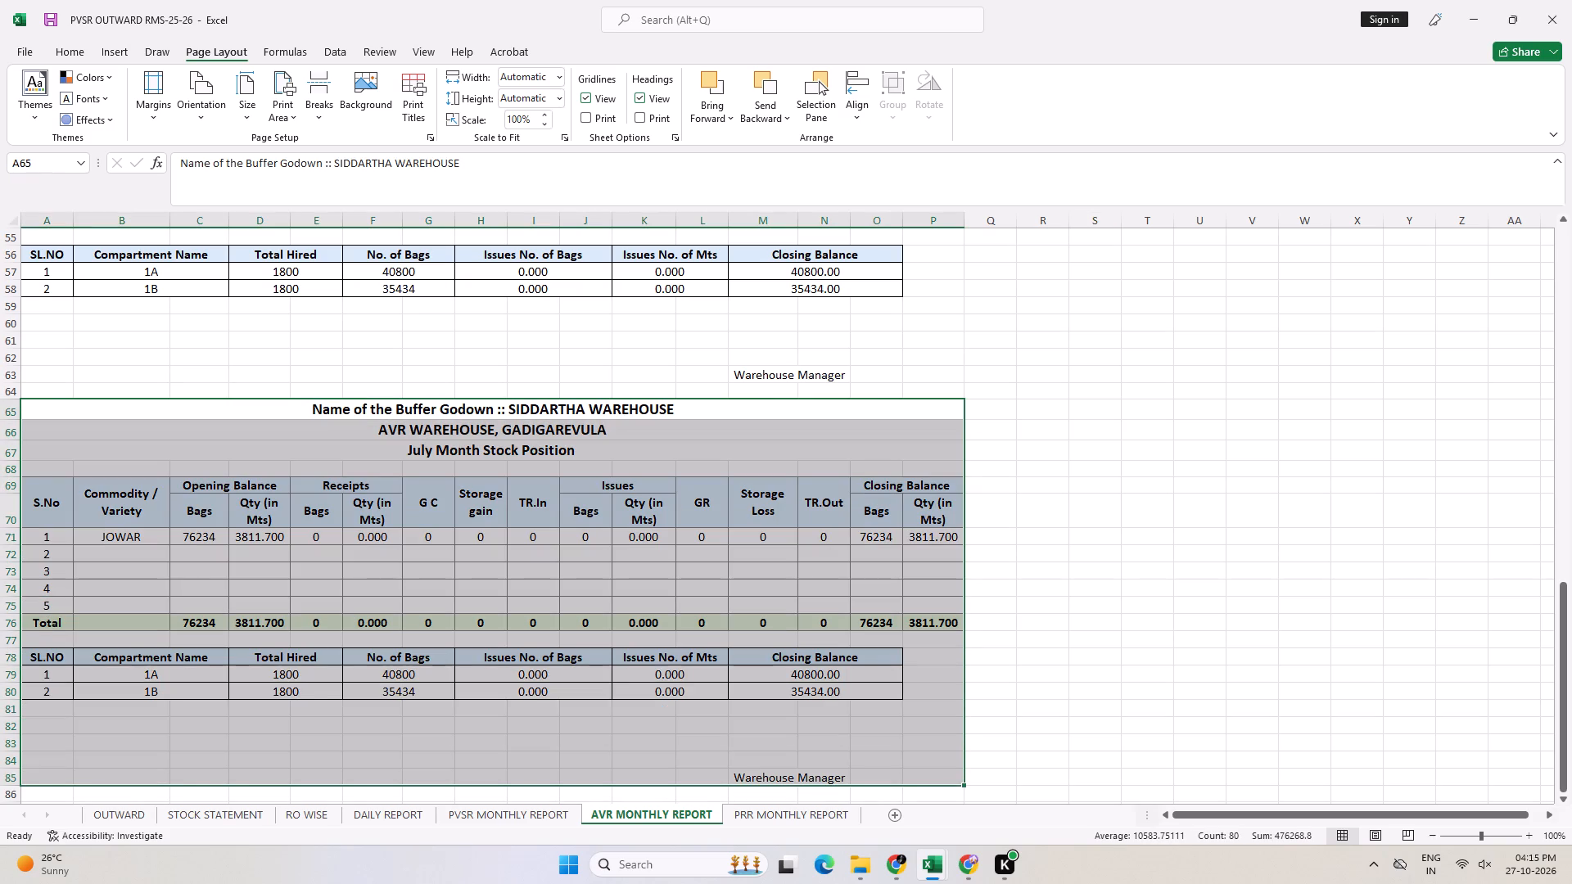
{"action": "key", "text": "ctrl+c"}
{"action": "scroll", "coordinate": [535, 706], "scroll_direction": "down", "scroll_amount": 3}
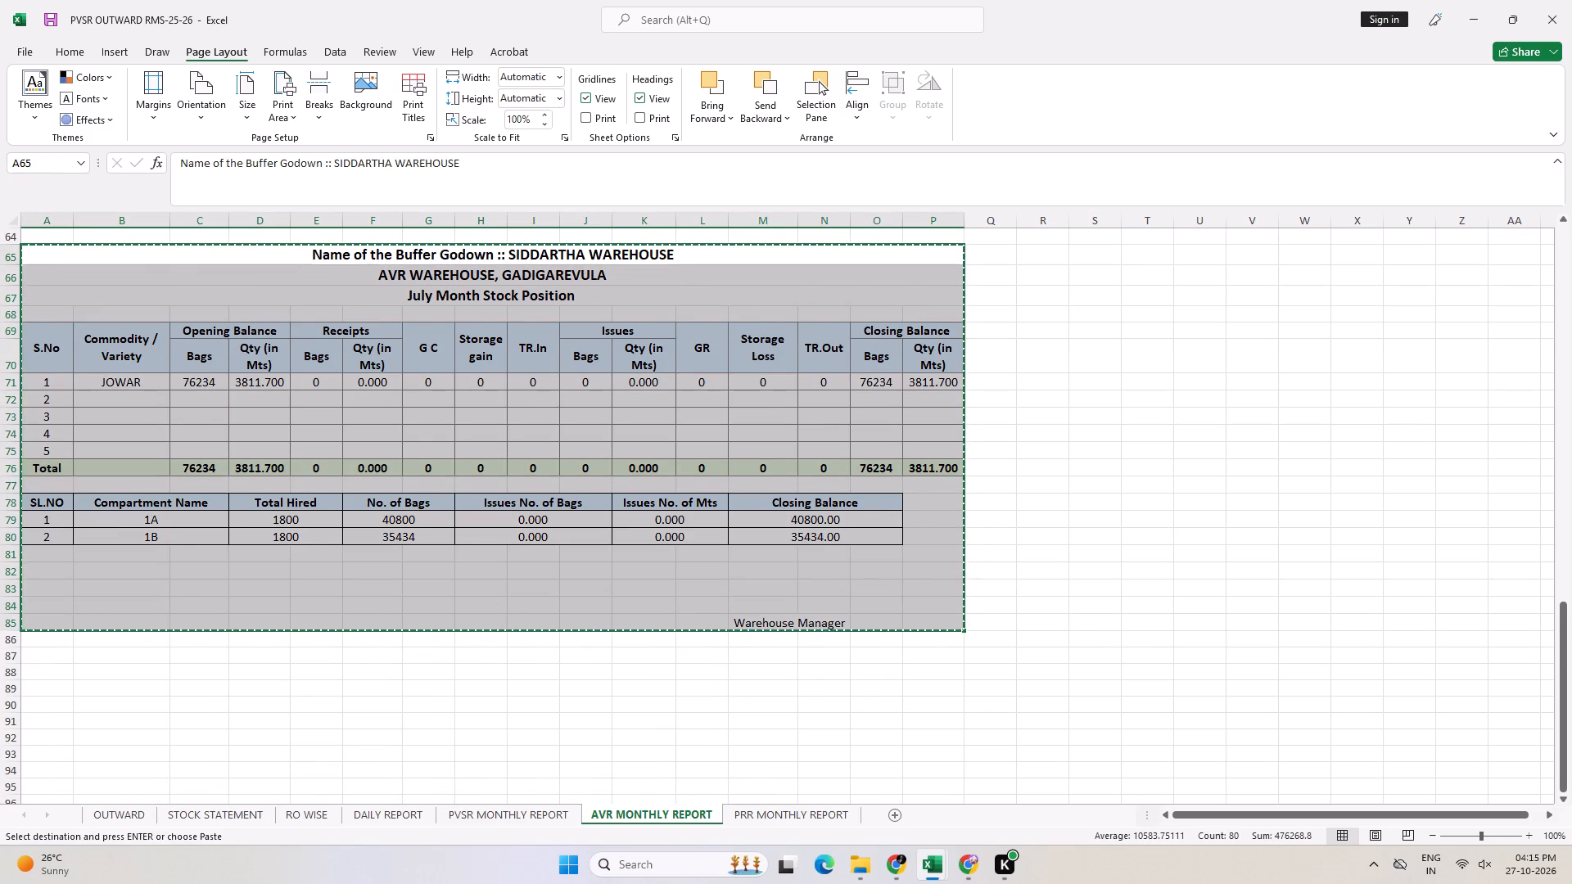
{"action": "left_click", "coordinate": [32, 655]}
{"action": "key", "text": "ctrl+v"}
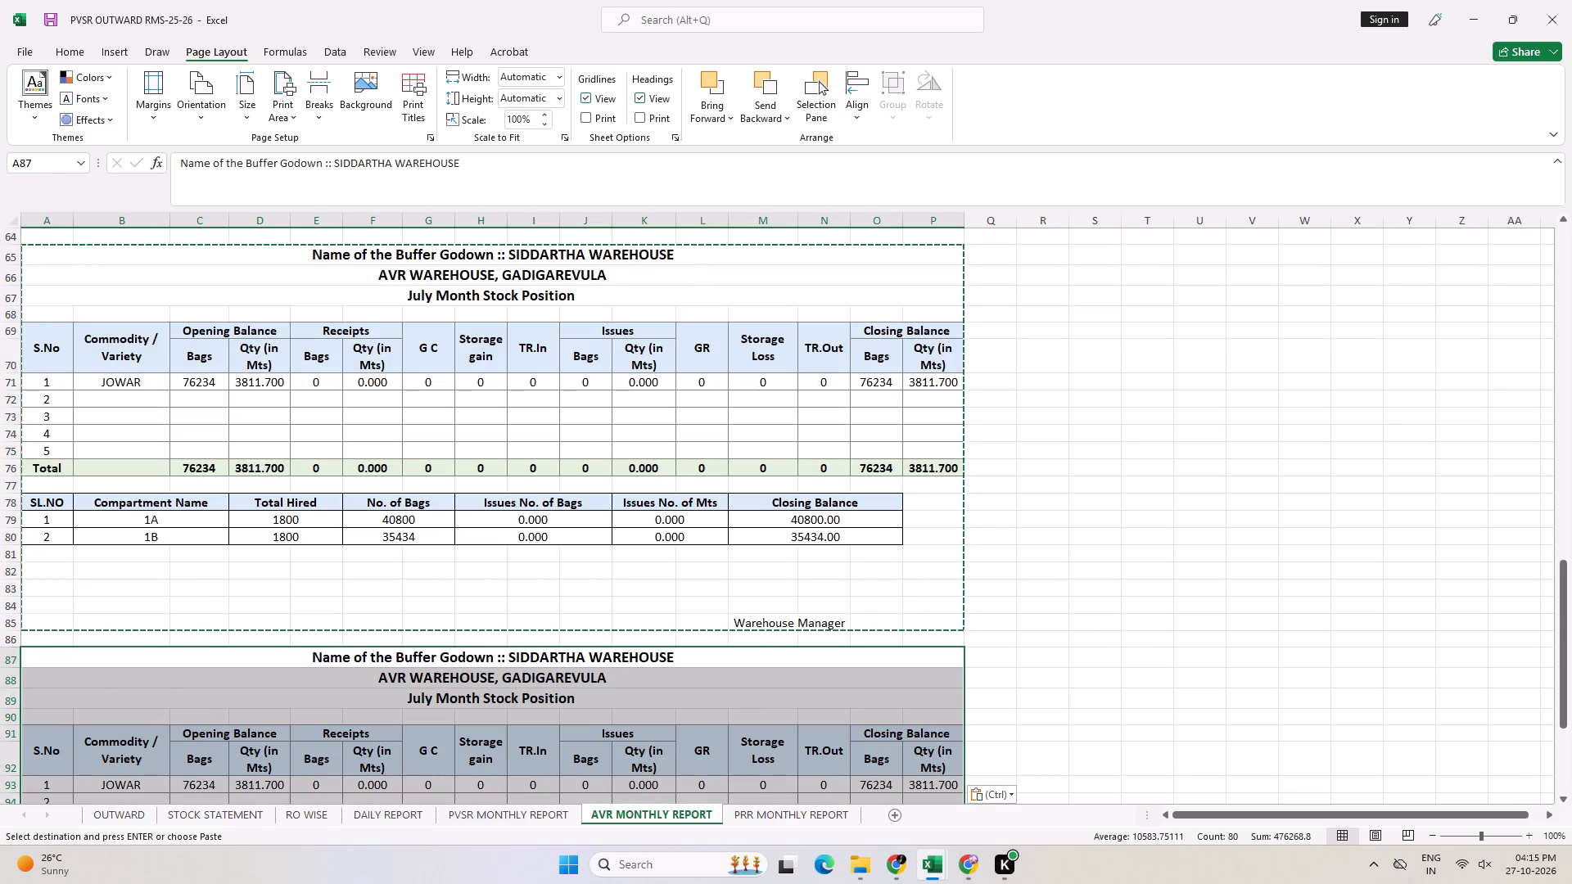
Change the month in the copied section's title in A89 so it reads August Month Stock Position.
{"action": "left_click", "coordinate": [383, 699]}
{"action": "key", "text": "F2"}
{"action": "key", "text": "ctrl+Left"}
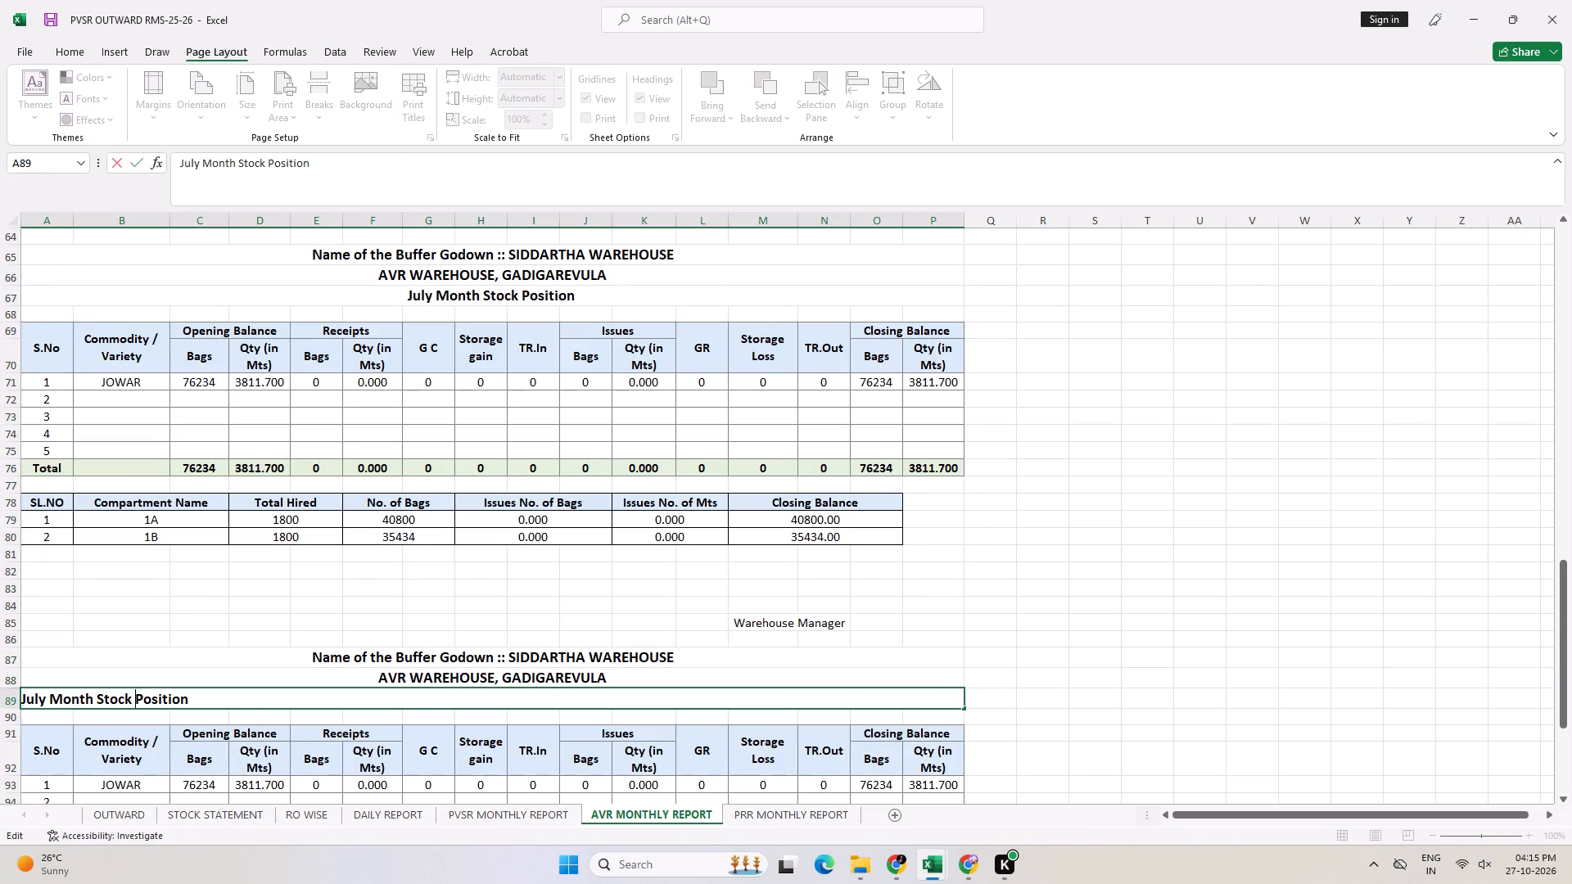
{"action": "key", "text": "ctrl+Left"}
{"action": "key", "text": "ctrl+Left"}
{"action": "key", "text": "ctrl+Left"}
{"action": "key", "text": "ctrl+shift+Right"}
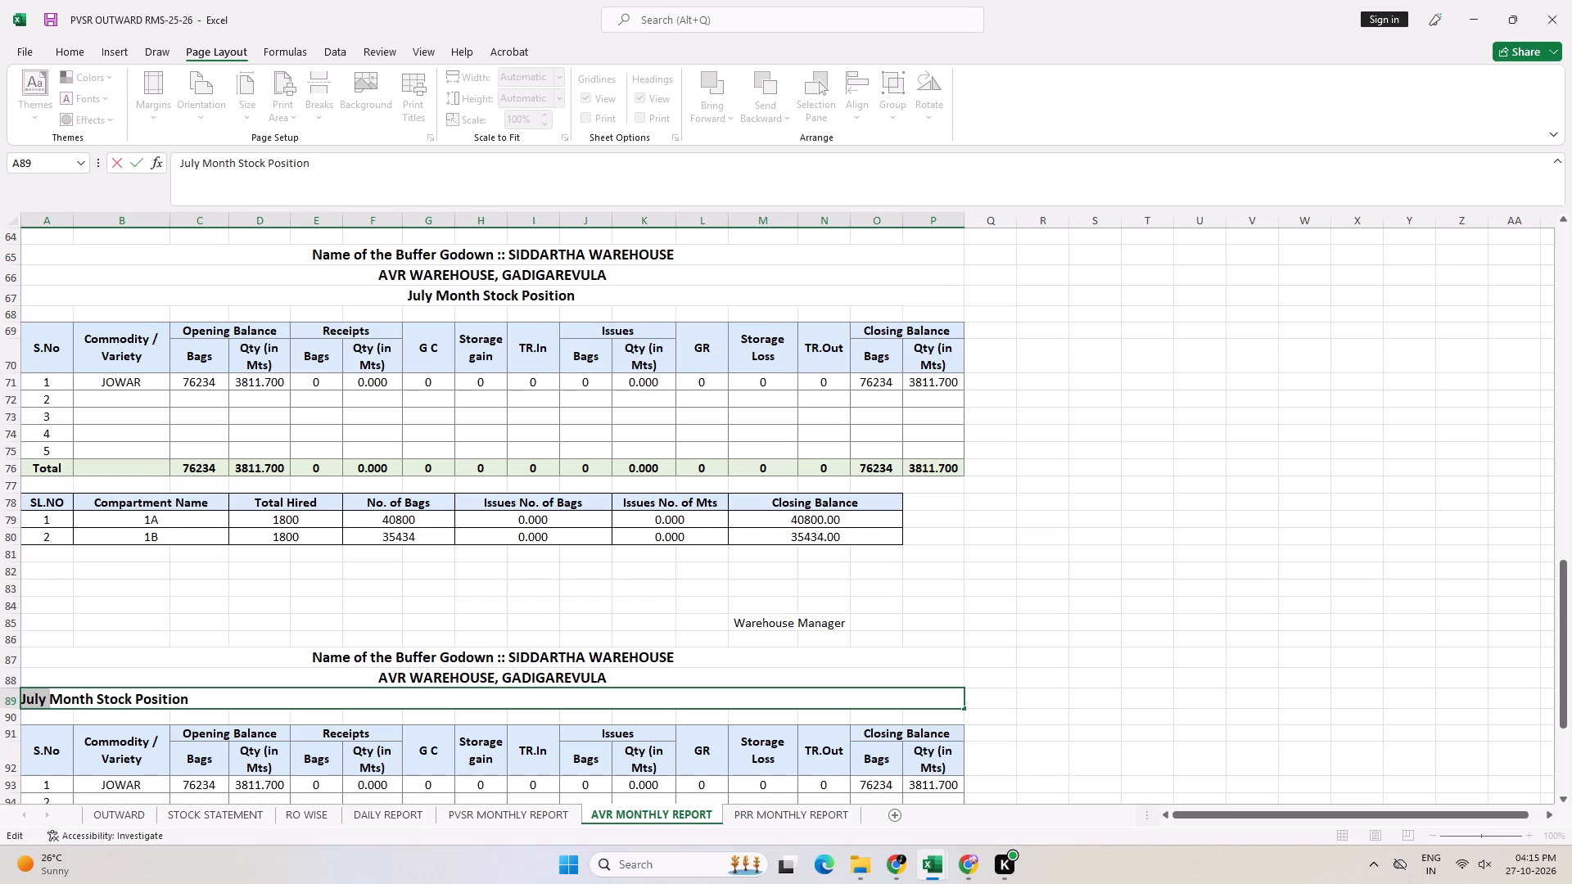
{"action": "type", "text": "AUgust"}
{"action": "key", "text": "space"}
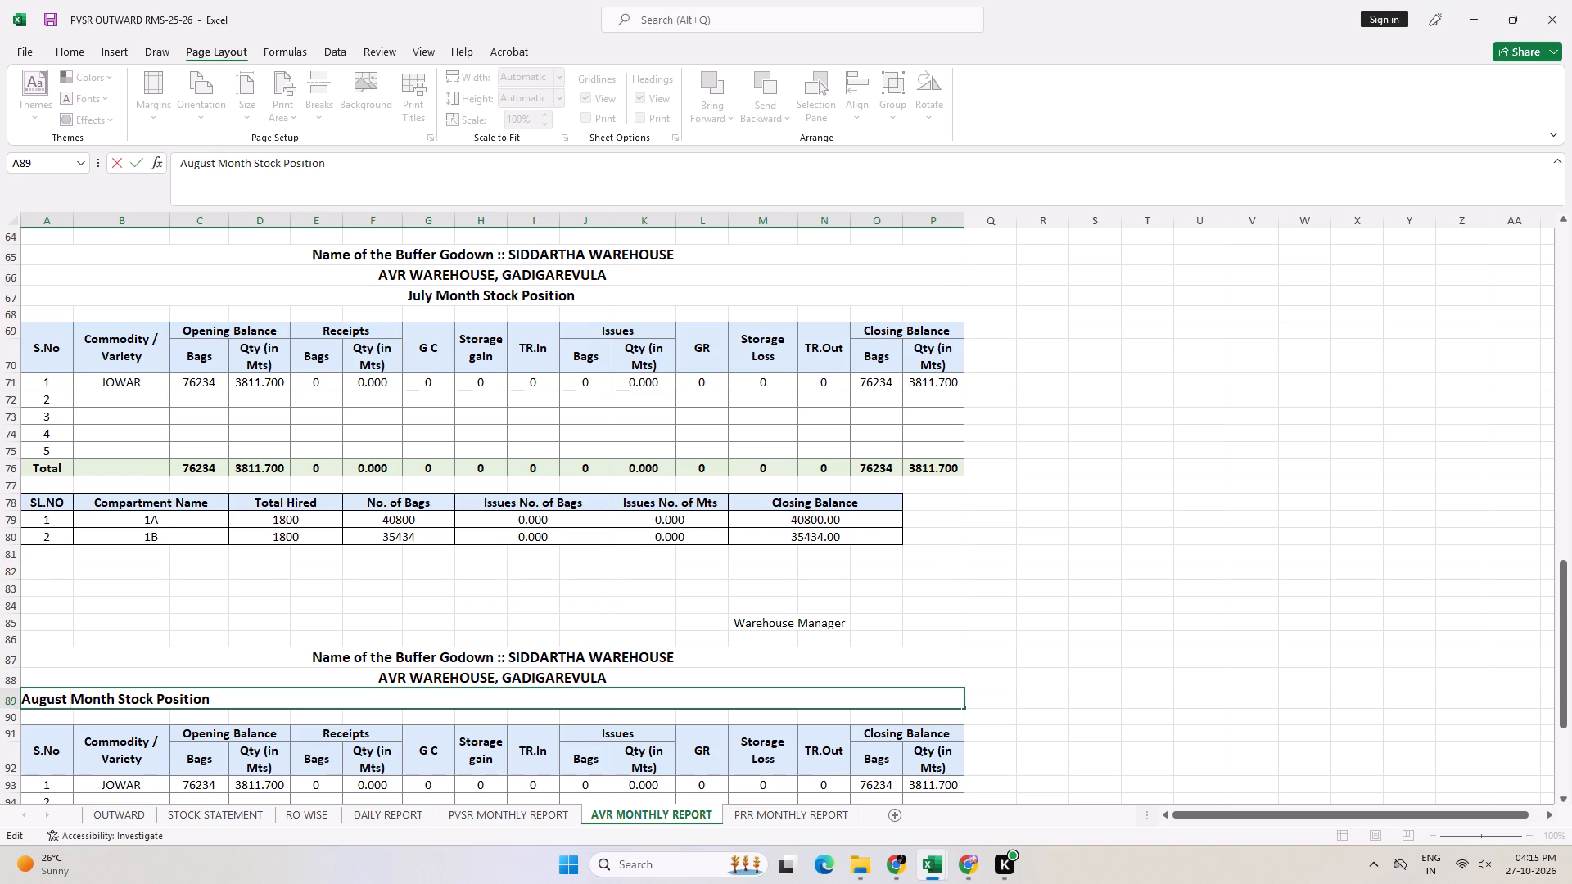
{"action": "key", "text": "Return"}
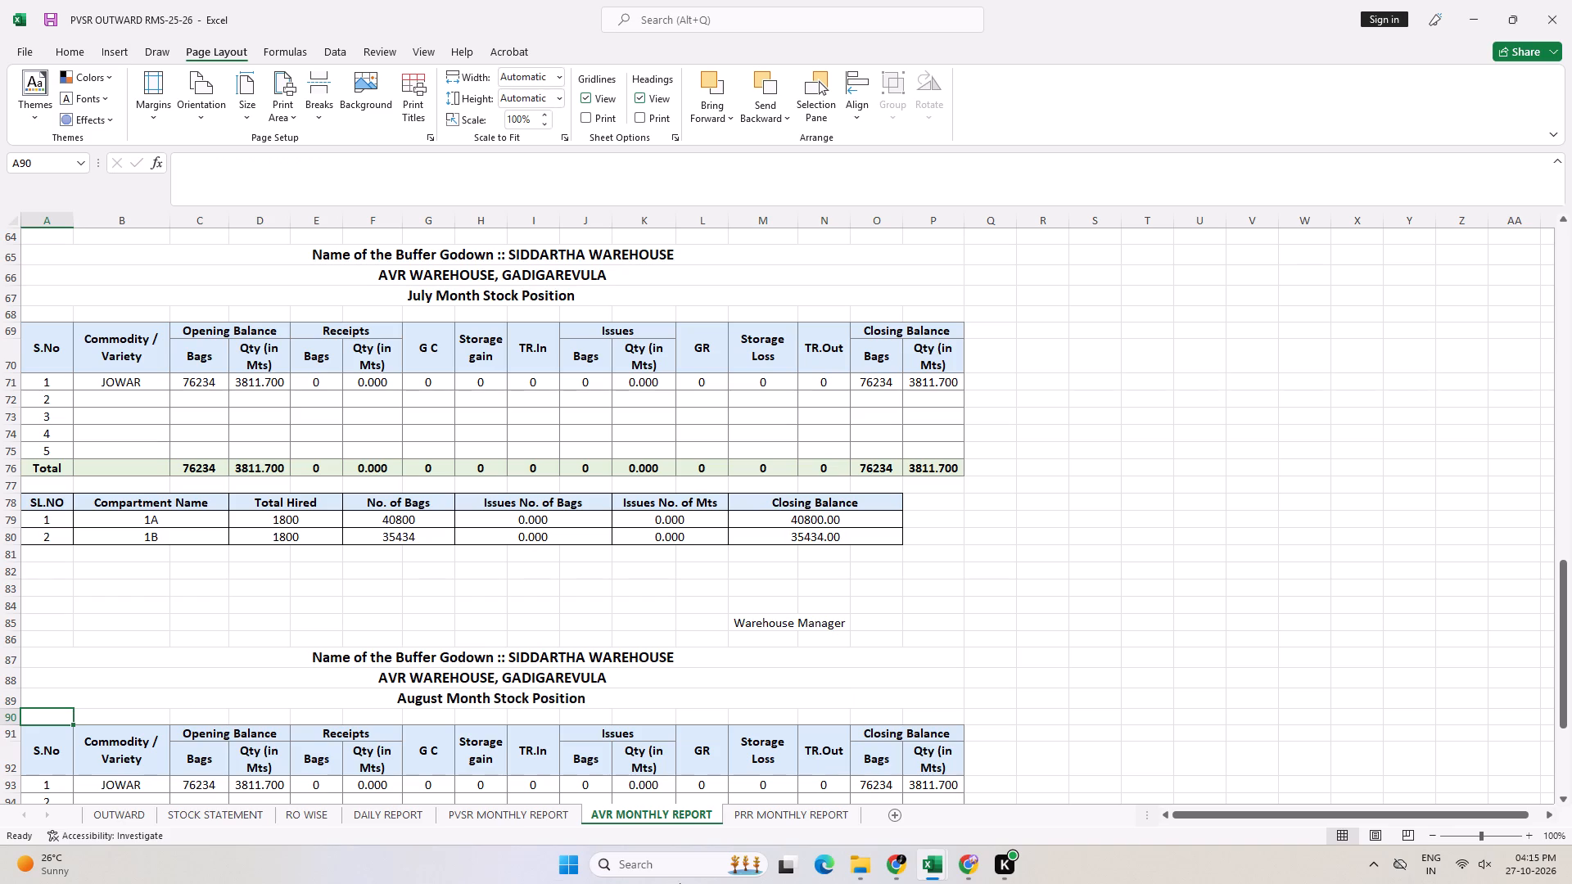
Copy the whole August section A87:P107, including its titles, both tables and manager label, to A109 below it.
{"action": "scroll", "coordinate": [347, 694], "scroll_direction": "down", "scroll_amount": 4}
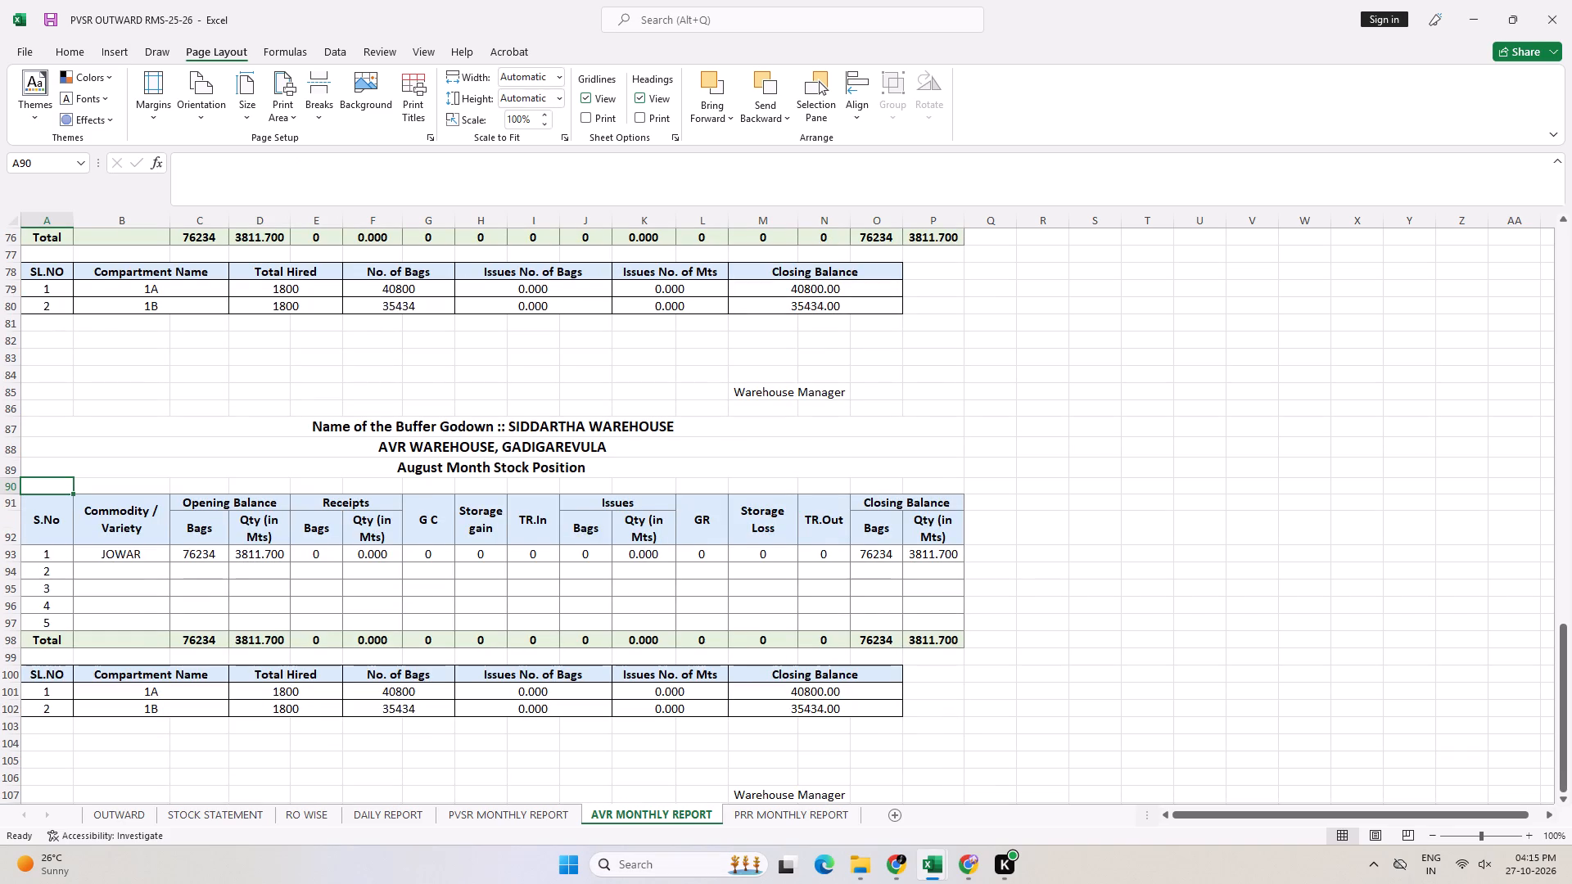
{"action": "left_click_drag", "start_coordinate": [367, 426], "coordinate": [431, 734]}
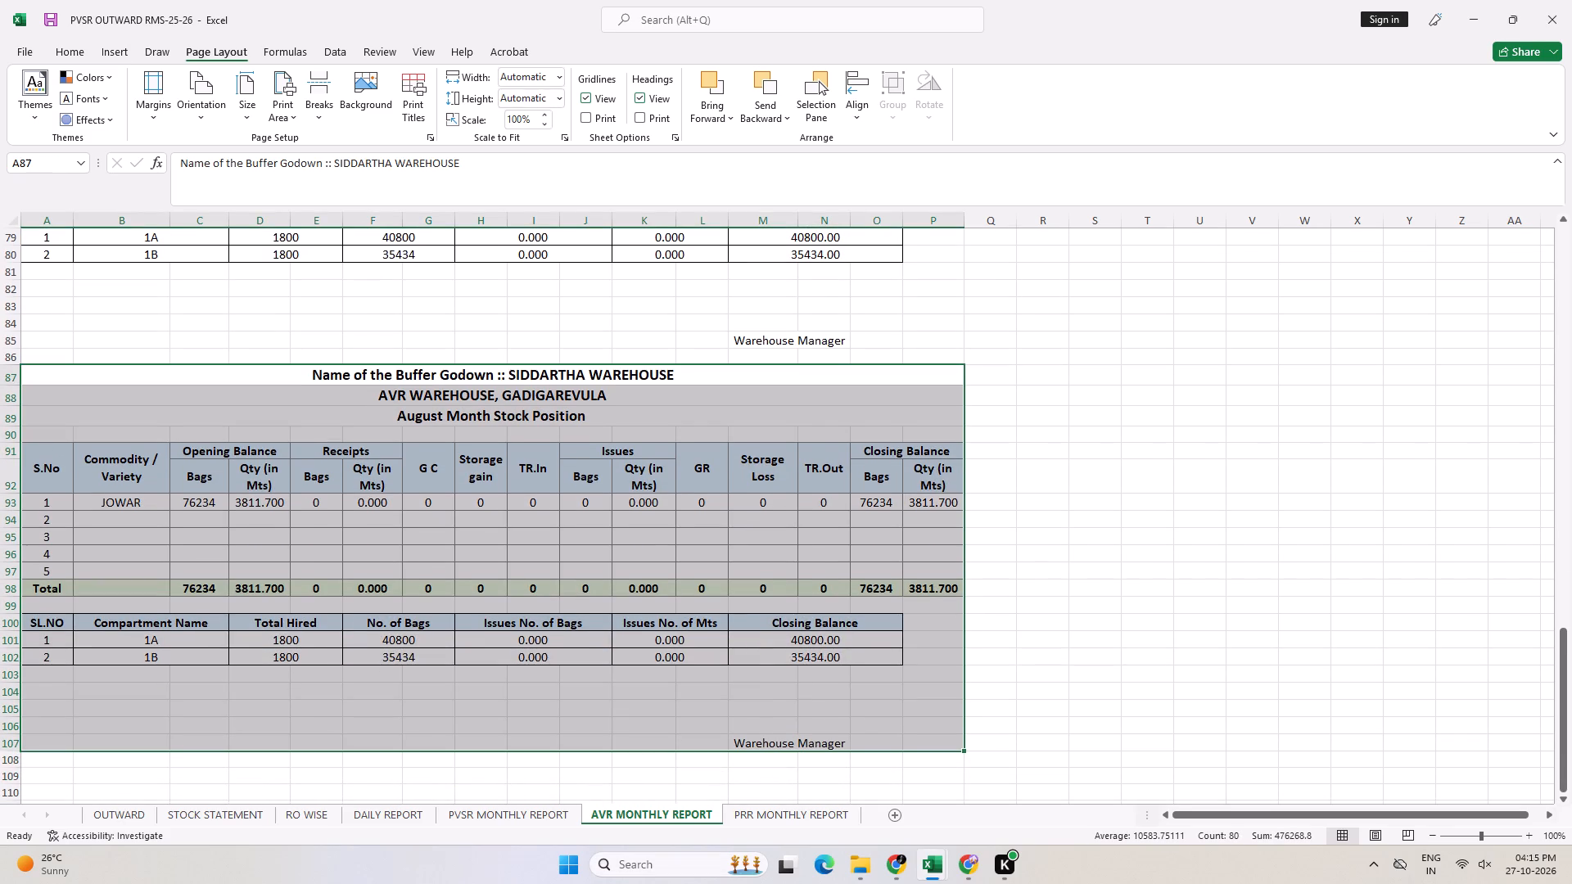
{"action": "key", "text": "ctrl+c"}
{"action": "scroll", "coordinate": [125, 711], "scroll_direction": "down", "scroll_amount": 2}
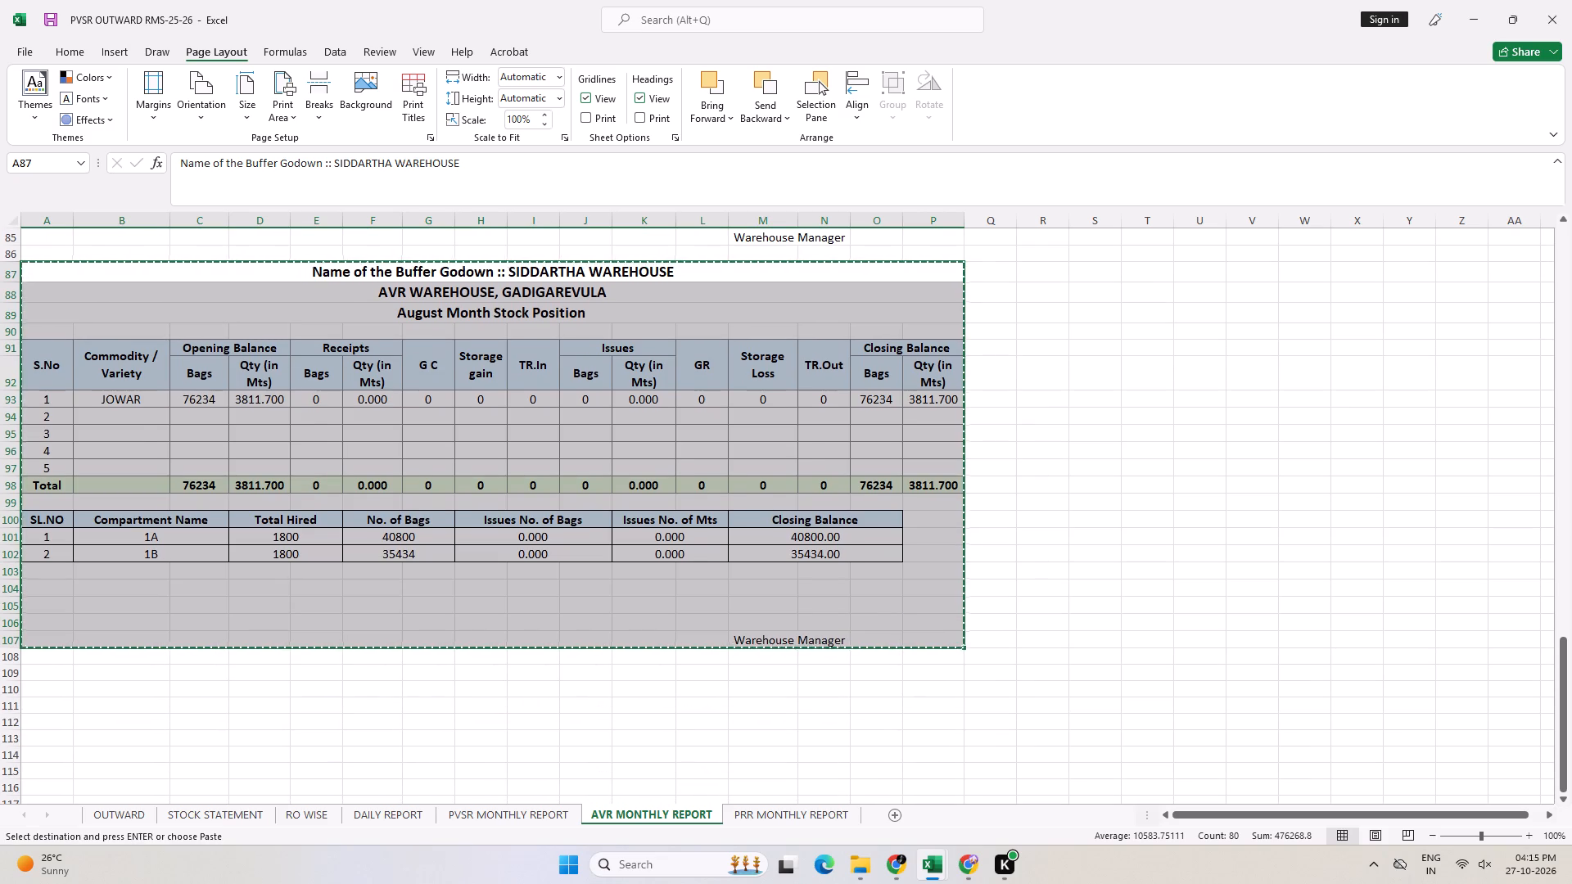
{"action": "left_click", "coordinate": [58, 669]}
{"action": "key", "text": "ctrl+v"}
Change the month in the copied section's title in A111 so it reads September Month Stock Position.
{"action": "left_click", "coordinate": [422, 716]}
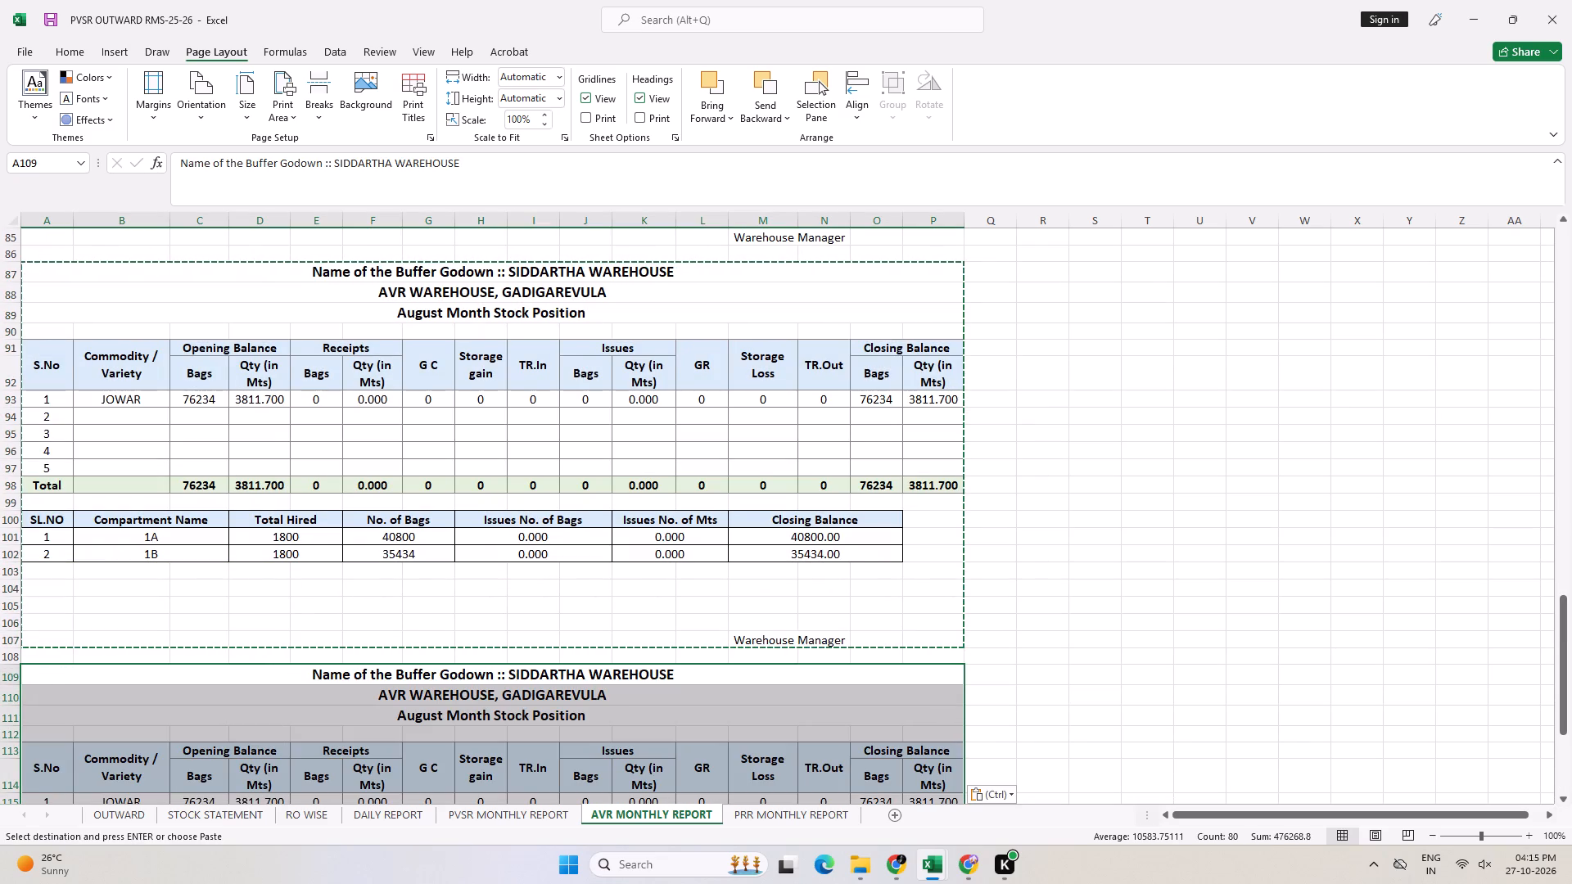
{"action": "key", "text": "F2"}
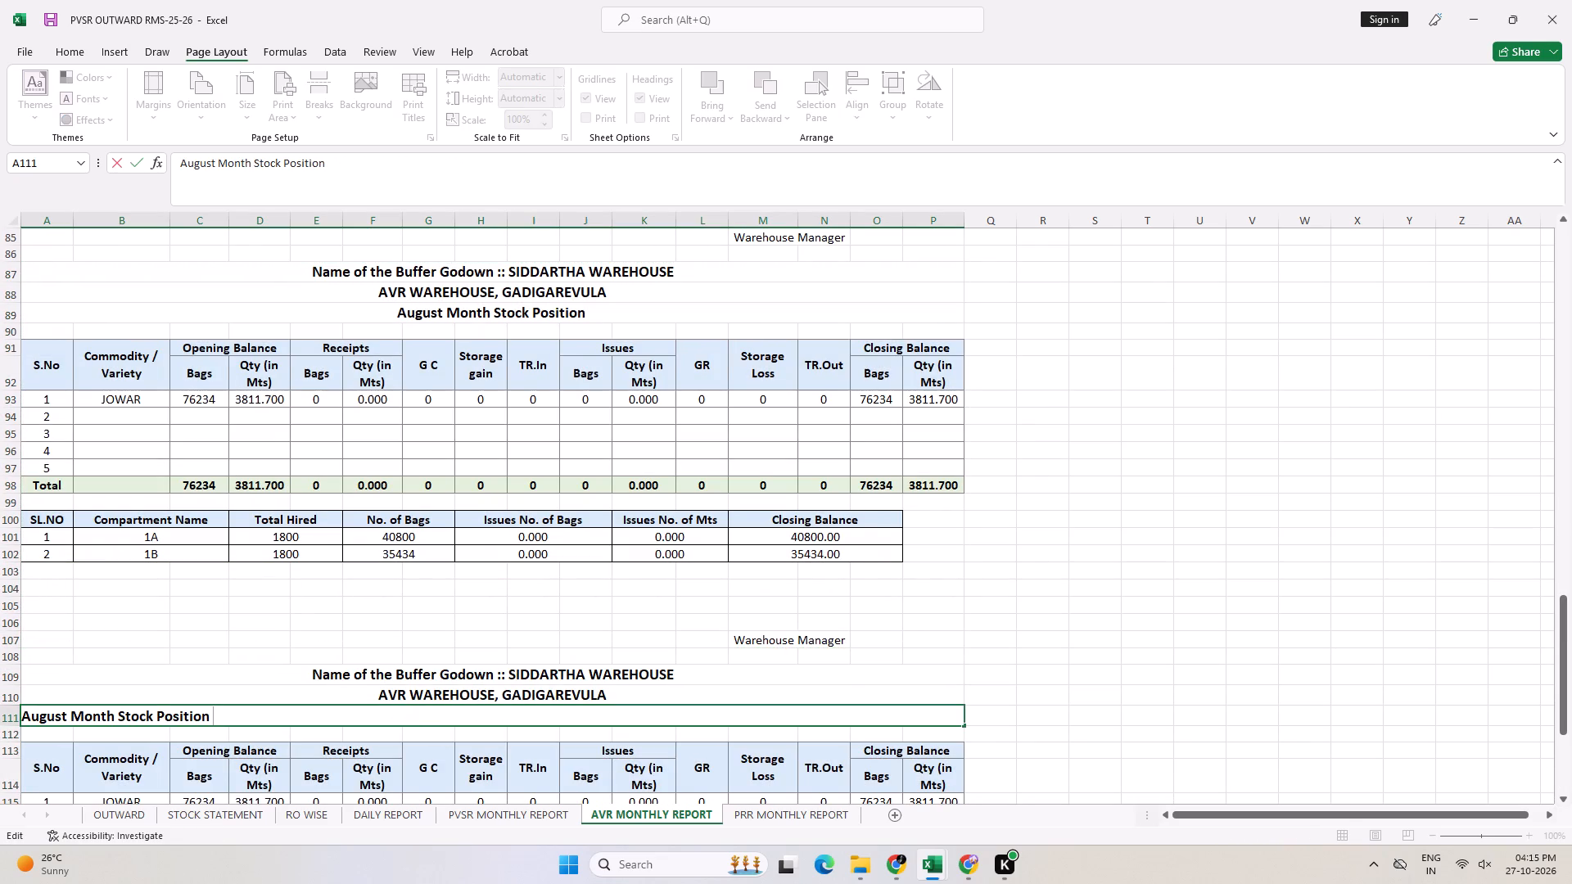
{"action": "key", "text": "ctrl+Left"}
{"action": "key", "text": "ctrl+Left"}
{"action": "key", "text": "ctrl+Left"}
{"action": "key", "text": "ctrl+Left"}
{"action": "key", "text": "ctrl+shift+Right"}
{"action": "type", "text": "September"}
{"action": "key", "text": "space"}
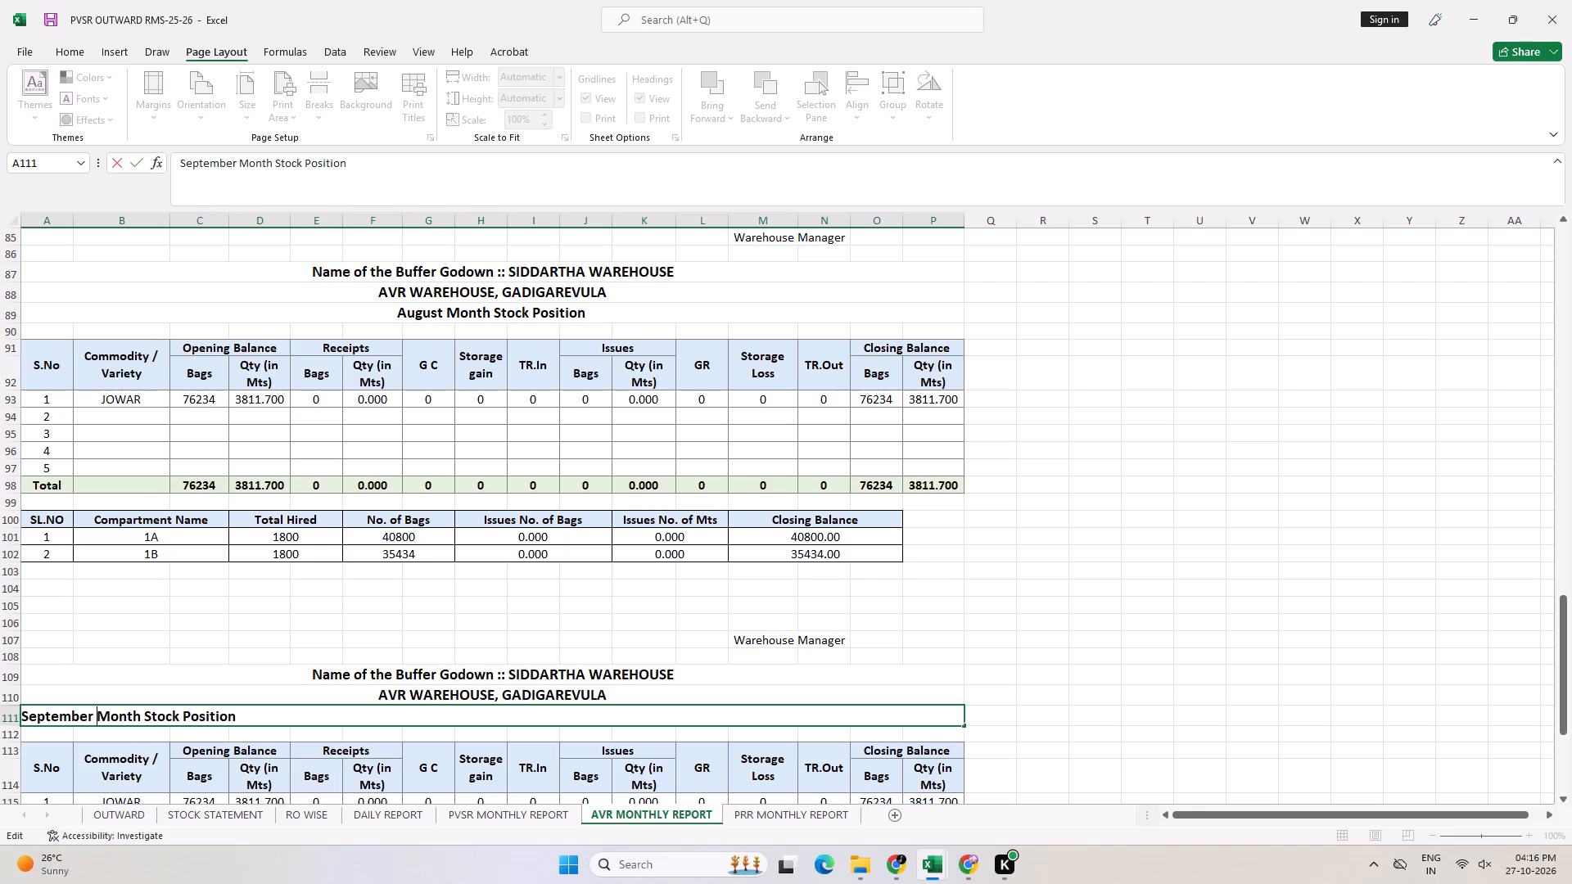
{"action": "key", "text": "Return"}
Copy the whole September section A109:P129, including its titles, both tables and manager label, to A131 below it.
{"action": "scroll", "coordinate": [278, 675], "scroll_direction": "down", "scroll_amount": 3}
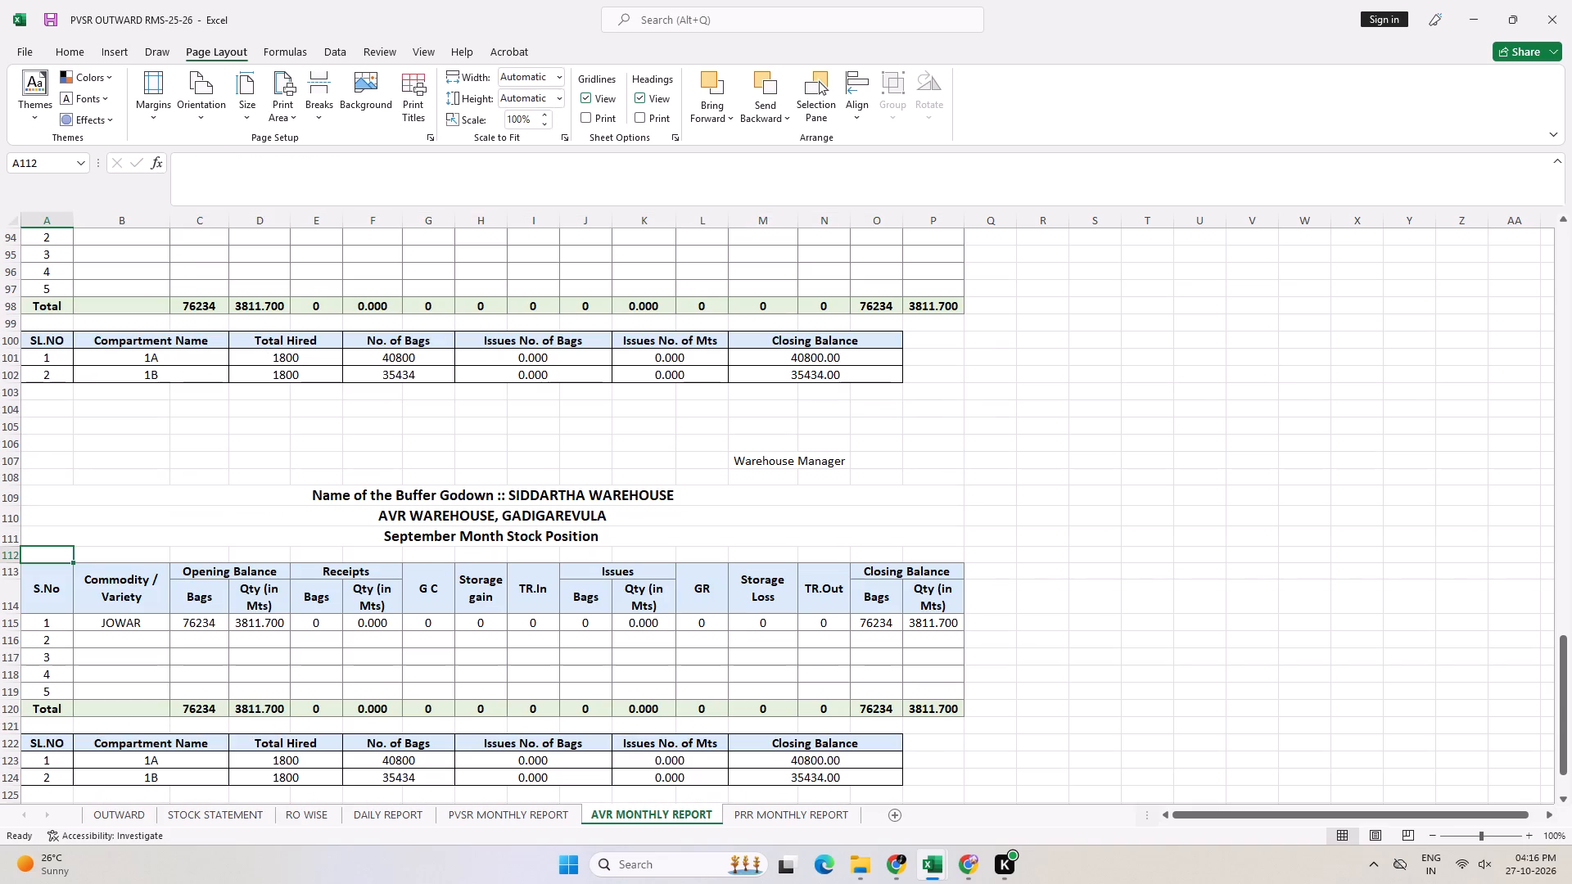
{"action": "scroll", "coordinate": [469, 683], "scroll_direction": "down", "scroll_amount": 3}
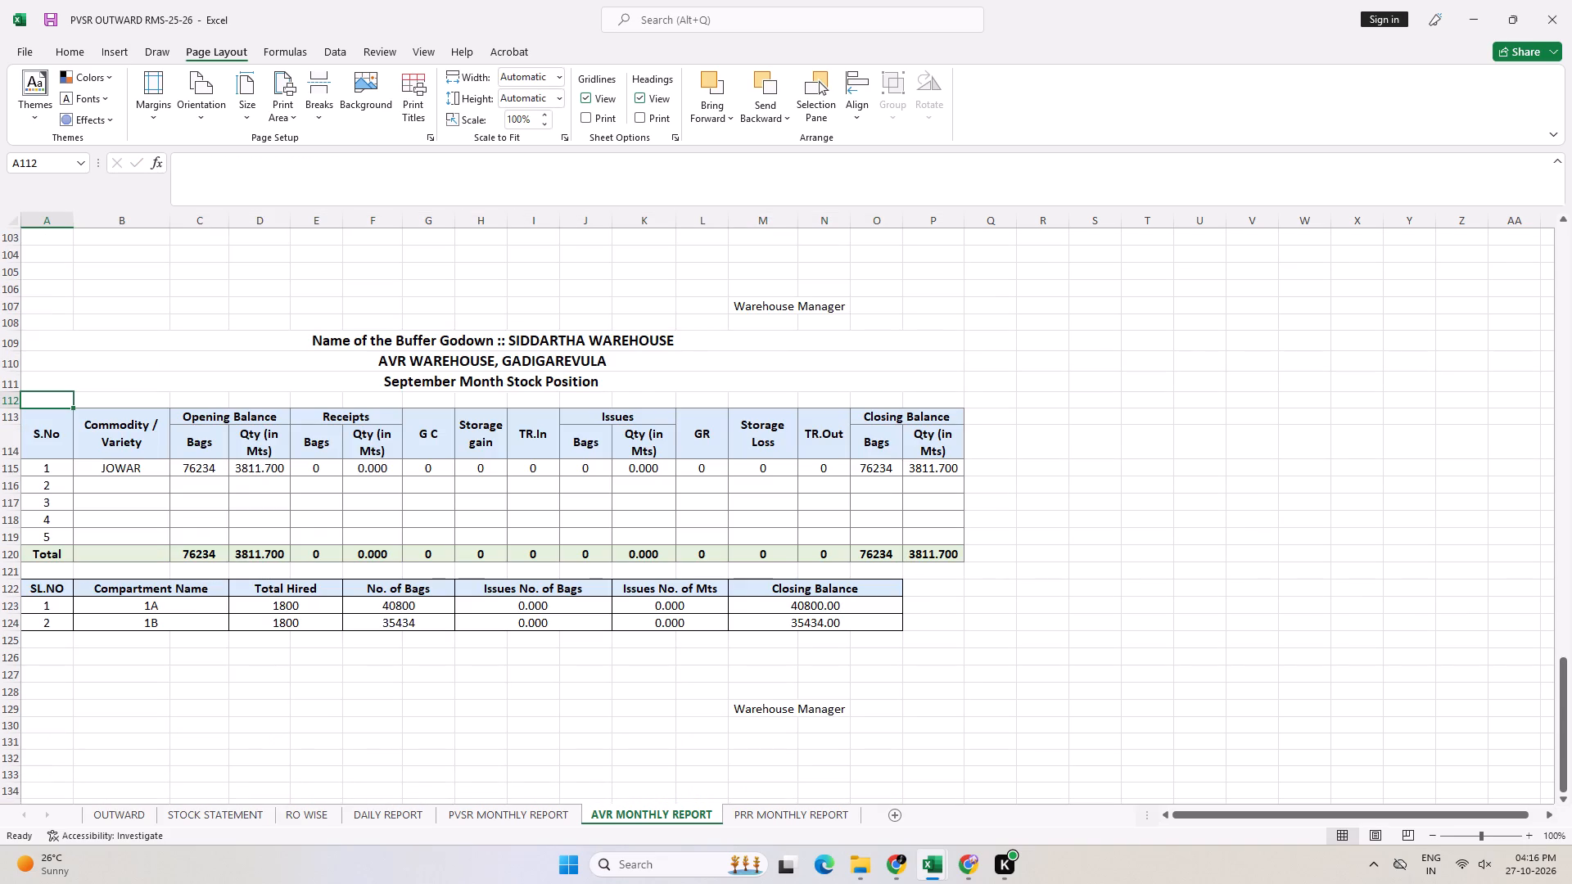
{"action": "left_click_drag", "start_coordinate": [414, 338], "coordinate": [424, 360]}
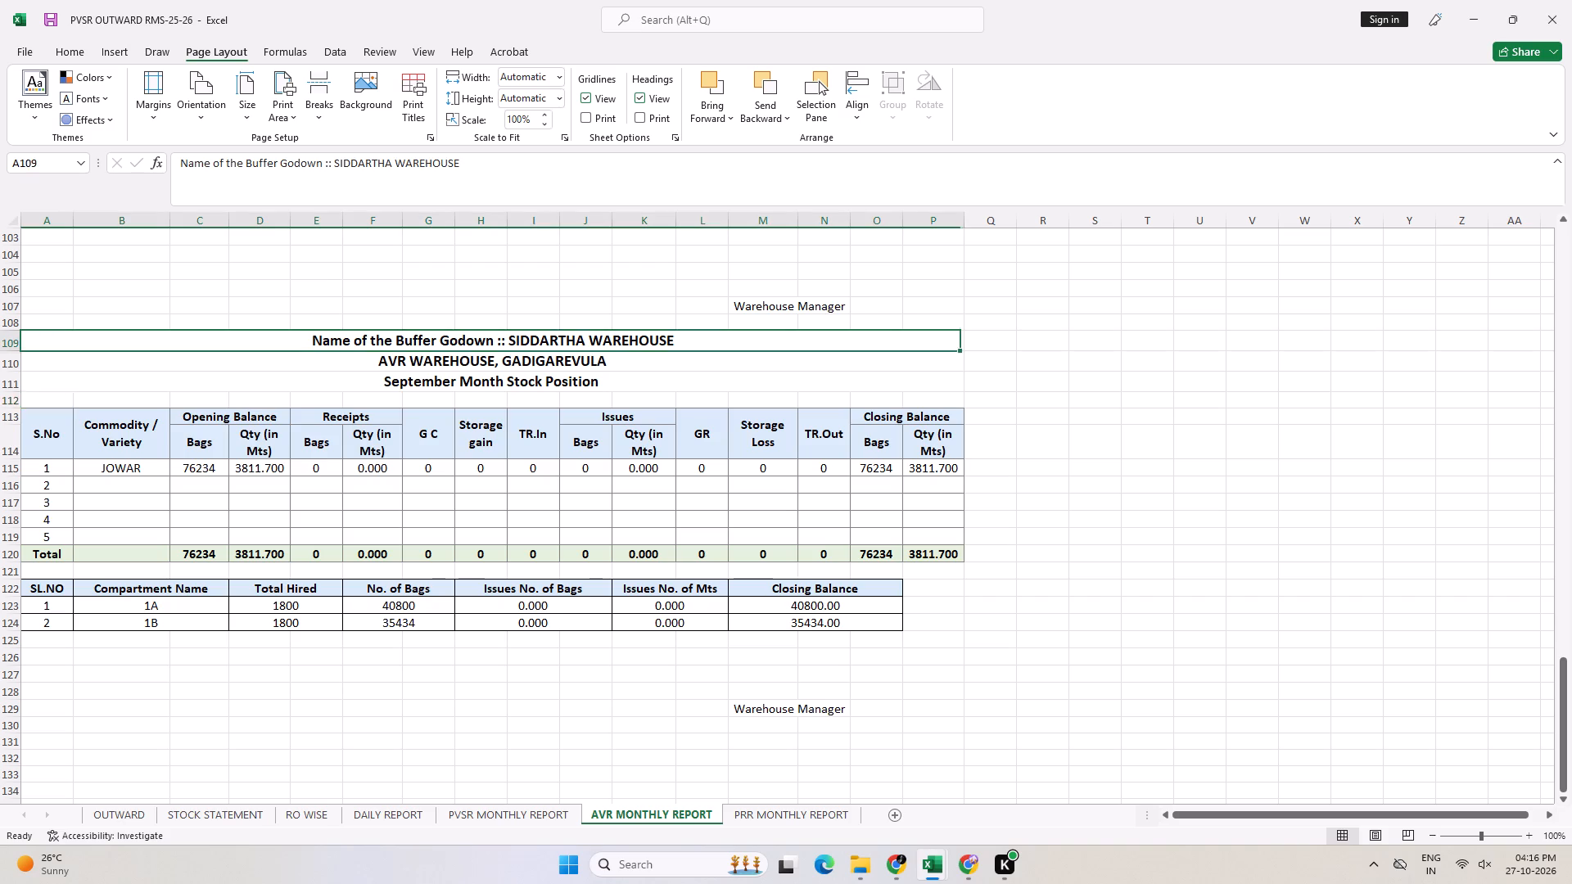
{"action": "left_click_drag", "start_coordinate": [424, 360], "coordinate": [589, 706]}
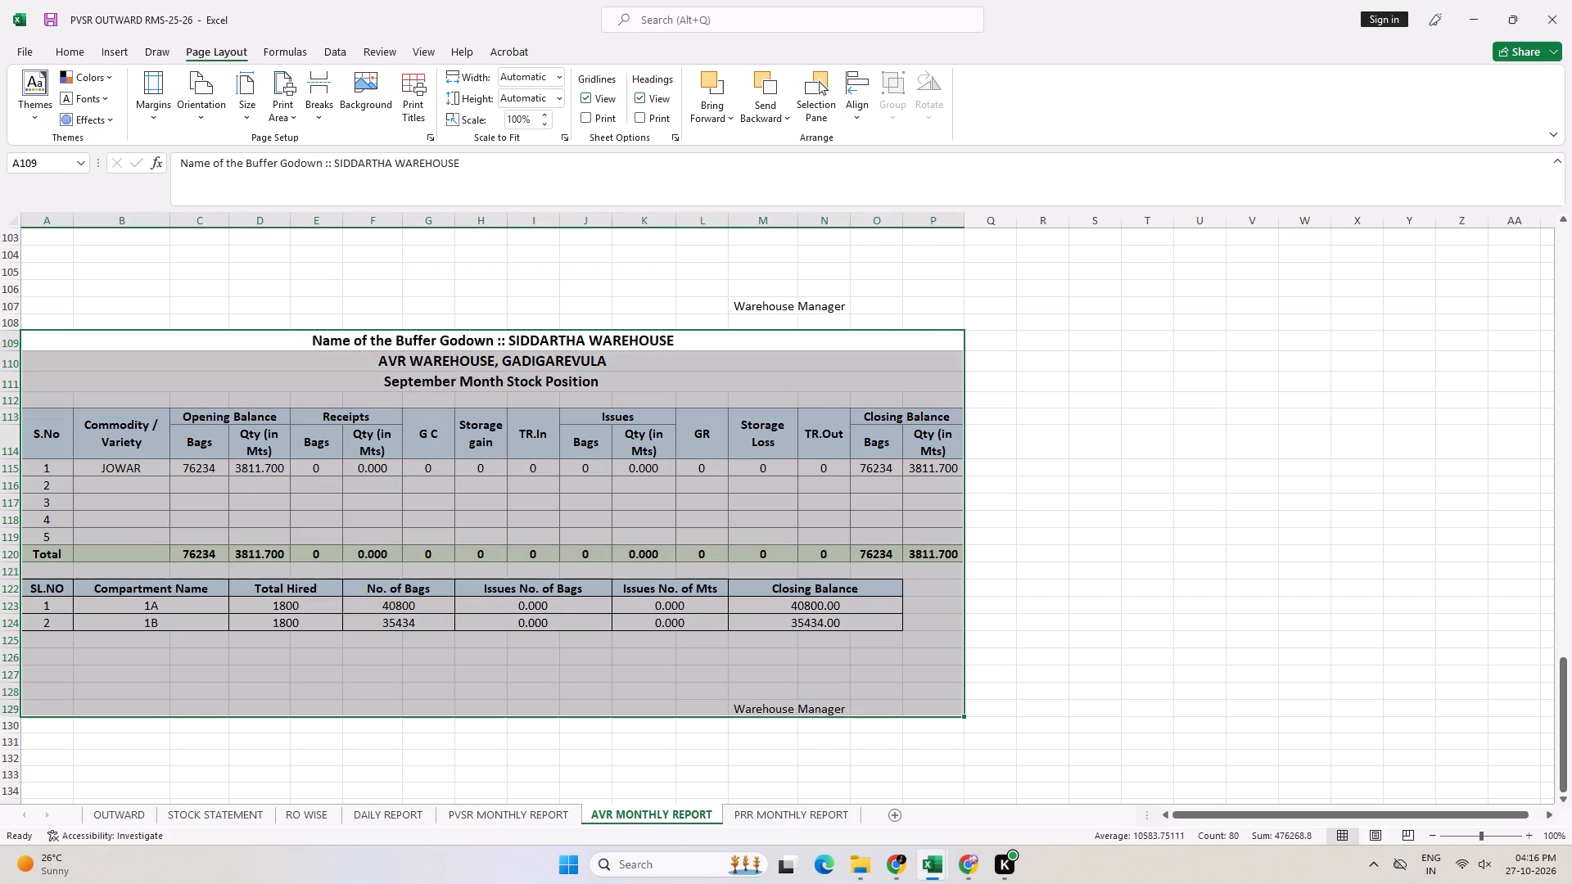
{"action": "key", "text": "ctrl+c"}
{"action": "scroll", "coordinate": [531, 703], "scroll_direction": "down", "scroll_amount": 2}
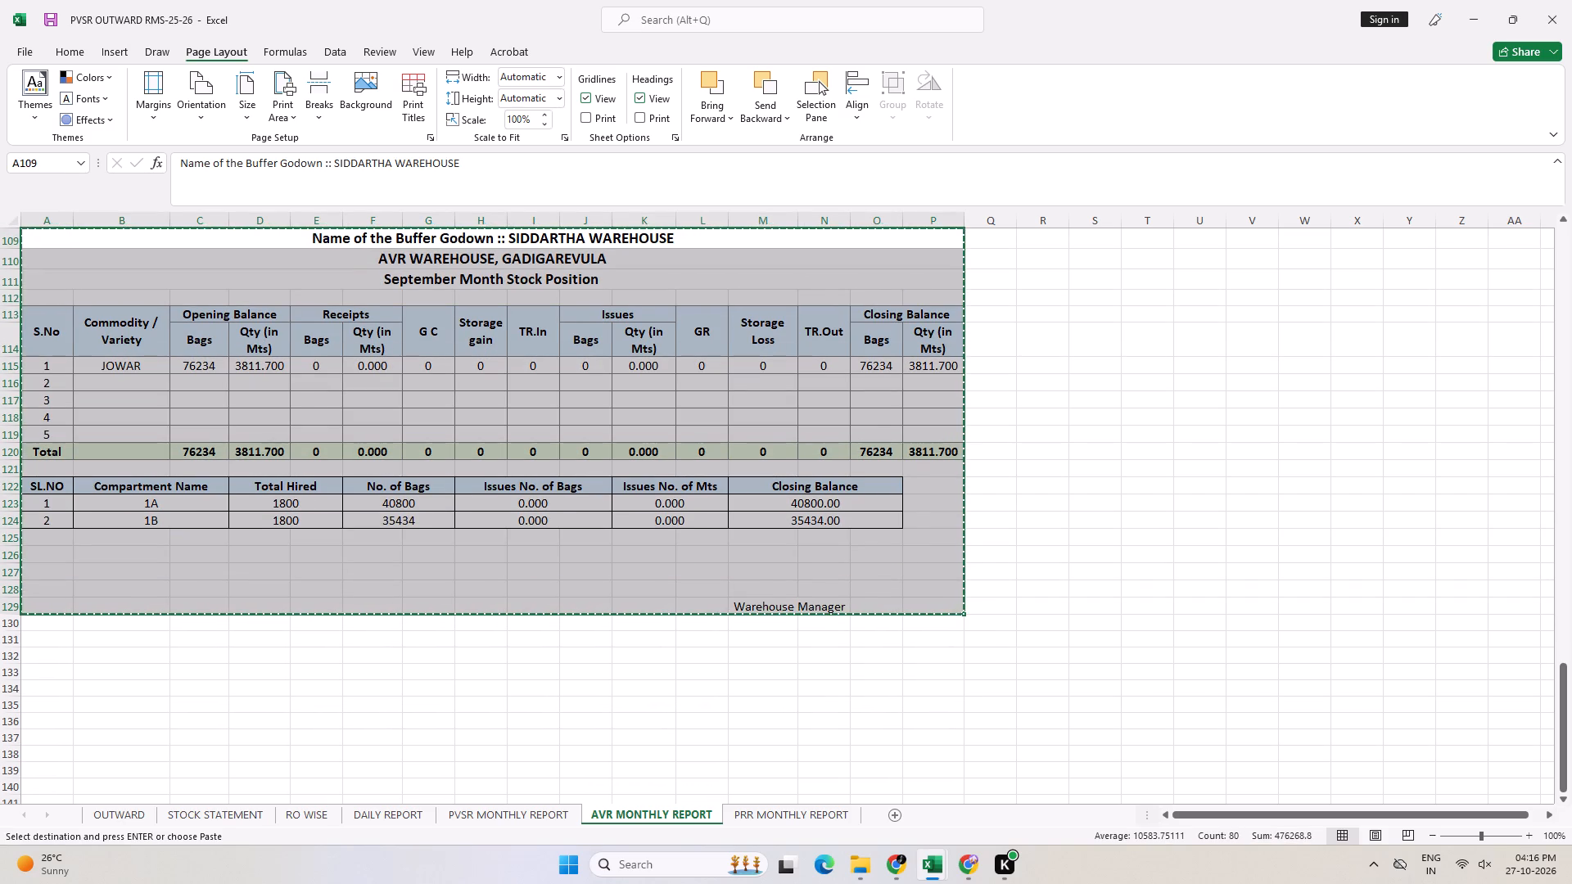
{"action": "left_click", "coordinate": [55, 639]}
{"action": "key", "text": "ctrl+v"}
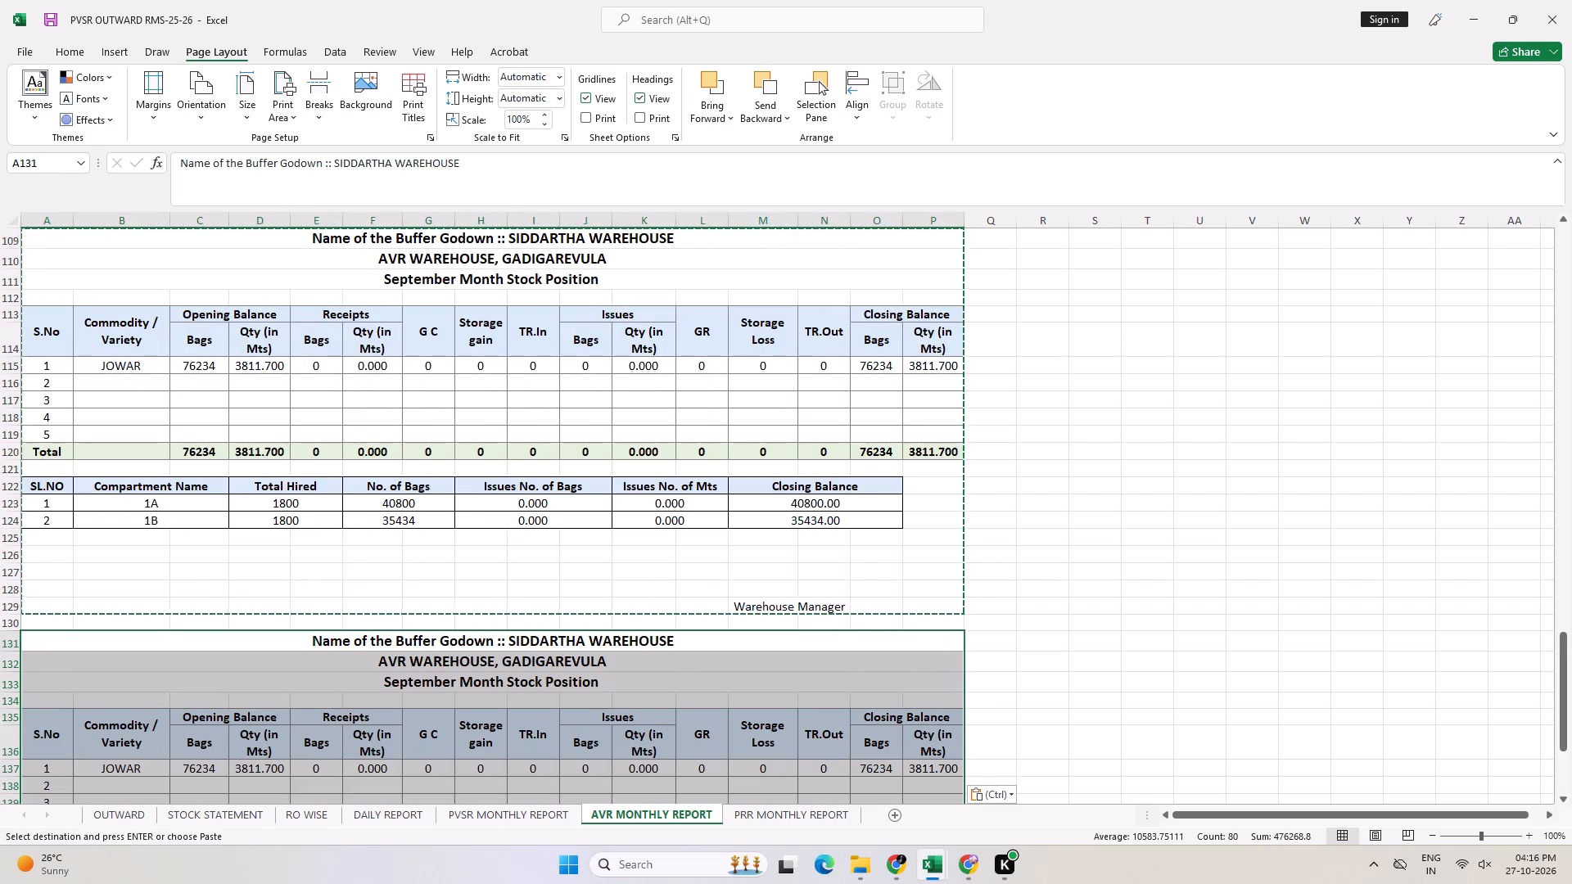
Replace the copied section's title in A133 with Stock Position as on 26-10-2026, copied from A138 of the PVSR MONTHLY REPORT sheet.
{"action": "left_click", "coordinate": [358, 672]}
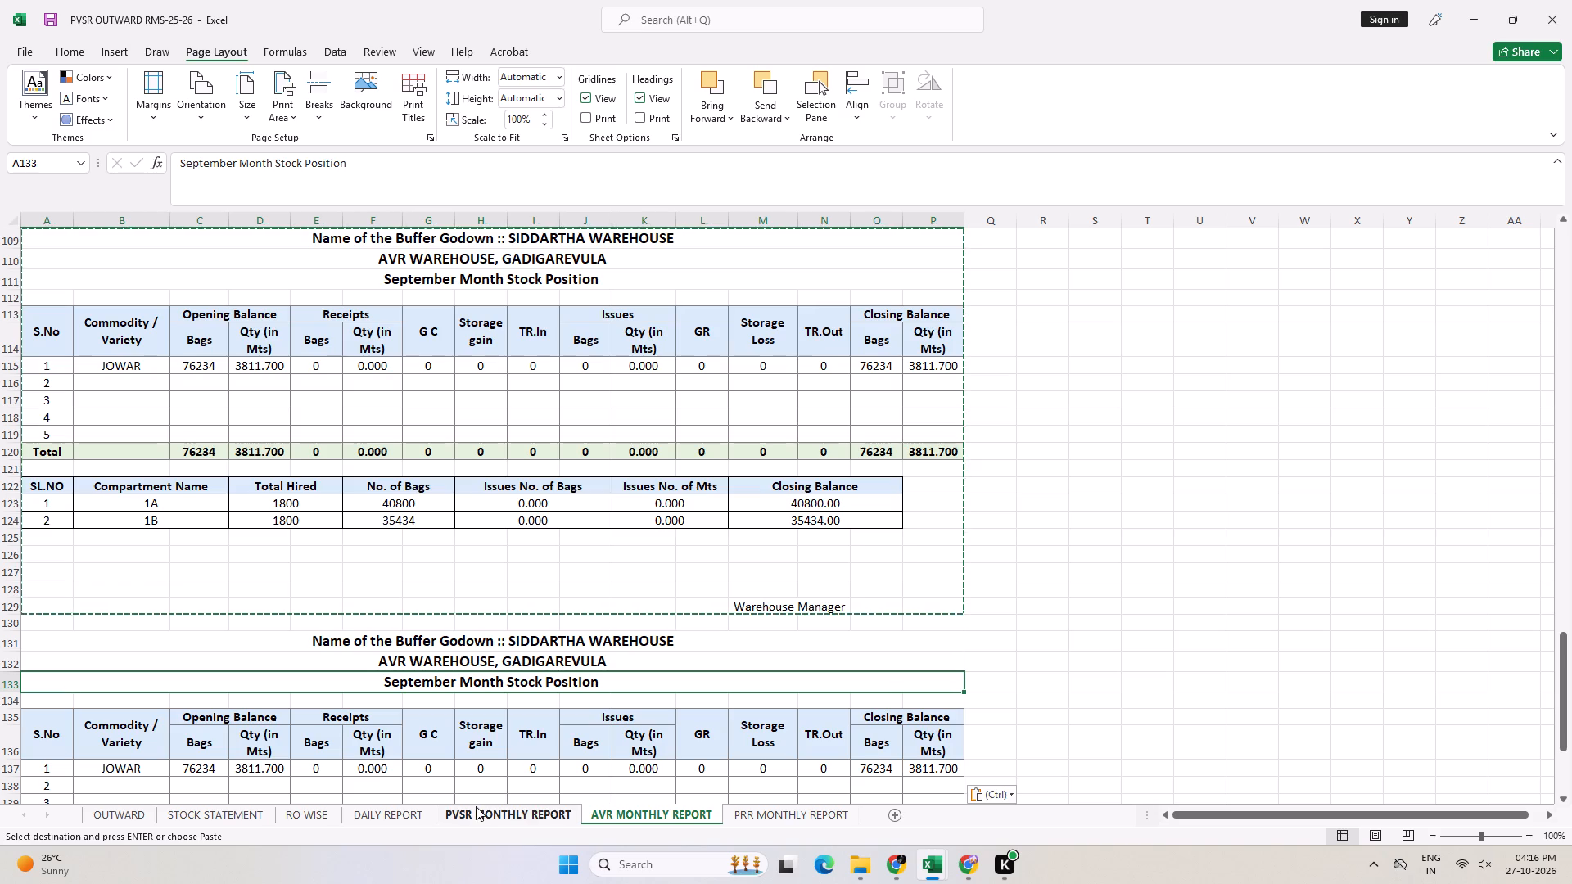
{"action": "left_click", "coordinate": [476, 811]}
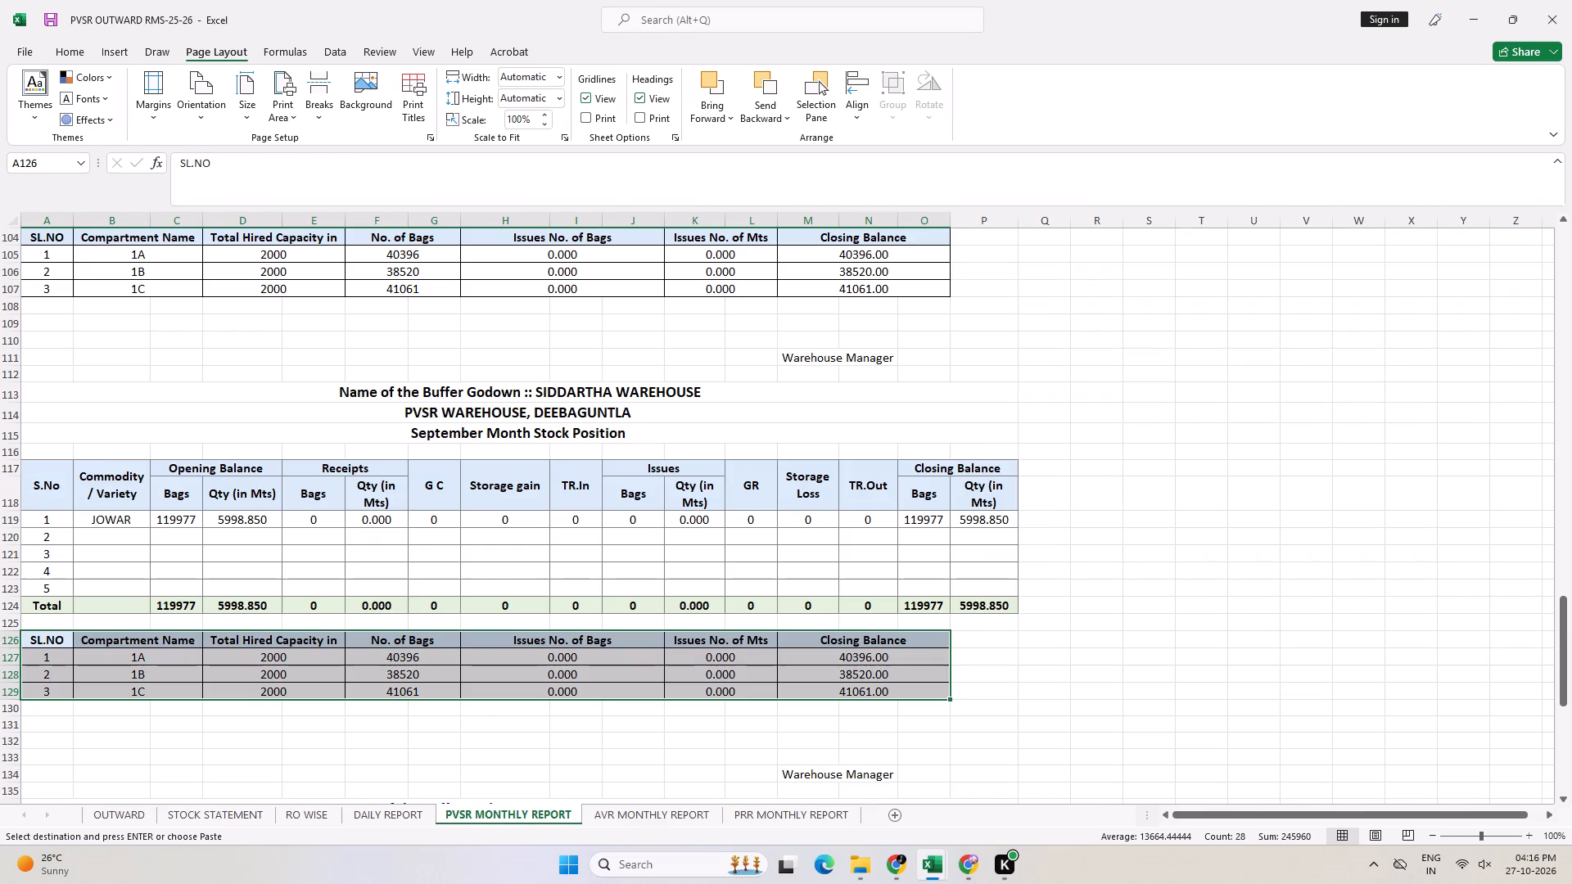
{"action": "scroll", "coordinate": [450, 457], "scroll_direction": "down", "scroll_amount": 6}
{"action": "left_click", "coordinate": [446, 519]}
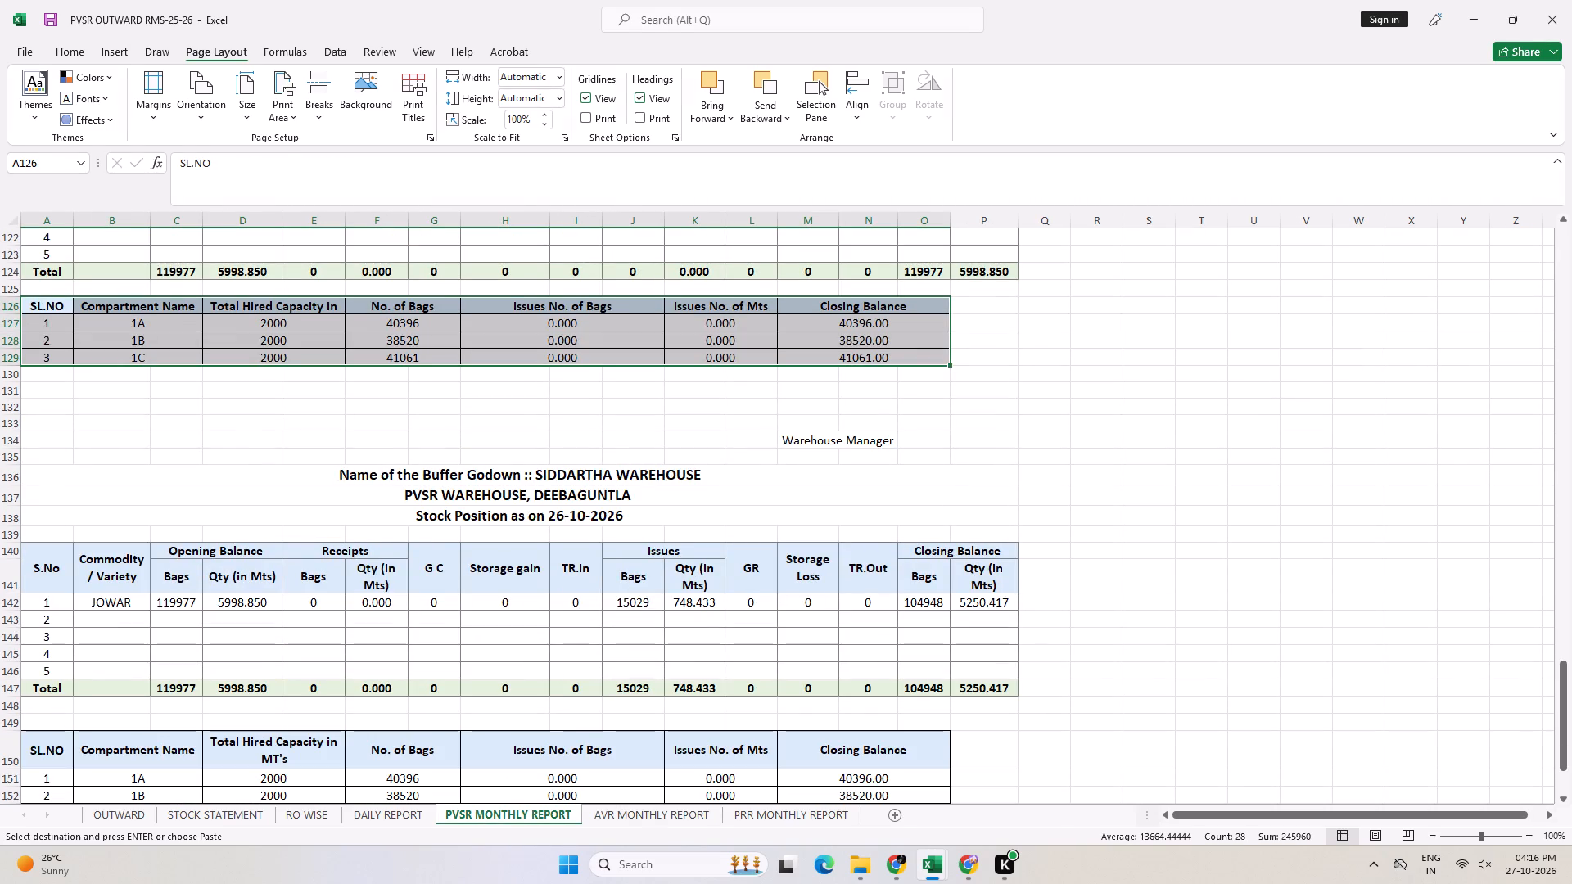
{"action": "key", "text": "ctrl+c"}
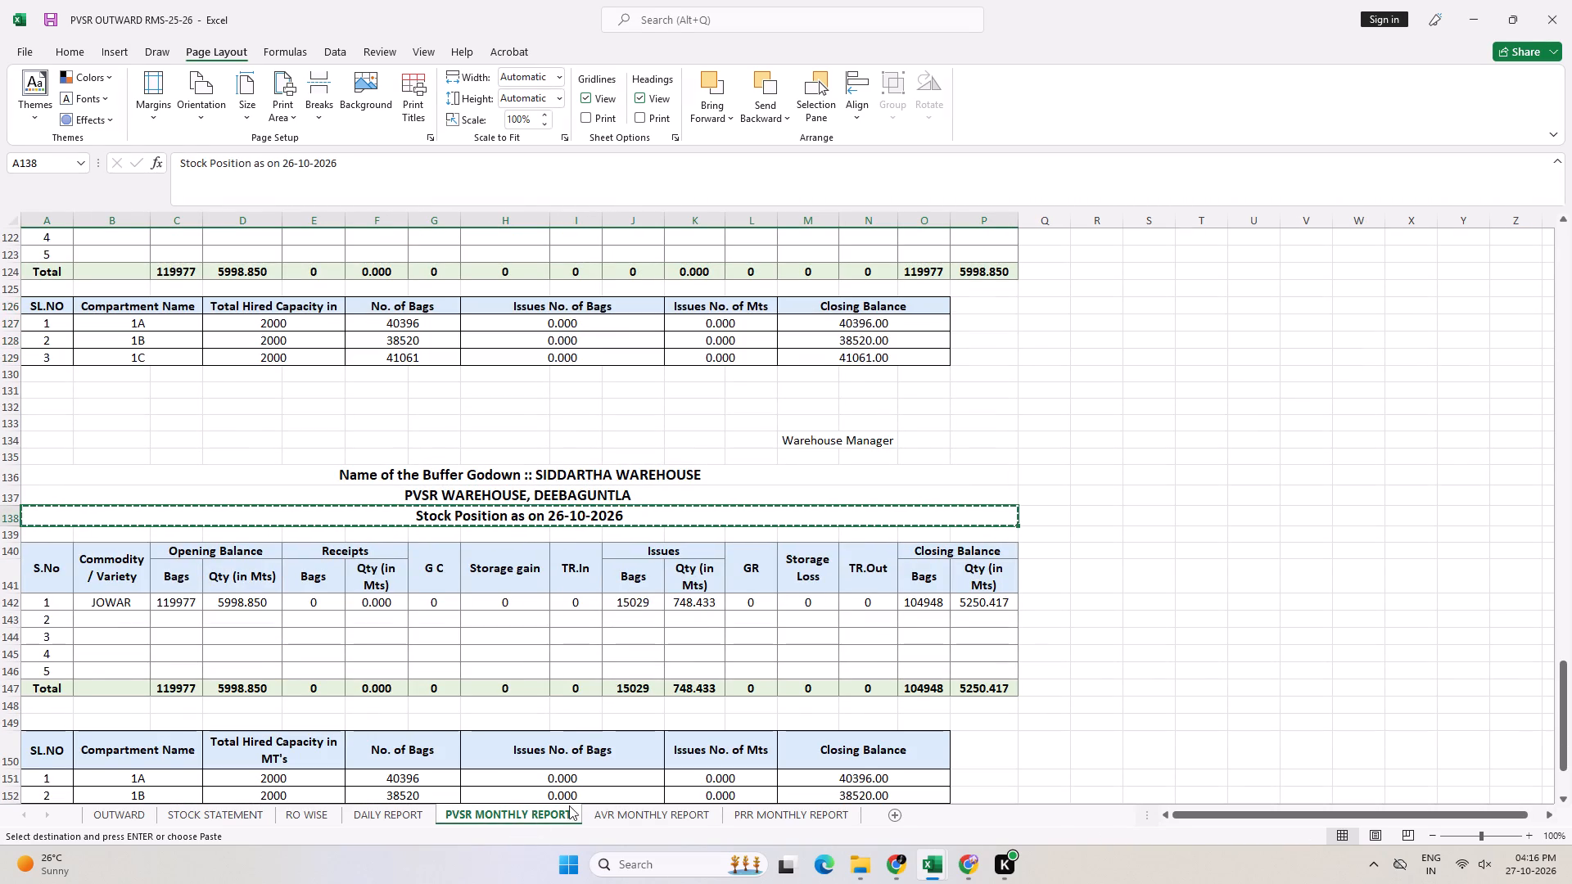
{"action": "left_click", "coordinate": [612, 808]}
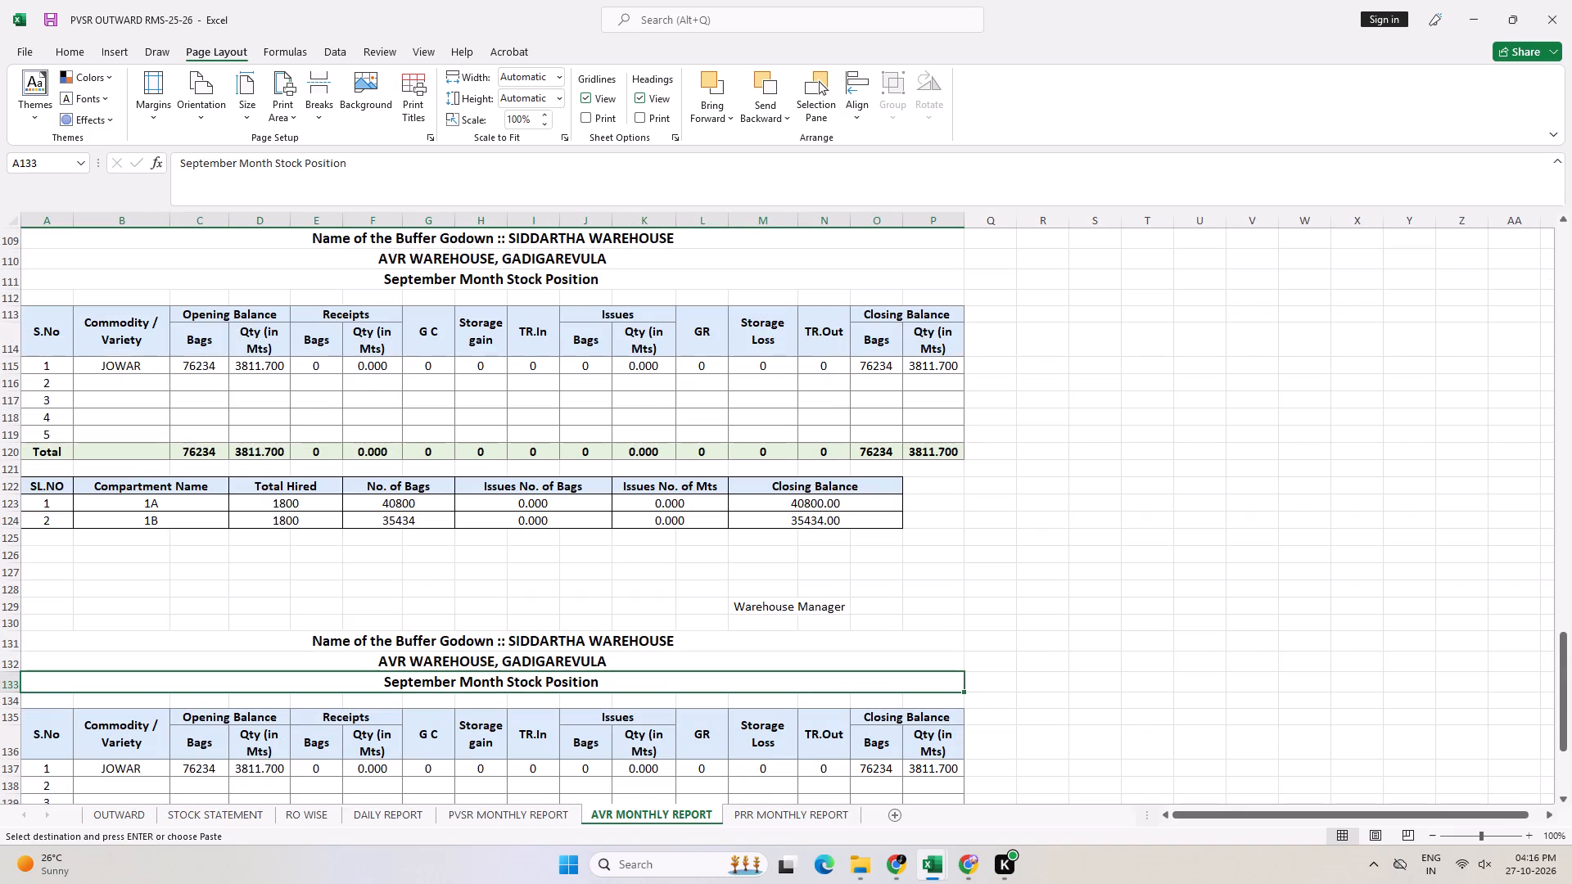
{"action": "key", "text": "ctrl+v"}
{"action": "left_click", "coordinate": [779, 625]}
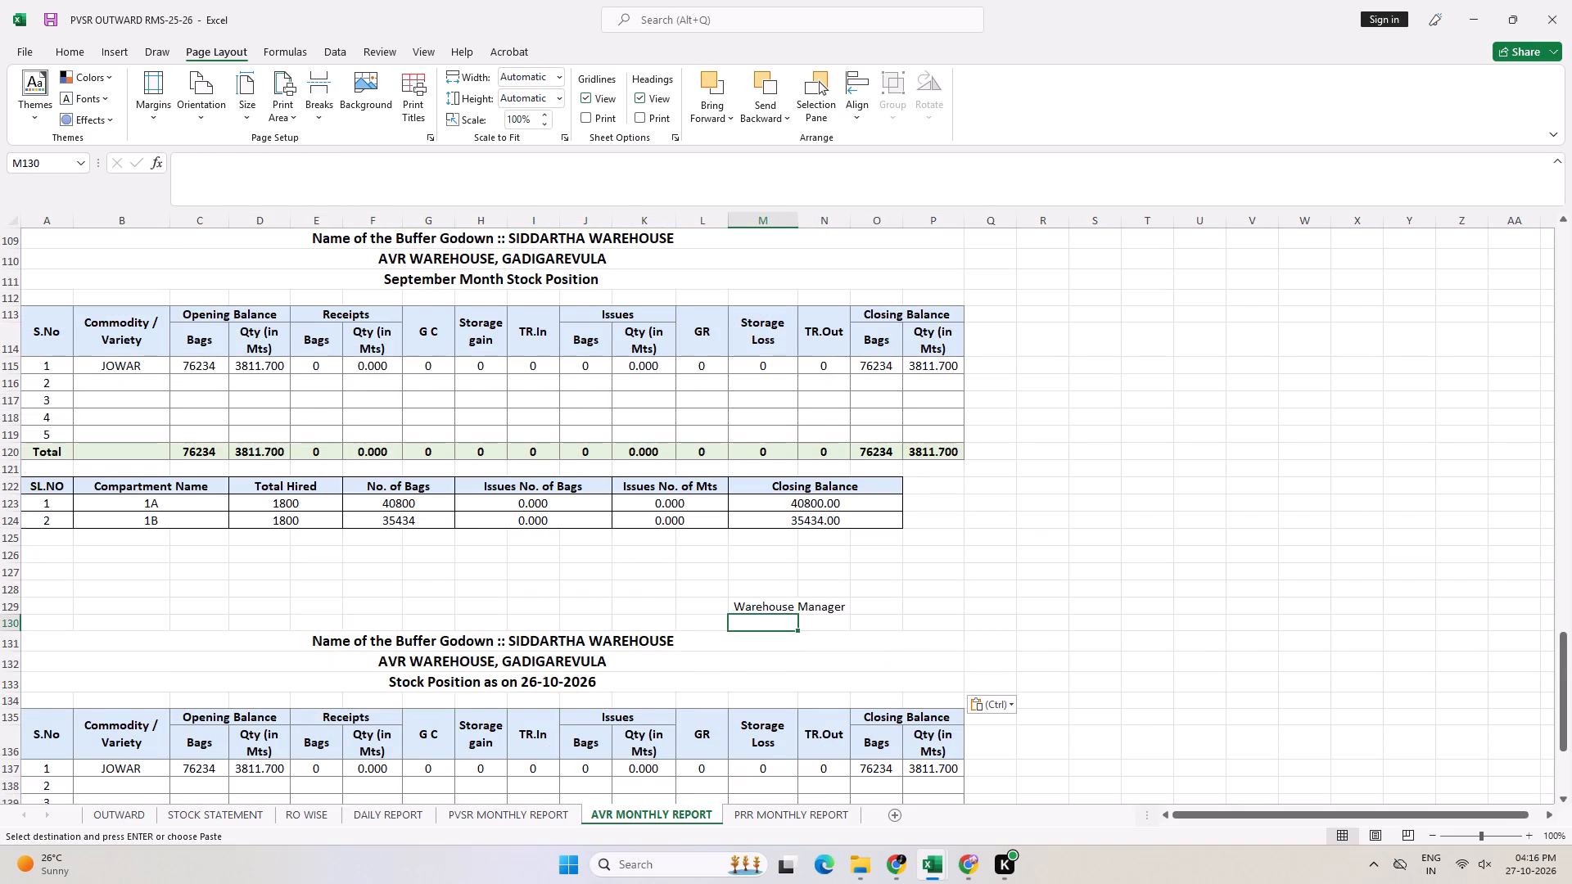
Save the workbook with the completed AVR MONTHLY REPORT sections.
{"action": "scroll", "coordinate": [576, 674], "scroll_direction": "down", "scroll_amount": 5}
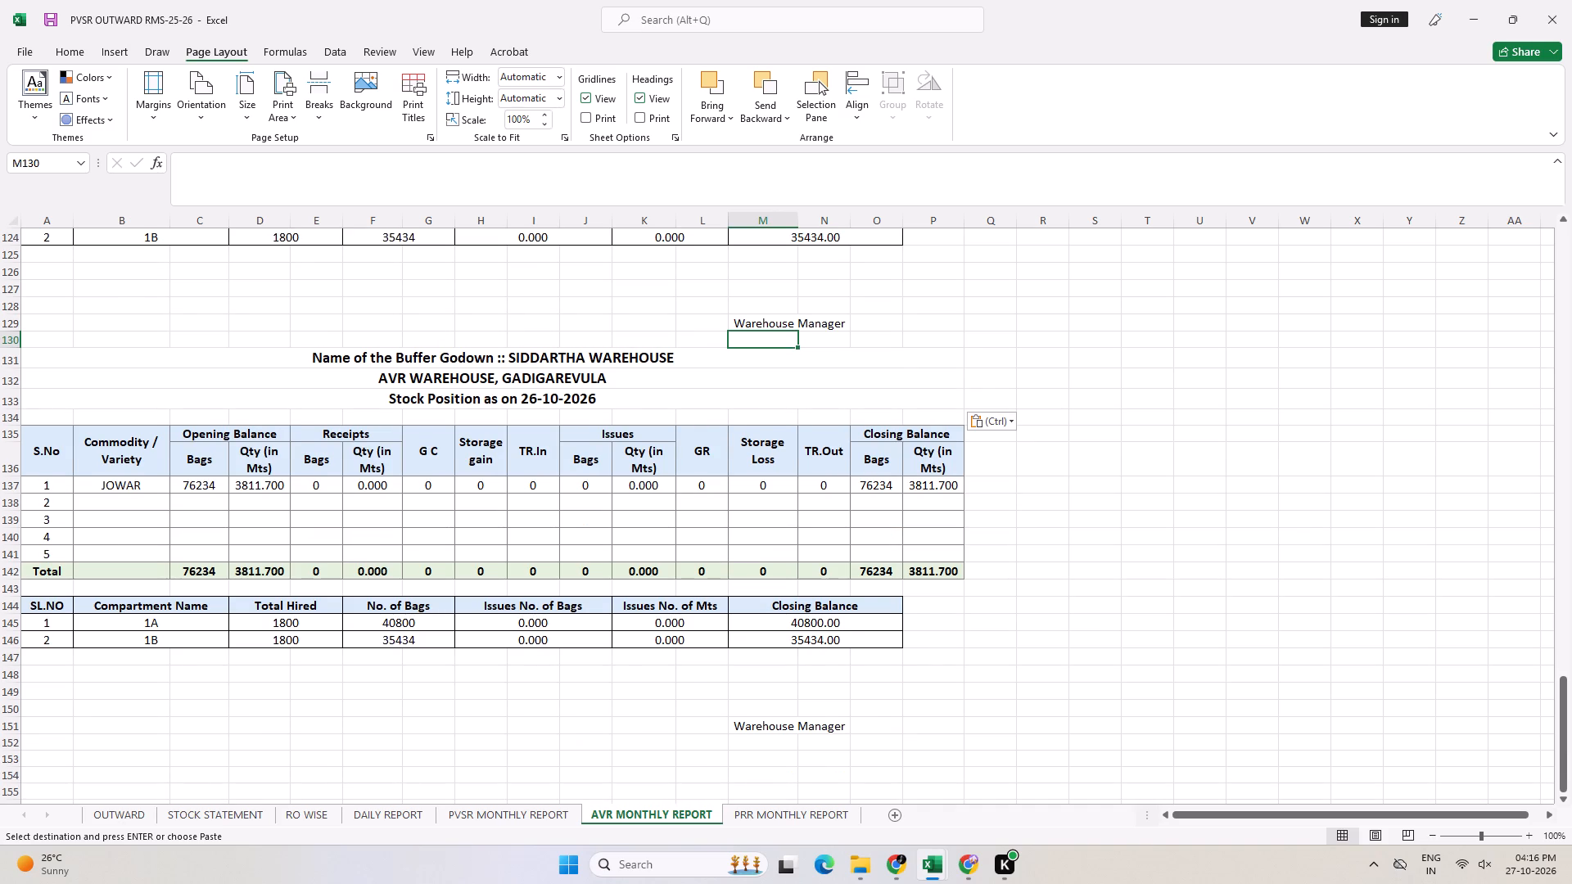
{"action": "key", "text": "ctrl+s"}
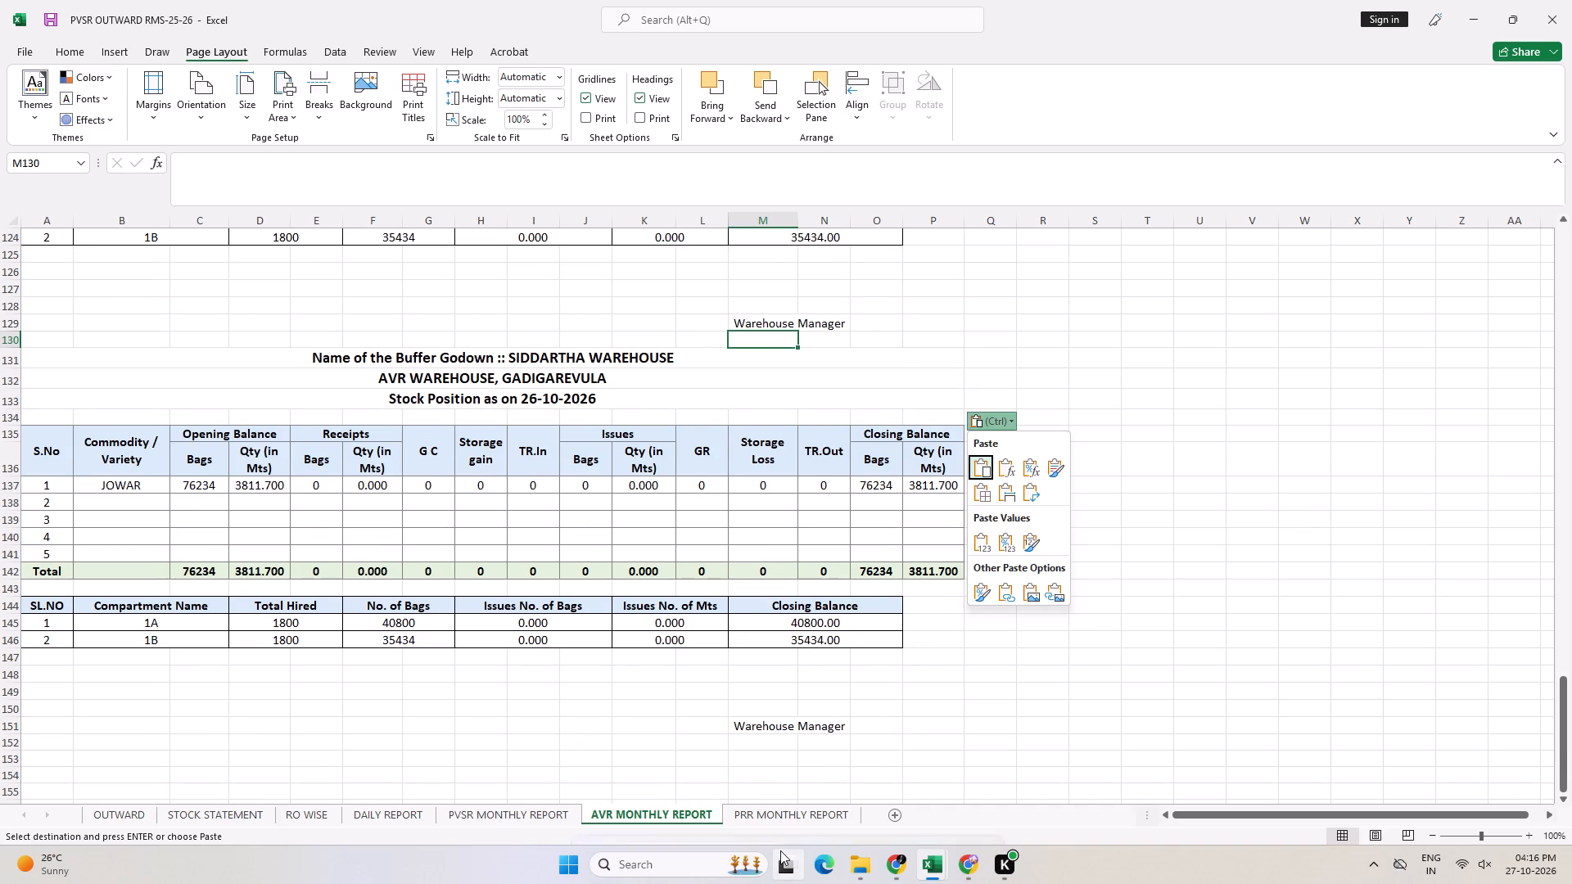
{"action": "left_click", "coordinate": [534, 622]}
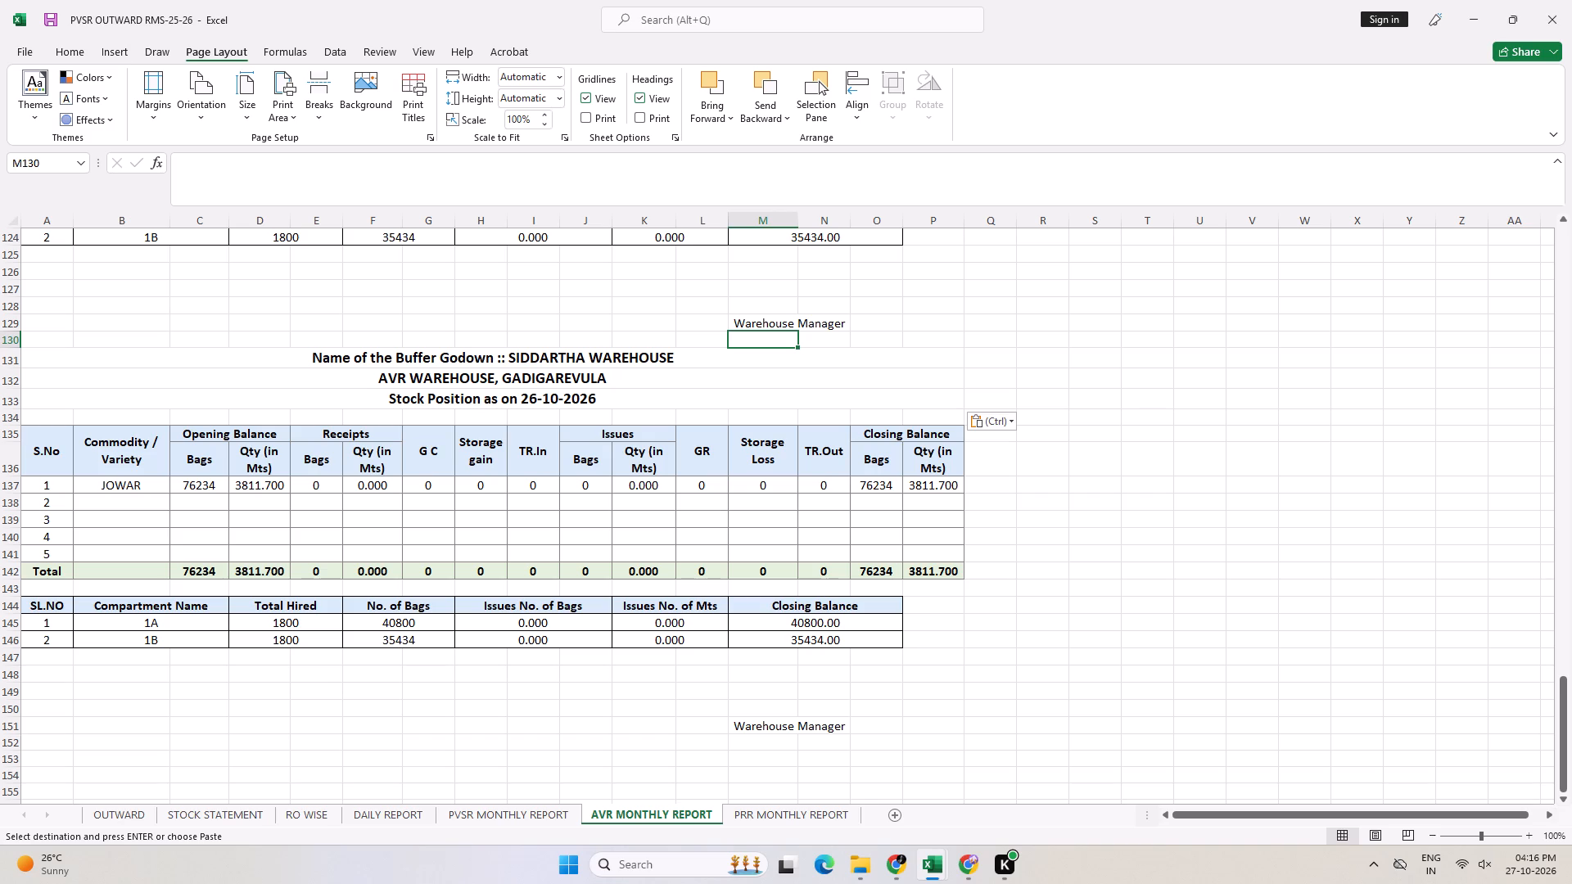
{"action": "key", "text": "ctrl+s"}
{"action": "left_click", "coordinate": [445, 568]}
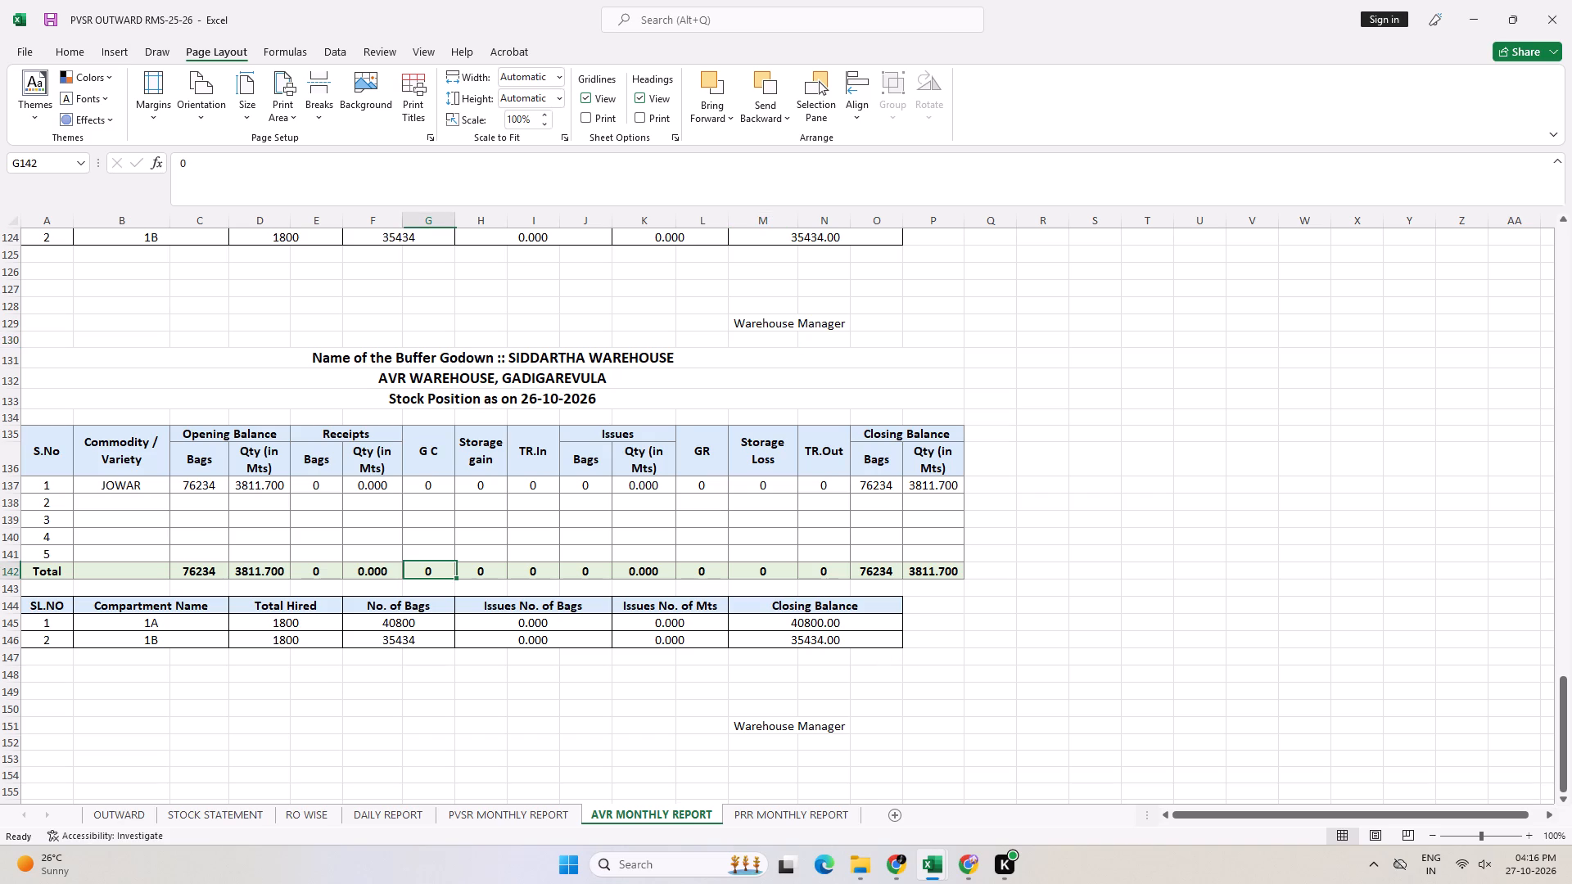
{"action": "key", "text": "ctrl+s"}
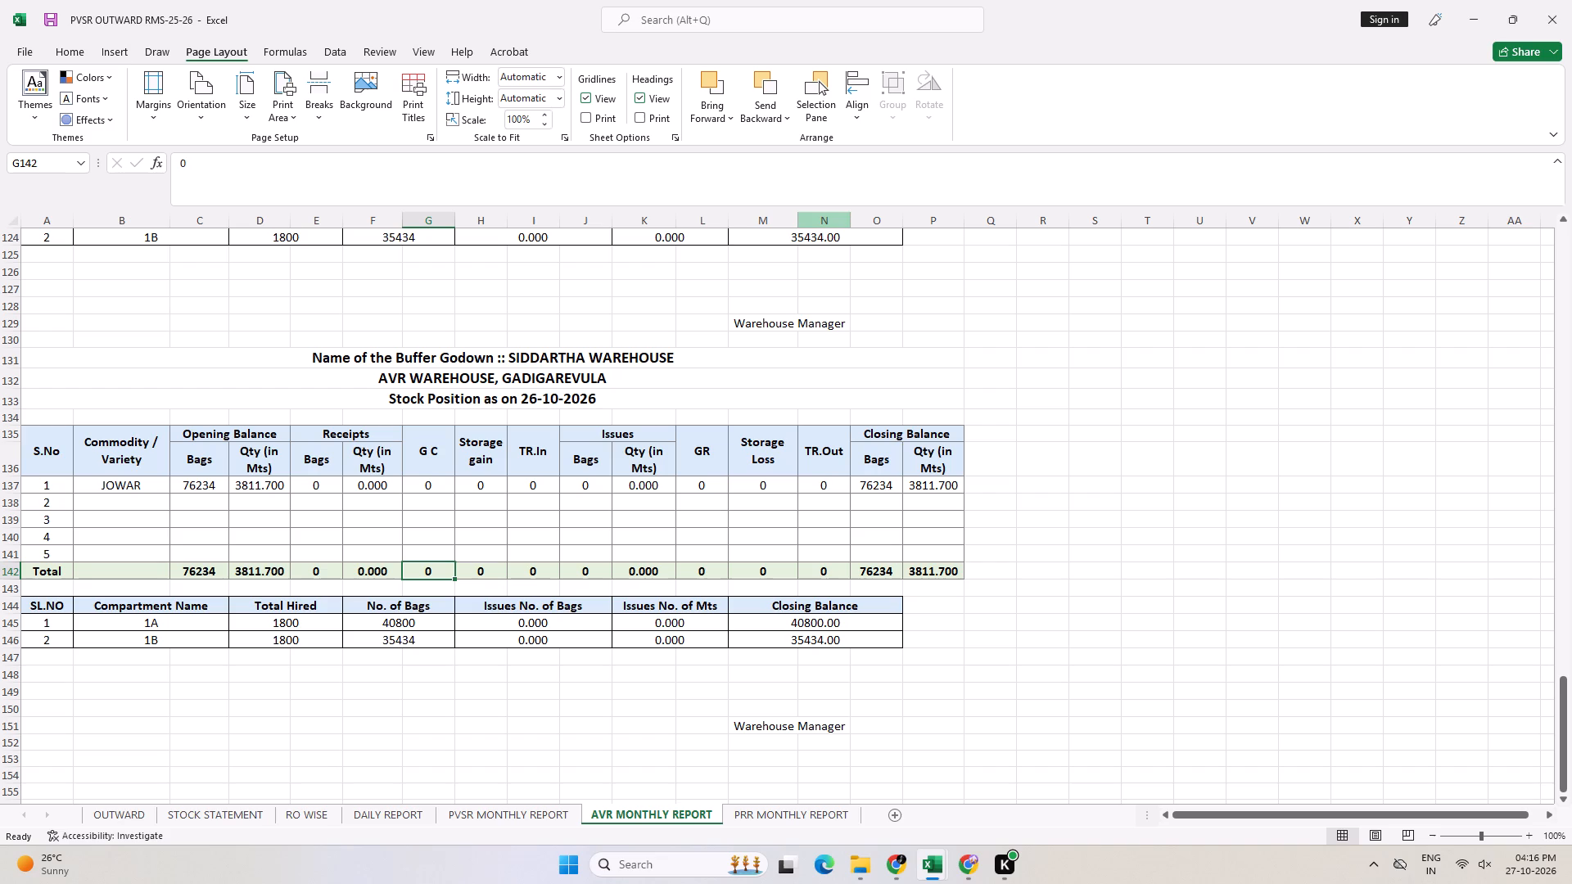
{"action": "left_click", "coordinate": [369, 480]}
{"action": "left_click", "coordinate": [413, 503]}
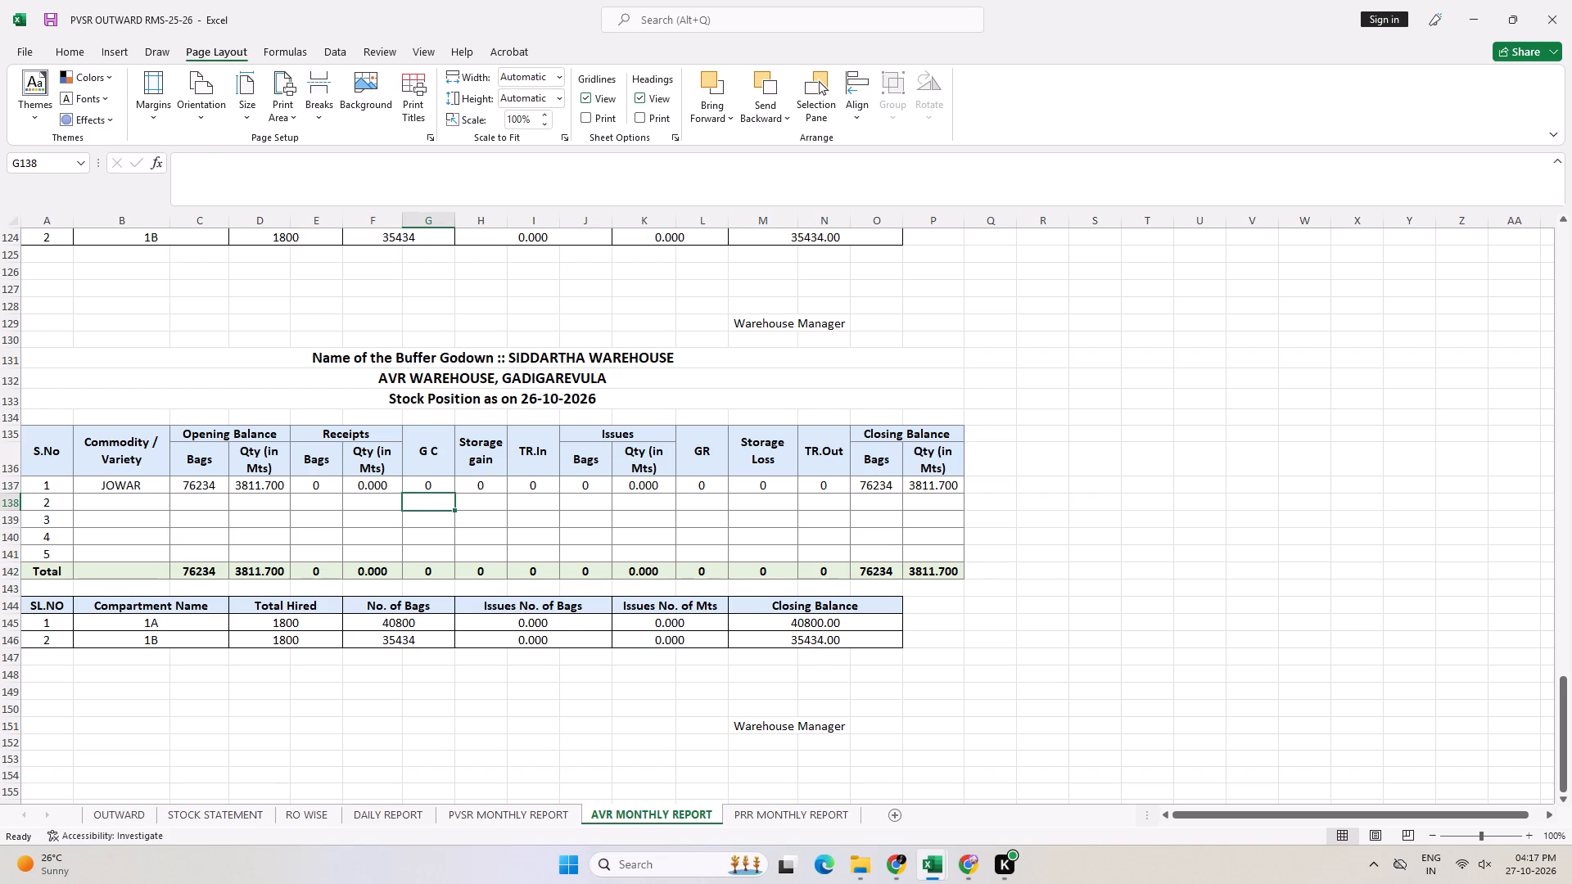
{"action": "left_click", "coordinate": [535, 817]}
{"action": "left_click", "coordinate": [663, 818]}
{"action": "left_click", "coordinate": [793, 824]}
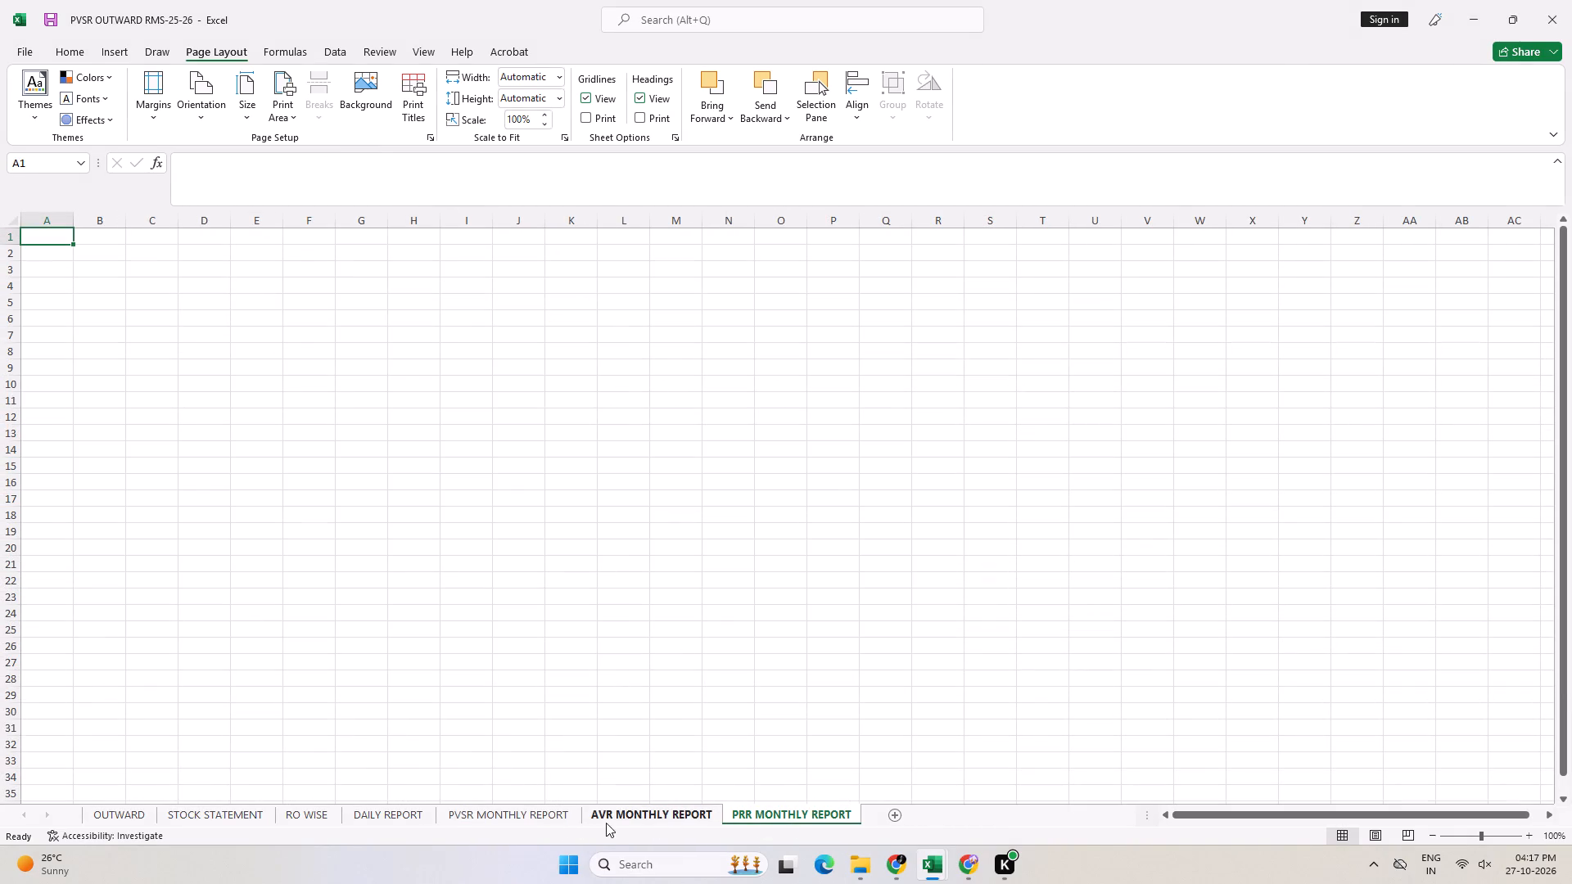
Copy the latest AVR section A131:P151, with its titles, both tables and manager label, to A1 of the PRR MONTHLY REPORT sheet.
{"action": "left_click", "coordinate": [611, 819]}
{"action": "left_click_drag", "start_coordinate": [418, 353], "coordinate": [418, 701]}
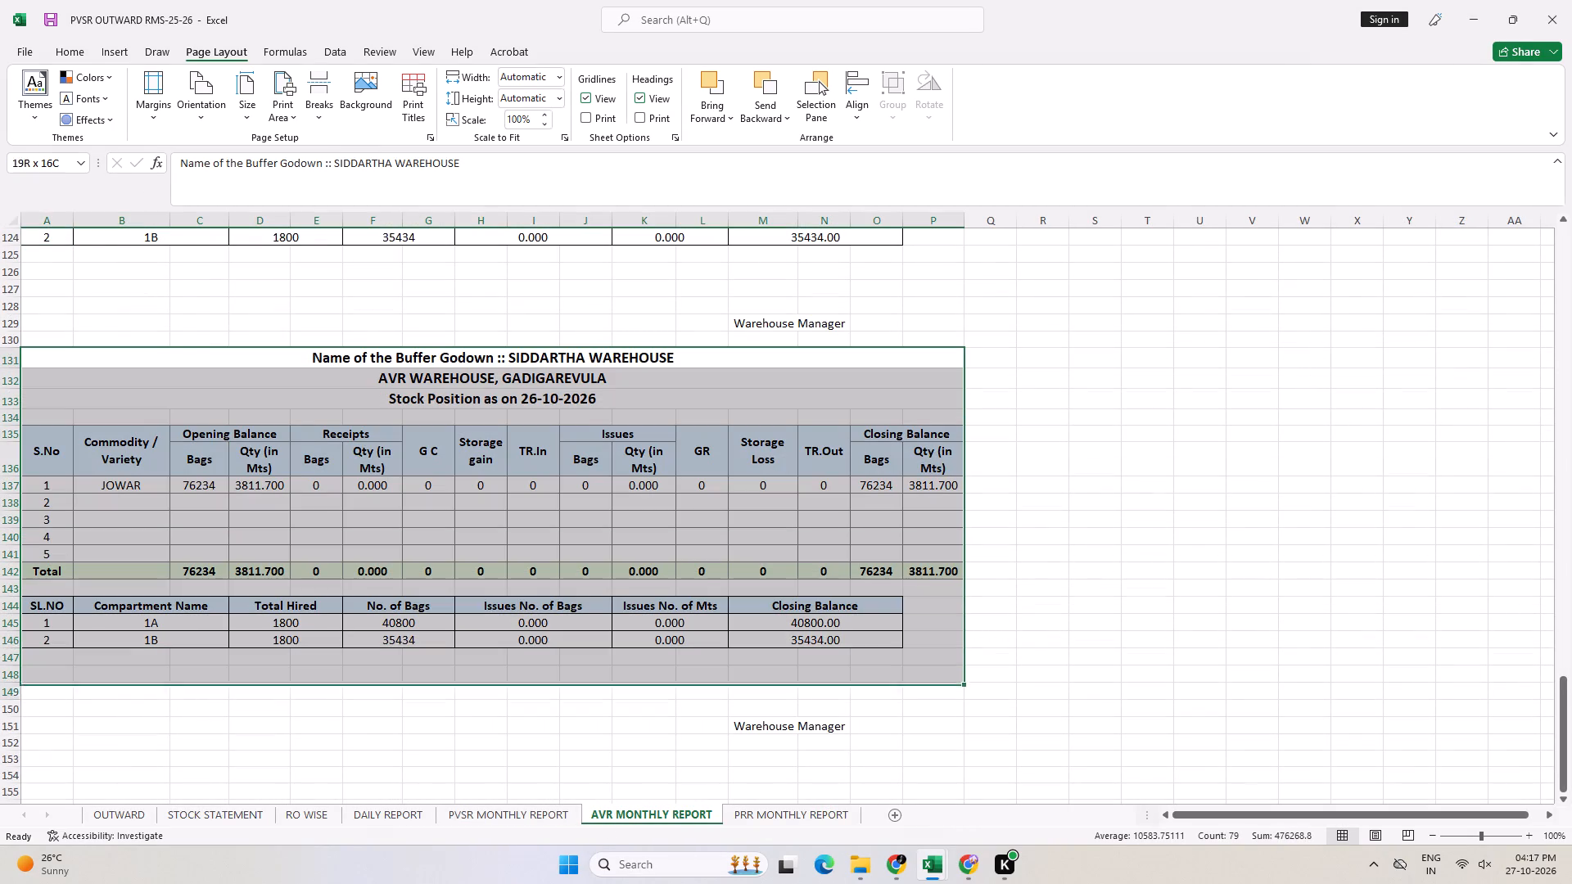
{"action": "left_click_drag", "start_coordinate": [418, 701], "coordinate": [418, 727]}
{"action": "key", "text": "ctrl+c"}
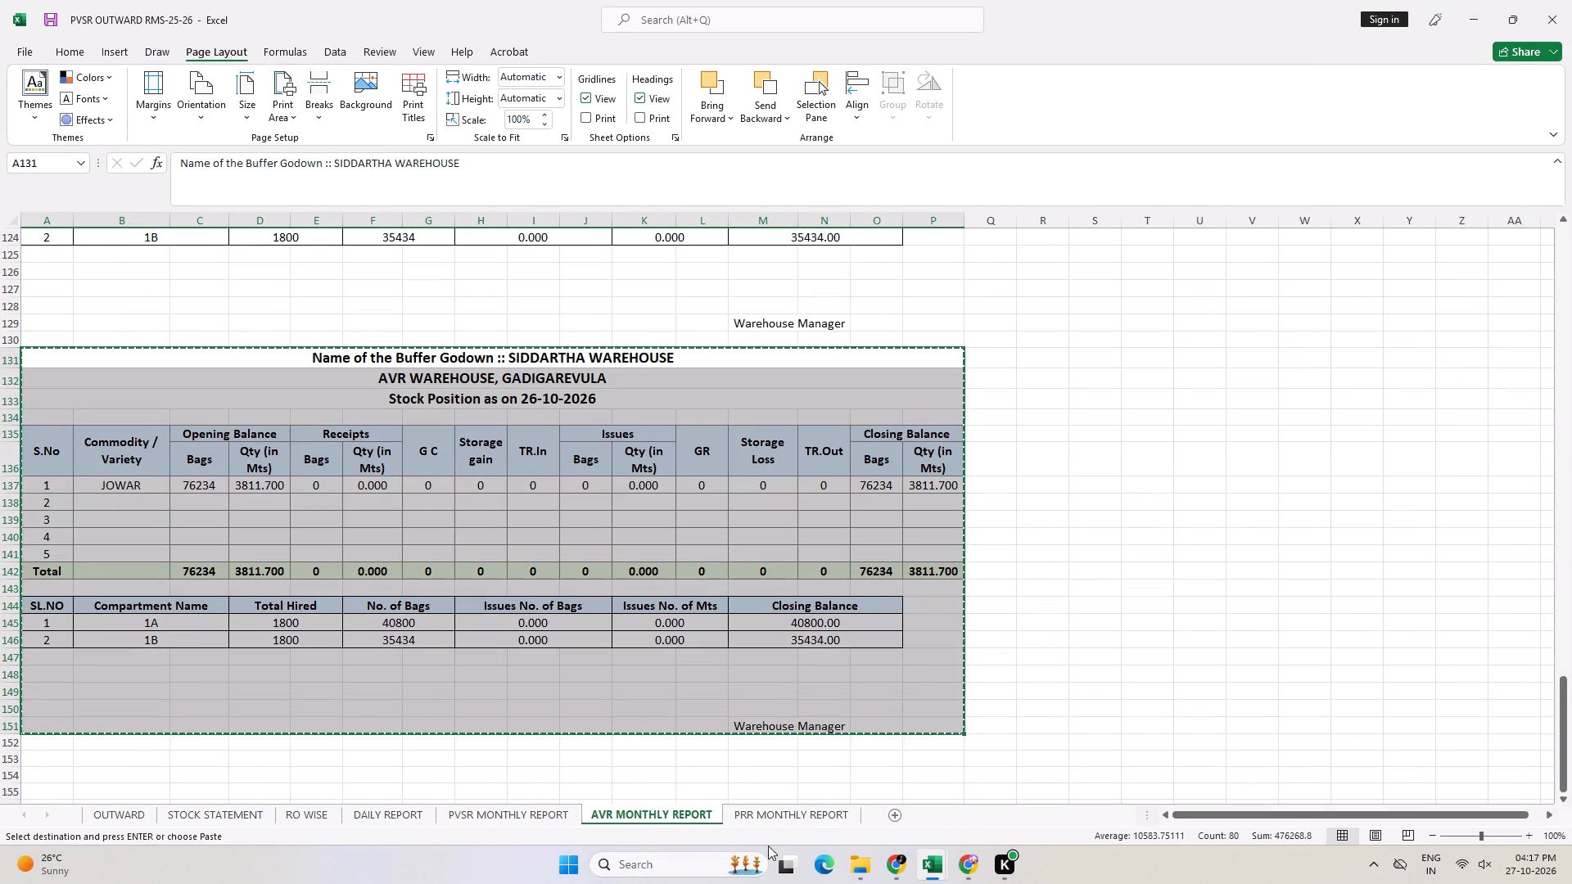
{"action": "left_click", "coordinate": [777, 819]}
{"action": "key", "text": "ctrl+v"}
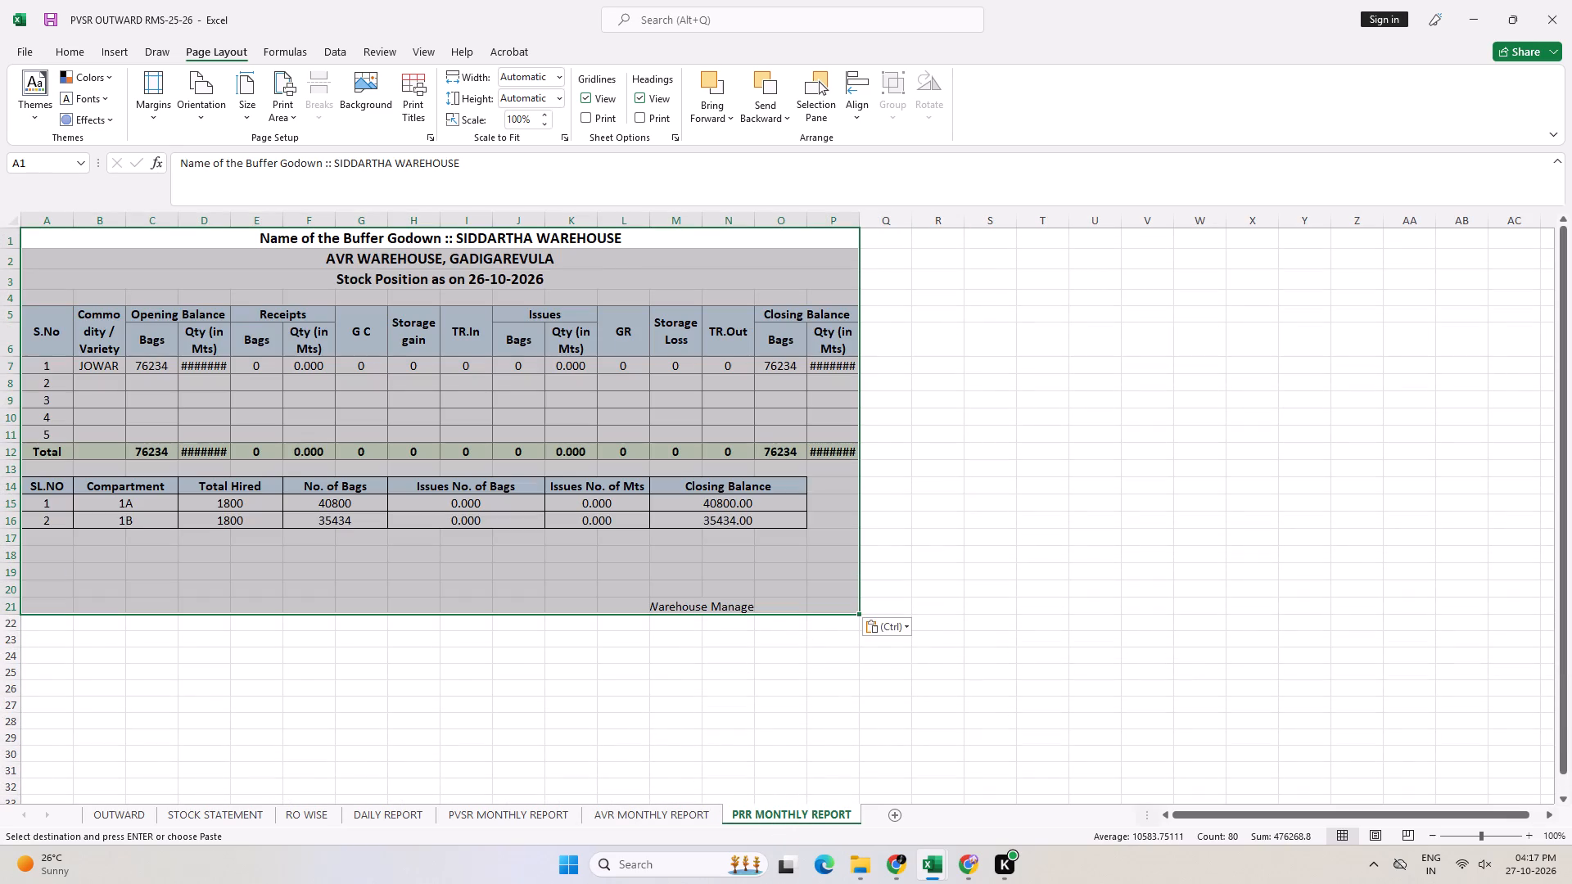
Widen columns B, C, D, F, M, N and P of the PRR sheet to fit the headings, quantities and manager label.
{"action": "left_click", "coordinate": [178, 363]}
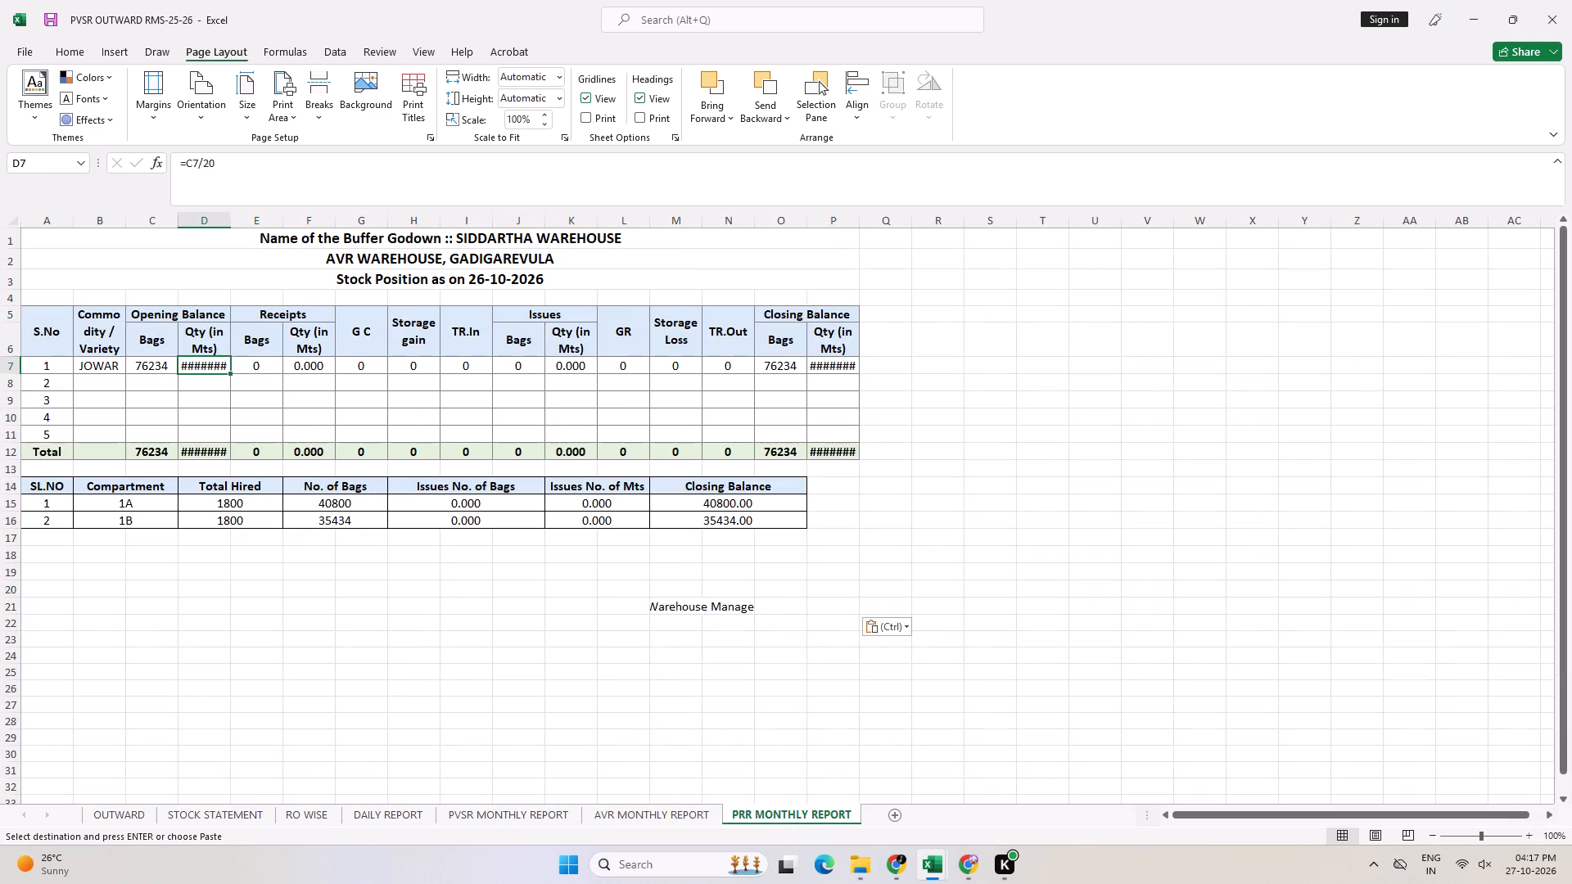
{"action": "left_click_drag", "start_coordinate": [122, 224], "coordinate": [134, 223]}
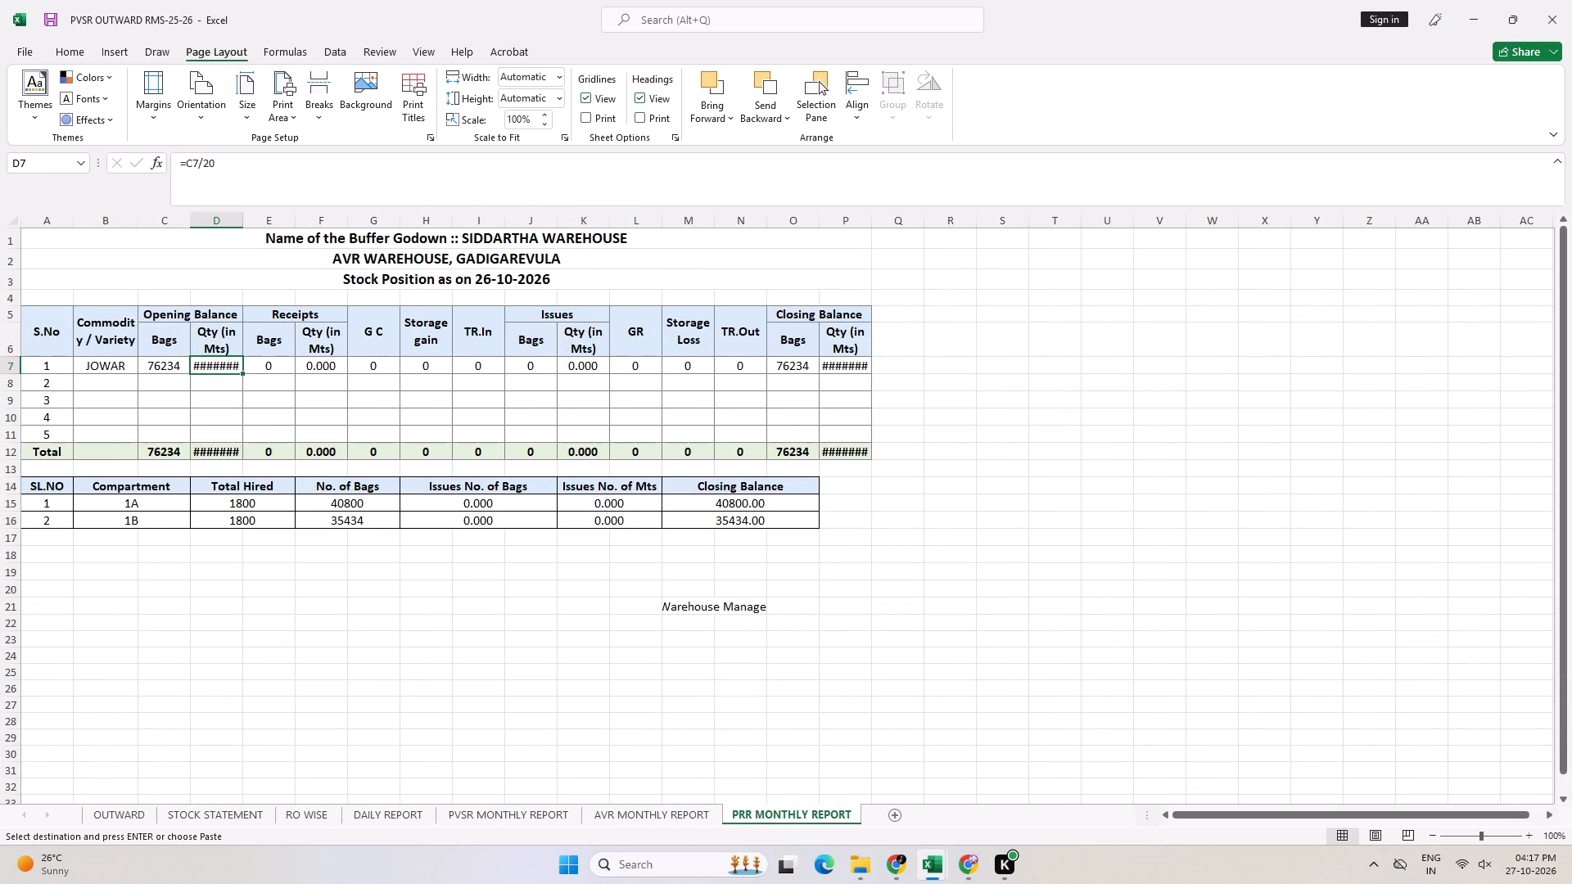
{"action": "left_click_drag", "start_coordinate": [136, 221], "coordinate": [152, 228]}
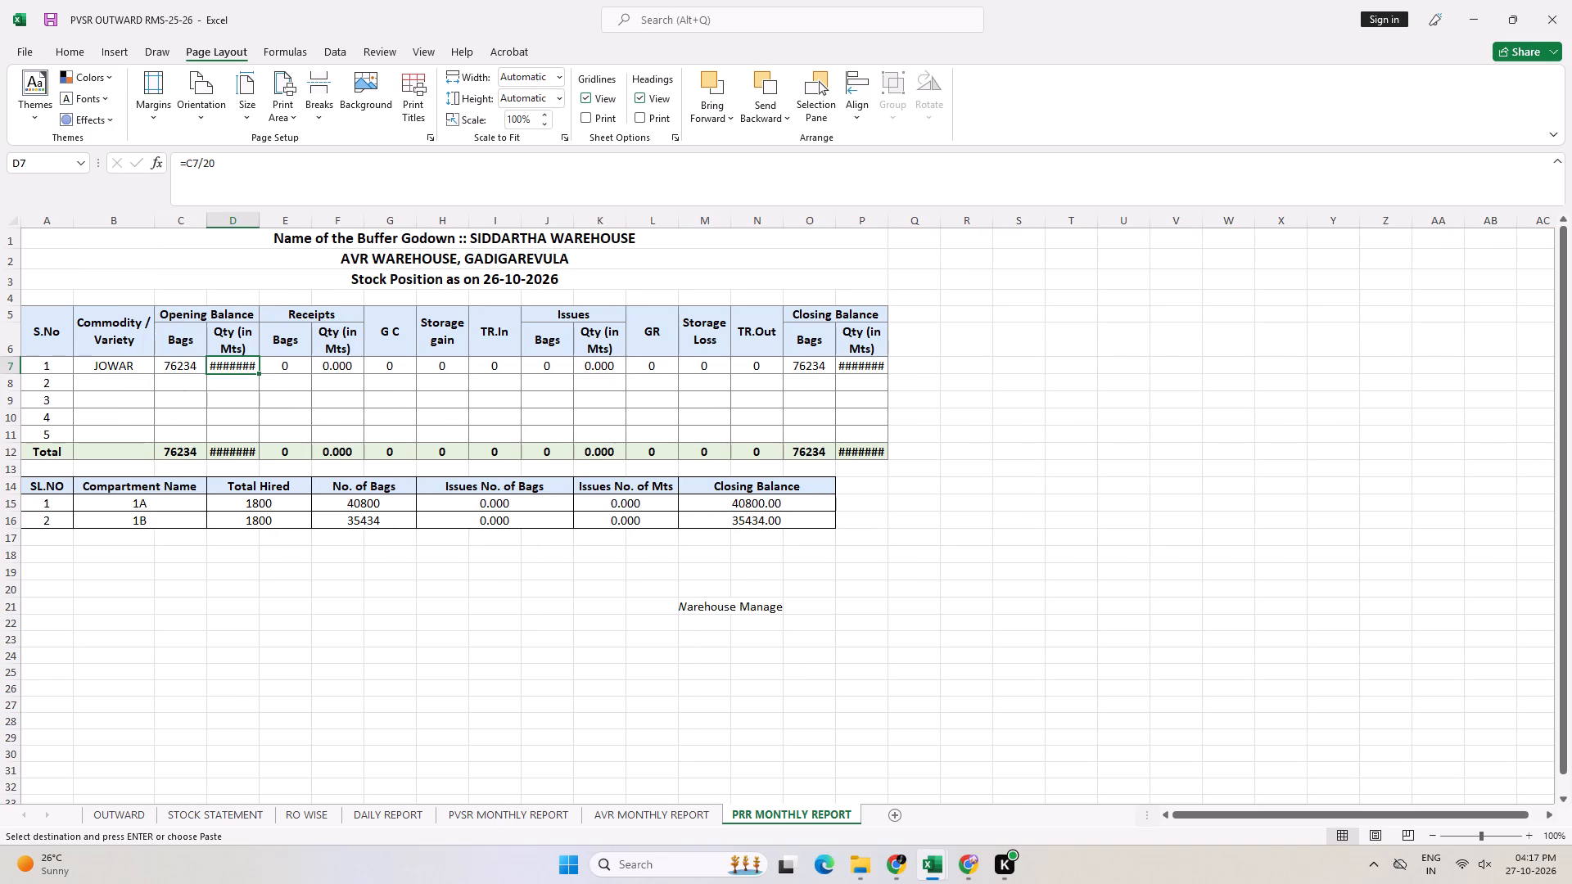
{"action": "left_click_drag", "start_coordinate": [259, 214], "coordinate": [273, 217]}
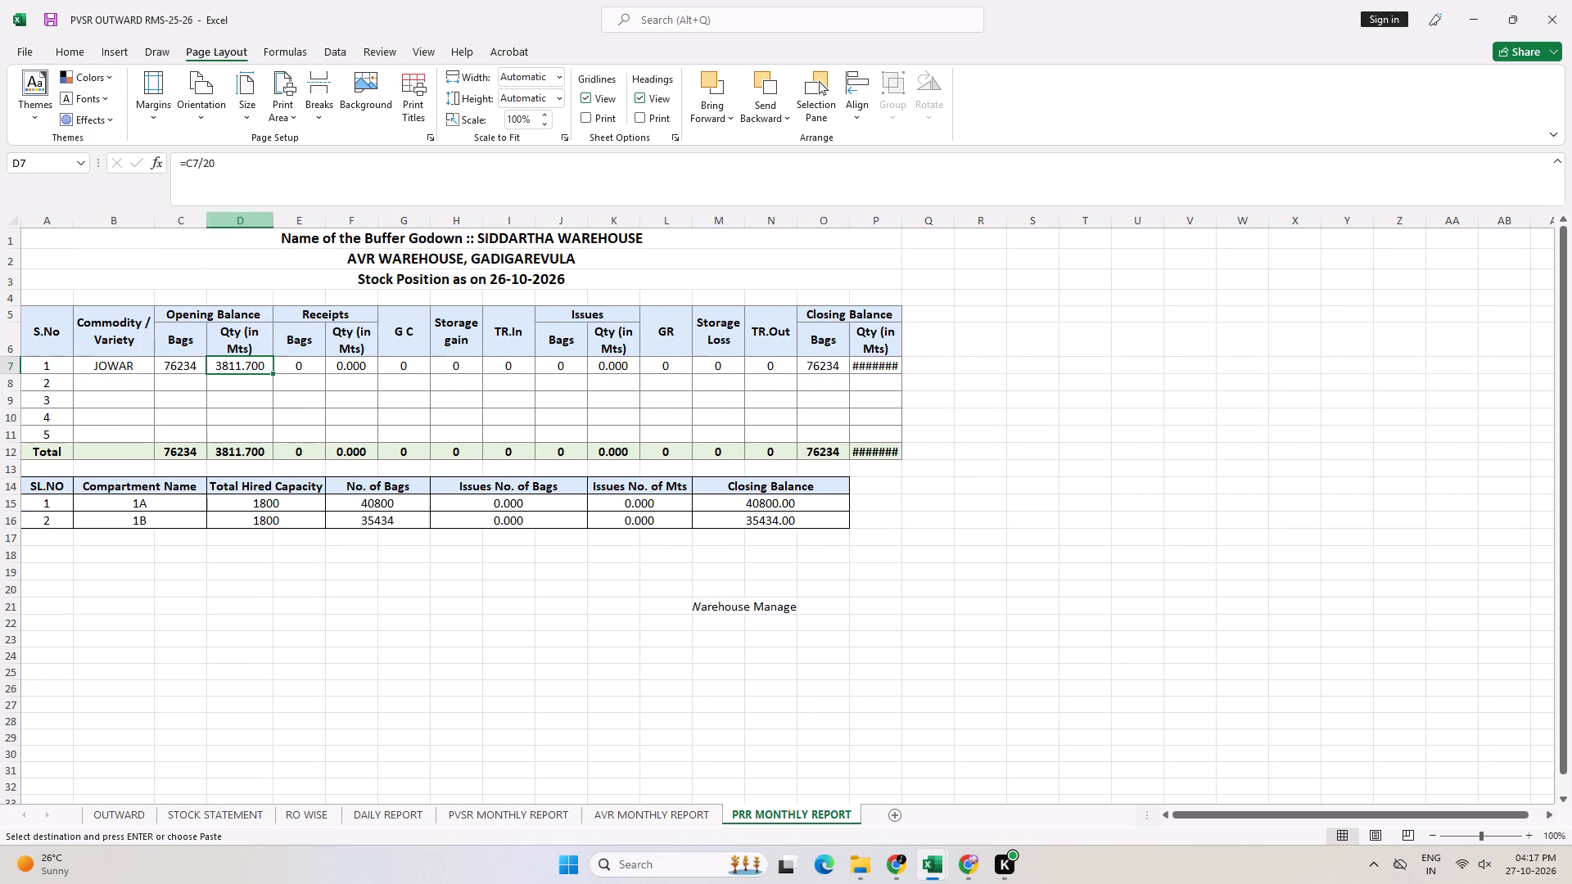
{"action": "left_click", "coordinate": [208, 219]}
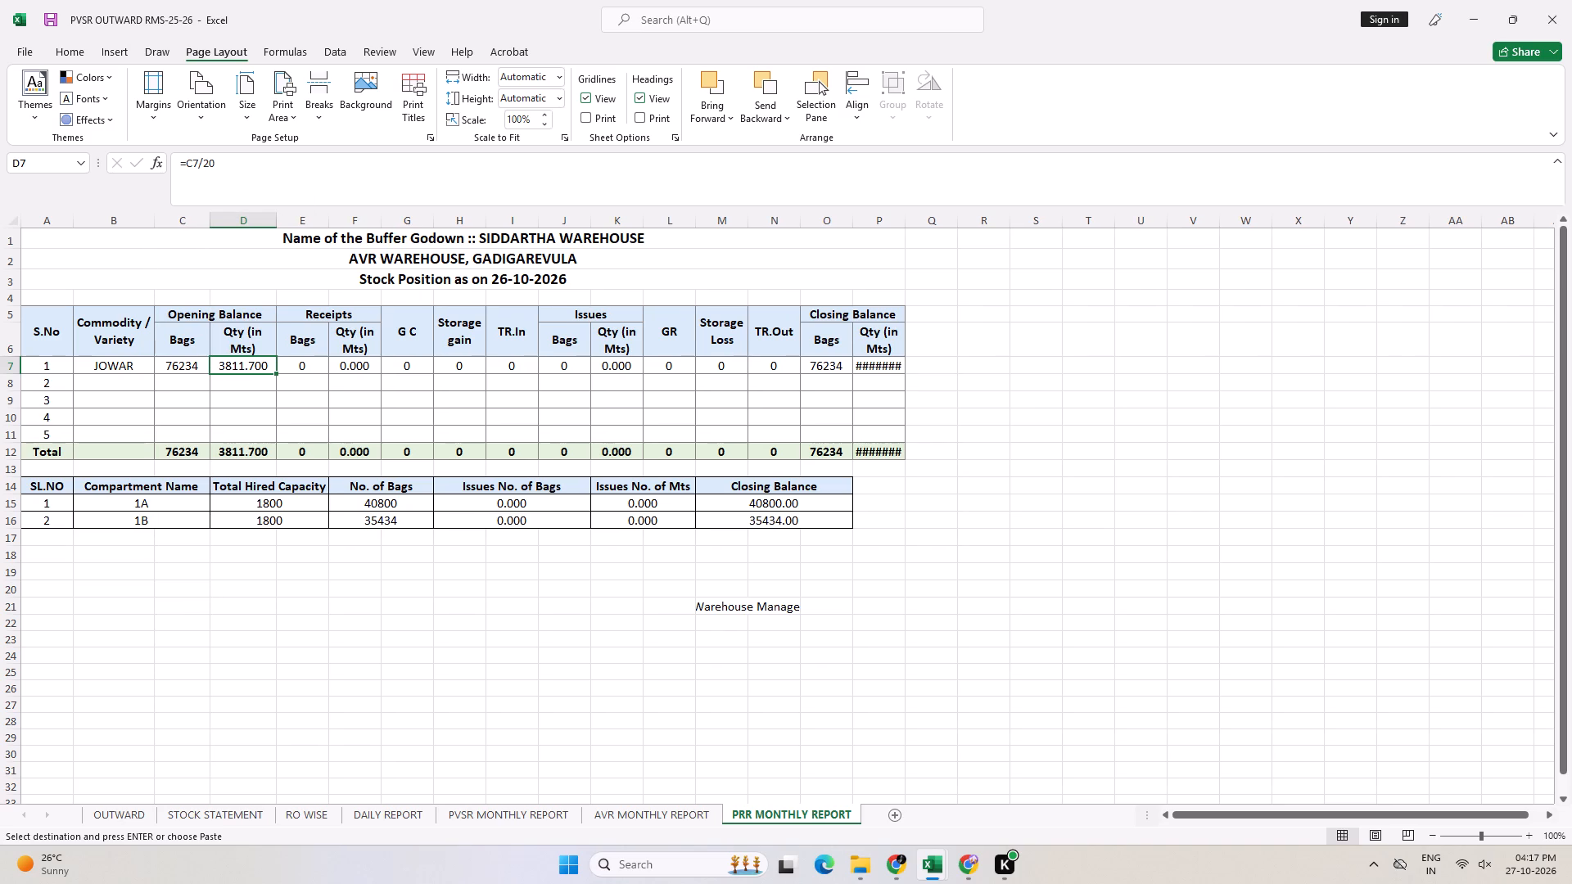
{"action": "left_click", "coordinate": [381, 214]}
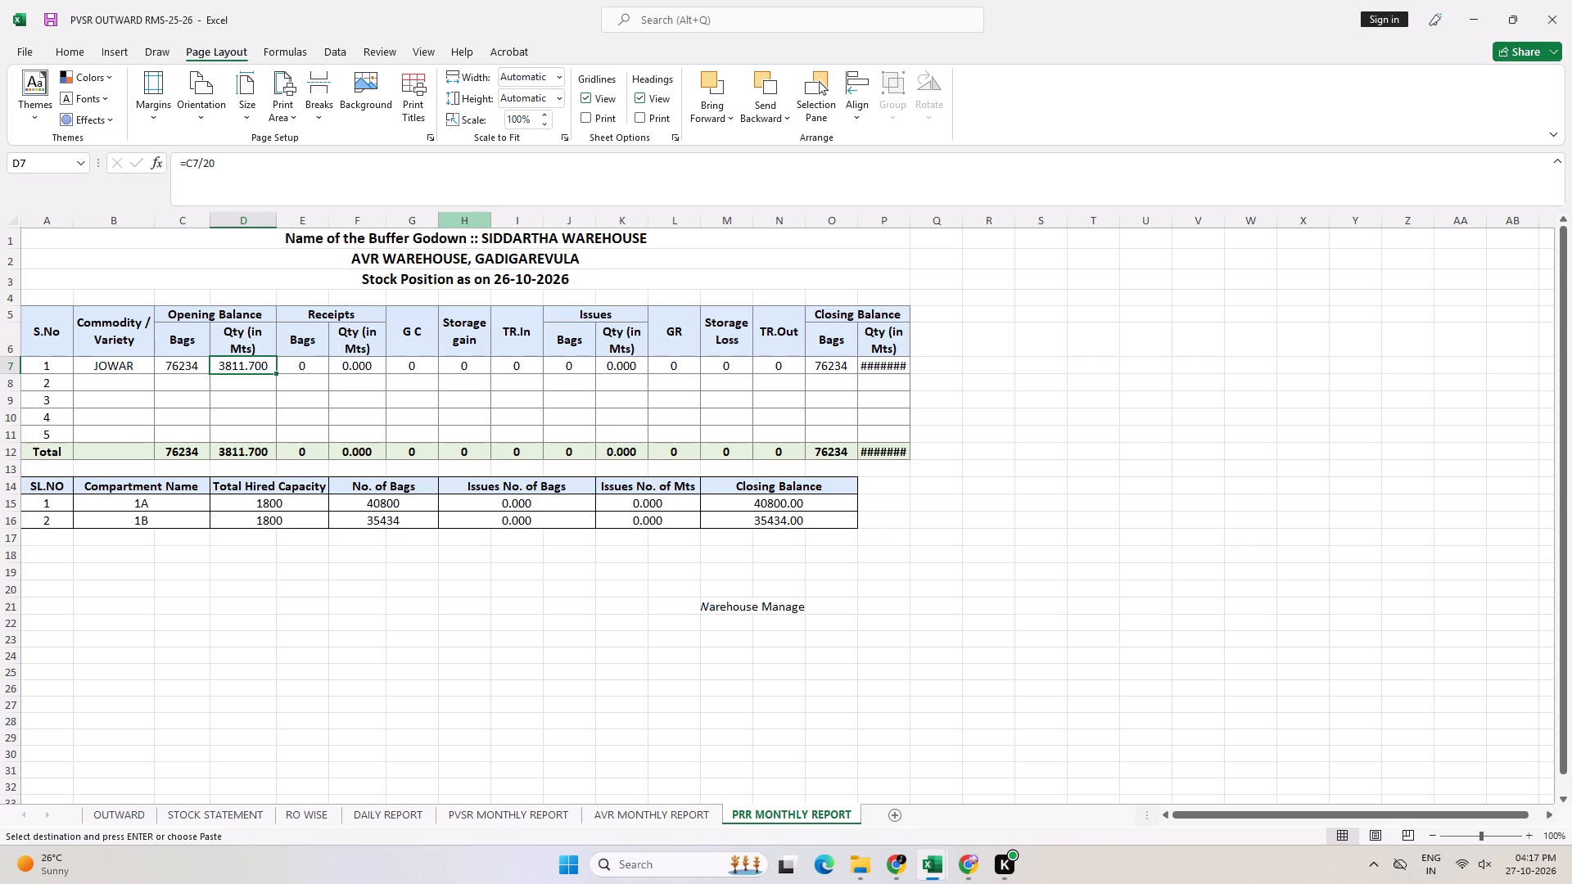
{"action": "left_click_drag", "start_coordinate": [906, 223], "coordinate": [918, 223]}
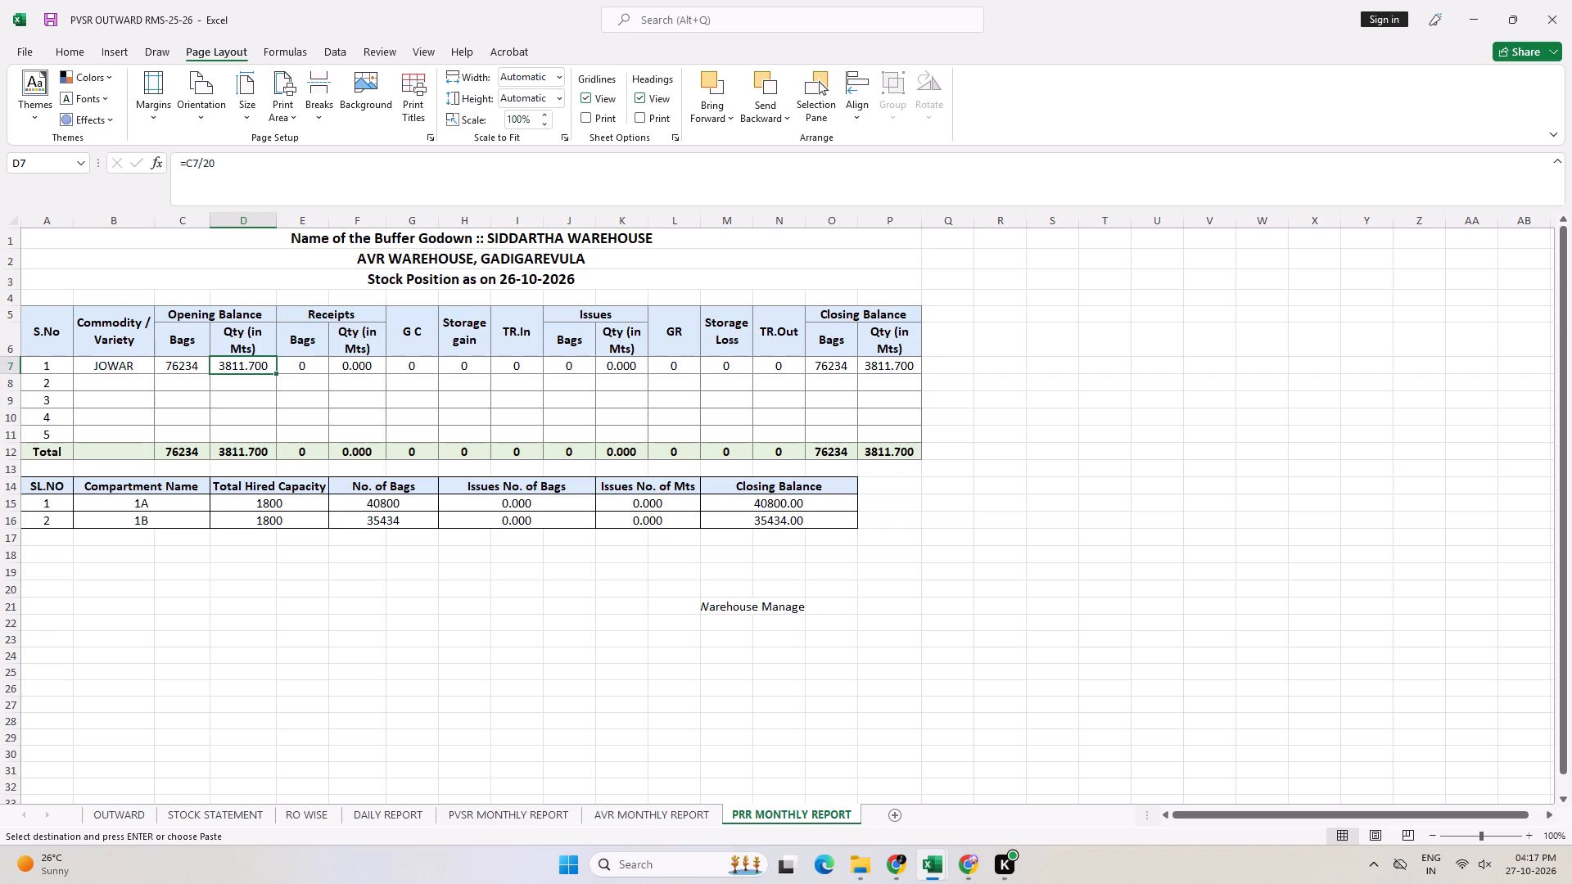
{"action": "left_click", "coordinate": [621, 610]}
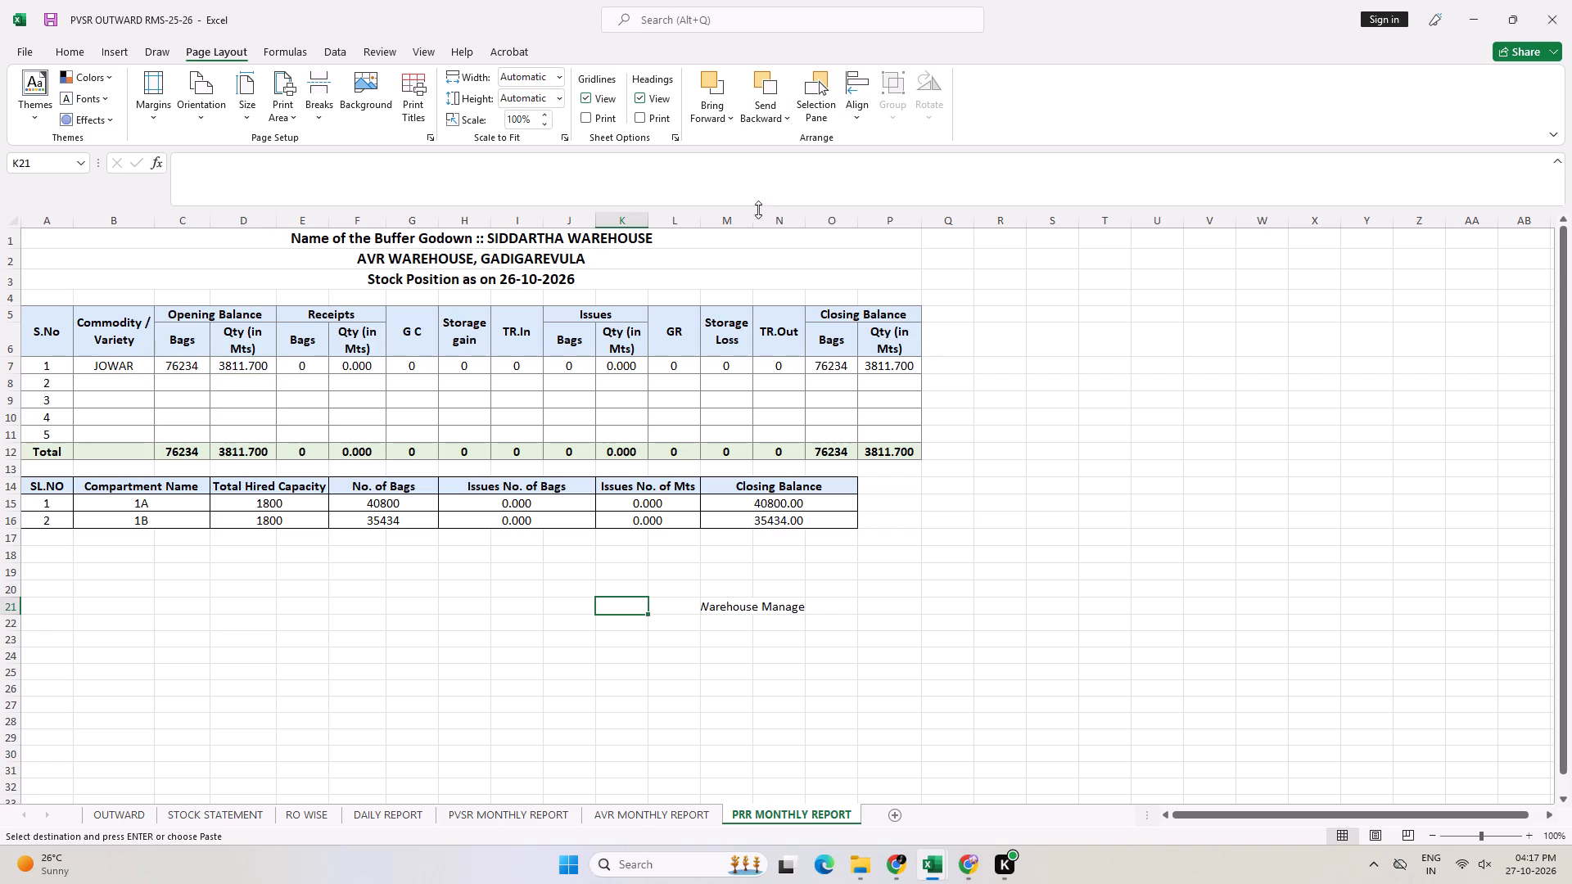
{"action": "left_click_drag", "start_coordinate": [752, 227], "coordinate": [761, 226]}
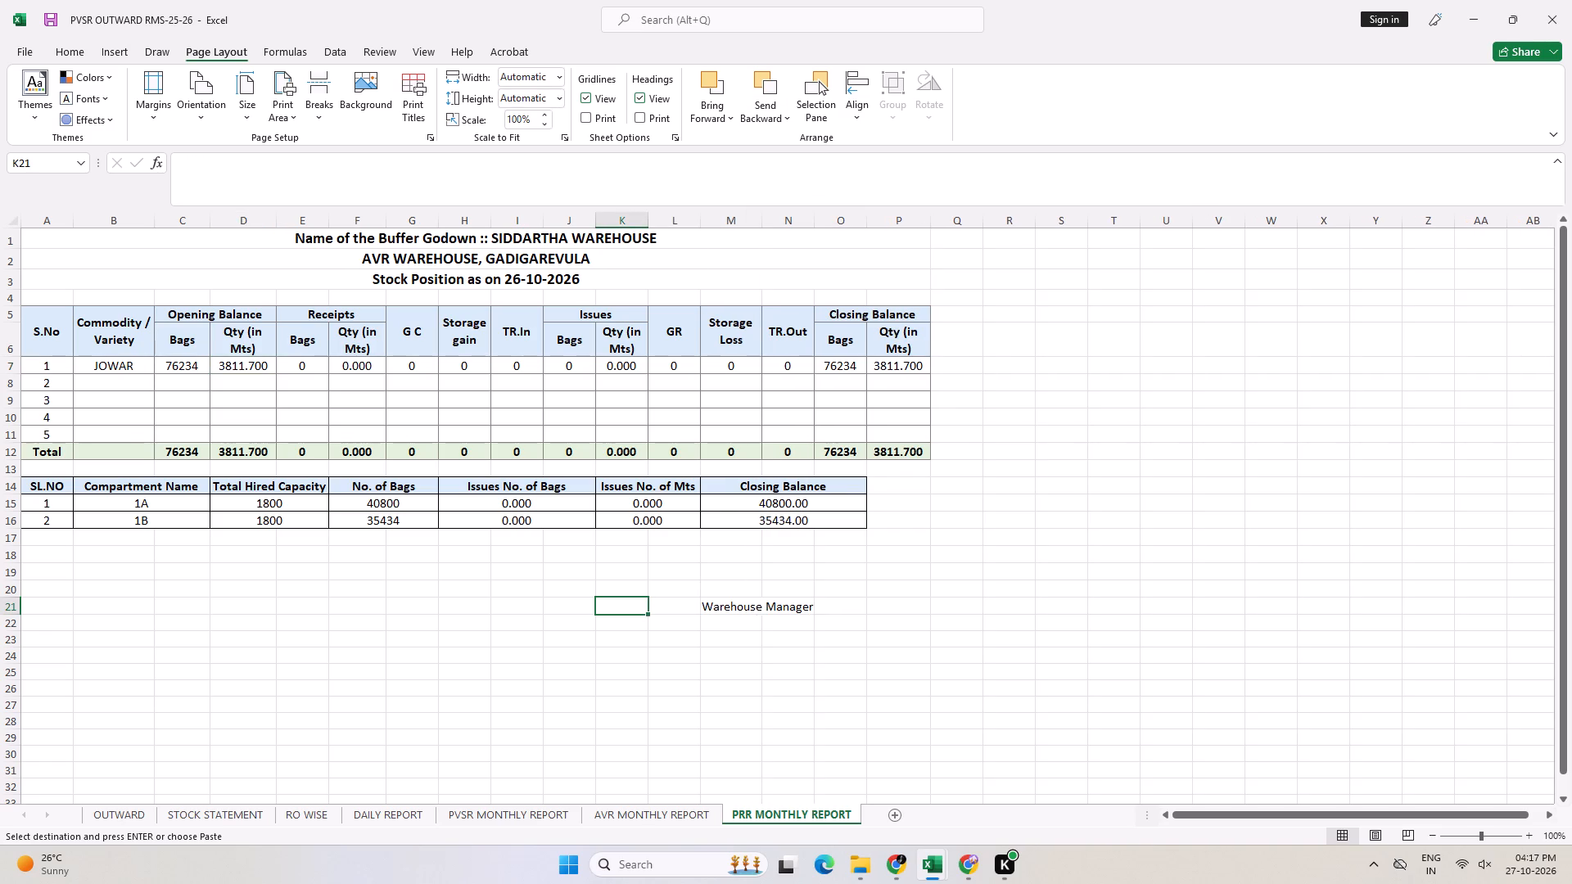
{"action": "left_click", "coordinate": [818, 220]}
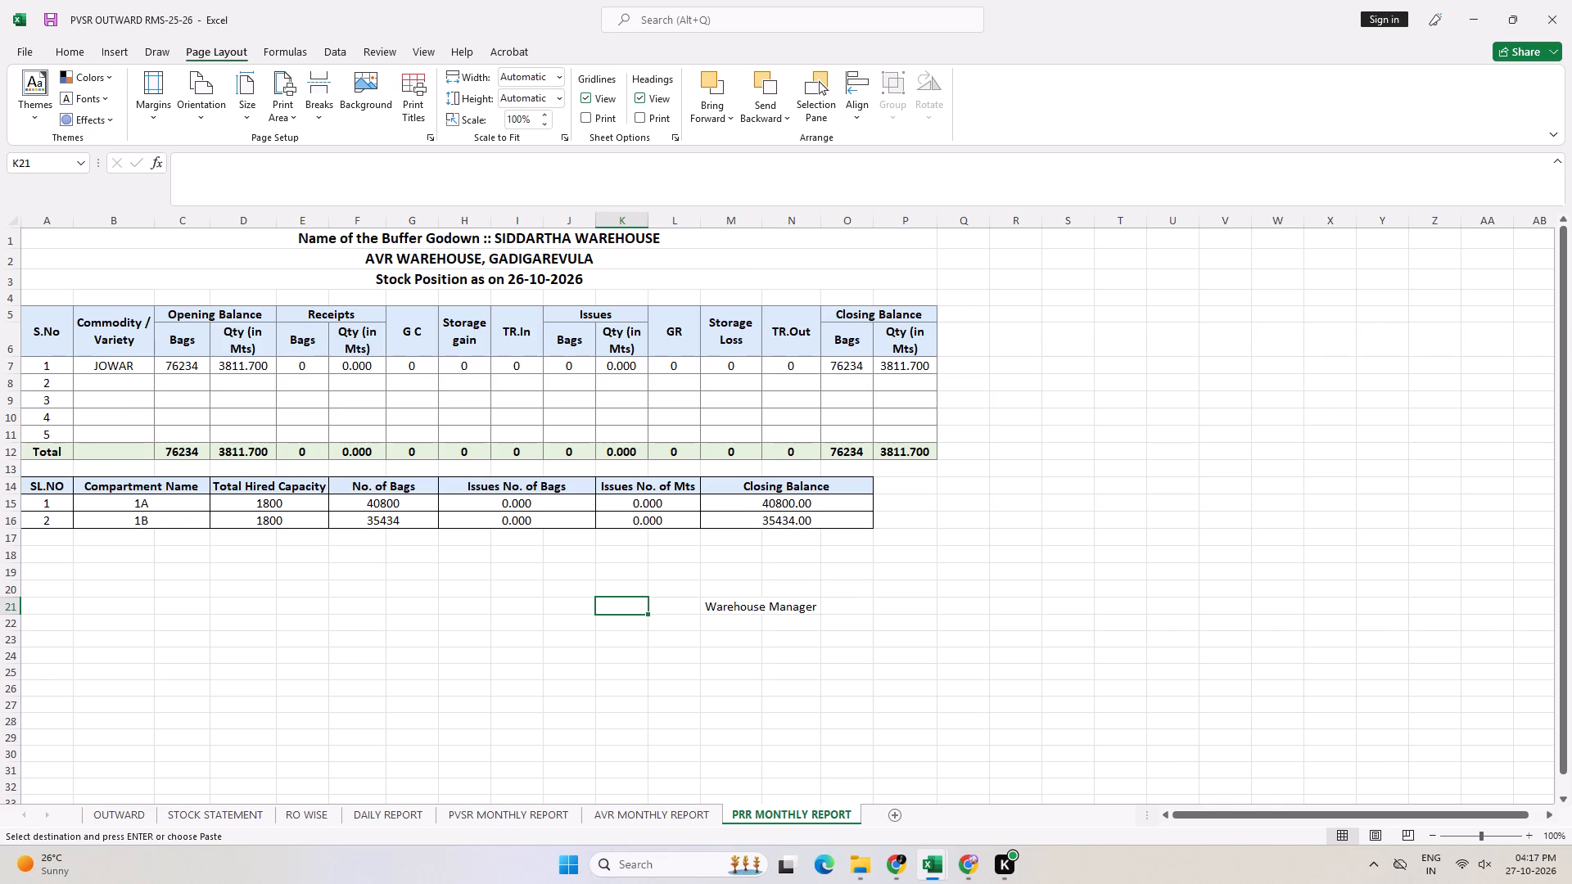
{"action": "left_click", "coordinate": [195, 368]}
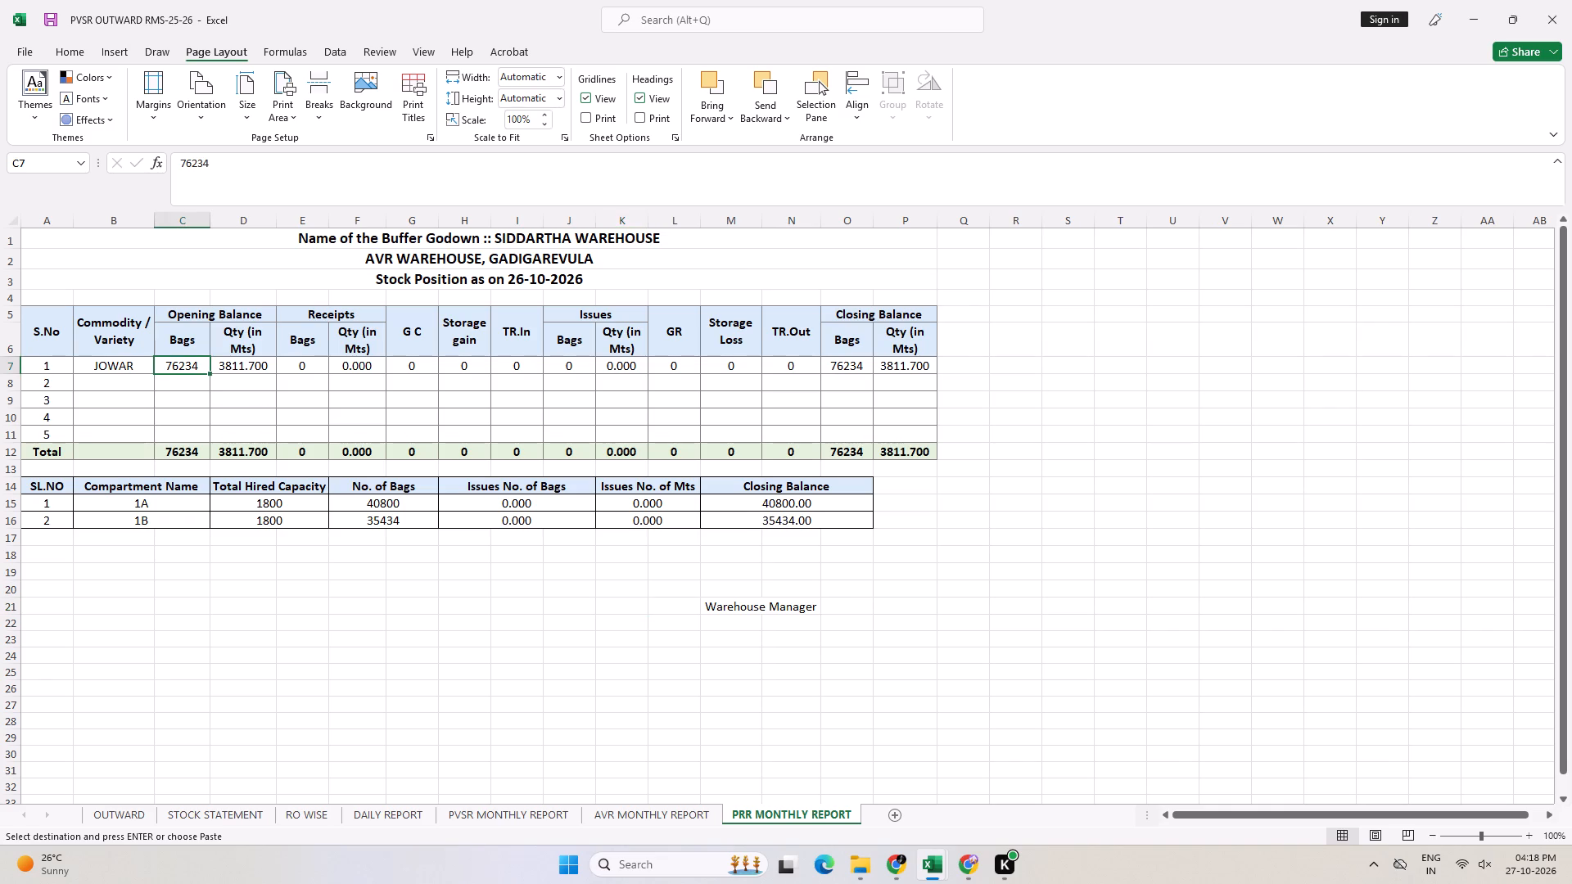
Change the section title in A3 to April Stock Position, removing the as-on date wording.
{"action": "left_click", "coordinate": [442, 276]}
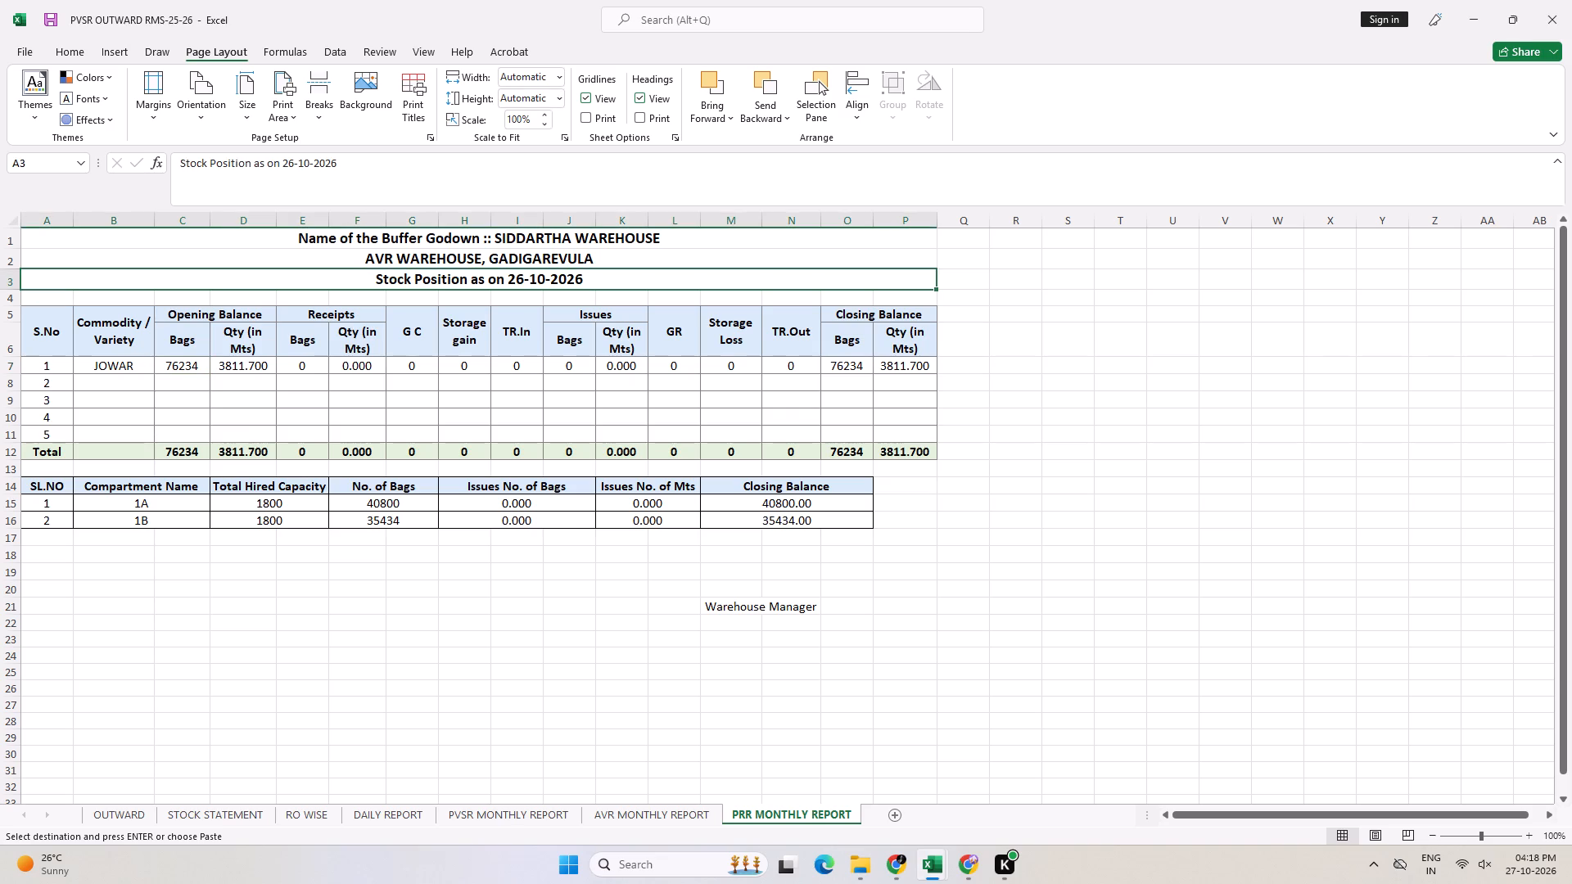
{"action": "key", "text": "F2"}
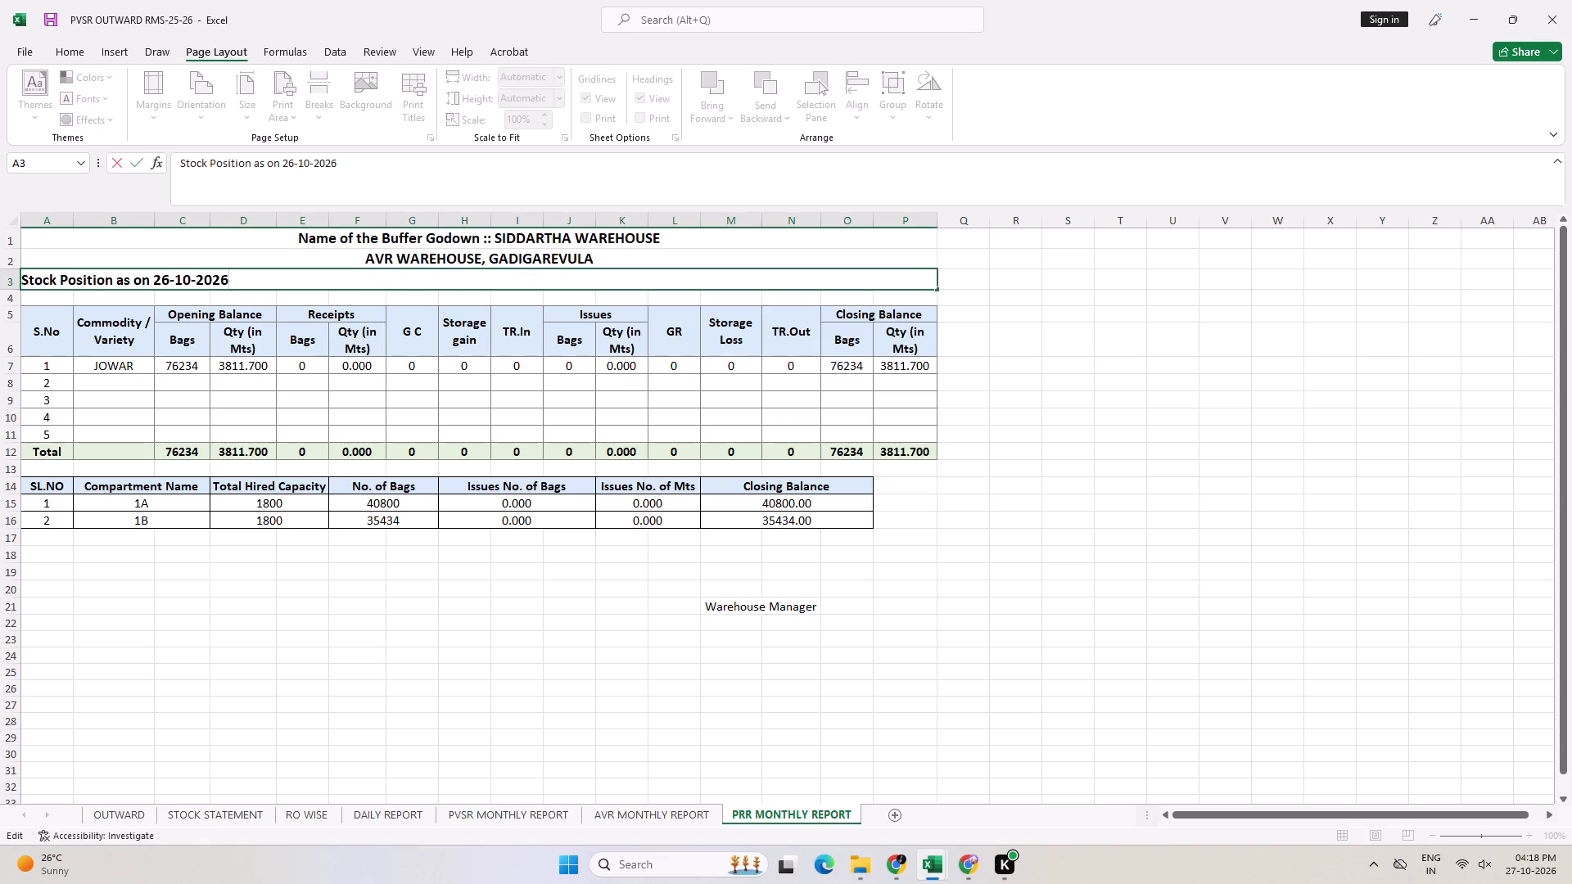
{"action": "key", "text": "ctrl+Left"}
{"action": "key", "text": "ctrl+Left"}
{"action": "key", "text": "ctrl+Left"}
{"action": "key", "text": "ctrl+Left"}
{"action": "key", "text": "ctrl+Left"}
{"action": "key", "text": "ctrl+Left"}
{"action": "key", "text": "ctrl+Left"}
{"action": "key", "text": "ctrl+Left"}
{"action": "key", "text": "ctrl+Left"}
{"action": "key", "text": "ctrl+Left"}
{"action": "key", "text": "ctrl+Left"}
{"action": "key", "text": "ctrl+Left"}
{"action": "key", "text": "ctrl+Left"}
{"action": "key", "text": "ctrl+Left"}
{"action": "key", "text": "ctrl+Left"}
{"action": "key", "text": "ctrl+Left"}
{"action": "key", "text": "ctrl+Left"}
{"action": "key", "text": "ctrl+Left"}
{"action": "key", "text": "ctrl+Left"}
{"action": "key", "text": "ctrl+Left"}
{"action": "type", "text": "April"}
{"action": "key", "text": "space"}
{"action": "key", "text": "ctrl+Right"}
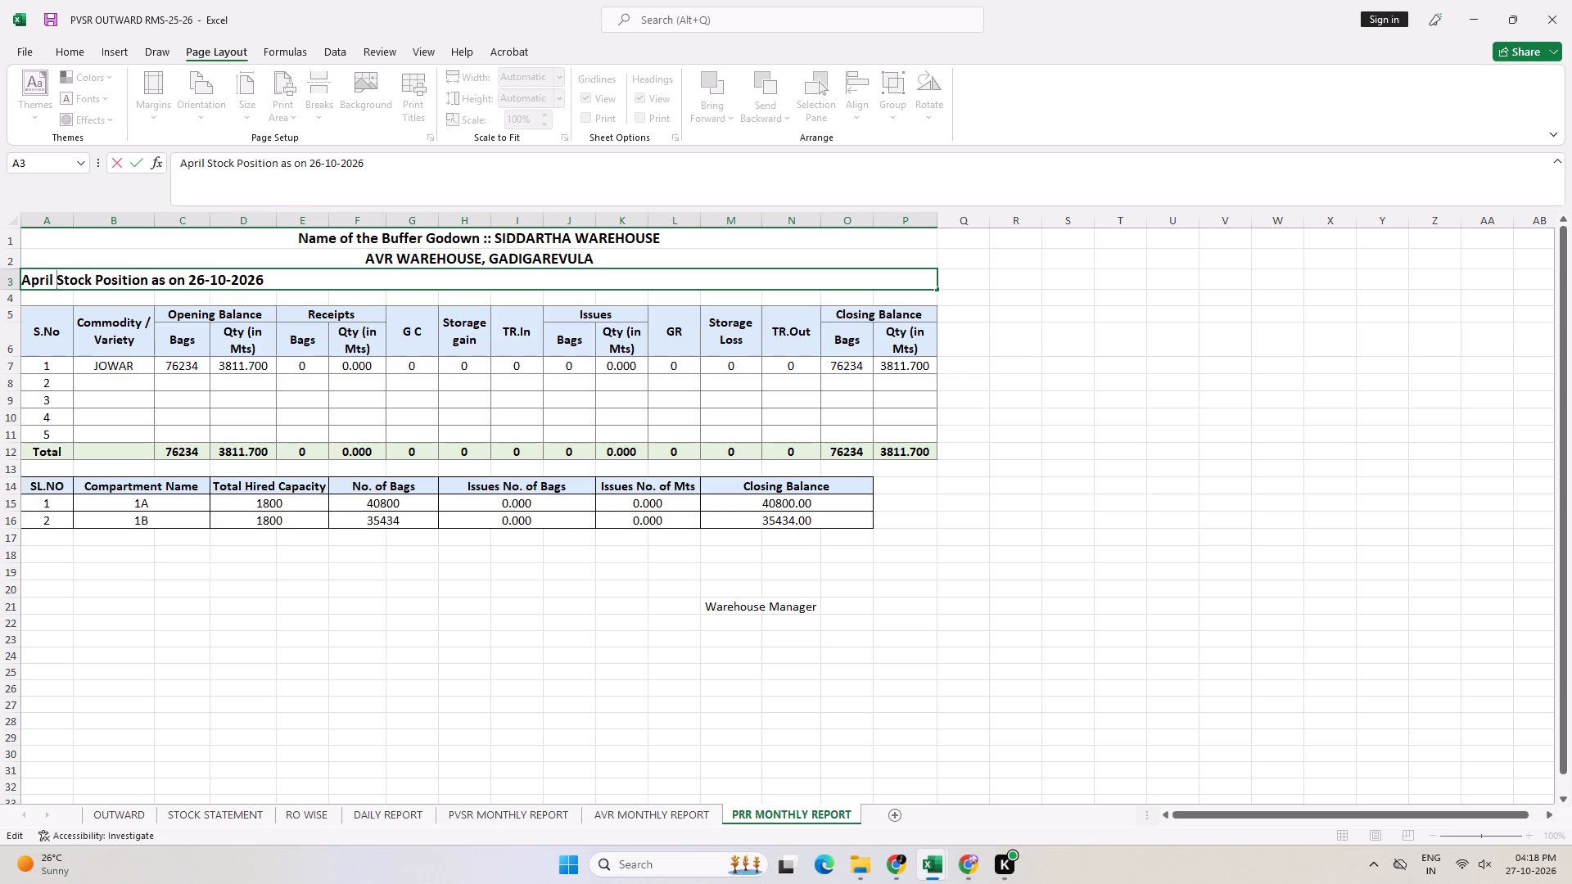
{"action": "key", "text": "ctrl+Right"}
{"action": "key", "text": "ctrl+Right"}
{"action": "key", "text": "ctrl+Left"}
{"action": "key", "text": "ctrl+Delete"}
{"action": "key", "text": "ctrl+Delete"}
{"action": "key", "text": "ctrl+Delete"}
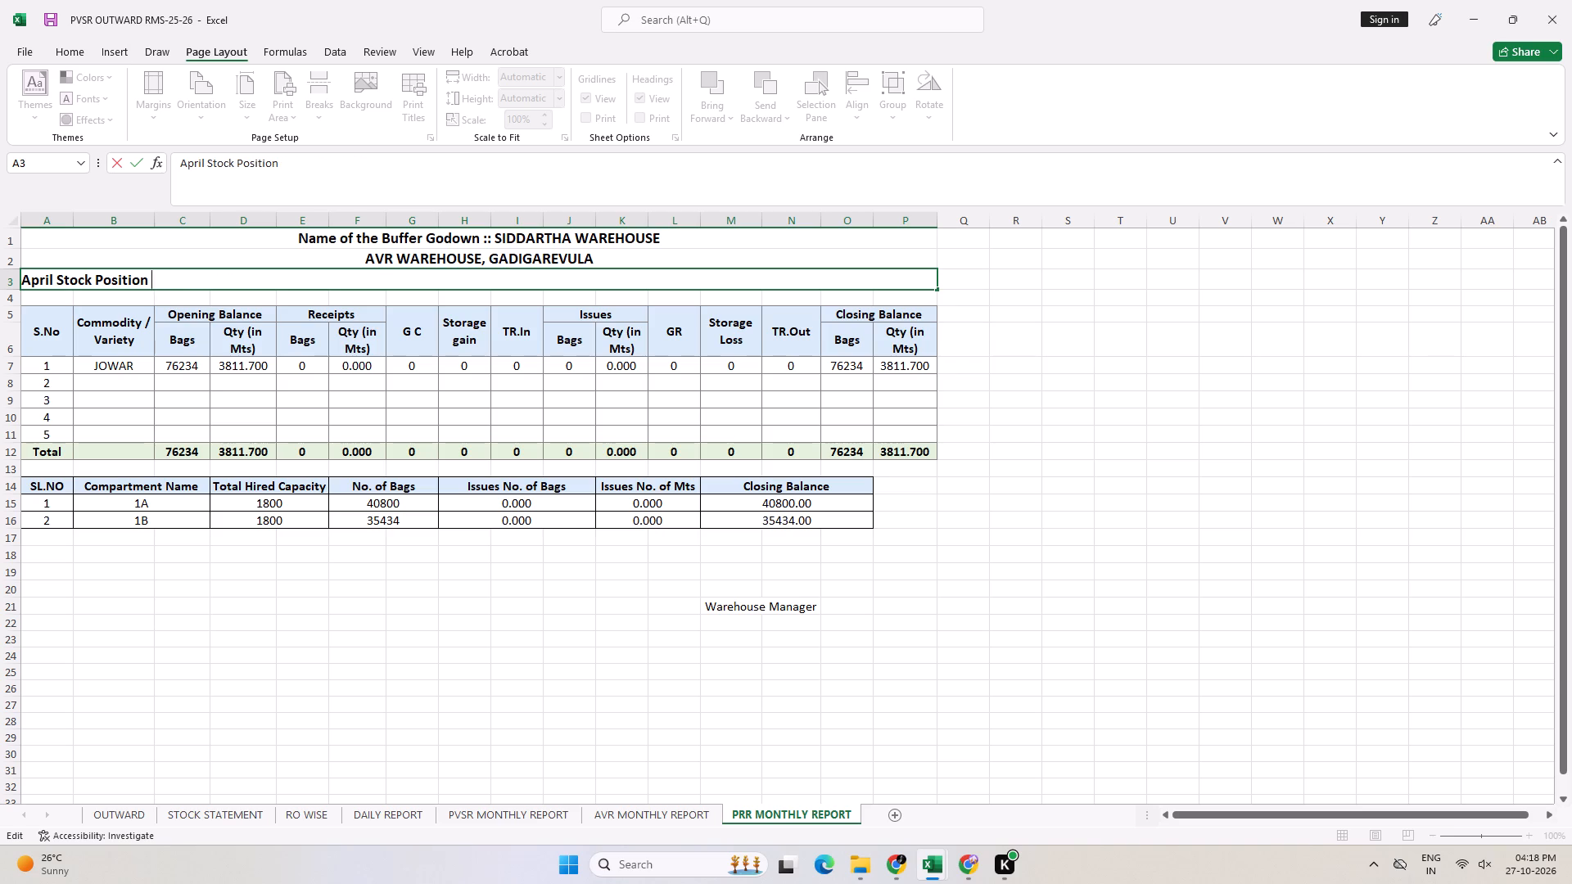
{"action": "key", "text": "Return"}
Check the April title on the AVR MONTHLY REPORT sheet and reword the PRR title in A3 as April Month Stock Position.
{"action": "key", "text": "ctrl+Page_Up"}
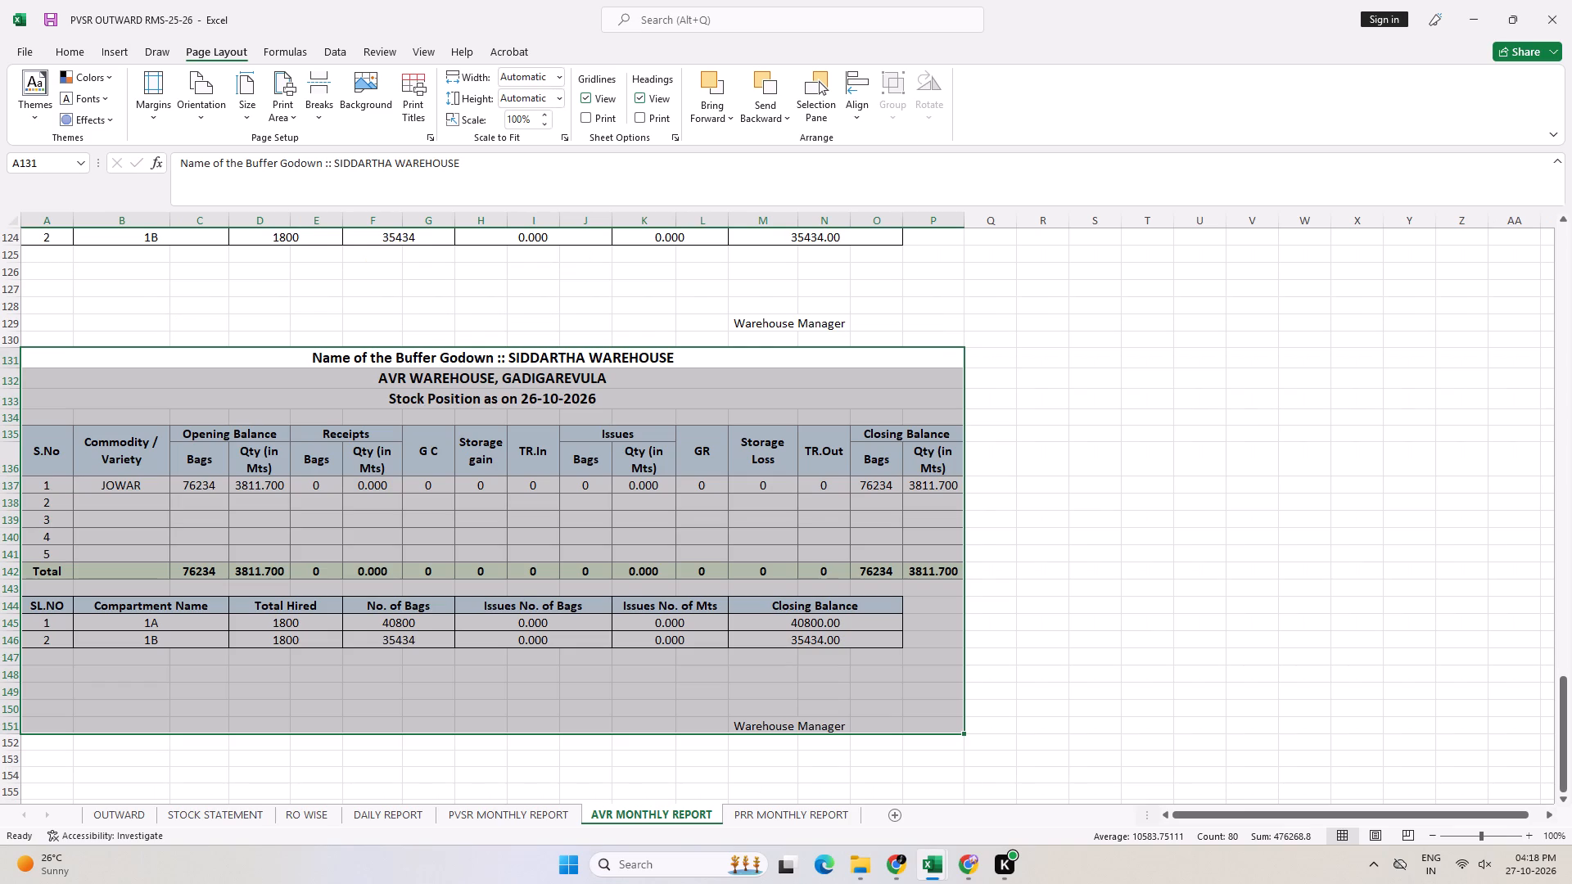
{"action": "key", "text": "ctrl+Home"}
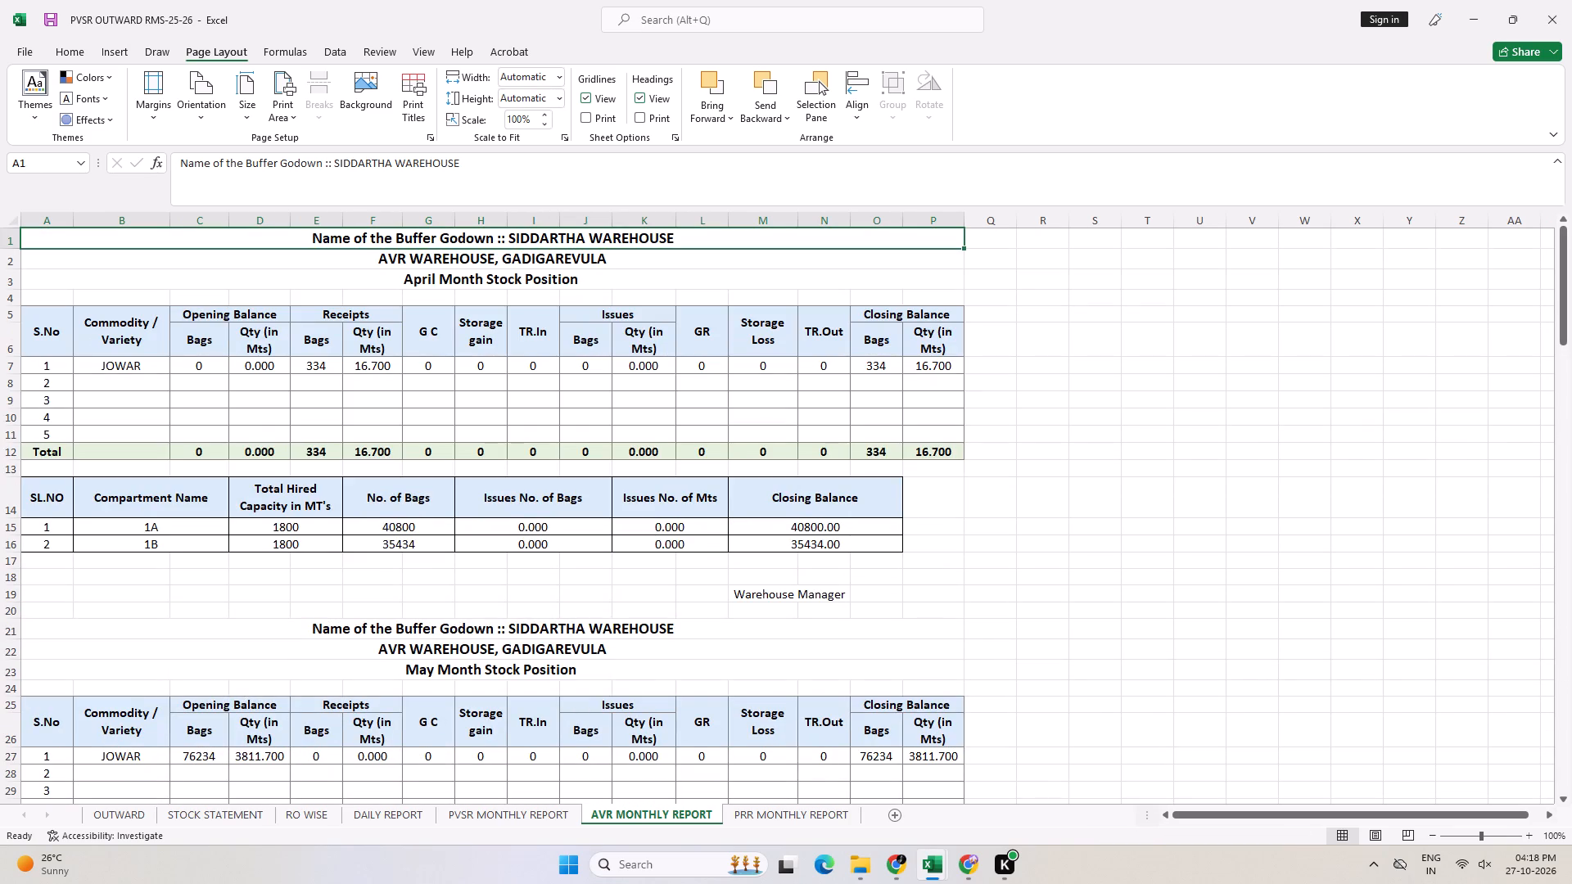
{"action": "left_click", "coordinate": [752, 814]}
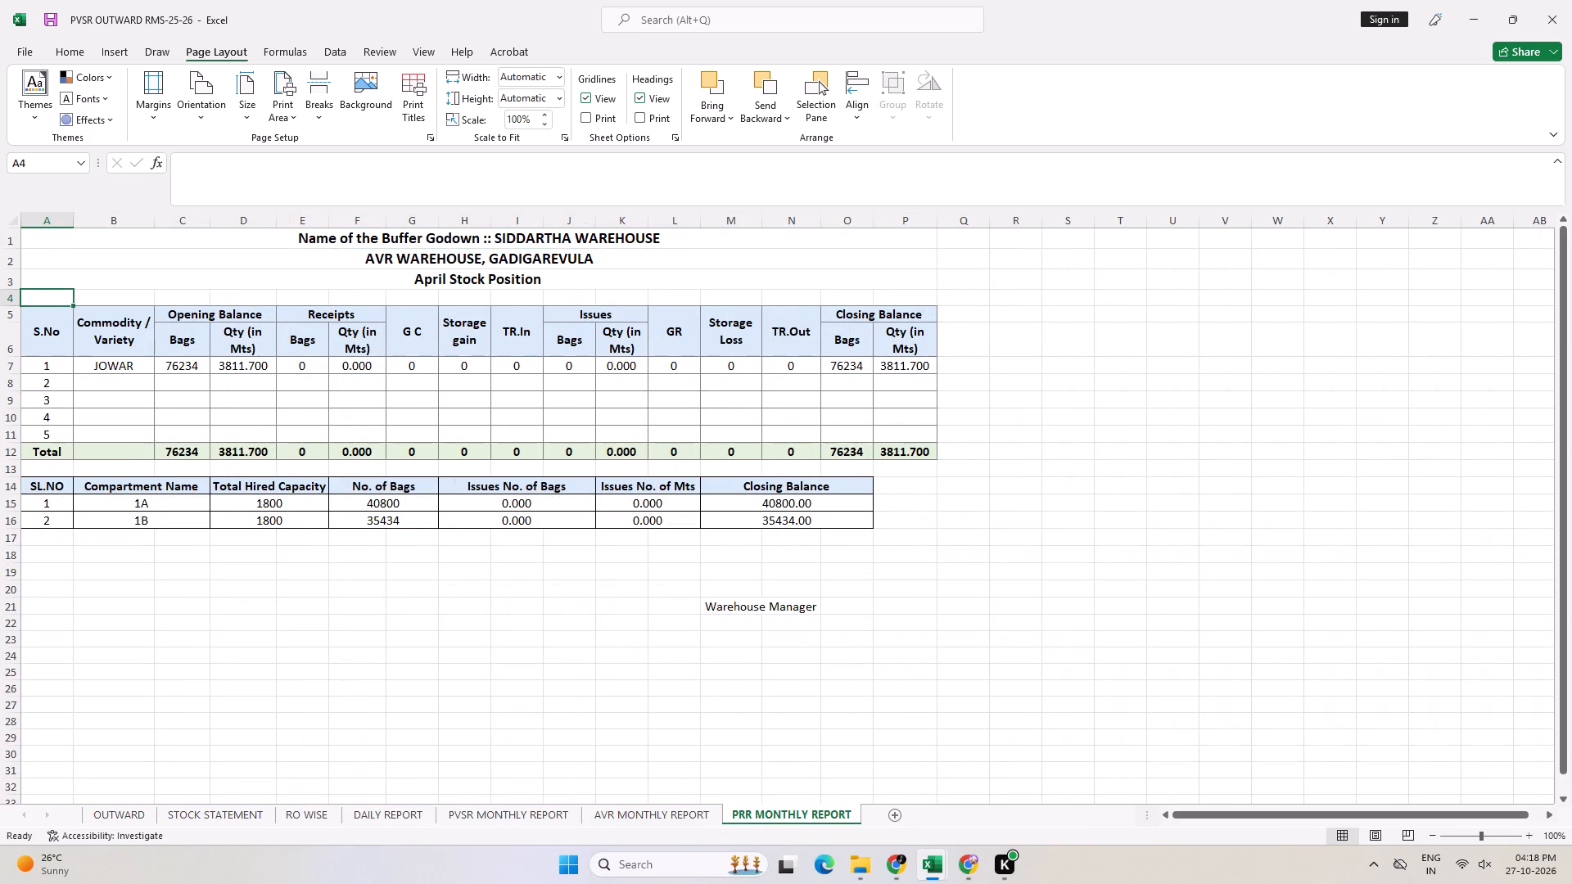
{"action": "left_click", "coordinate": [452, 286]}
{"action": "key", "text": "F2"}
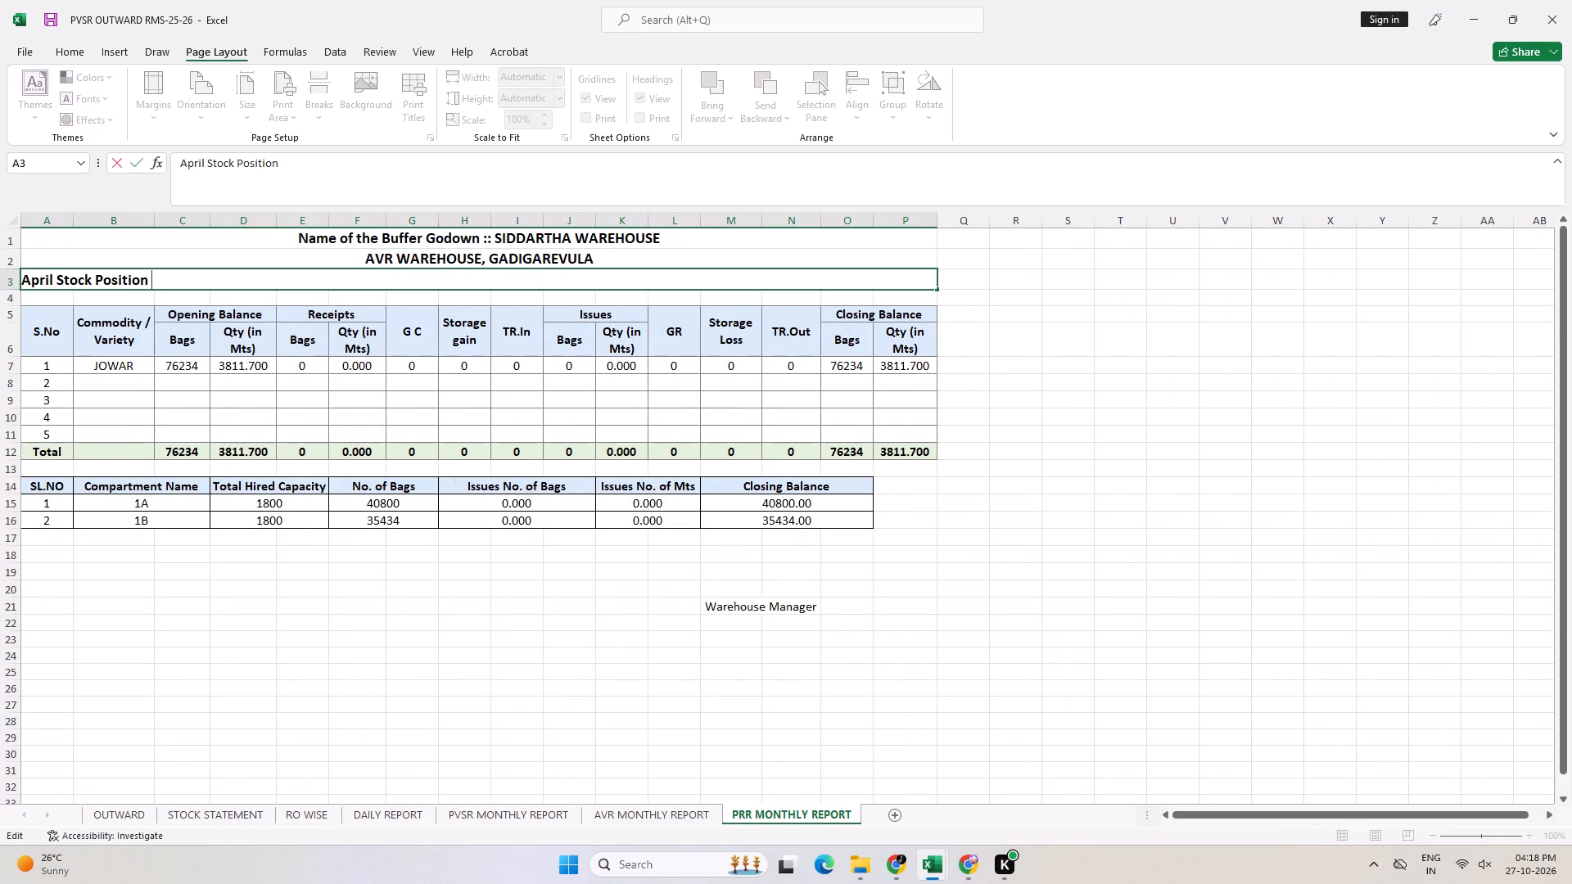
{"action": "key", "text": "ctrl+Left"}
{"action": "key", "text": "ctrl+Left"}
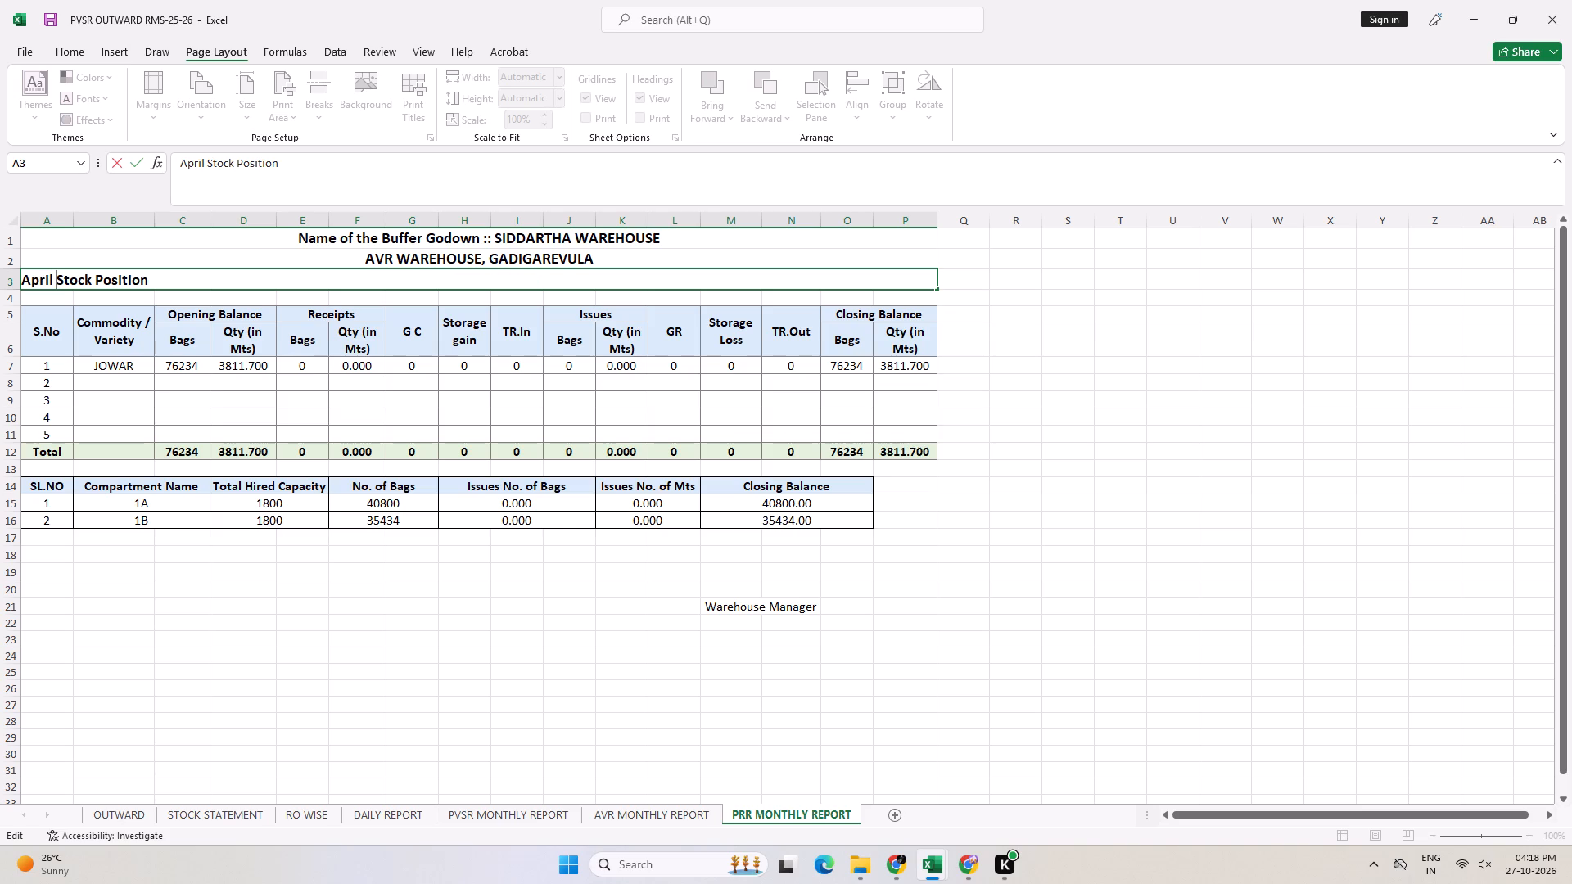
{"action": "type", "text": "Month"}
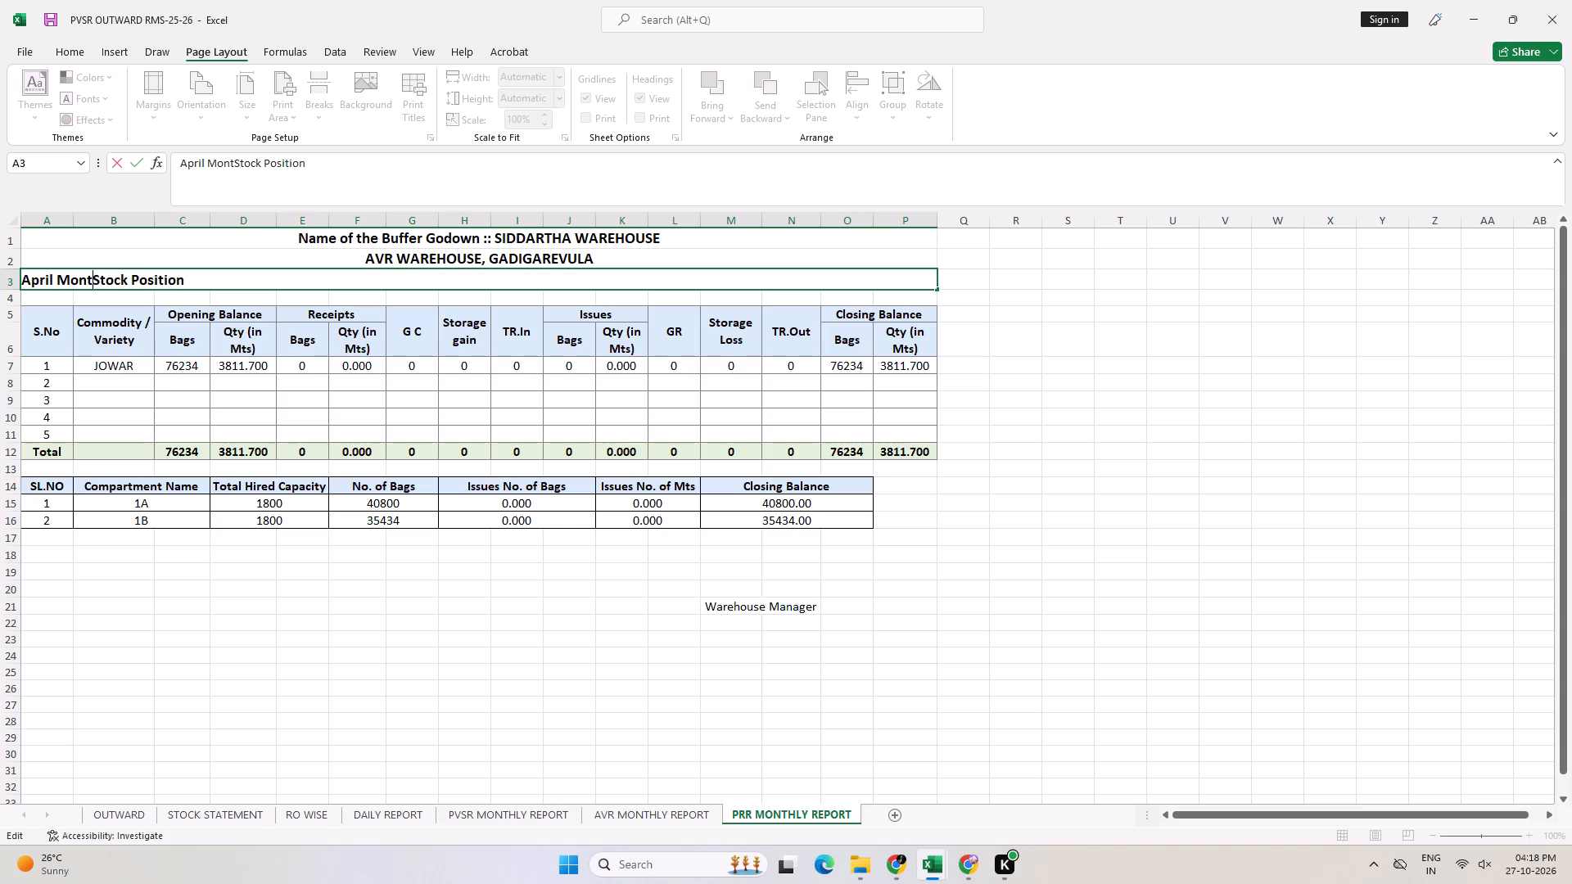
{"action": "key", "text": "space"}
{"action": "key", "text": "Return"}
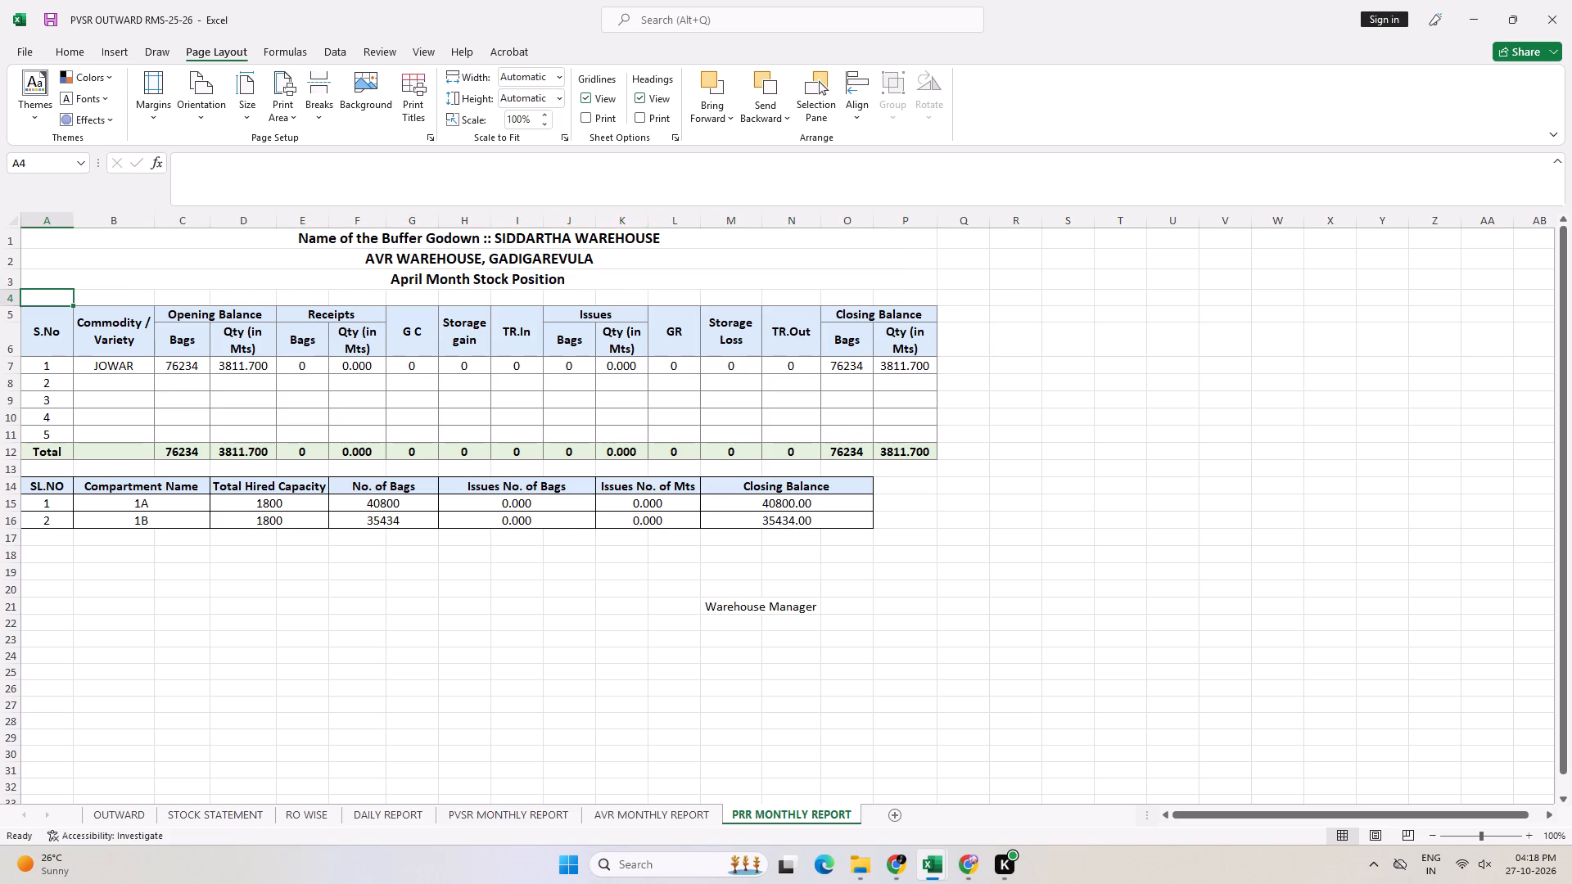
Change the warehouse title in A2 to PRR RURAL FARMERS WAREHOUSE, BANDIATMAKUR.
{"action": "left_click", "coordinate": [387, 259]}
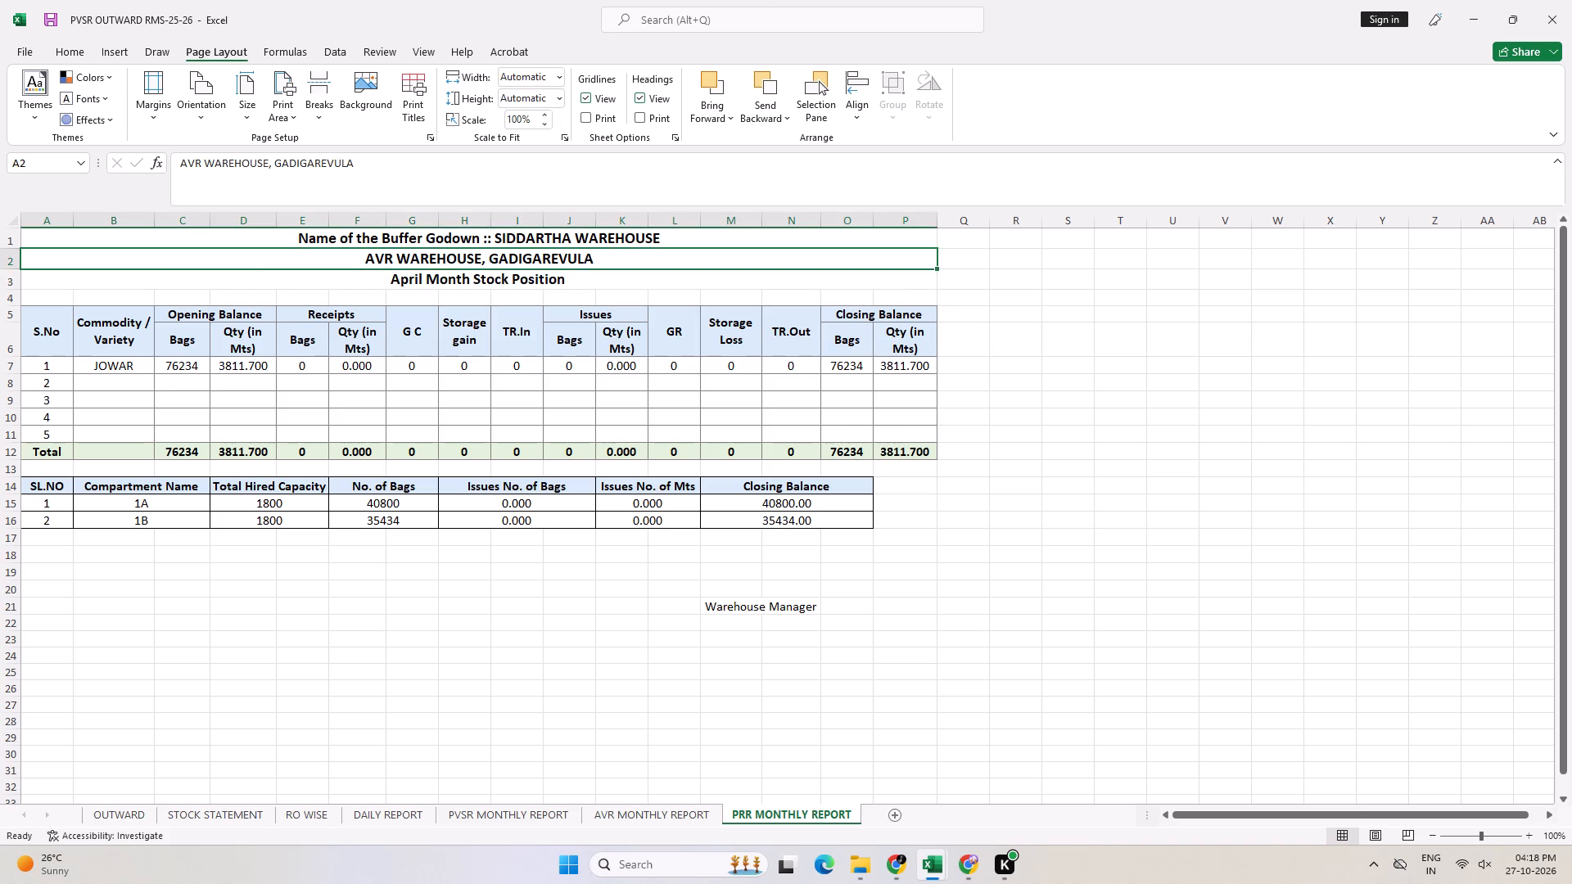
{"action": "key", "text": "F2"}
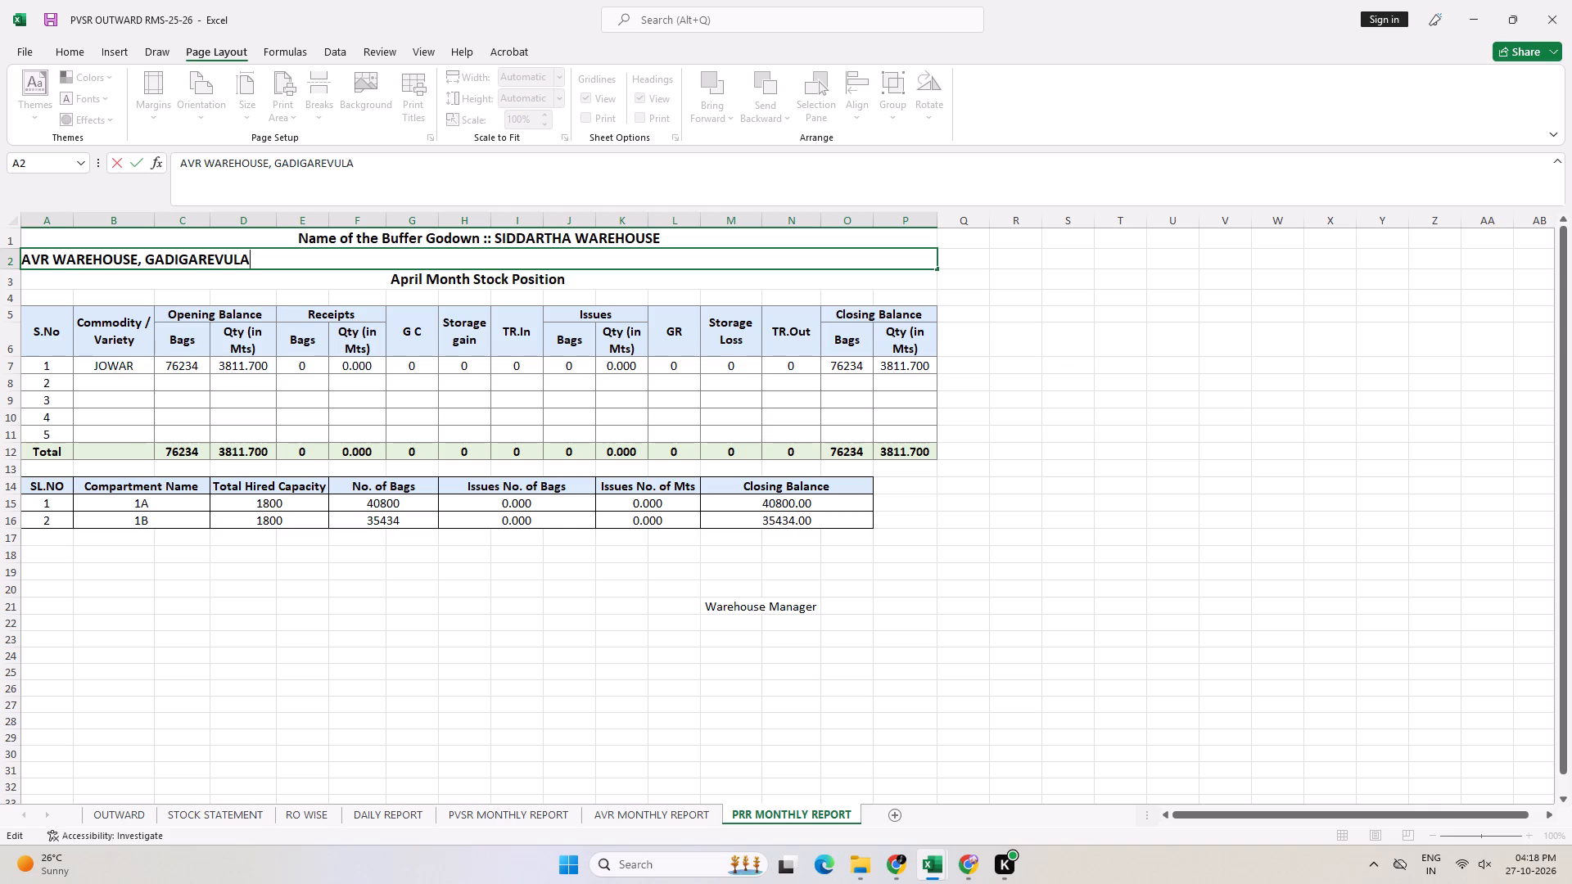
{"action": "key", "text": "ctrl+Left"}
{"action": "key", "text": "ctrl+Left"}
{"action": "key", "text": "ctrl+Left"}
{"action": "key", "text": "ctrl+shift+Left"}
{"action": "type", "text": "PRR"}
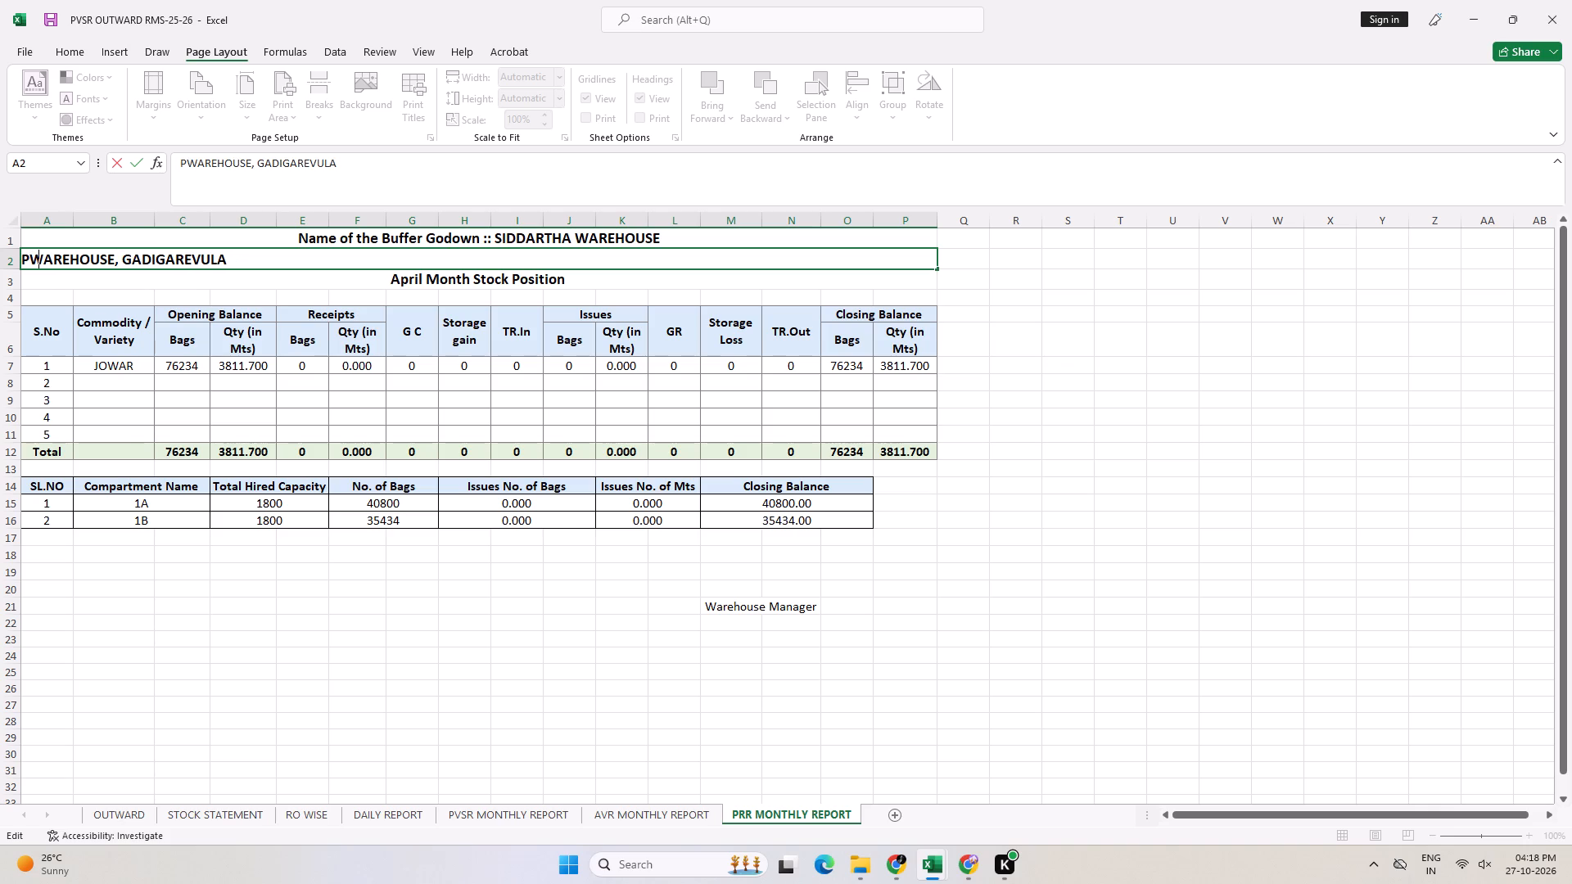
{"action": "key", "text": "space"}
{"action": "type", "text": "RURAL FARMERS"}
{"action": "key", "text": "space"}
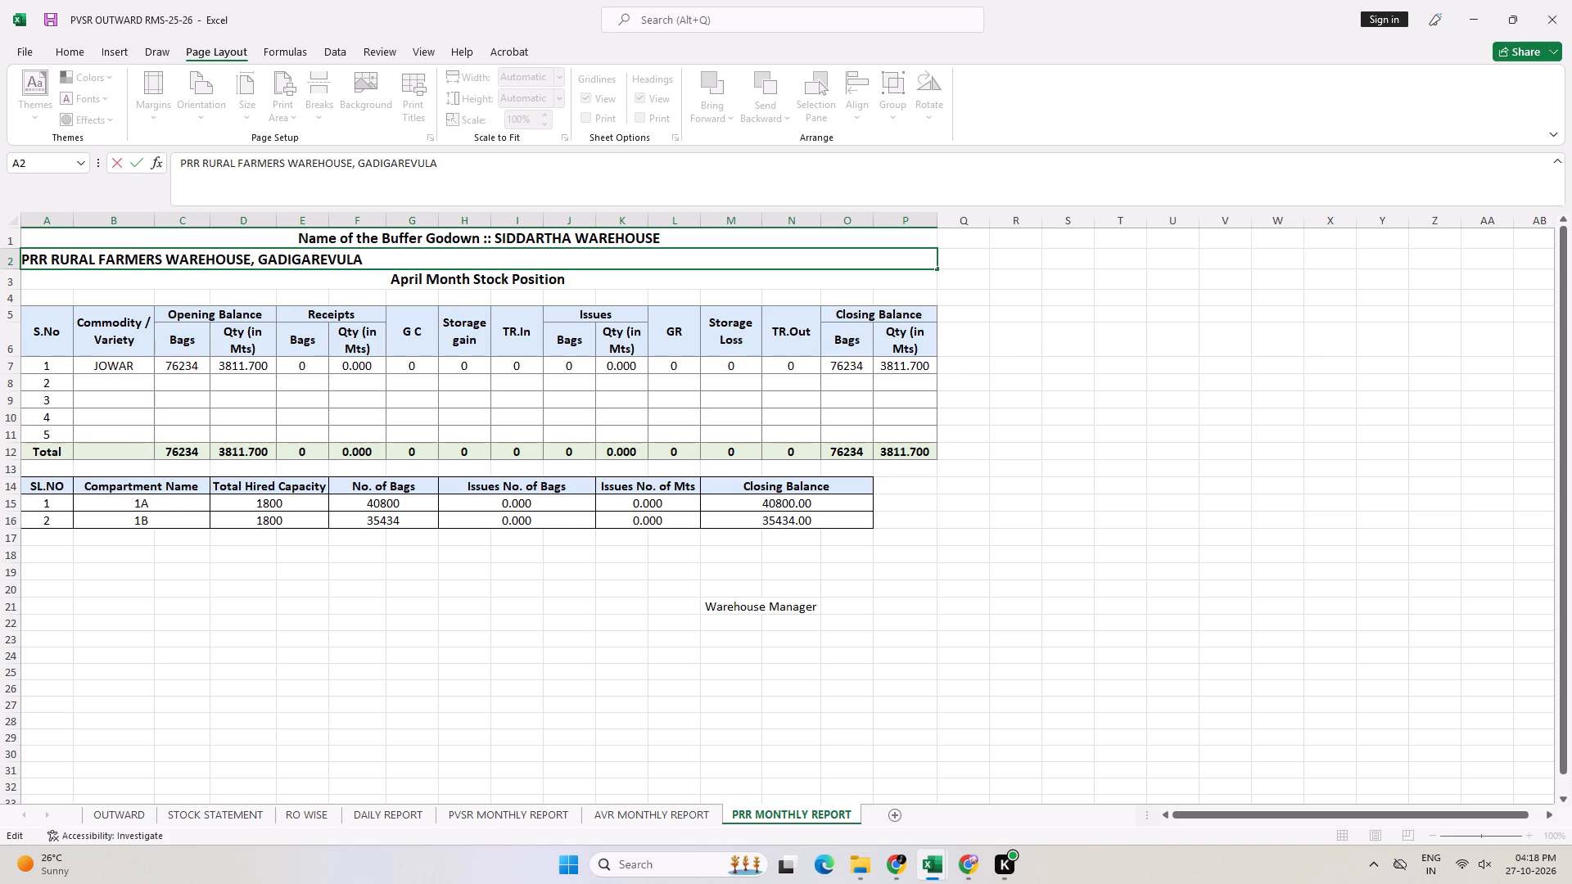
{"action": "key", "text": "ctrl+Right"}
{"action": "key", "text": "ctrl+Right"}
{"action": "key", "text": "ctrl+shift+Right"}
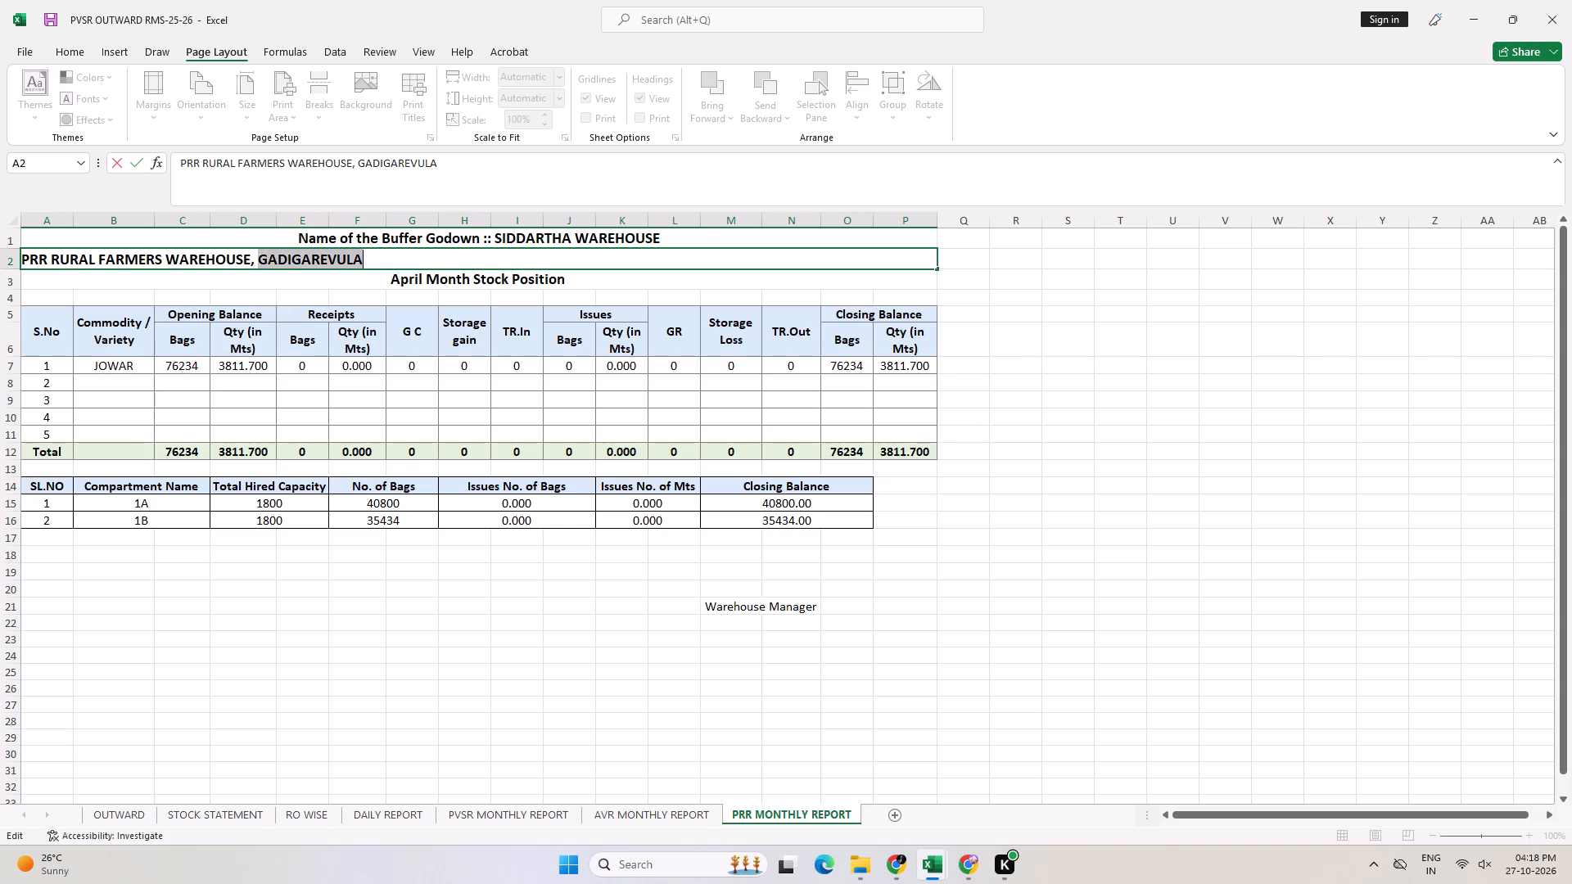
{"action": "type", "text": "bANDIAT"}
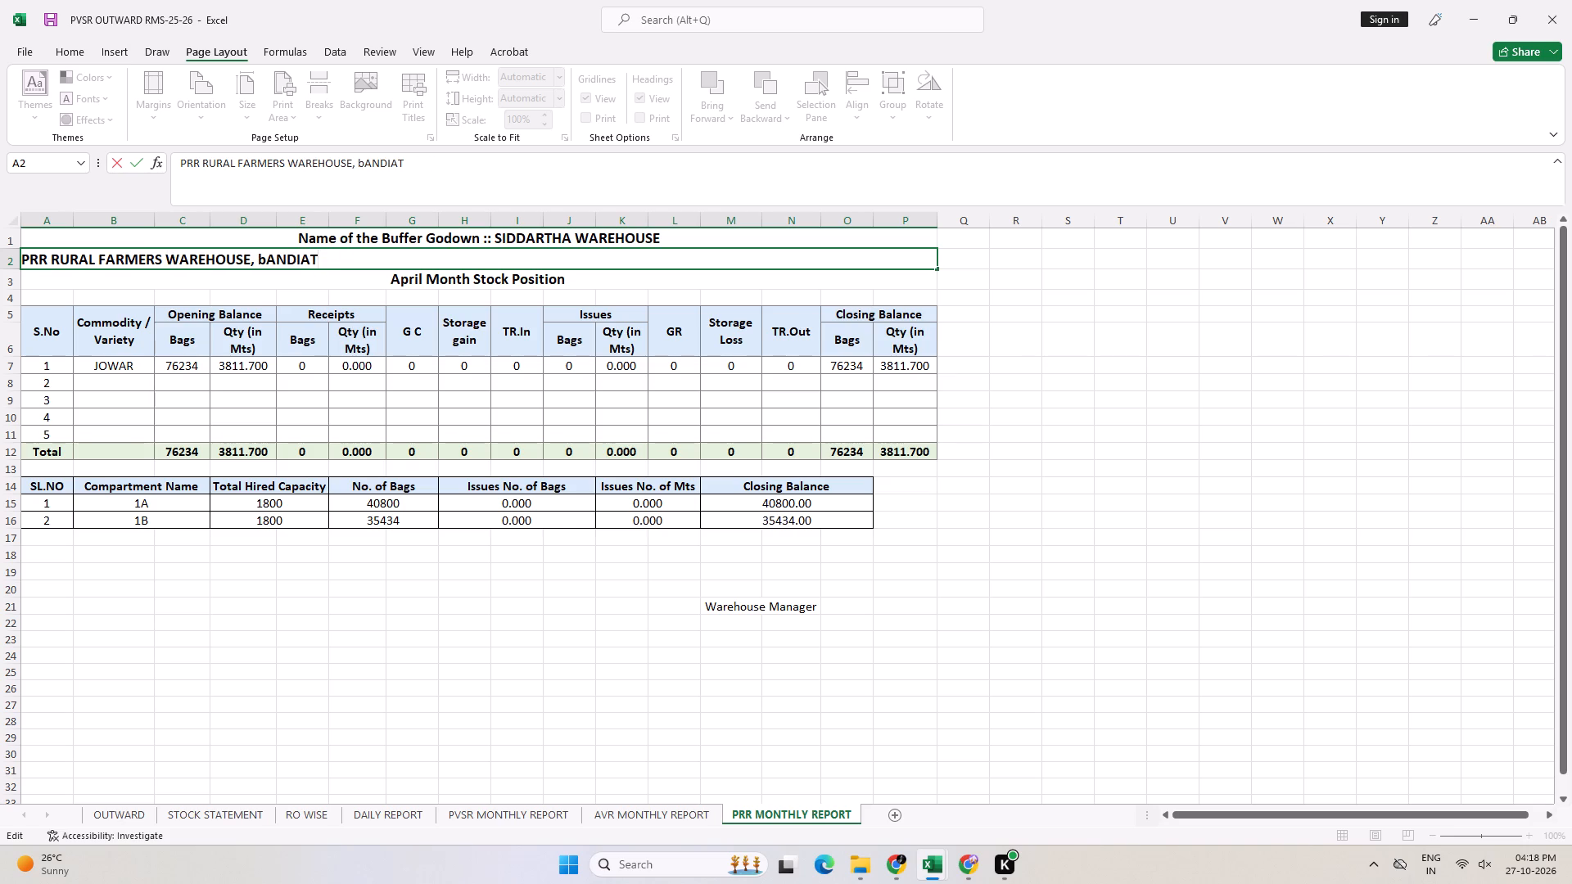
{"action": "type", "text": "MAKURE"}
{"action": "key", "text": "BackSpace"}
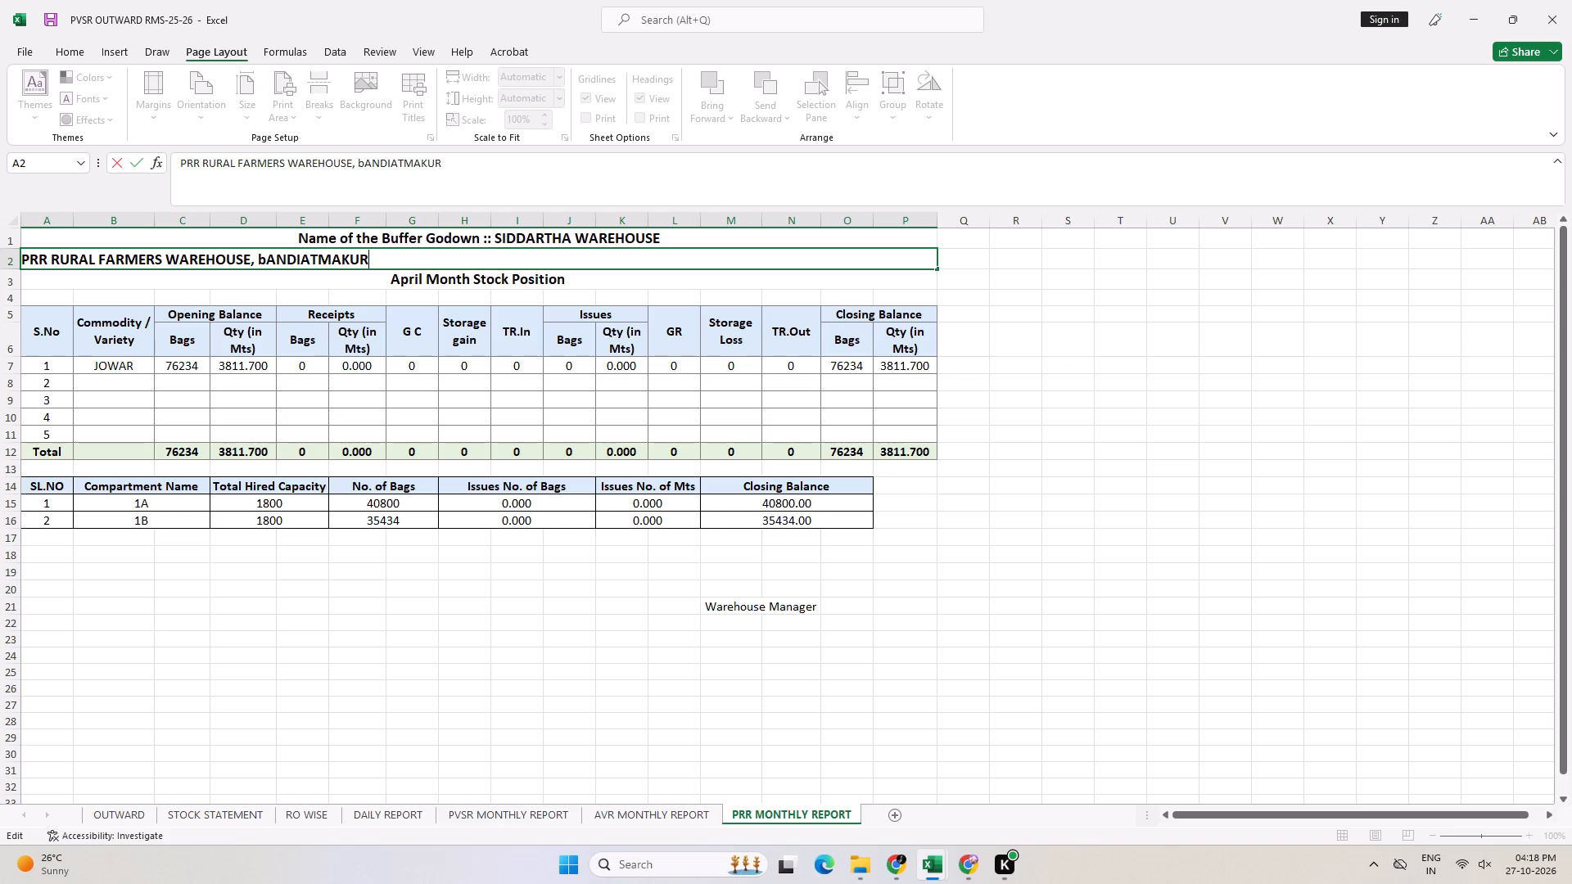
{"action": "key", "text": "Left"}
{"action": "key", "text": "Left"}
{"action": "key", "text": "Left"}
{"action": "key", "text": "Left"}
{"action": "key", "text": "Left"}
{"action": "key", "text": "Left"}
{"action": "key", "text": "Left"}
{"action": "key", "text": "Left"}
{"action": "key", "text": "Left"}
{"action": "key", "text": "Left"}
{"action": "key", "text": "Left"}
{"action": "key", "text": "BackSpace"}
{"action": "key", "text": "b"}
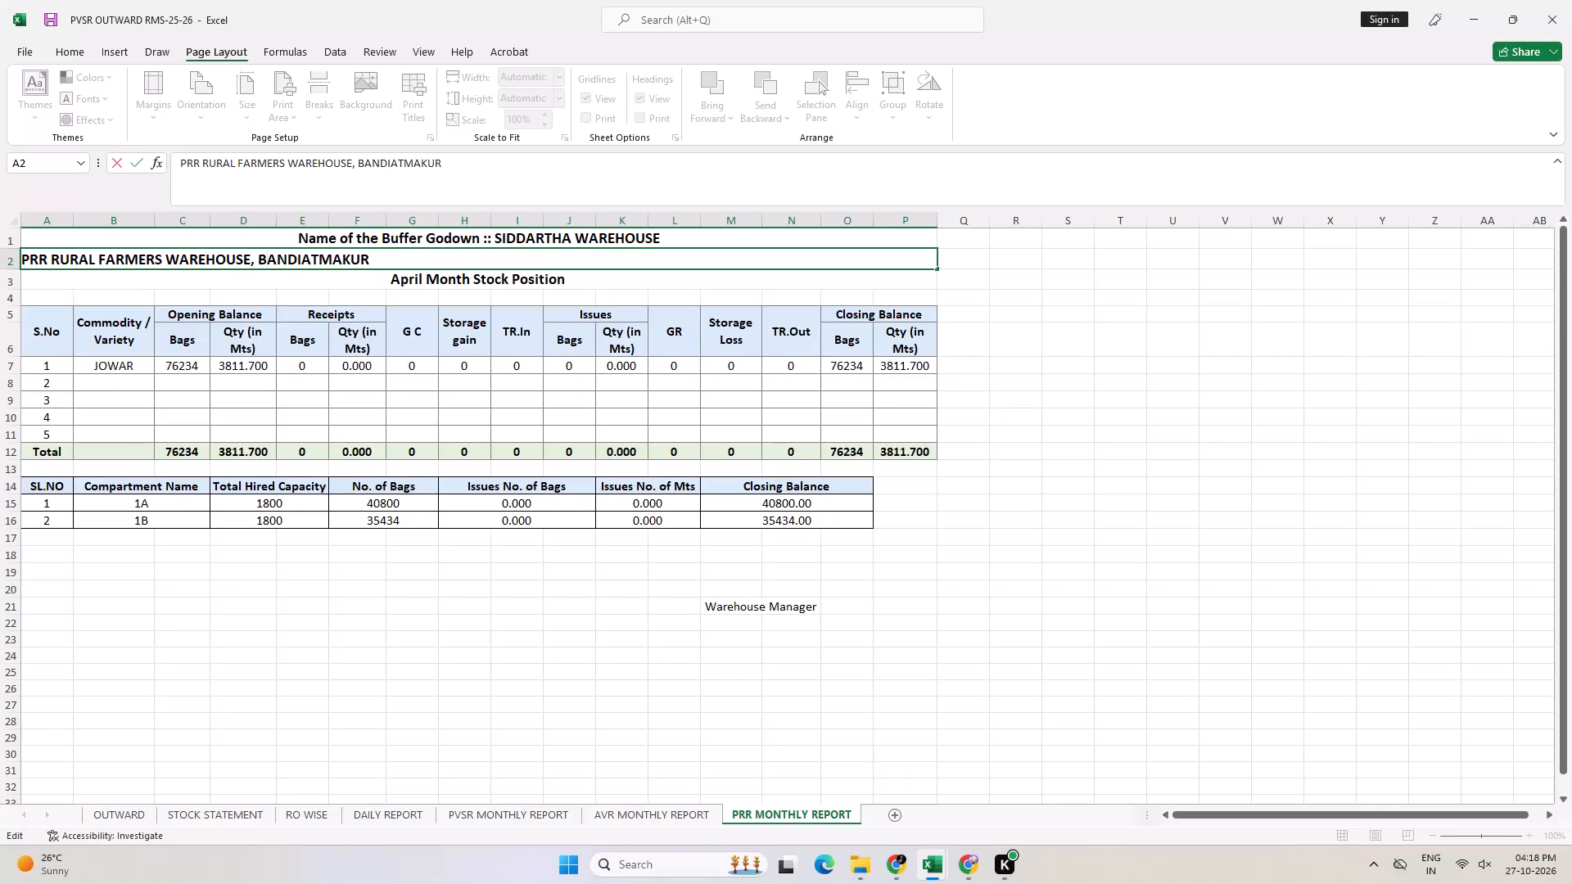
{"action": "key", "text": "Return"}
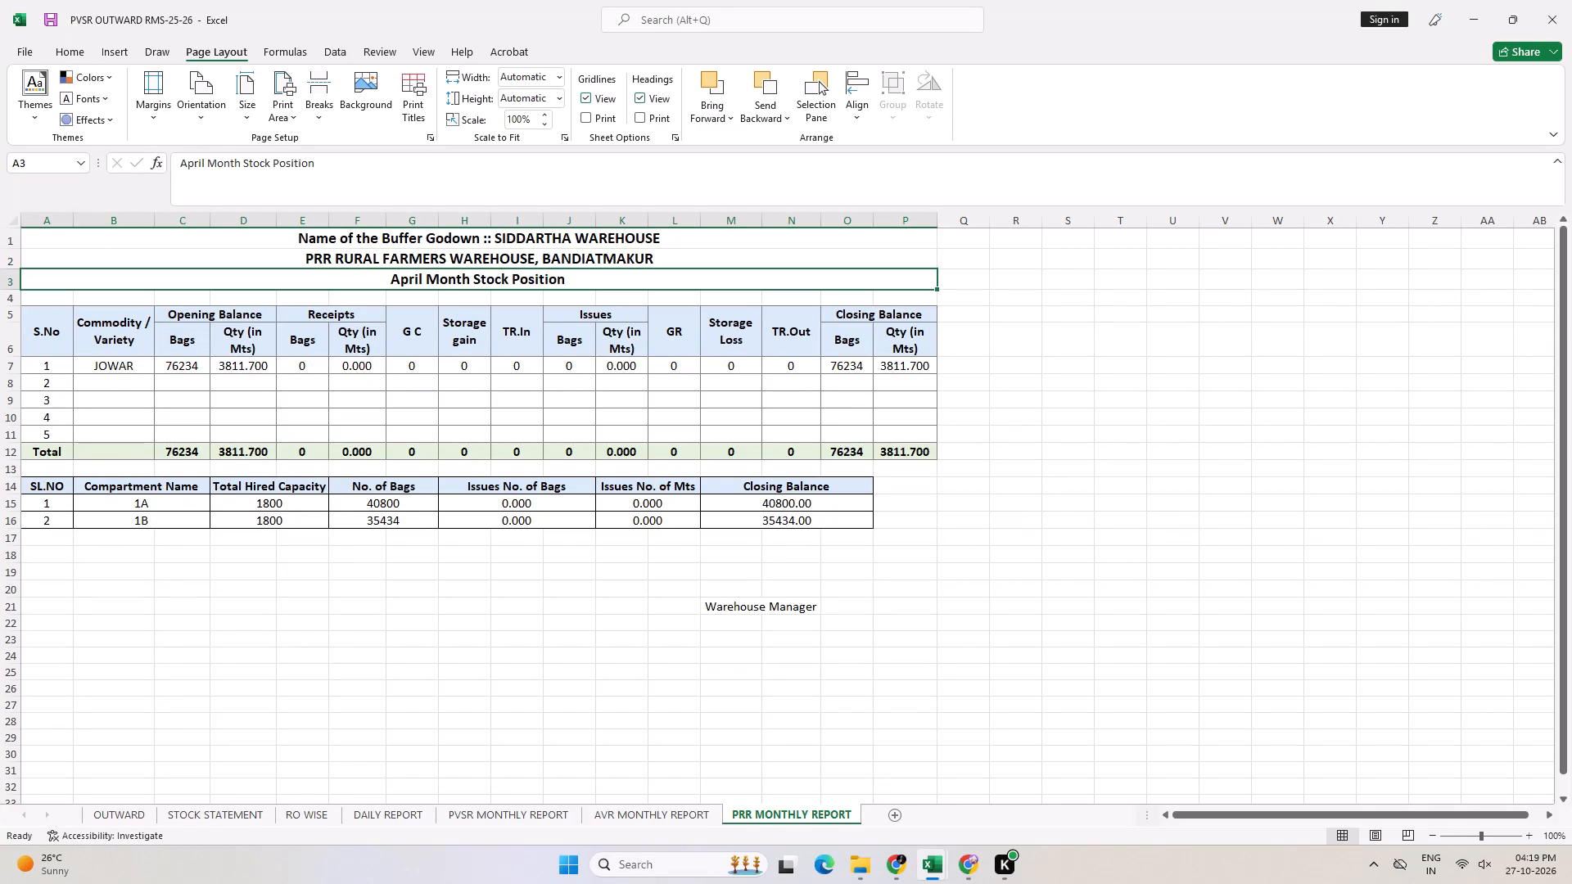
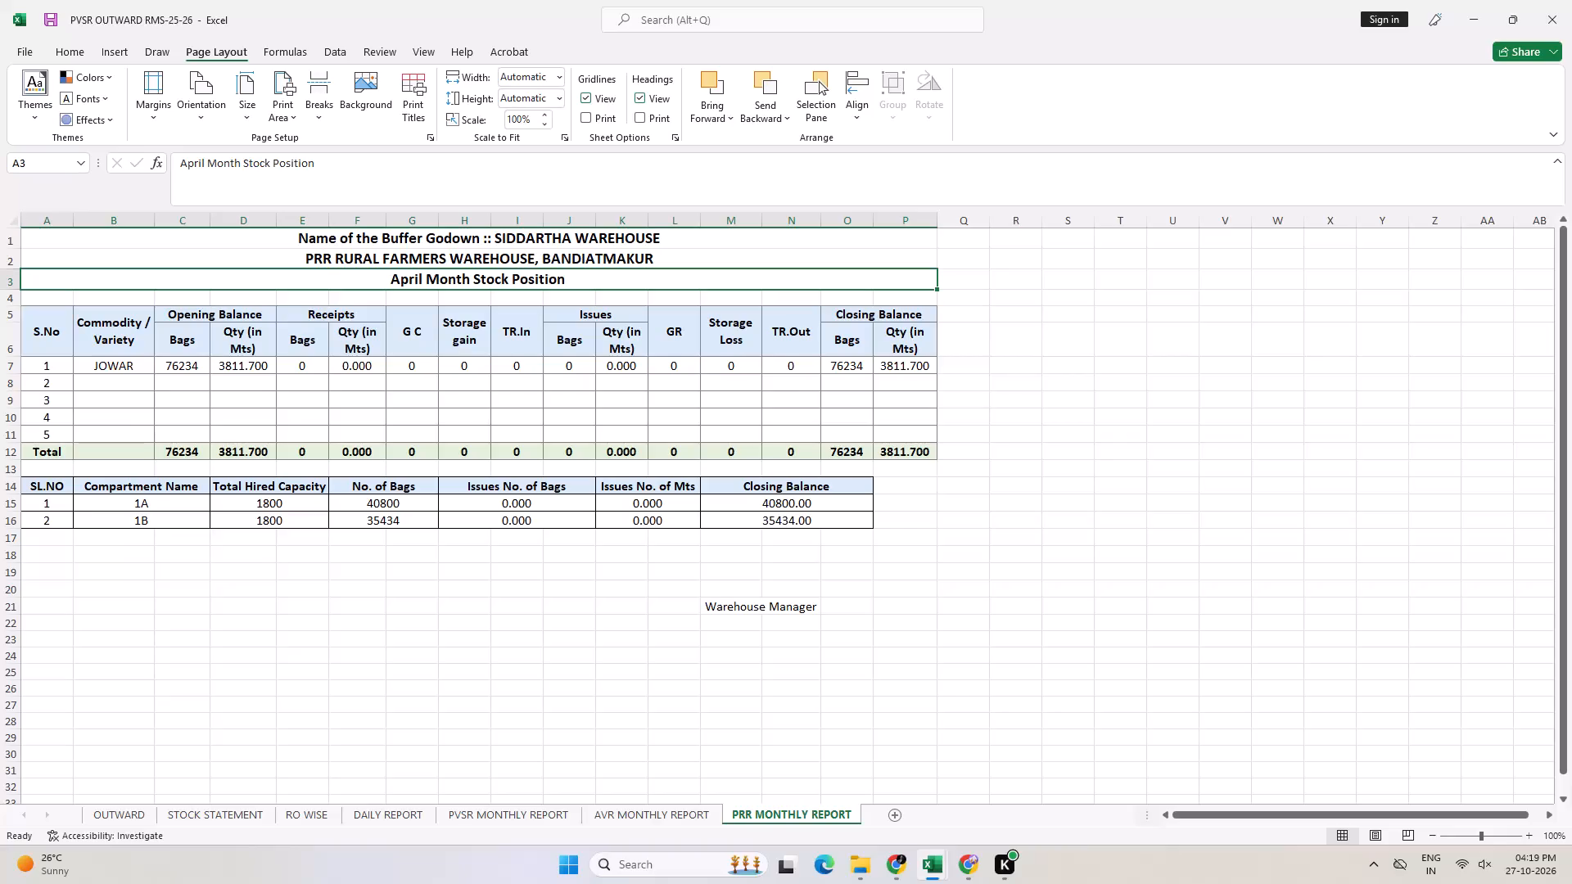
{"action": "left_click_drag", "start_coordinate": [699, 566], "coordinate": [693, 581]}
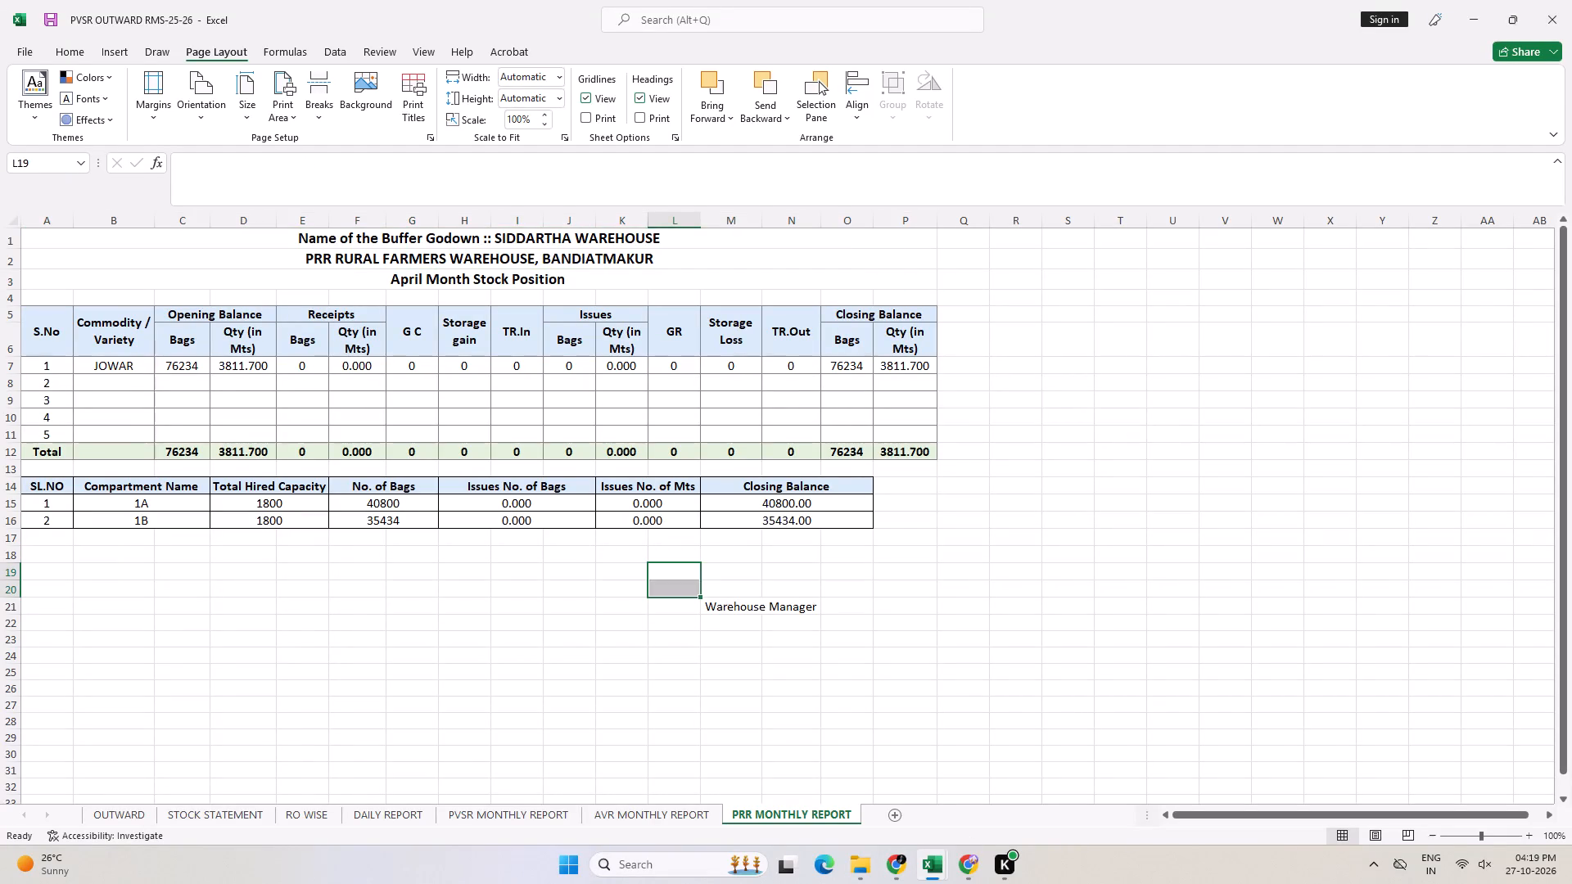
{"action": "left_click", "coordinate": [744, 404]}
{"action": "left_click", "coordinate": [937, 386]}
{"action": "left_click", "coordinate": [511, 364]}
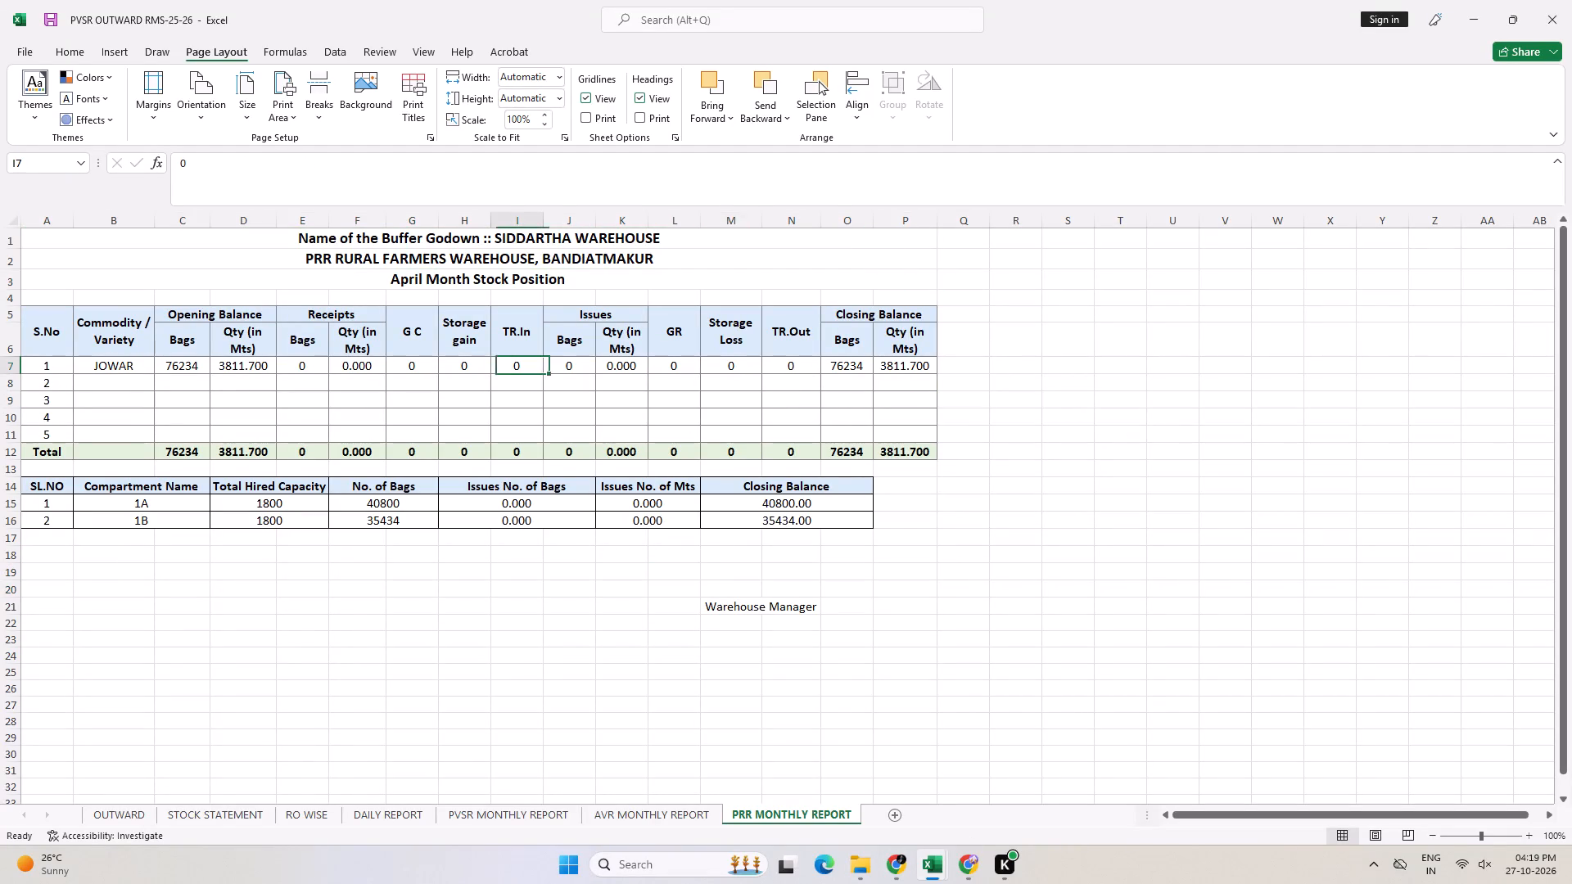
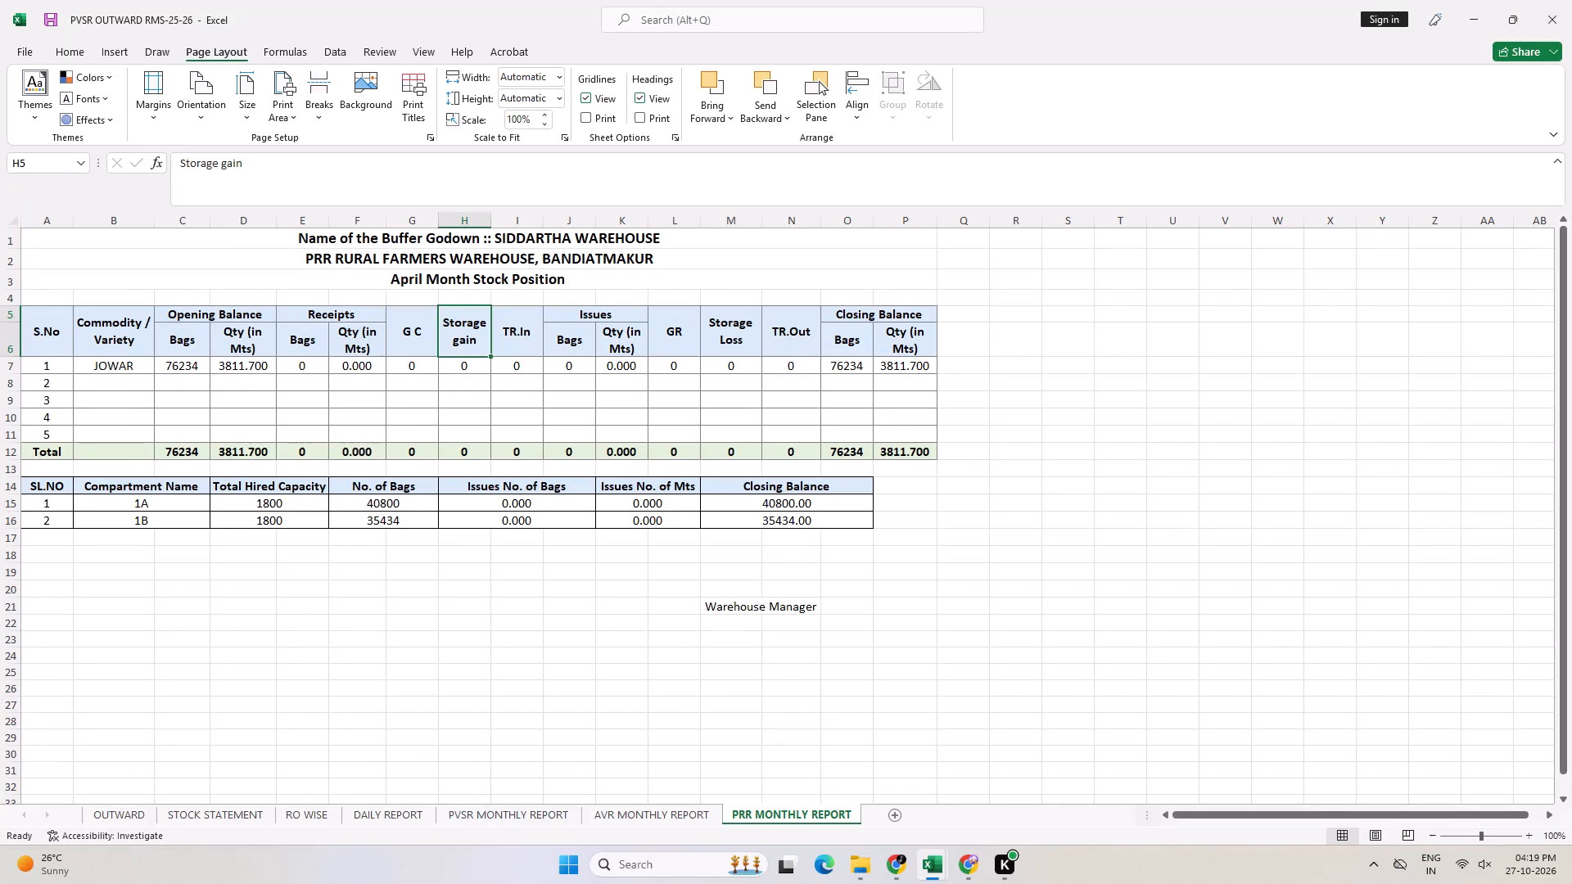
Select the JOWAR opening balance bags cell, C7, in the PRR stock position table.
{"action": "left_click", "coordinate": [224, 376]}
{"action": "left_click", "coordinate": [191, 370]}
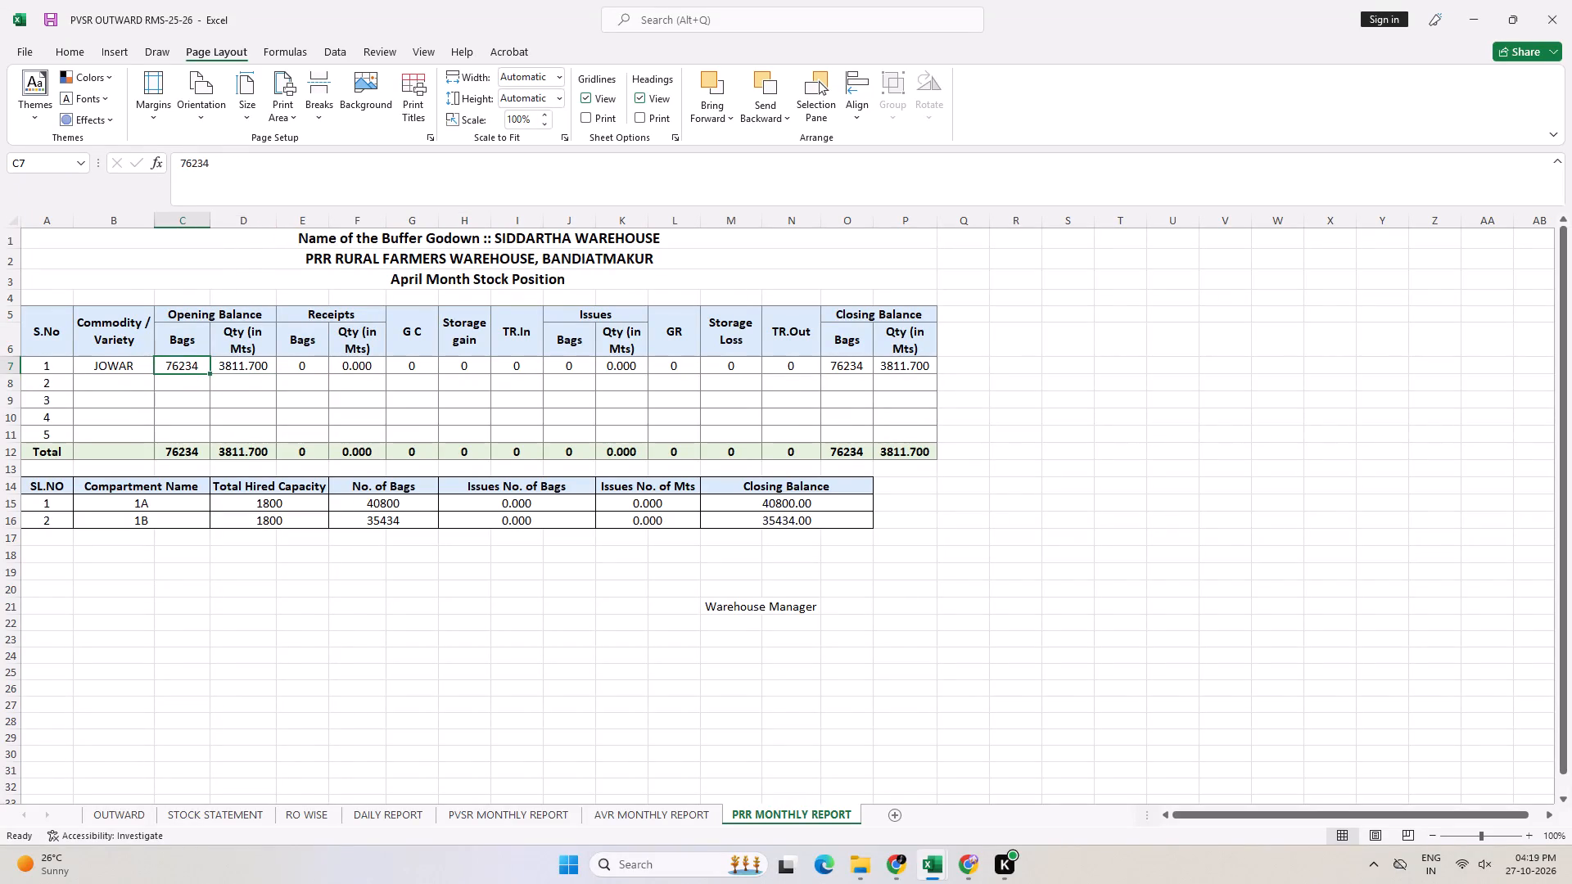
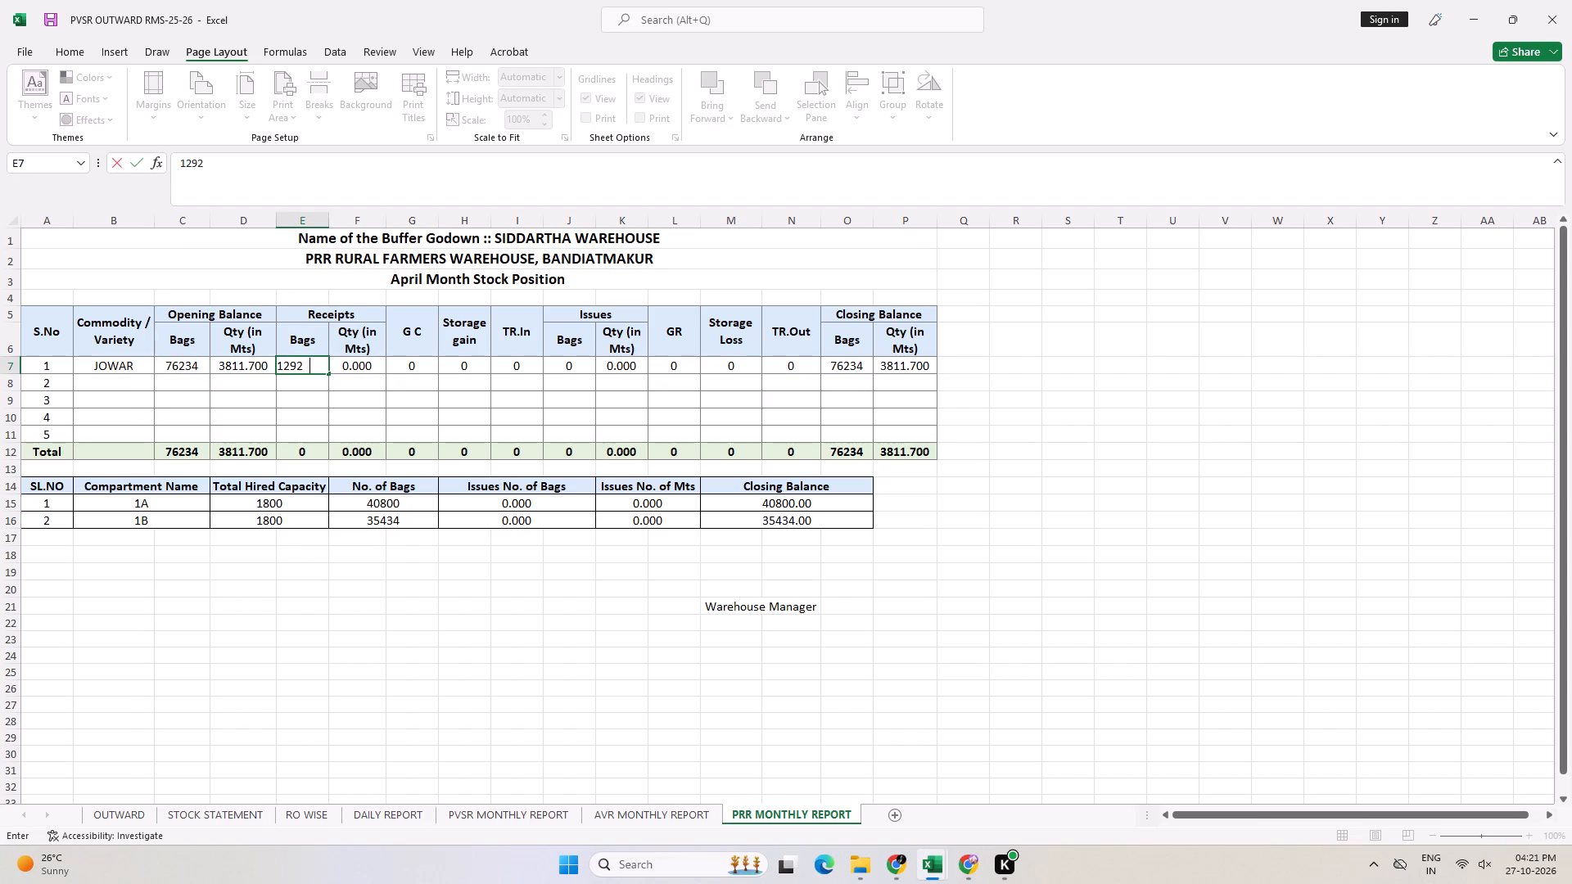
Enter 129262 as the Receipts bags for JOWAR in E7 of the PRR sheet.
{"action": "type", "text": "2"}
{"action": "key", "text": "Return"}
Set the JOWAR Opening Balance to 0 for both quantity in D7 and bags in C7.
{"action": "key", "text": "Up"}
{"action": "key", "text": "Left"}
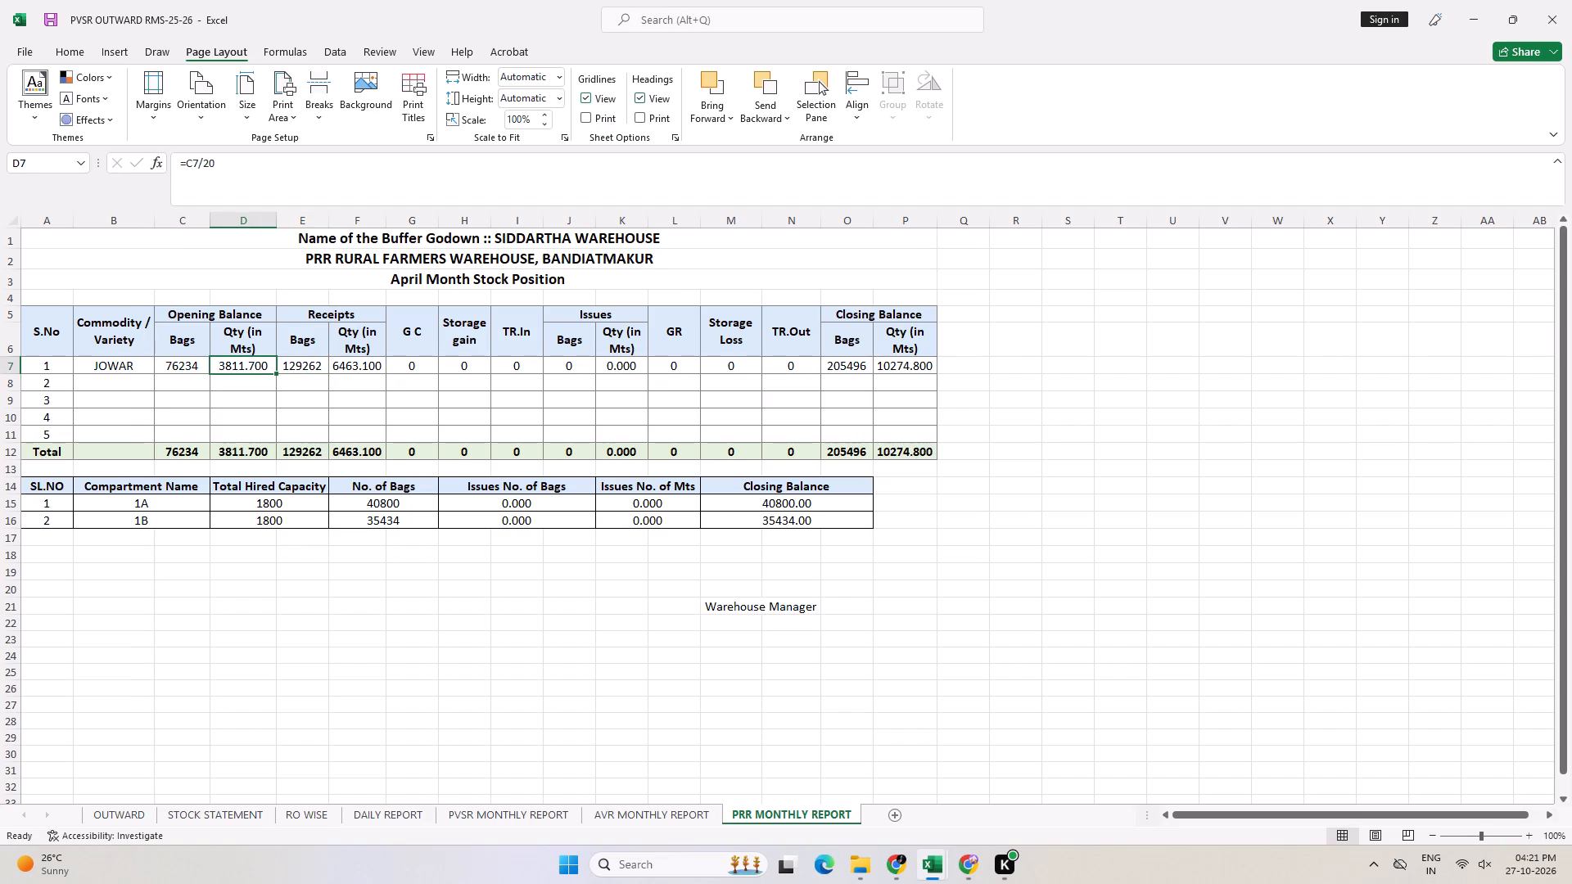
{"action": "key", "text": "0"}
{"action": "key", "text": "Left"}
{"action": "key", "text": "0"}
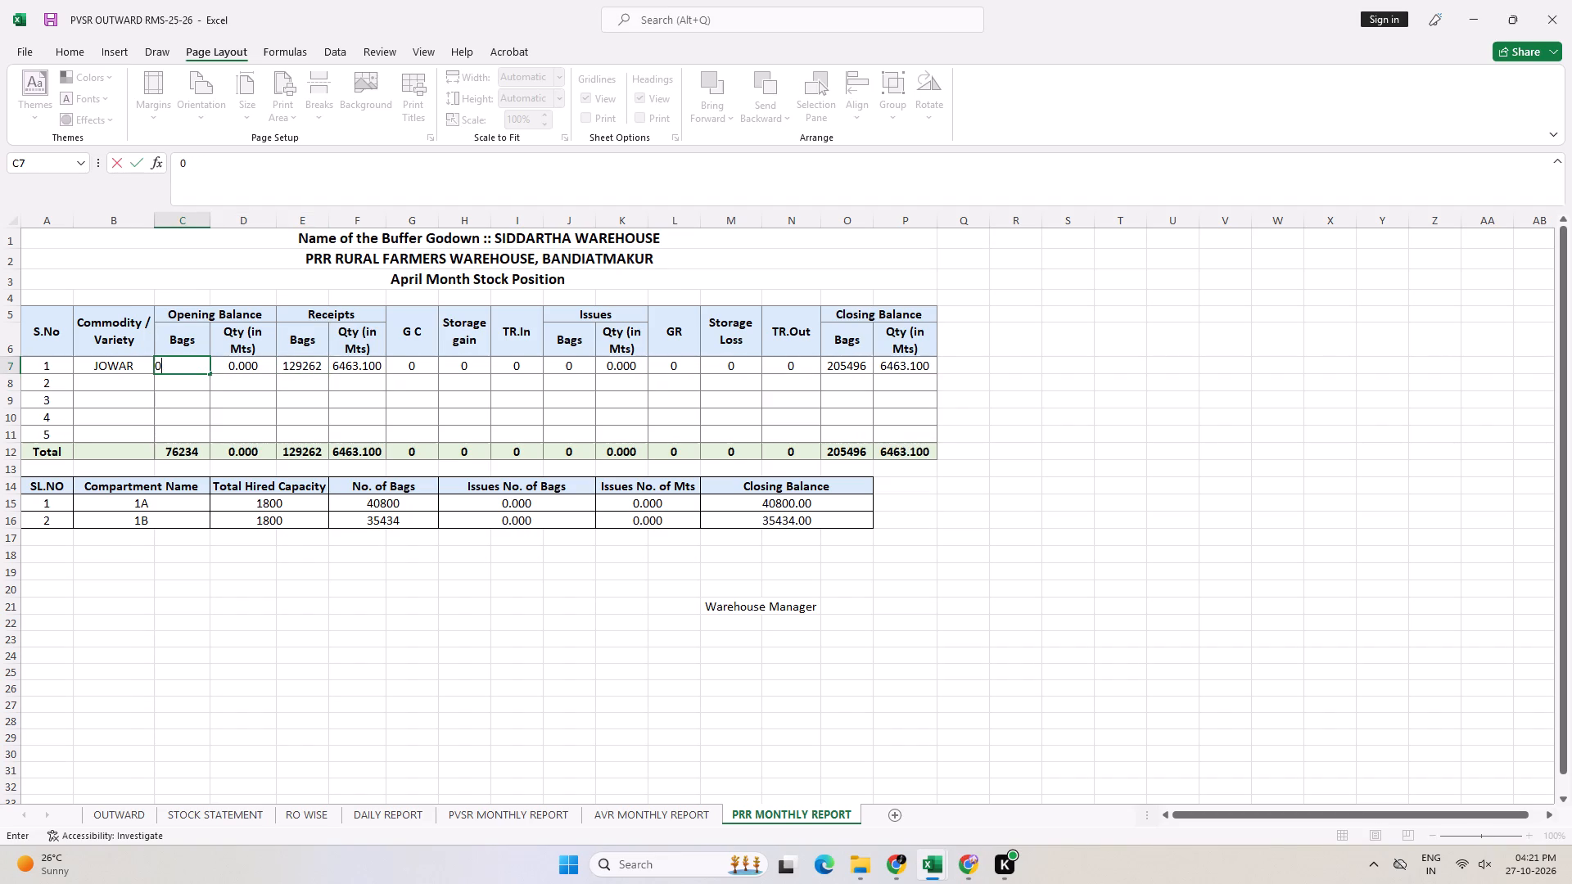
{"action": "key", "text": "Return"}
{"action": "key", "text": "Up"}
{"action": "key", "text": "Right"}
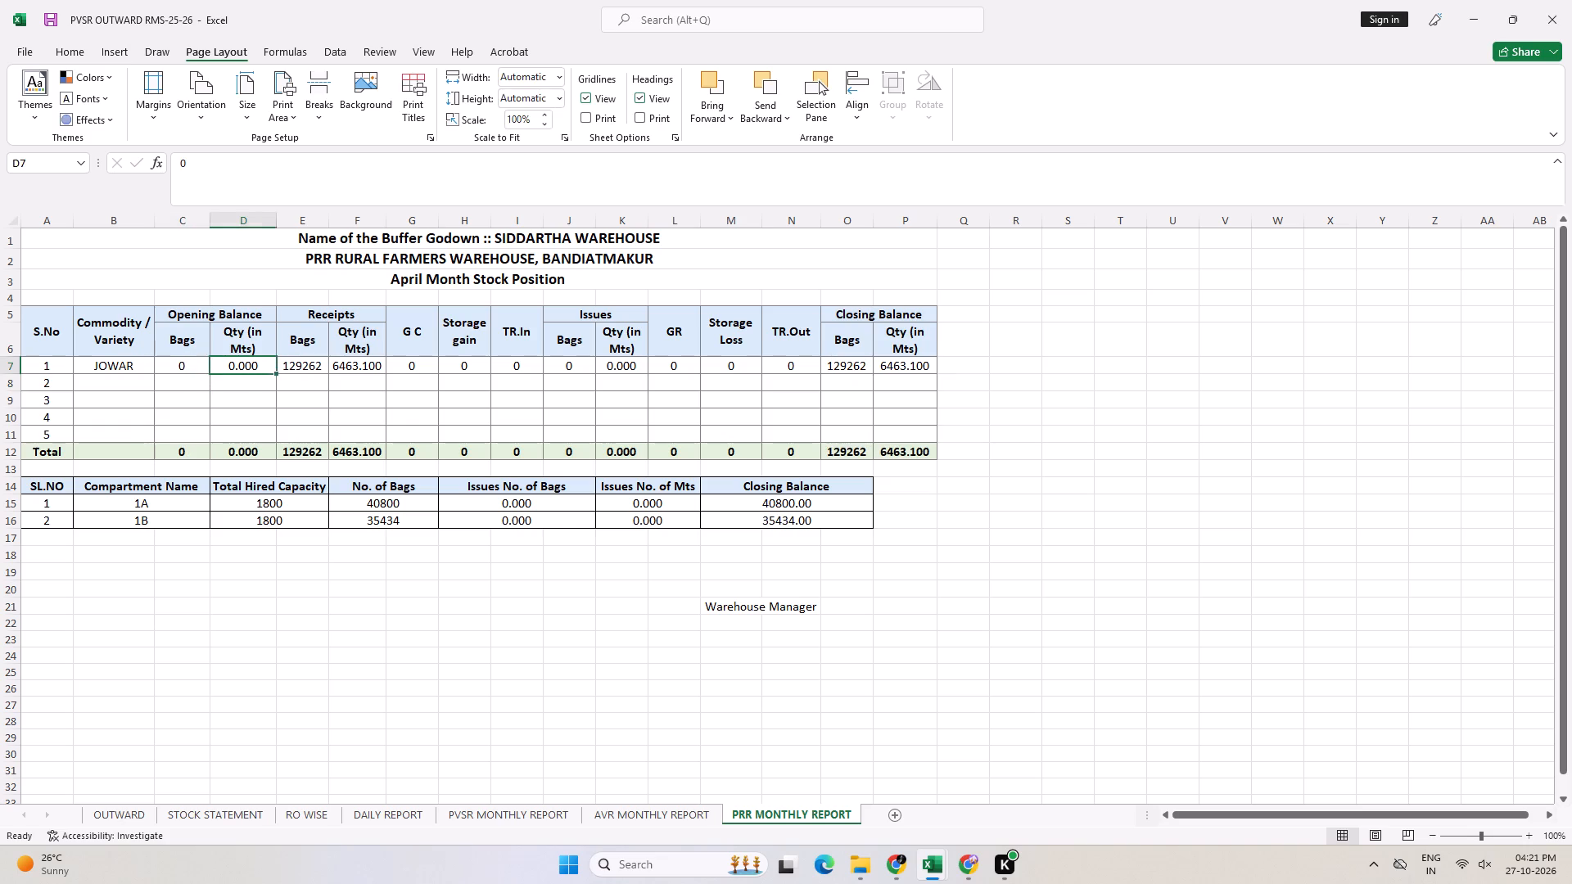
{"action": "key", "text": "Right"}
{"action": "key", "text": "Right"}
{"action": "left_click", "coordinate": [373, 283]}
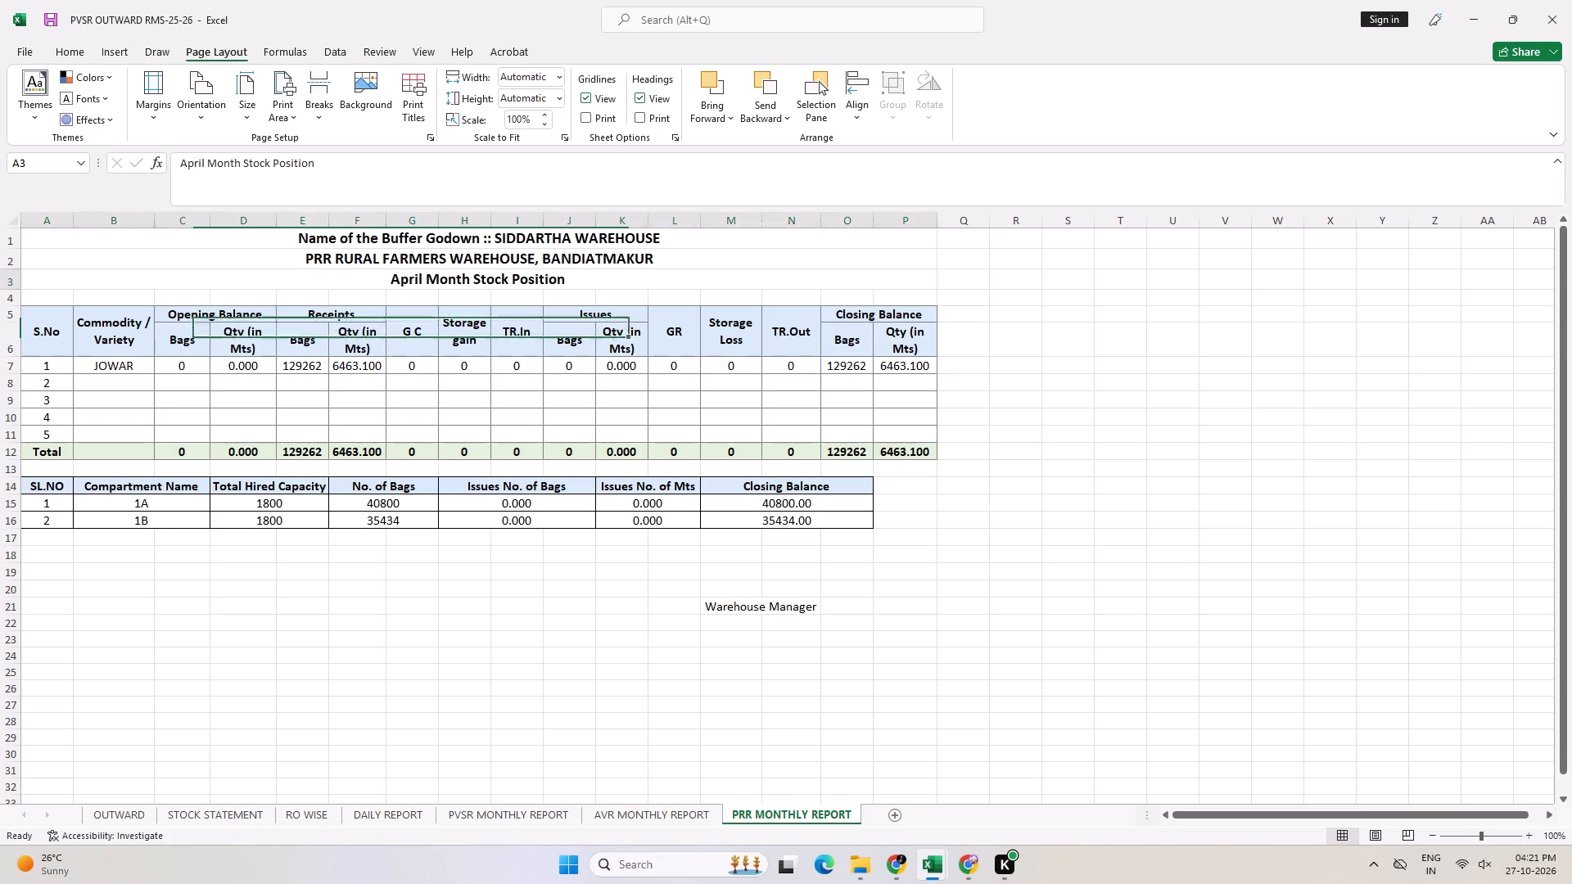
Change the month in the PRR report's stock position heading in row 3 to May.
{"action": "key", "text": "F2"}
{"action": "key", "text": "ctrl+Left"}
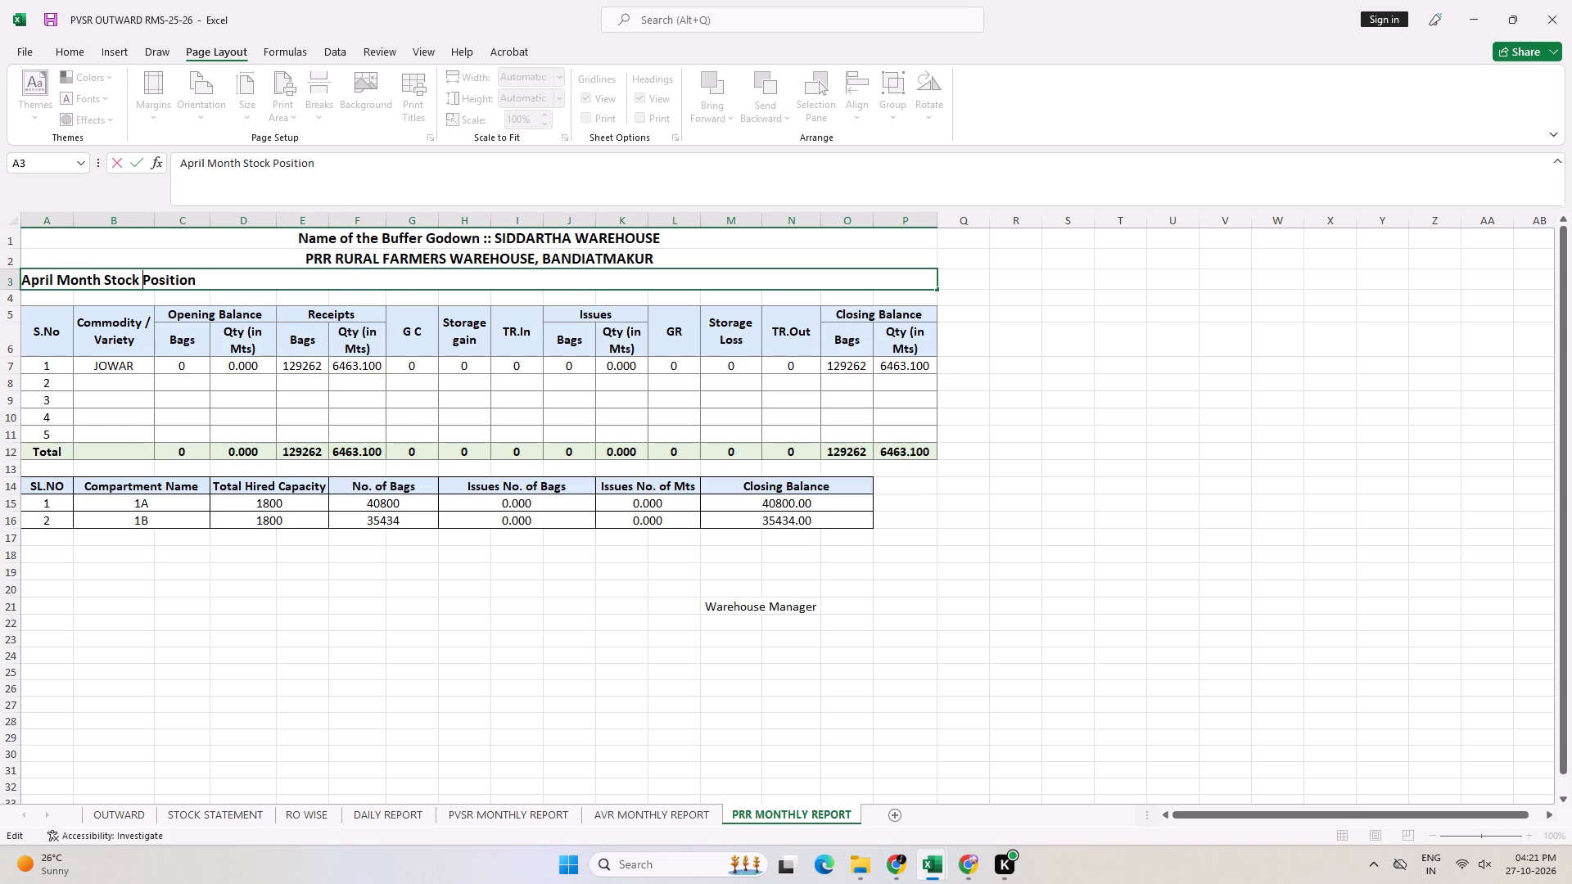
{"action": "key", "text": "ctrl+Left"}
{"action": "key", "text": "ctrl+Left"}
{"action": "key", "text": "ctrl+Left"}
{"action": "key", "text": "ctrl+shift+Right"}
{"action": "type", "text": "MA"}
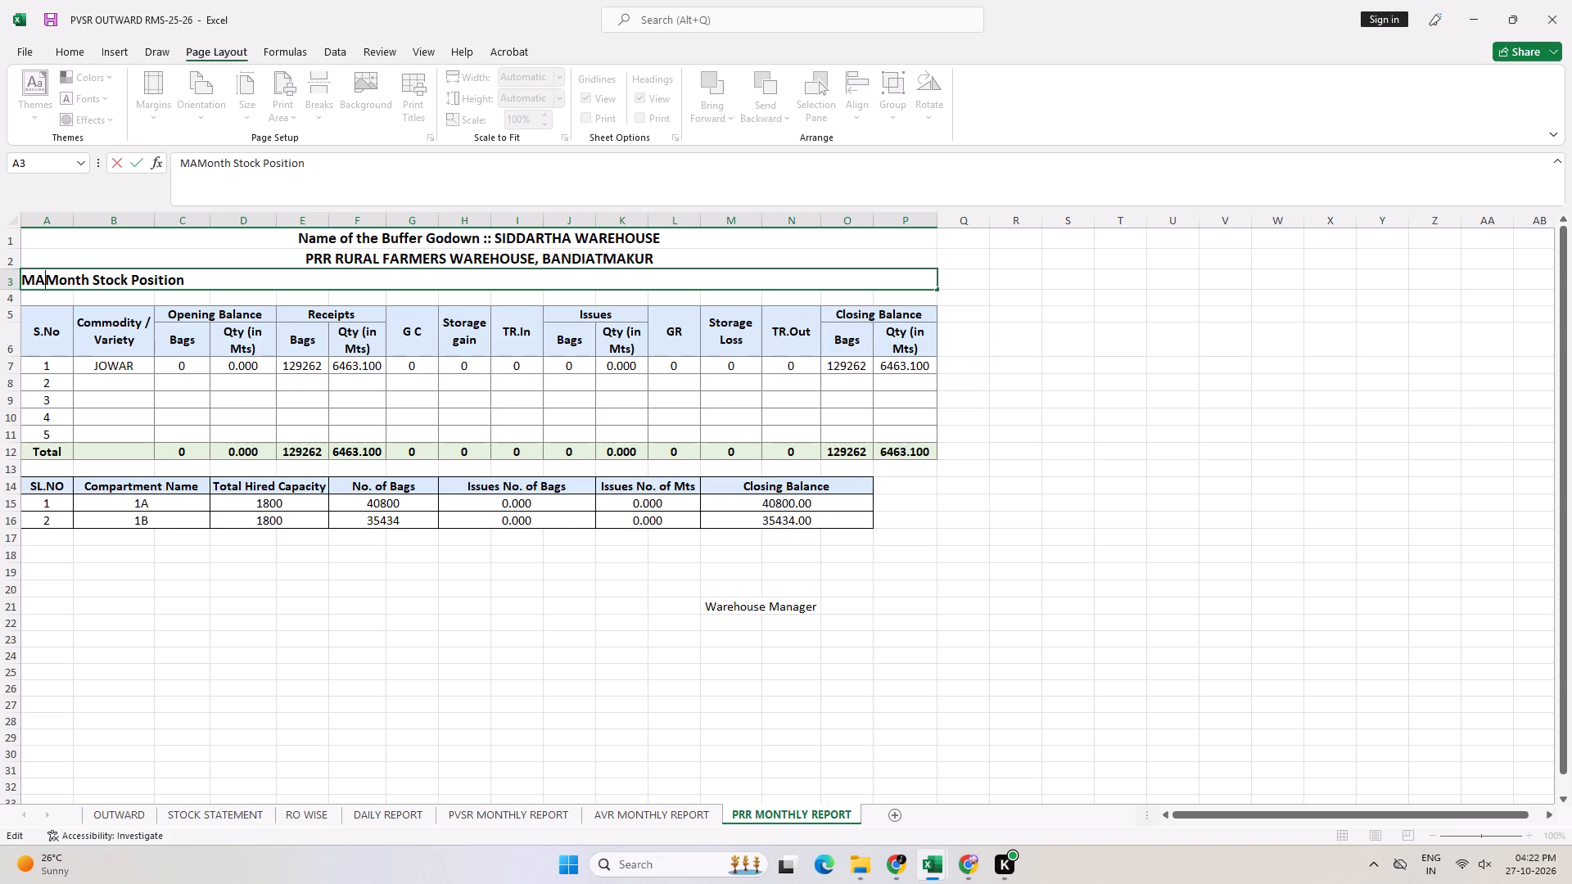
{"action": "key", "text": "BackSpace"}
{"action": "type", "text": "ay"}
{"action": "key", "text": "space"}
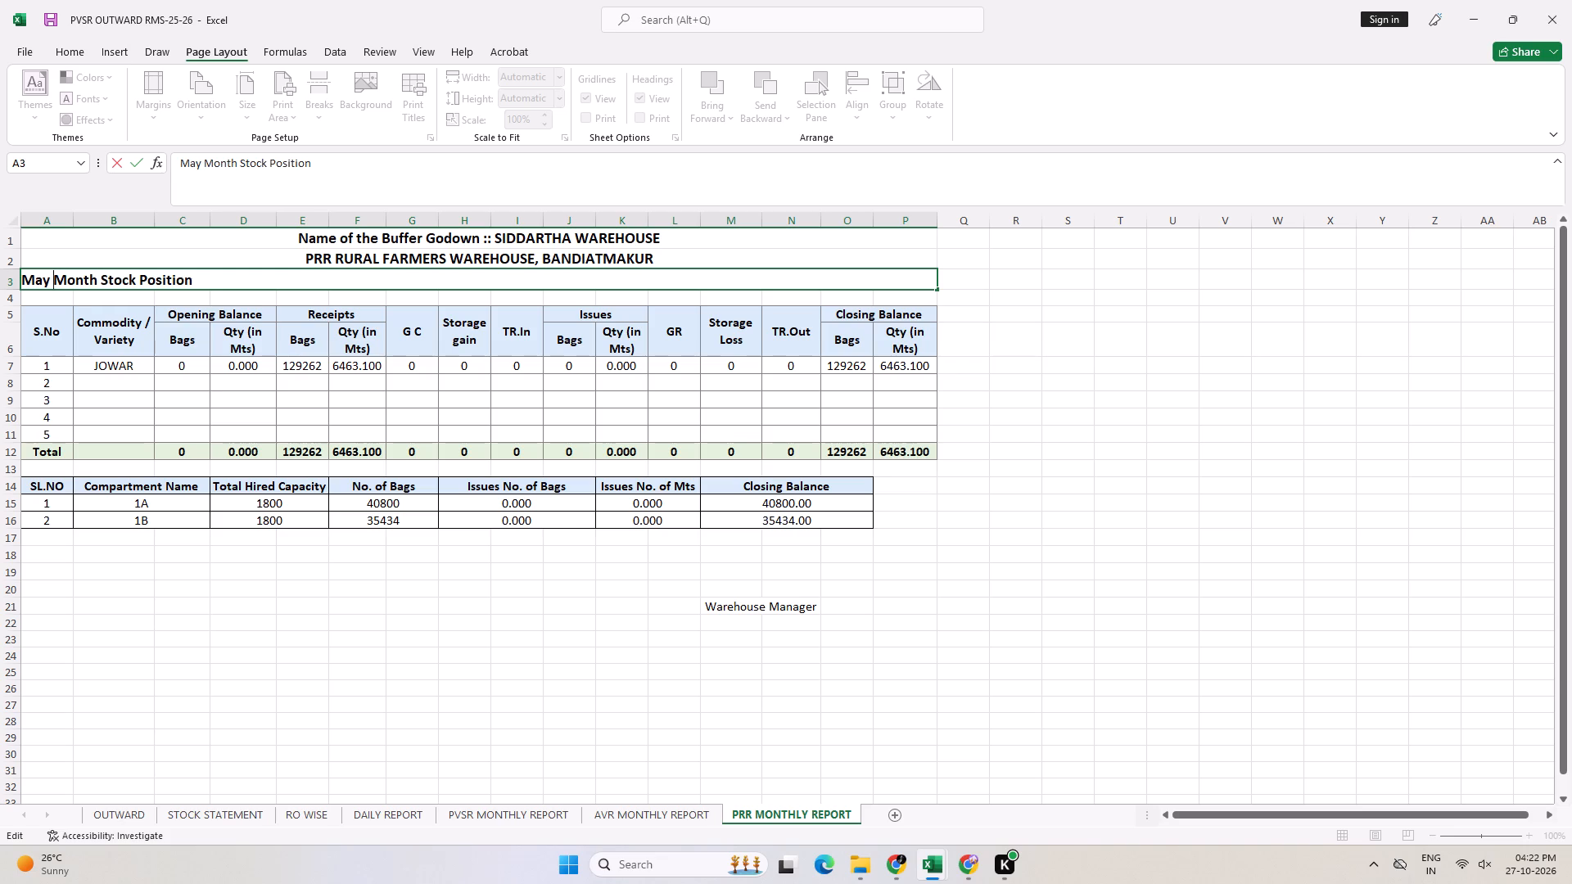
{"action": "key", "text": "Return"}
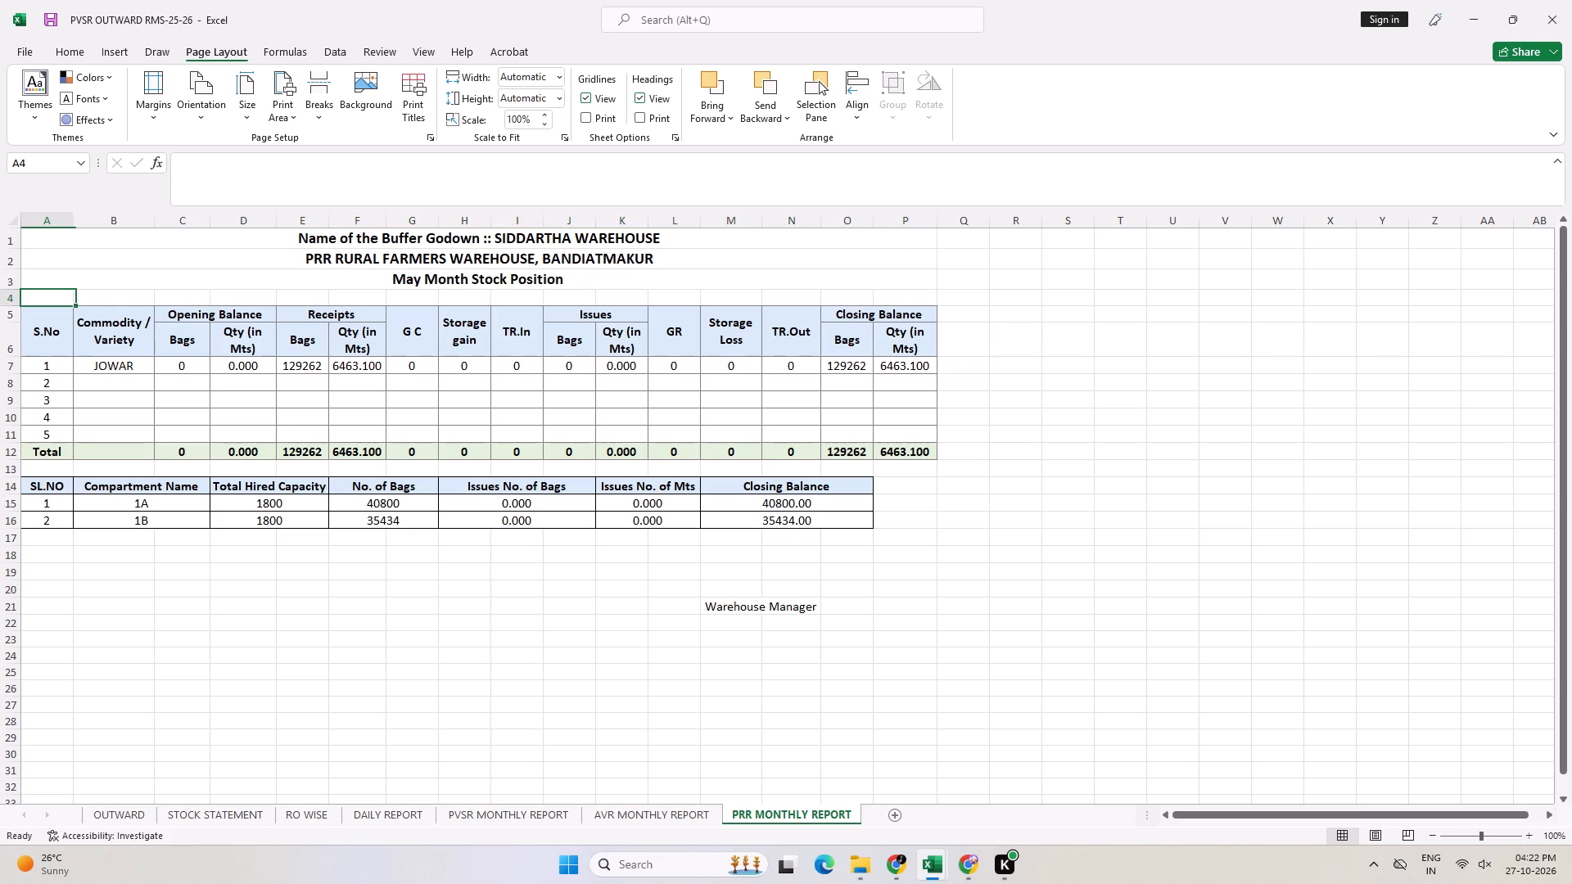
Select the blank row 17 directly below compartment 1B, across the compartment table's width from column A to O.
{"action": "left_click", "coordinate": [35, 528]}
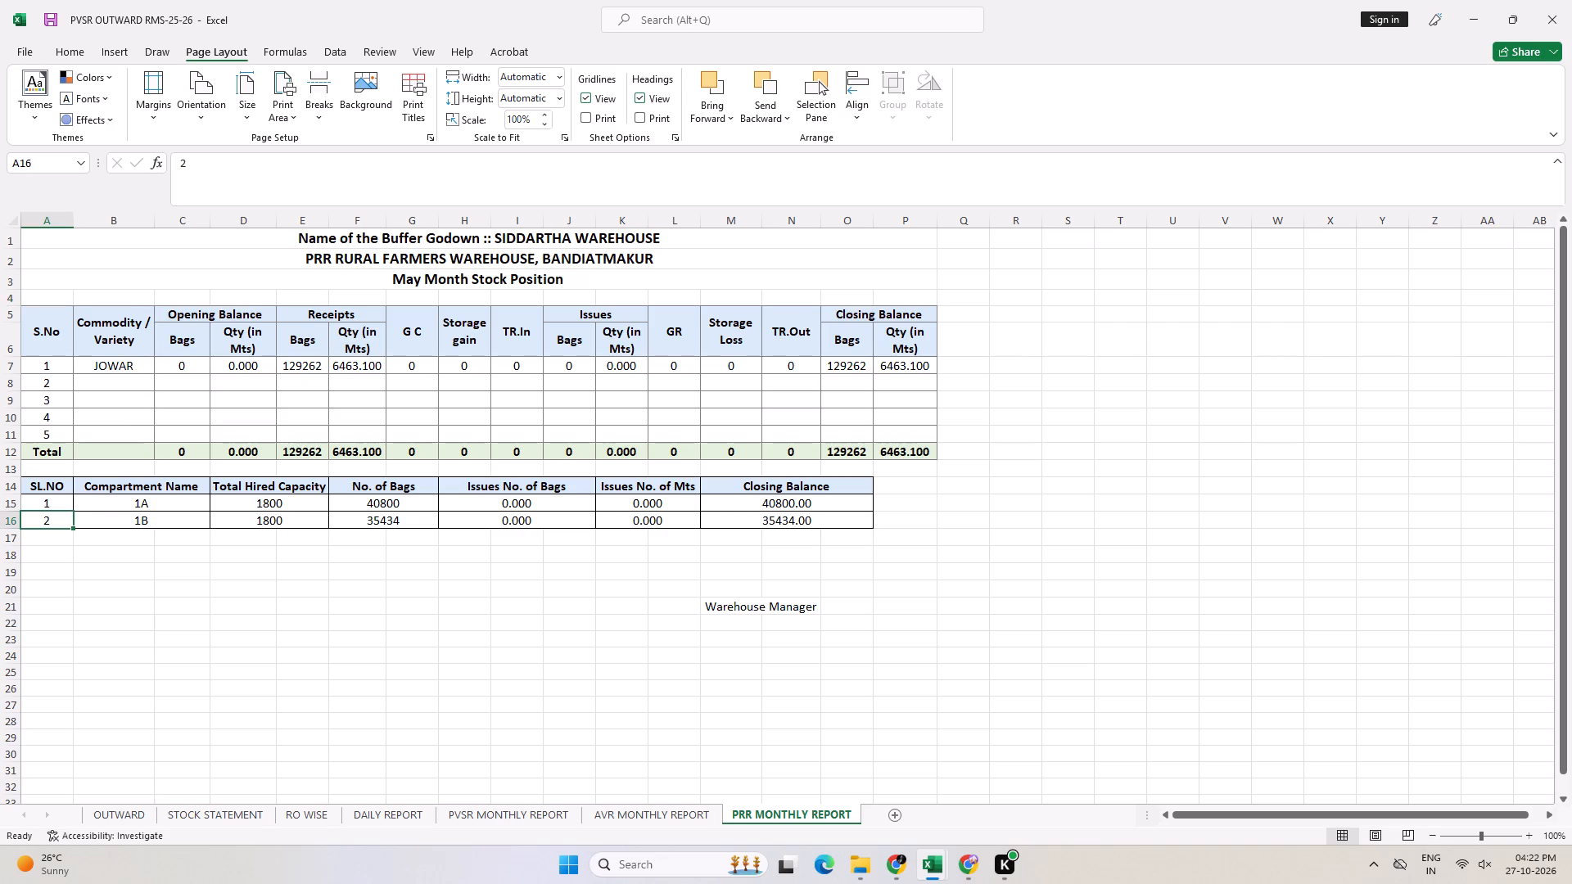
{"action": "key", "text": "Down"}
{"action": "key", "text": "shift+Right"}
{"action": "key", "text": "shift+Right"}
{"action": "key", "text": "shift+Right"}
{"action": "key", "text": "shift+Right"}
{"action": "key", "text": "shift+Right"}
{"action": "key", "text": "shift+Right"}
{"action": "key", "text": "shift+Right"}
{"action": "key", "text": "shift+Right"}
{"action": "key", "text": "shift+Right"}
{"action": "key", "text": "shift+Right"}
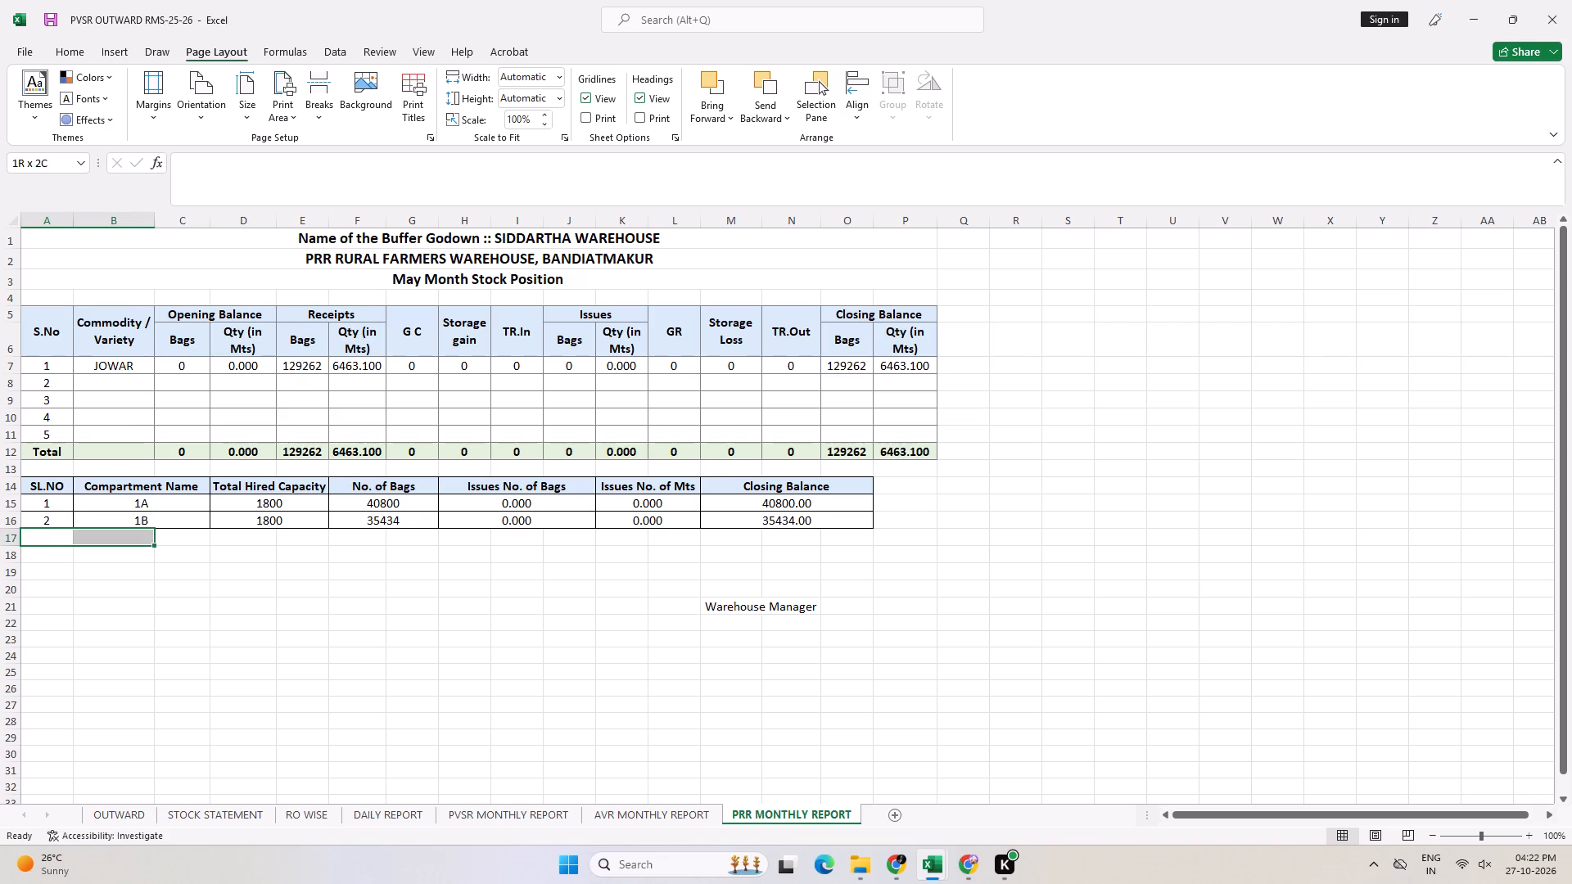
{"action": "key", "text": "shift+Right"}
{"action": "key", "text": "shift+Right"}
{"action": "key", "text": "shift+Right"}
{"action": "key", "text": "shift+Right"}
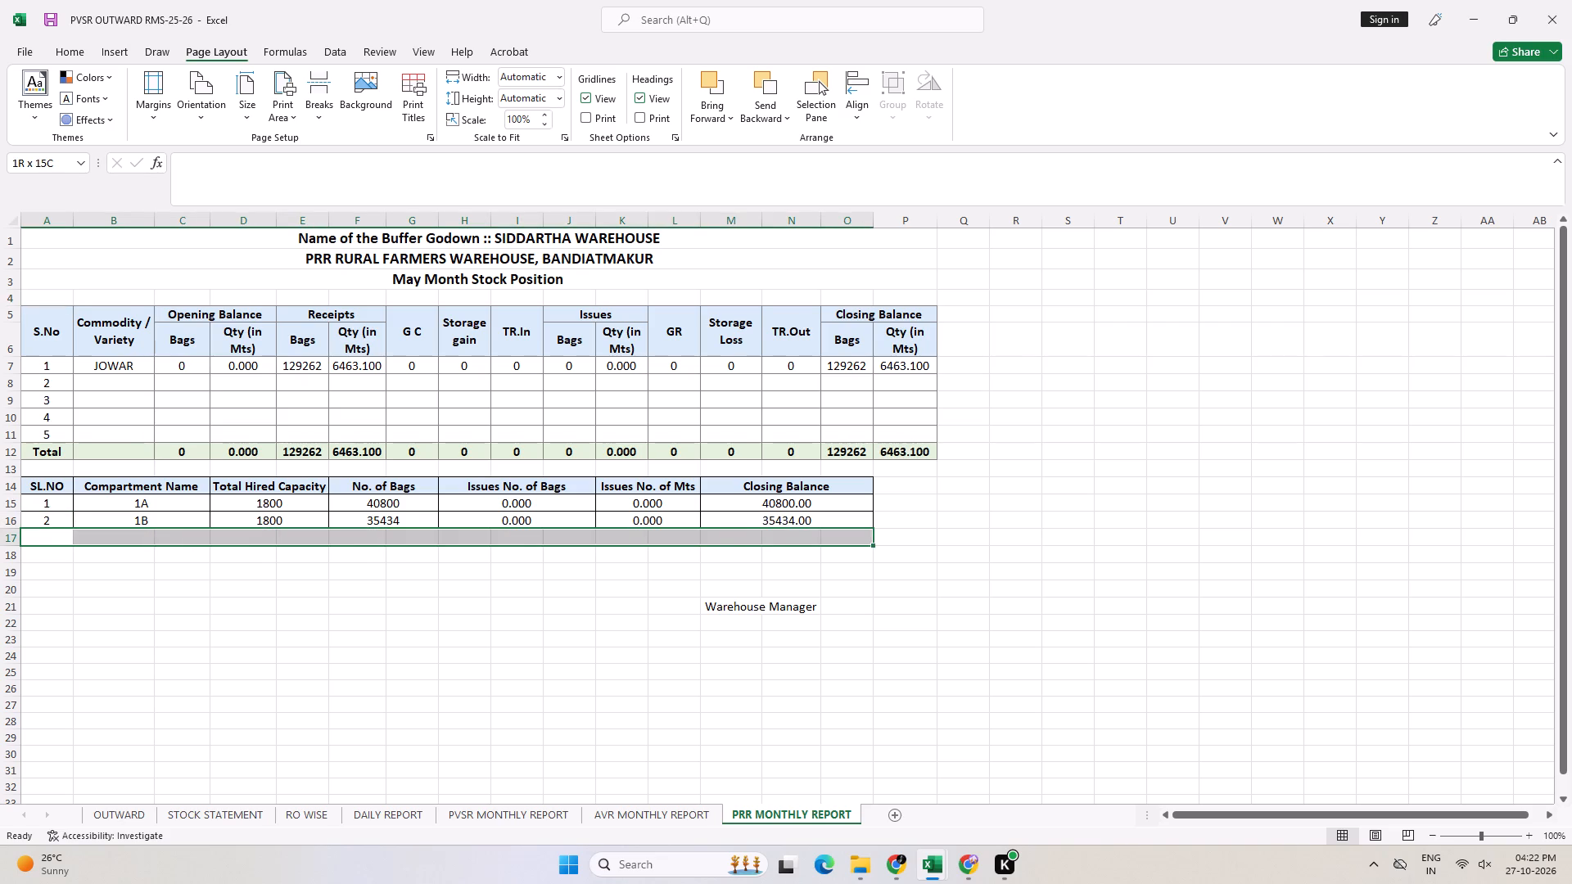
Fill compartment 1B's row down into row 17 and relabel the copy as compartment 1C with serial number 3.
{"action": "key", "text": "ctrl+d"}
{"action": "key", "text": "Right"}
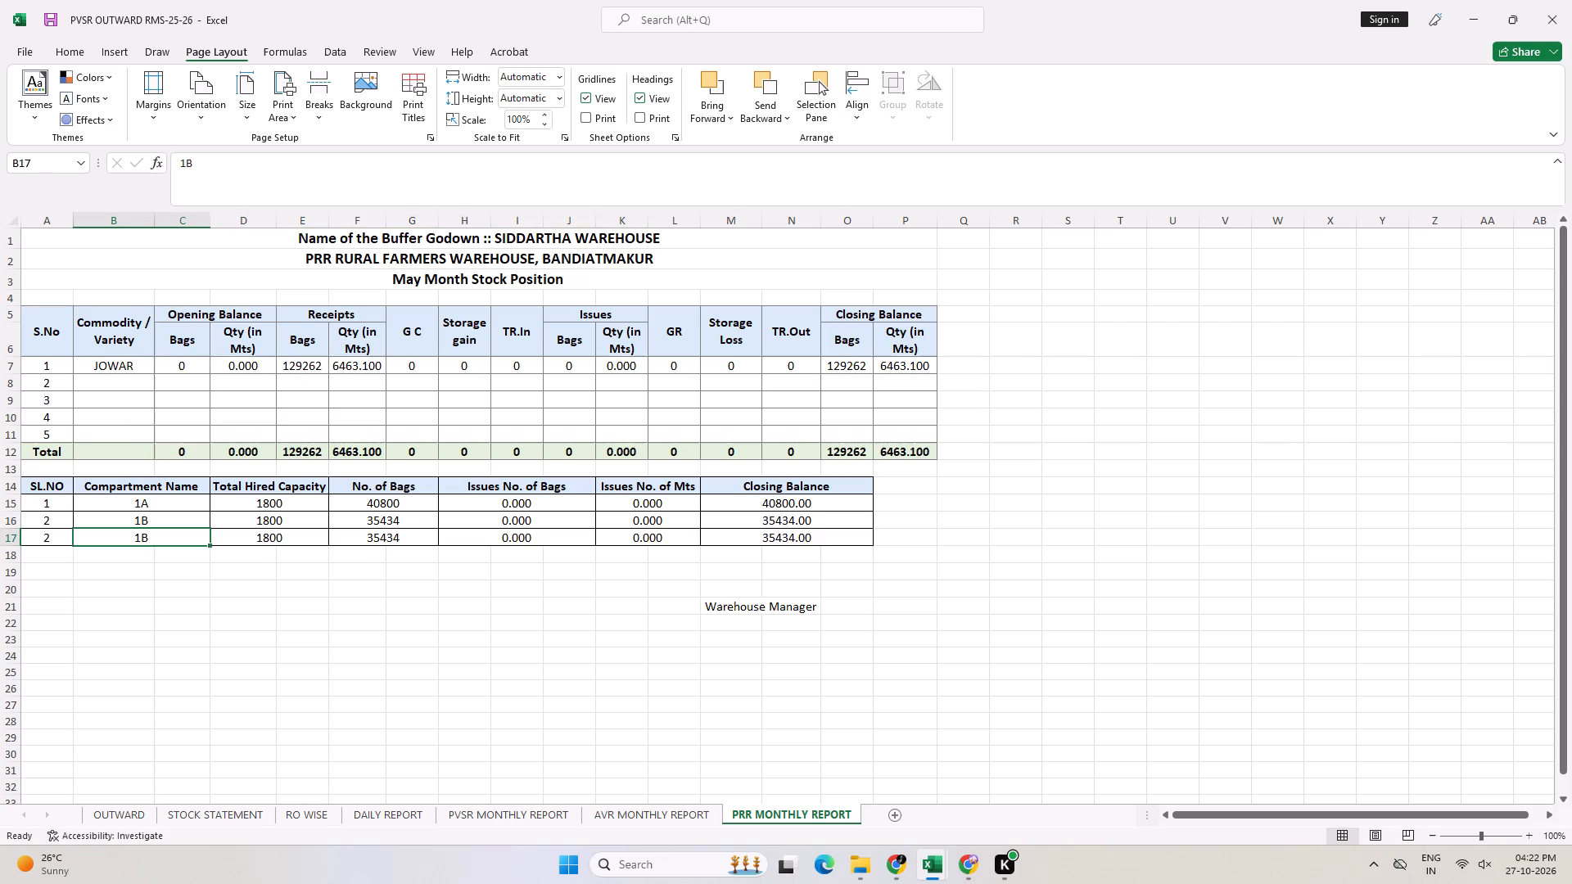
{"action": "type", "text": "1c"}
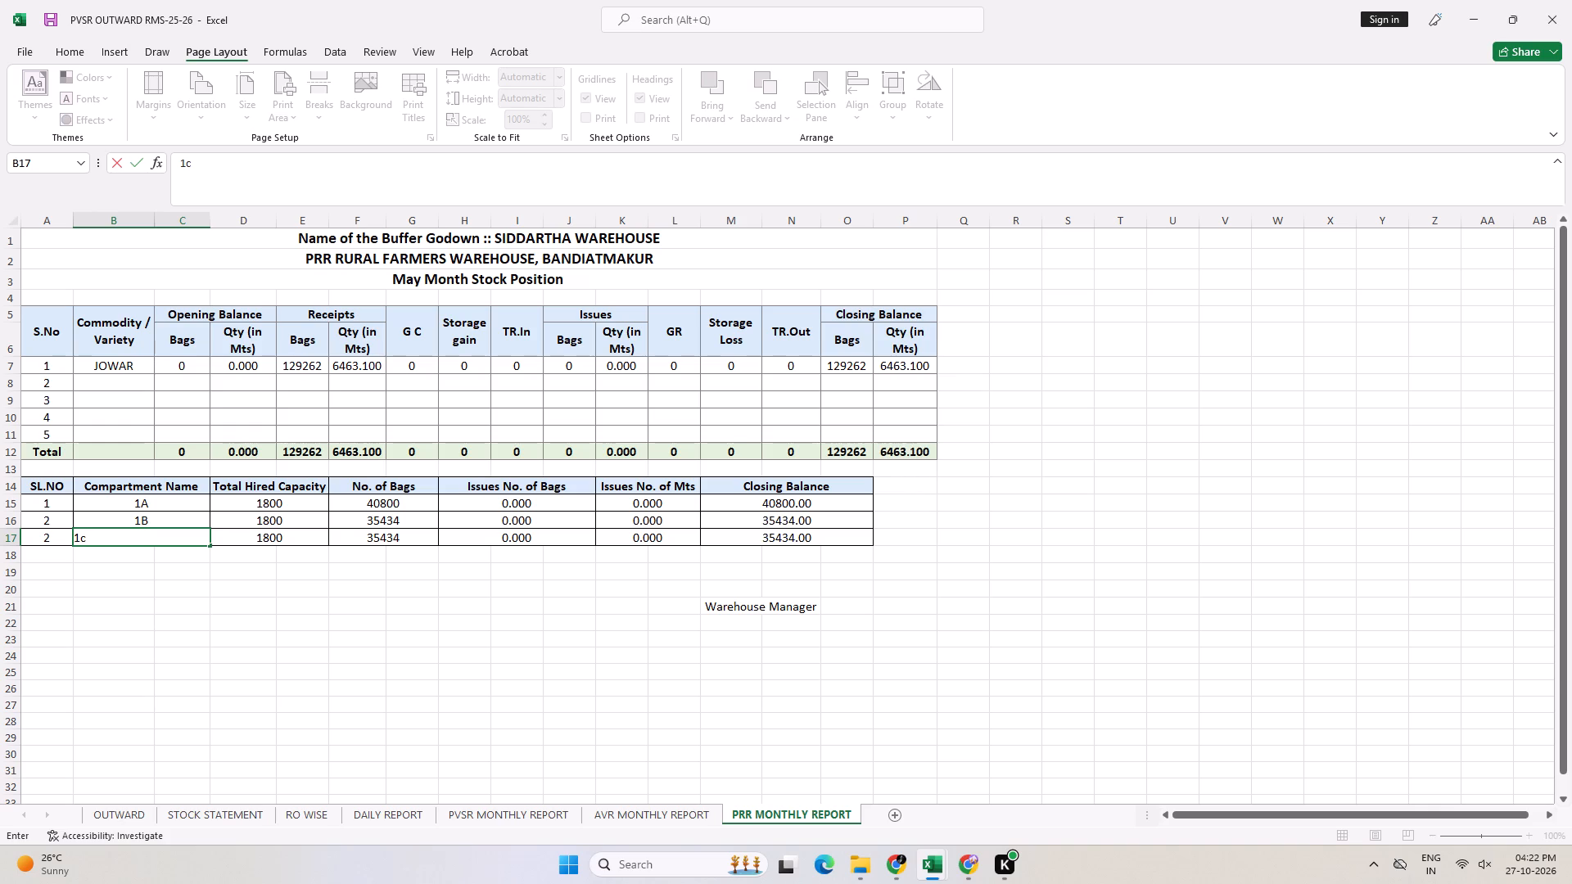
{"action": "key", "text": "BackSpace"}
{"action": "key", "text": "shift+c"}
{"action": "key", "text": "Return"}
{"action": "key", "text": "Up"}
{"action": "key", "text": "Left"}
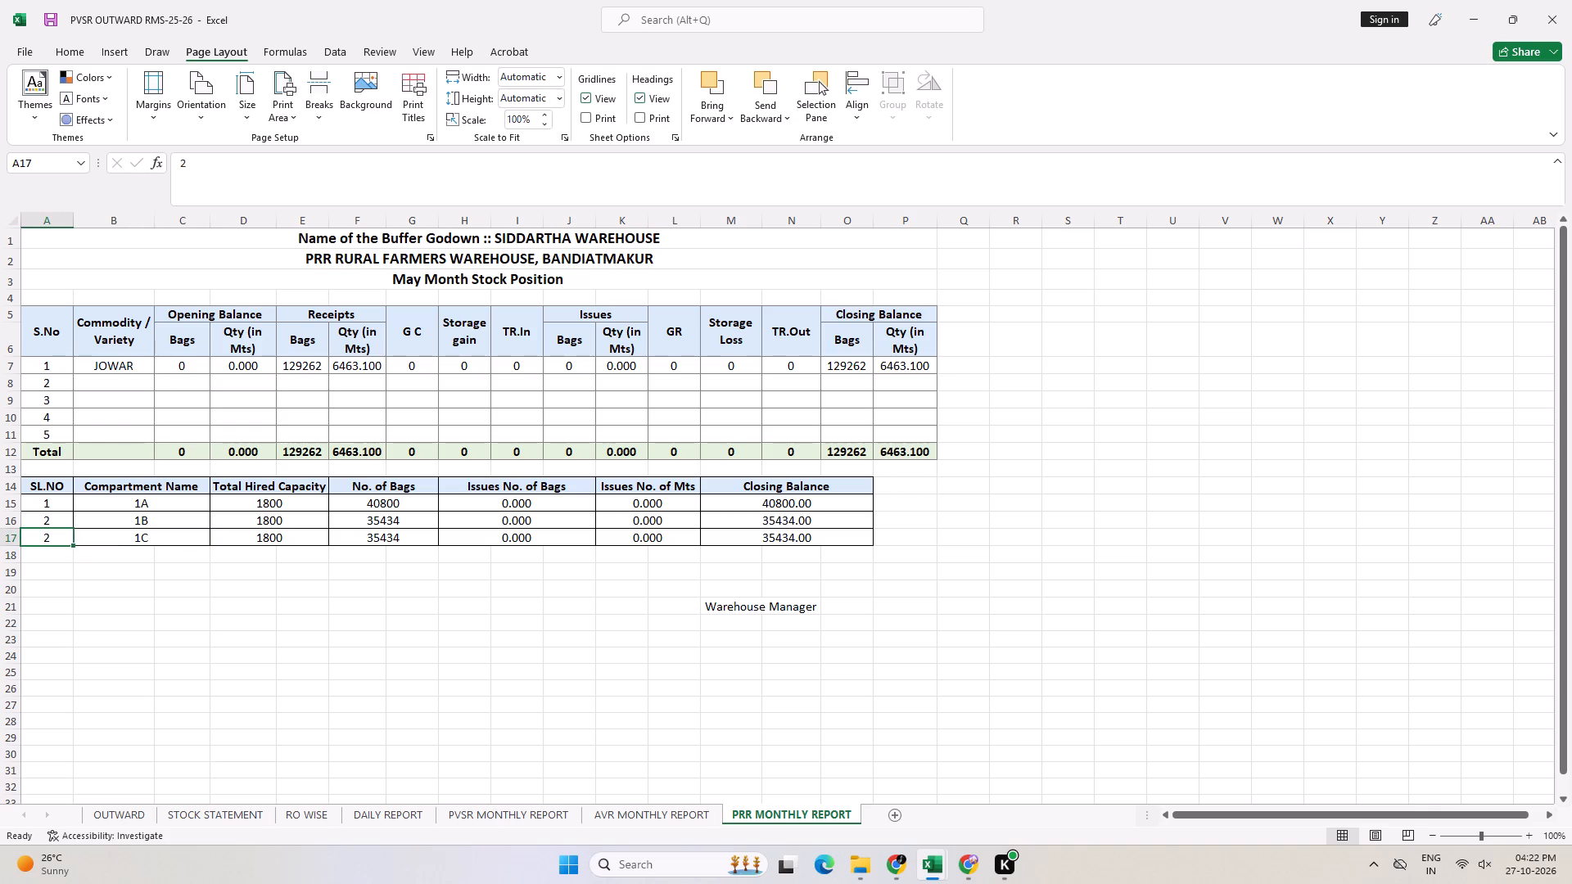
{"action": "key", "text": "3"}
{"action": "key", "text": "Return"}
Select compartment 1A's Total Hired Capacity cell in row 15 of the compartment table.
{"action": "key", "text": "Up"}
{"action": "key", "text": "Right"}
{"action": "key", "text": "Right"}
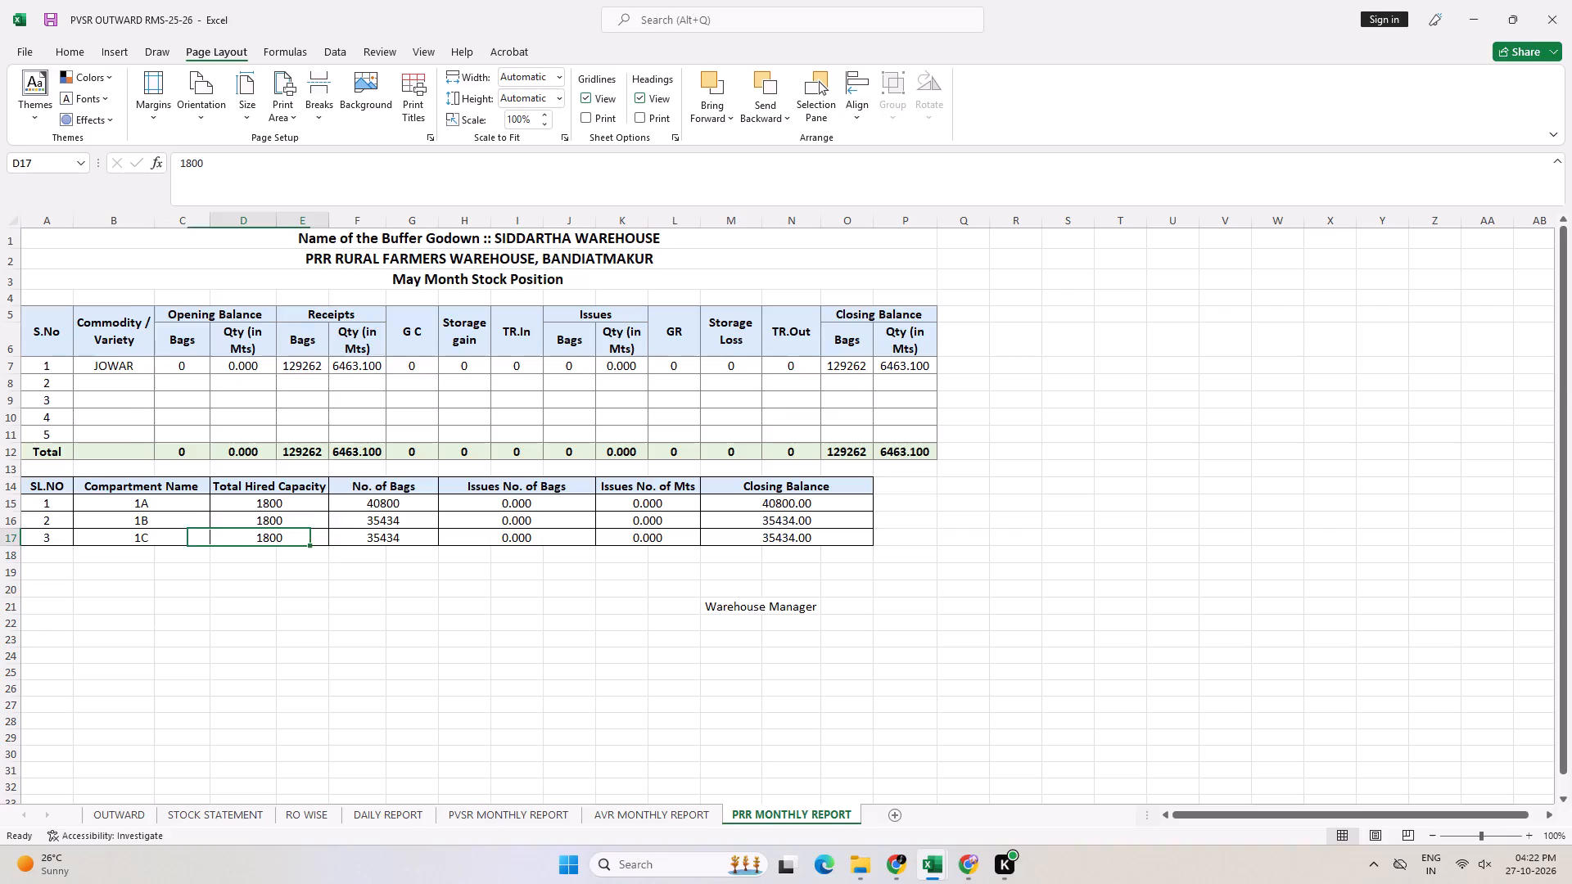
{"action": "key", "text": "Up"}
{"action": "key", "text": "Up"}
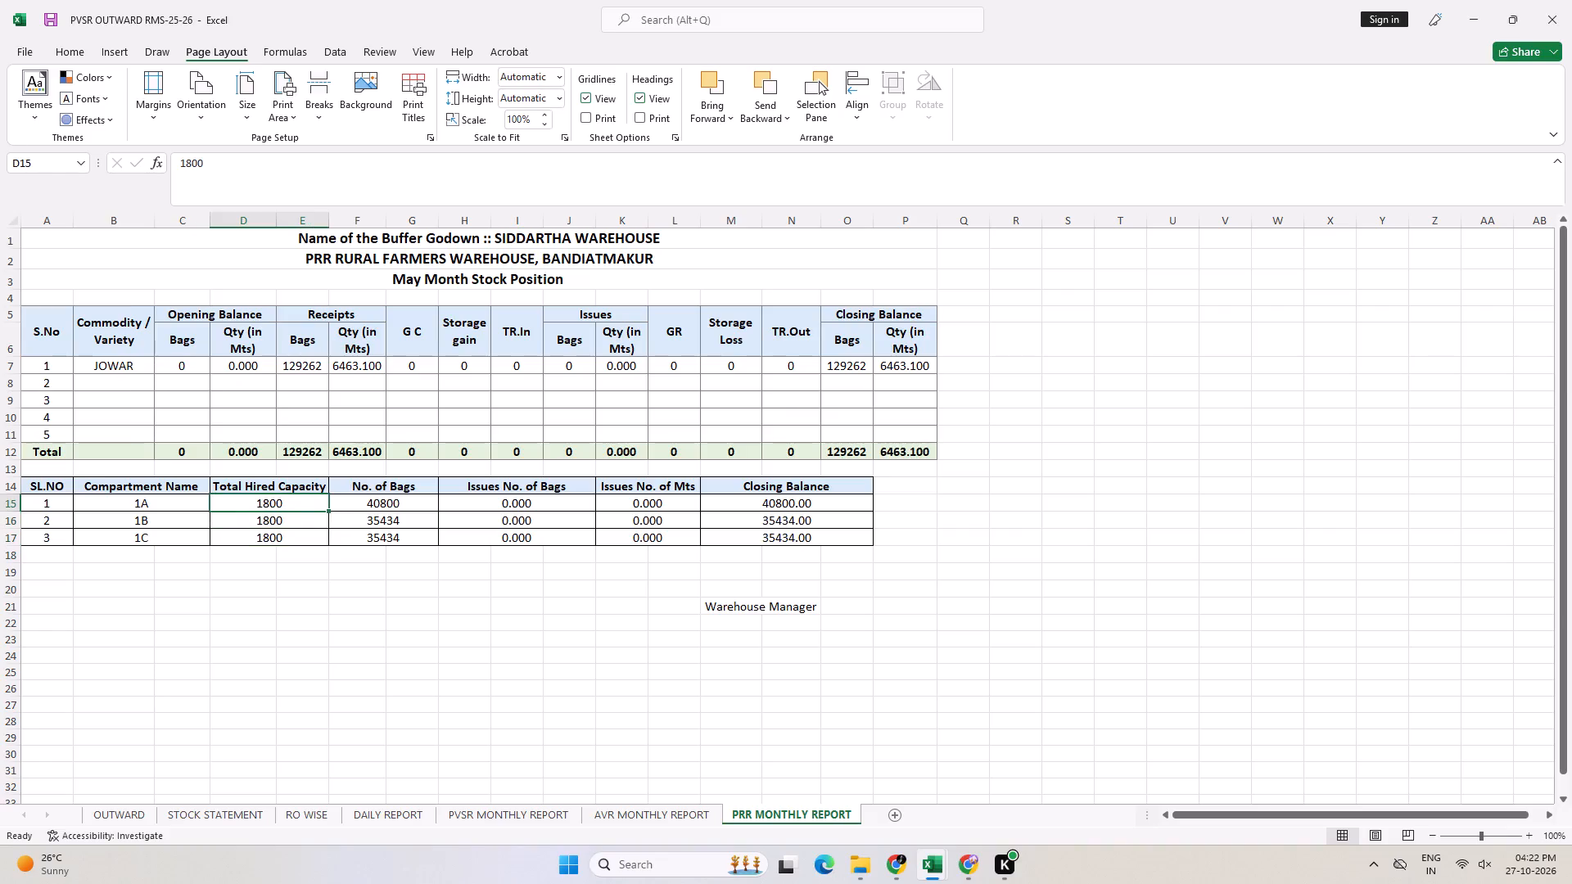
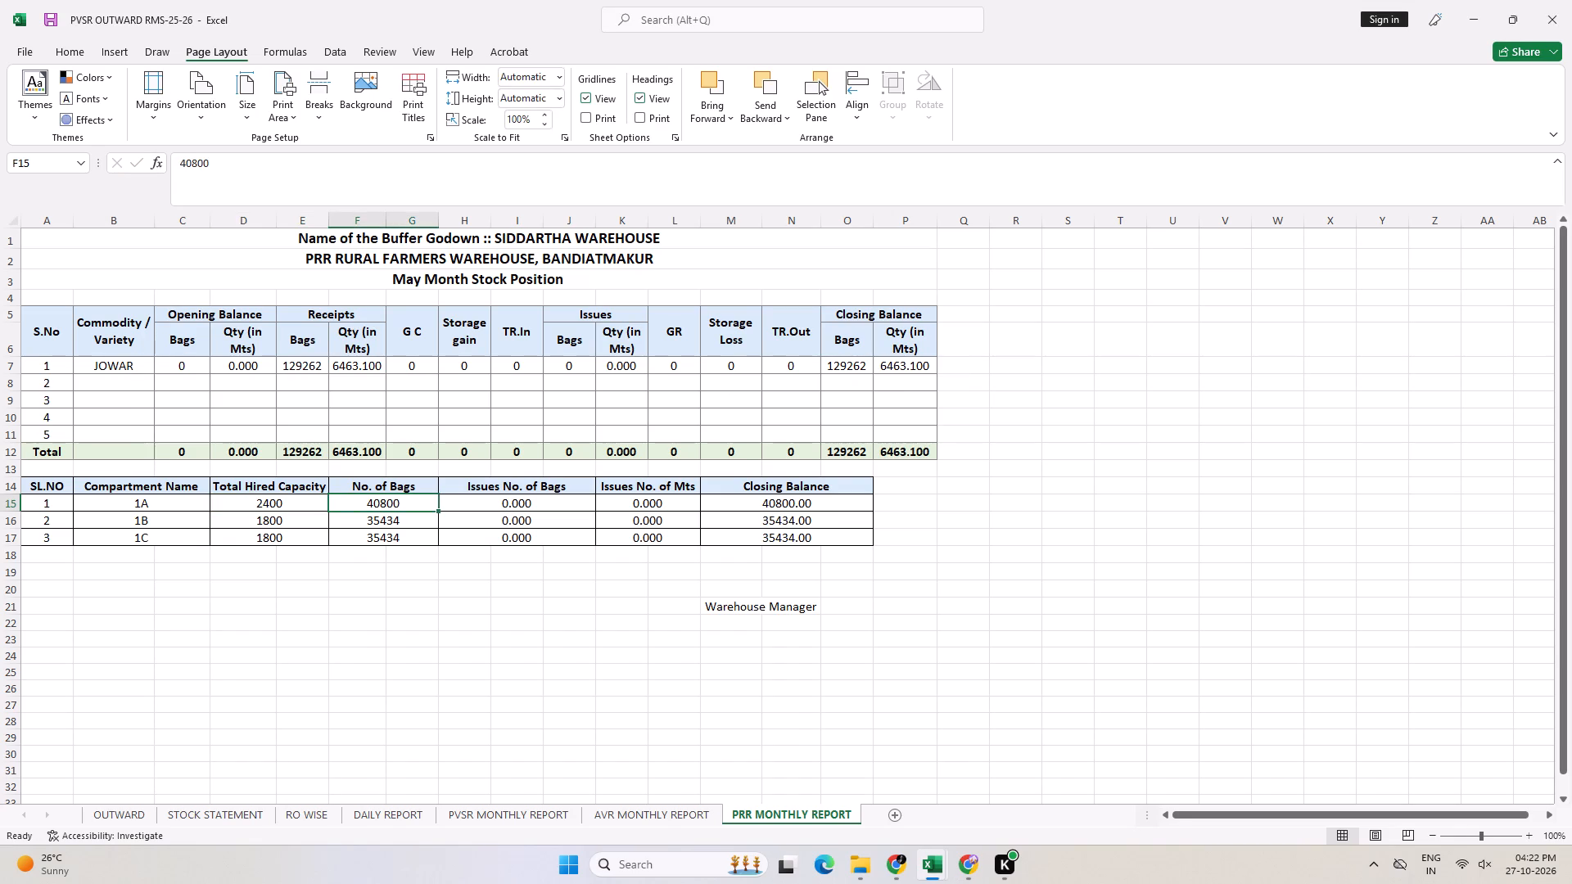
Increase the height of row 14, the compartment table's header, to fit the two-line heading Total Hired Capacity in MT's.
{"action": "left_click_drag", "start_coordinate": [7, 494], "coordinate": [16, 517]}
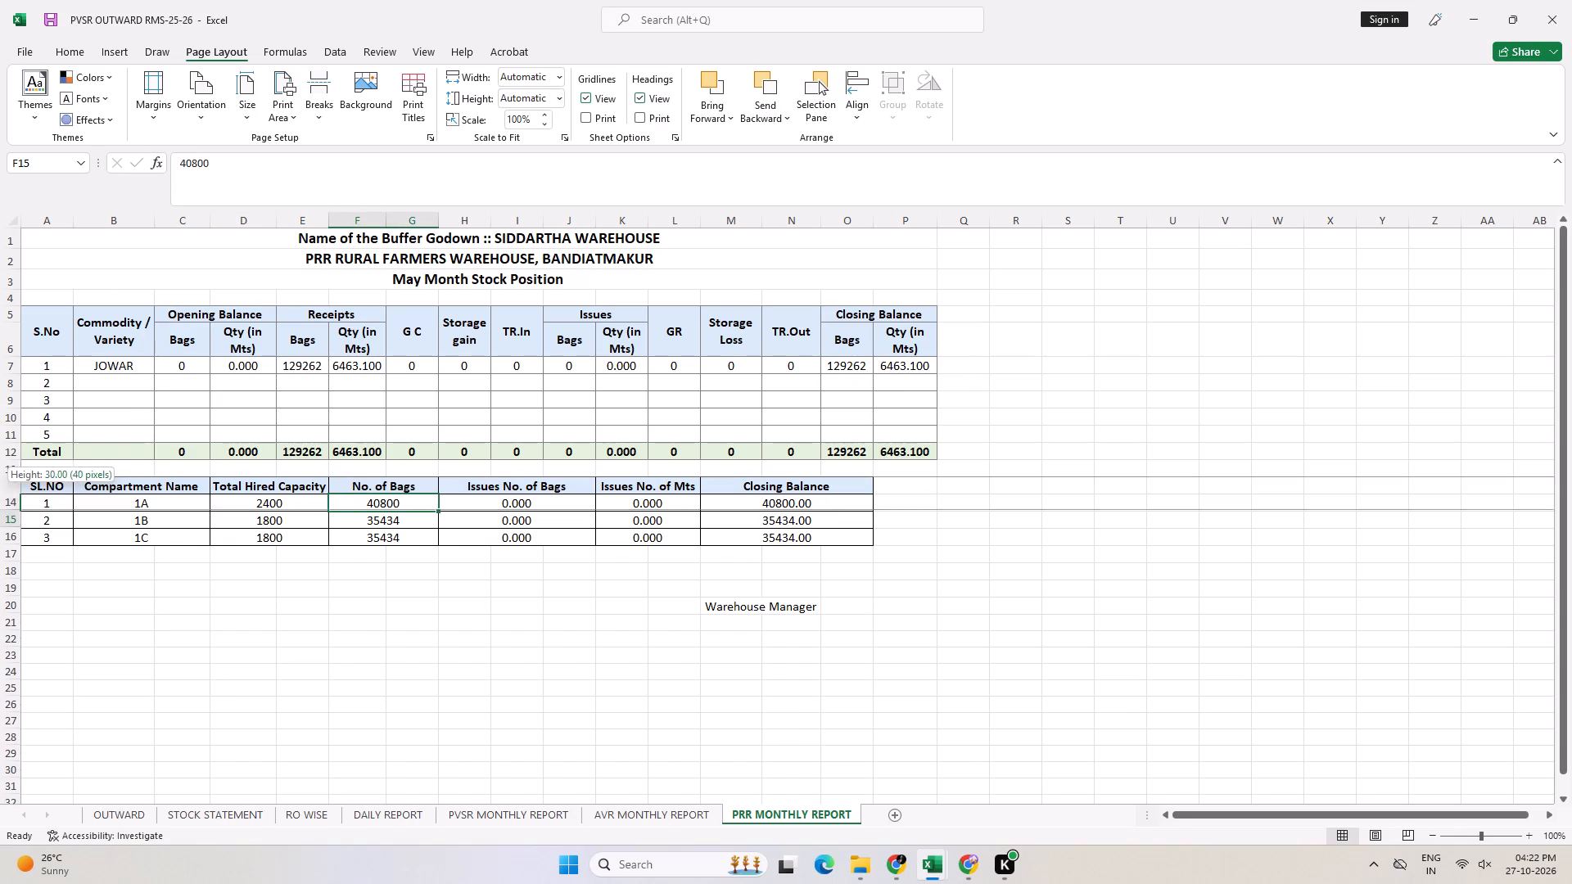
{"action": "left_click_drag", "start_coordinate": [16, 517], "coordinate": [20, 519]}
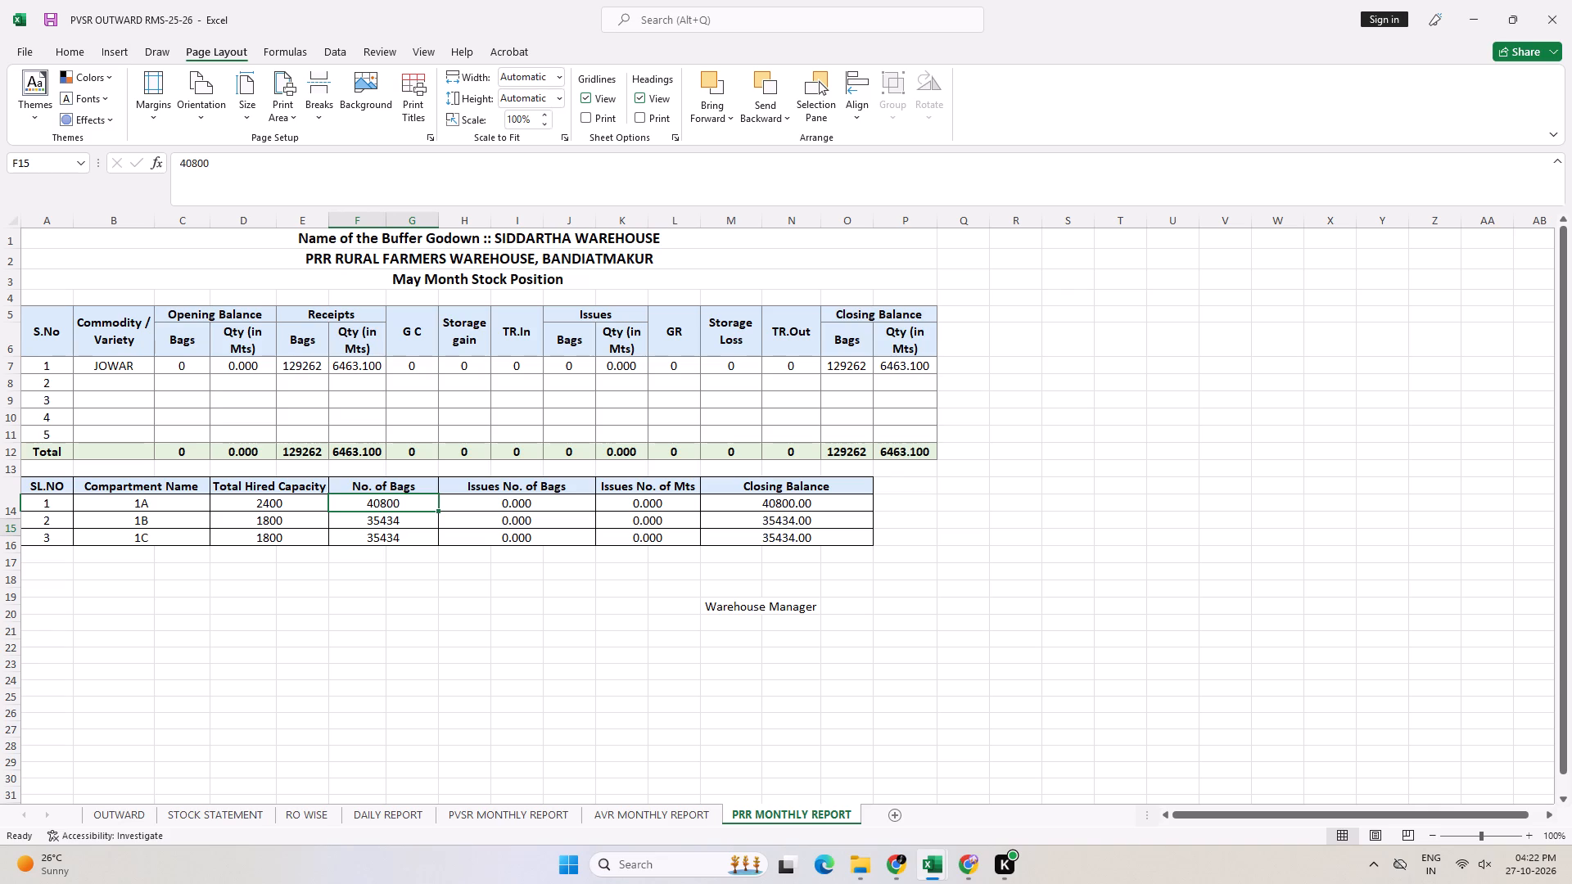
{"action": "double_click", "coordinate": [8, 521]}
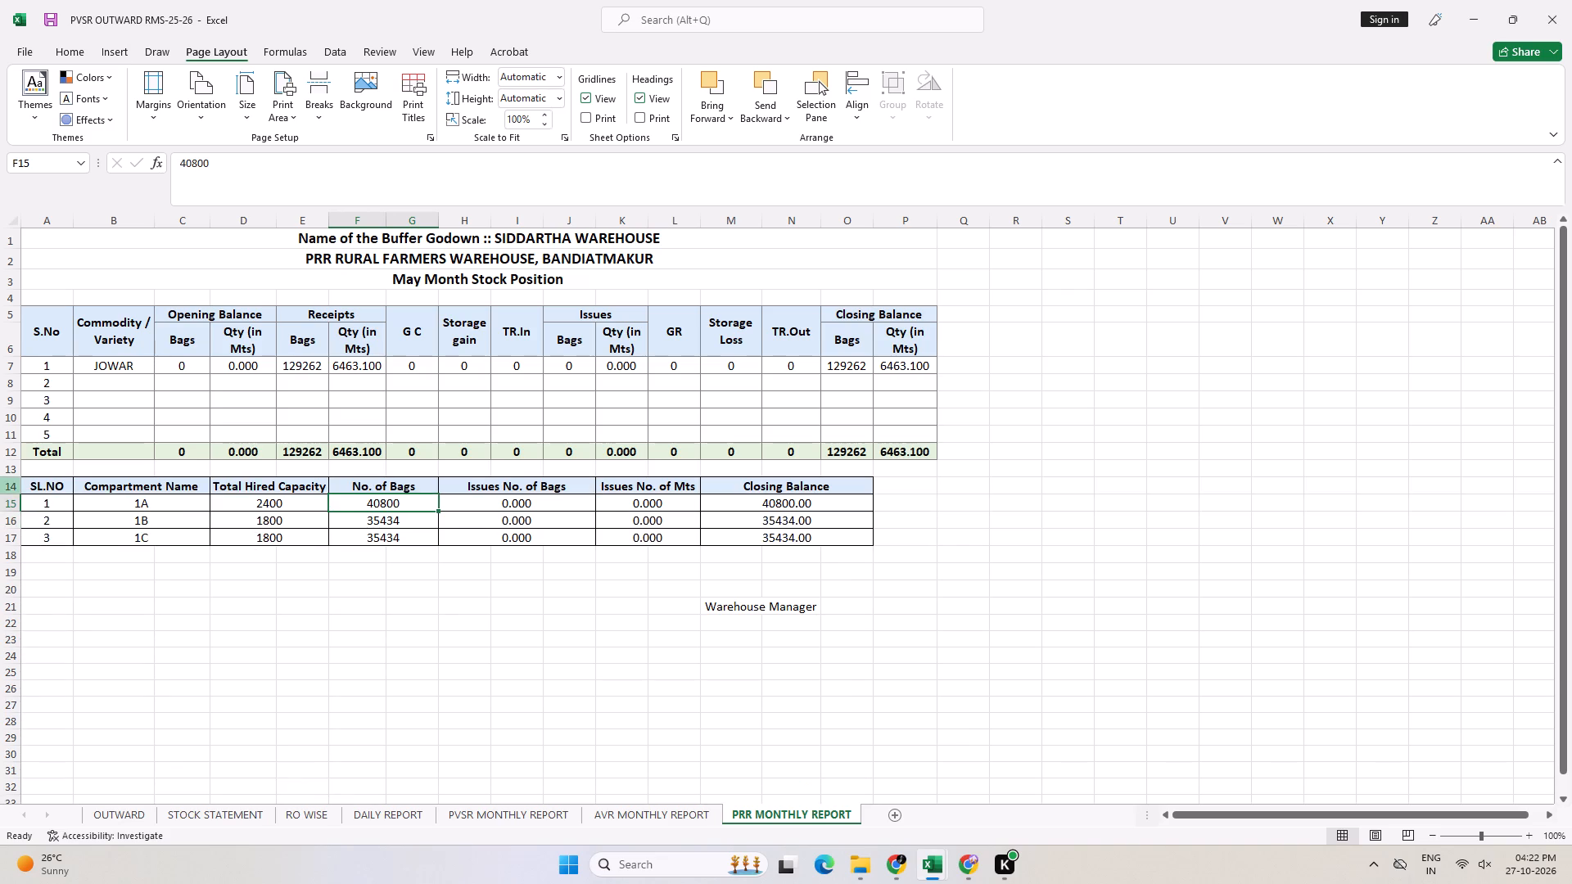
{"action": "left_click_drag", "start_coordinate": [7, 493], "coordinate": [12, 506]}
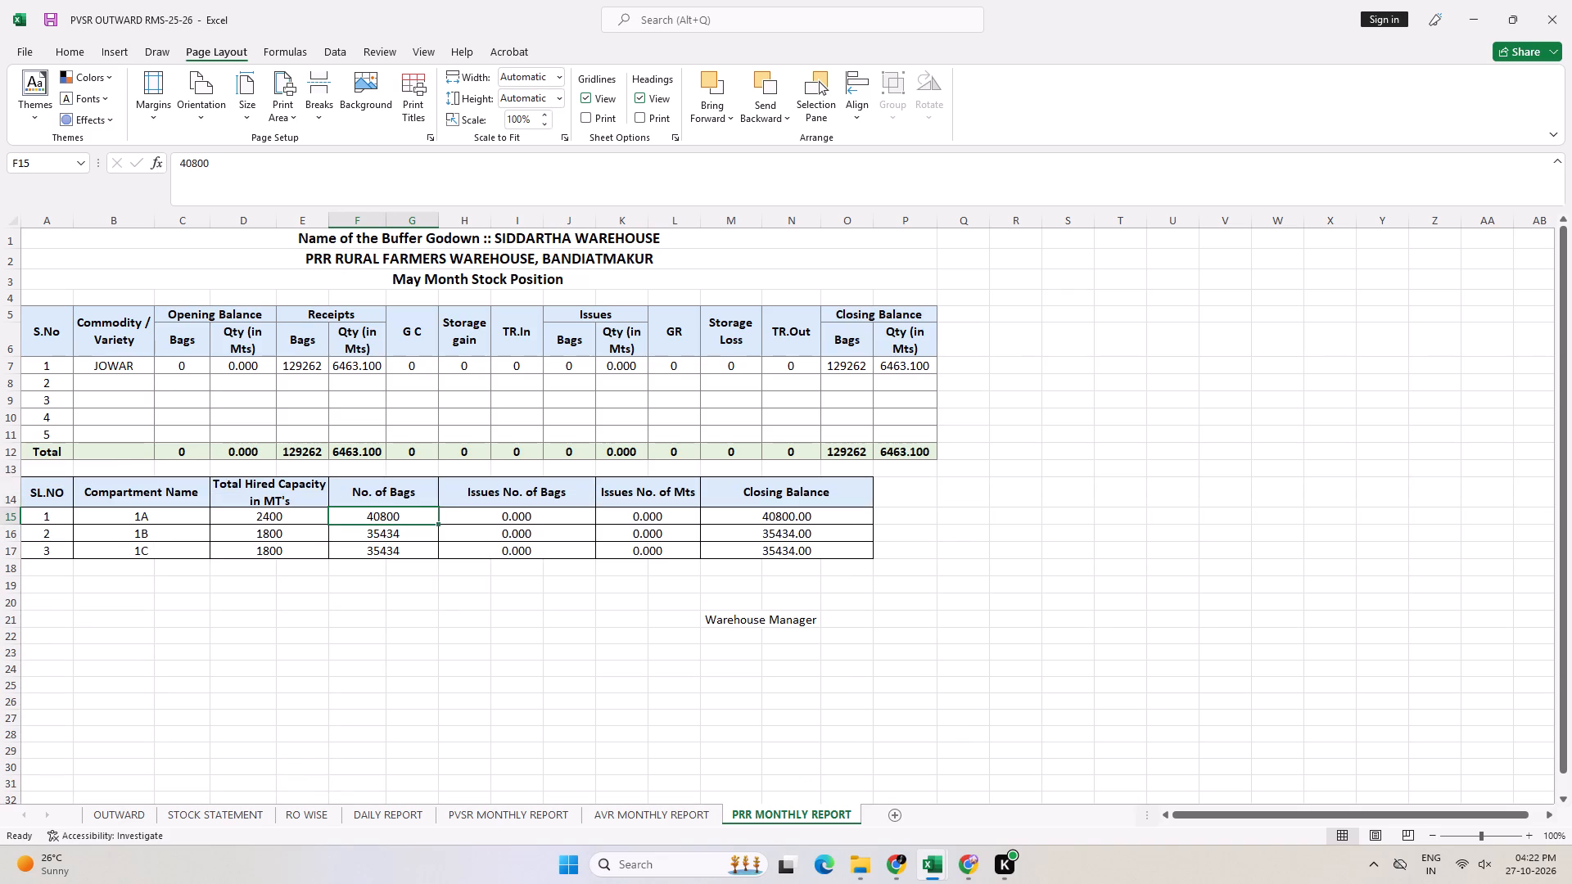
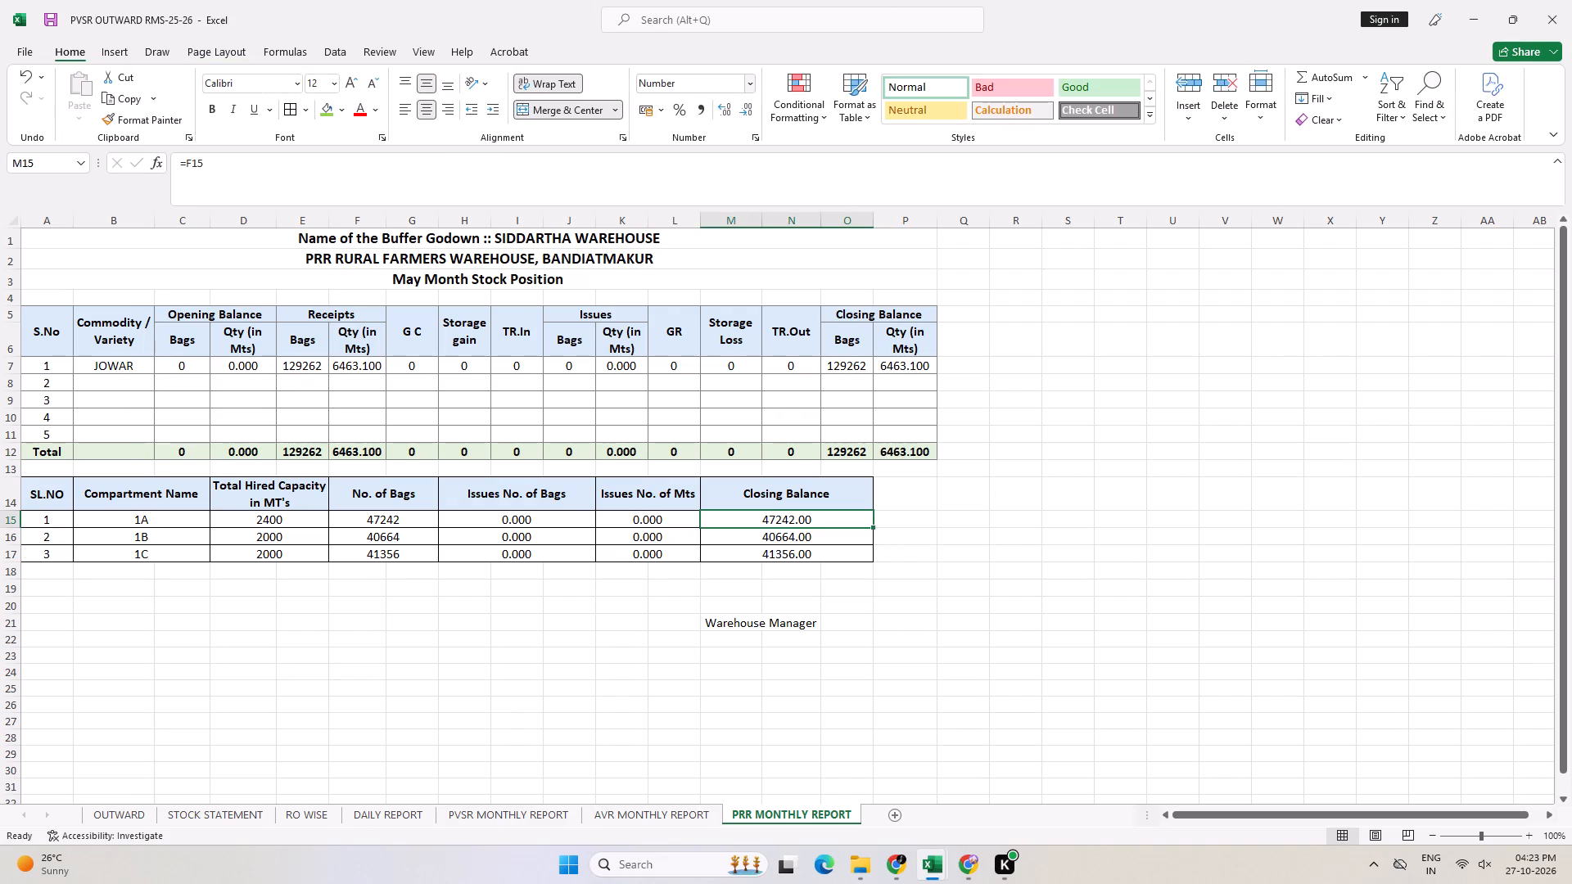
Remove the decimal places from the closing balances and both issues columns for compartments 1A to 1C in the May compartment table.
{"action": "left_click", "coordinate": [744, 106]}
{"action": "left_click", "coordinate": [745, 106]}
{"action": "left_click_drag", "start_coordinate": [817, 533], "coordinate": [822, 554]}
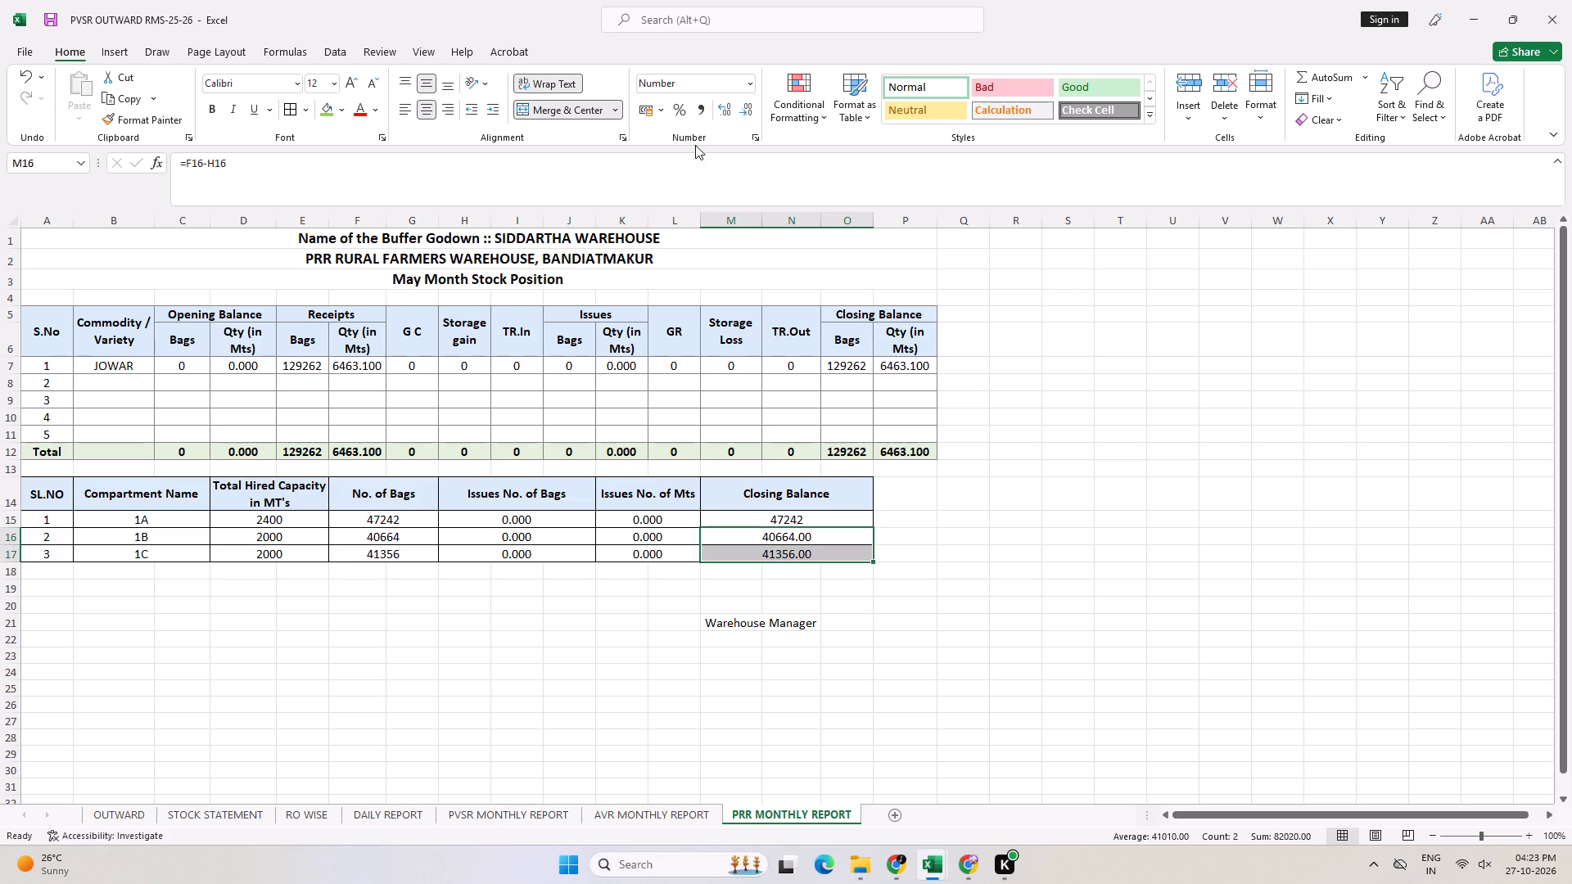
{"action": "double_click", "coordinate": [746, 109]}
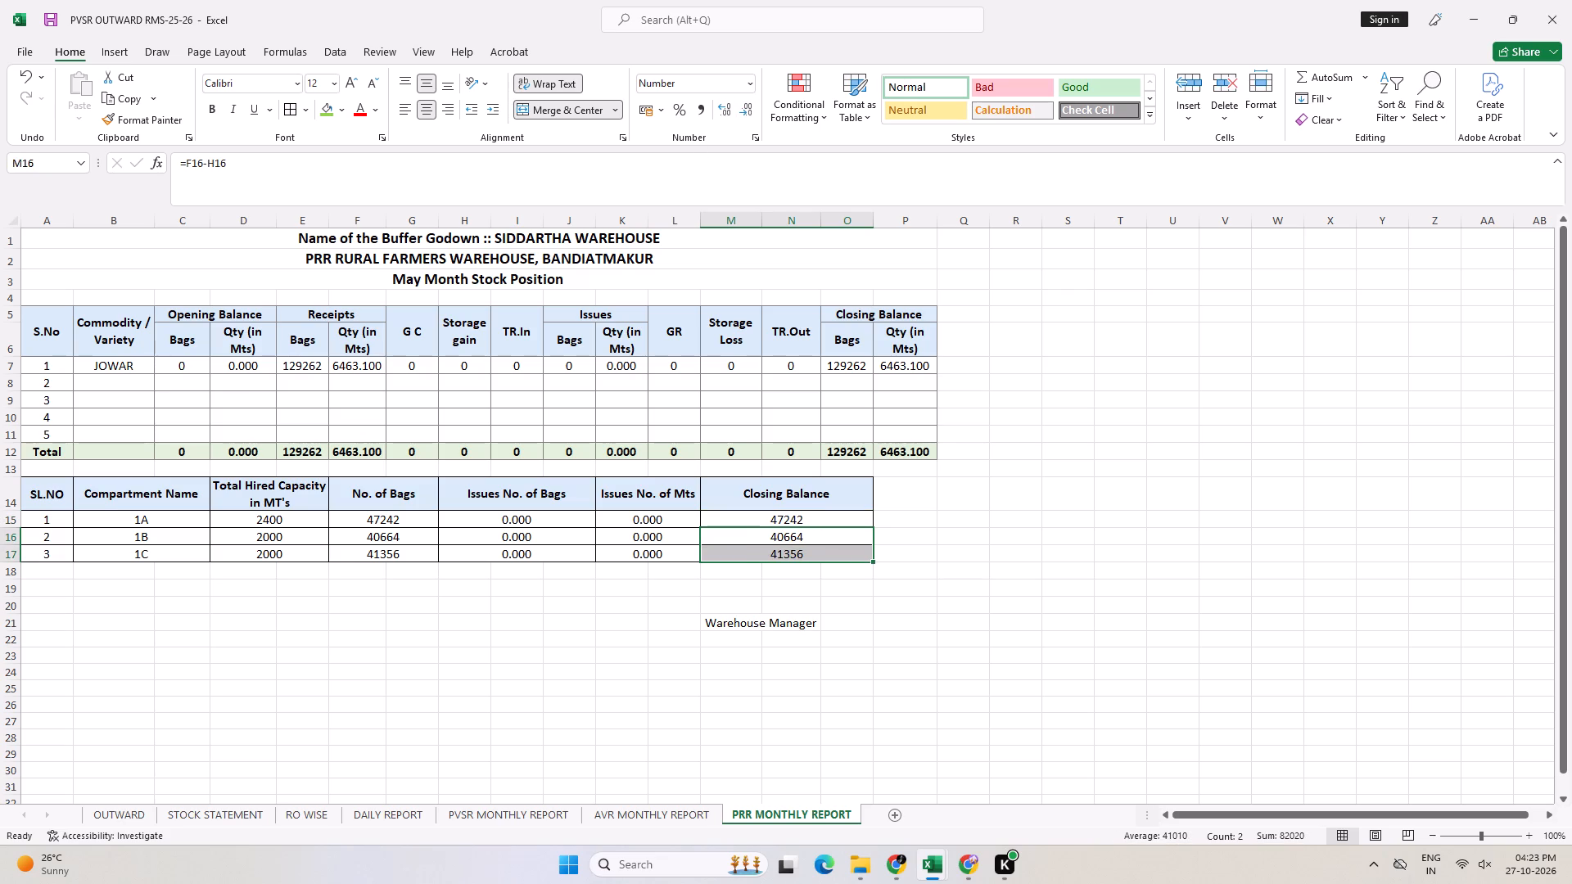
{"action": "left_click_drag", "start_coordinate": [504, 517], "coordinate": [624, 559]}
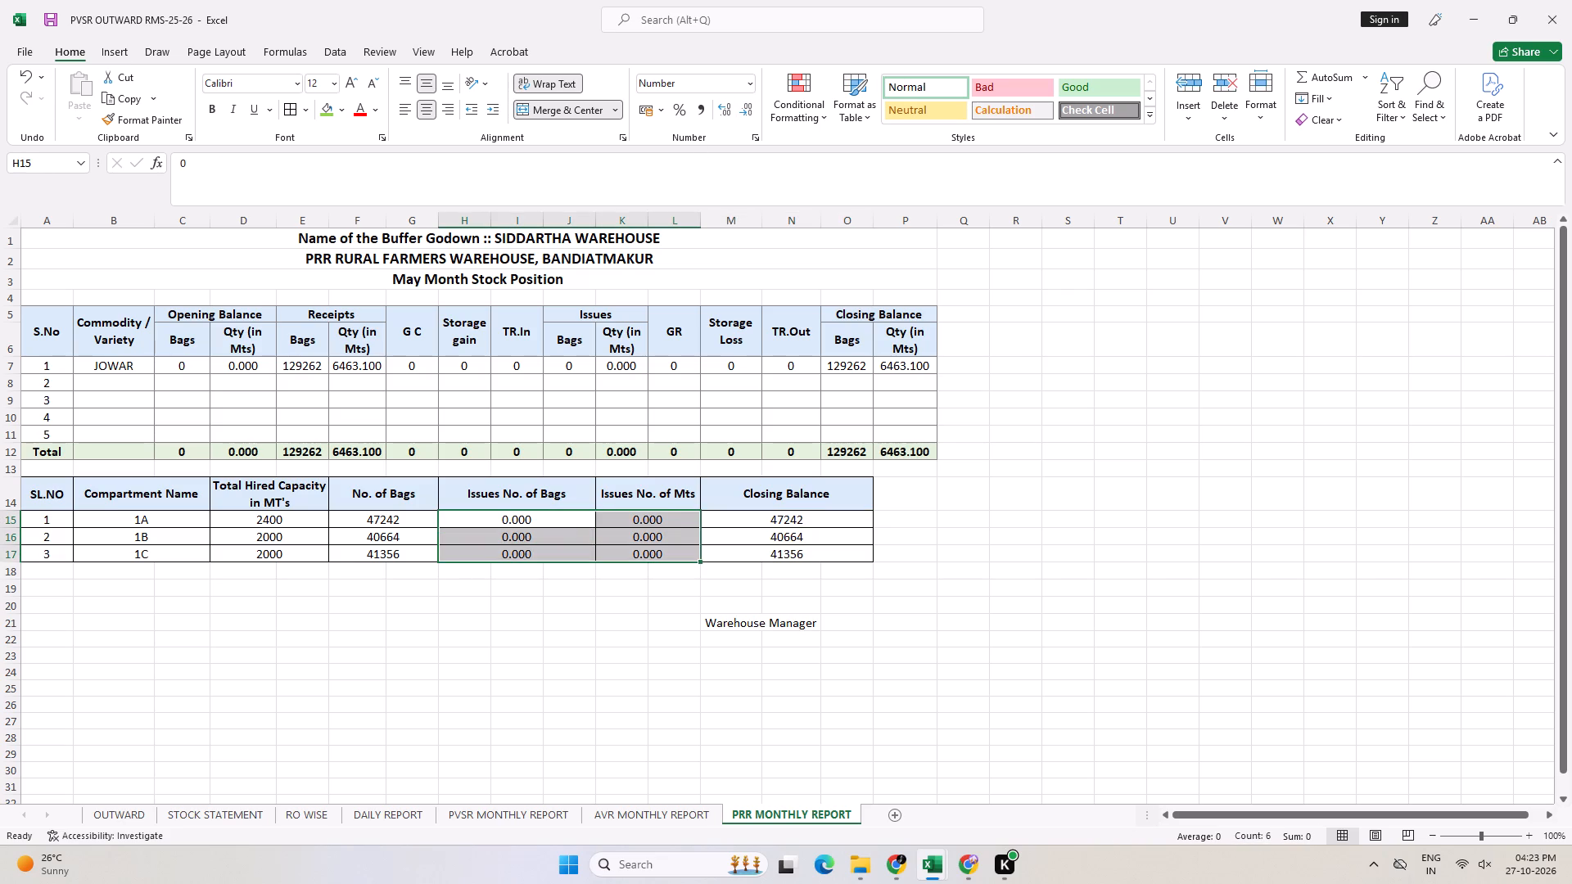
{"action": "double_click", "coordinate": [743, 110]}
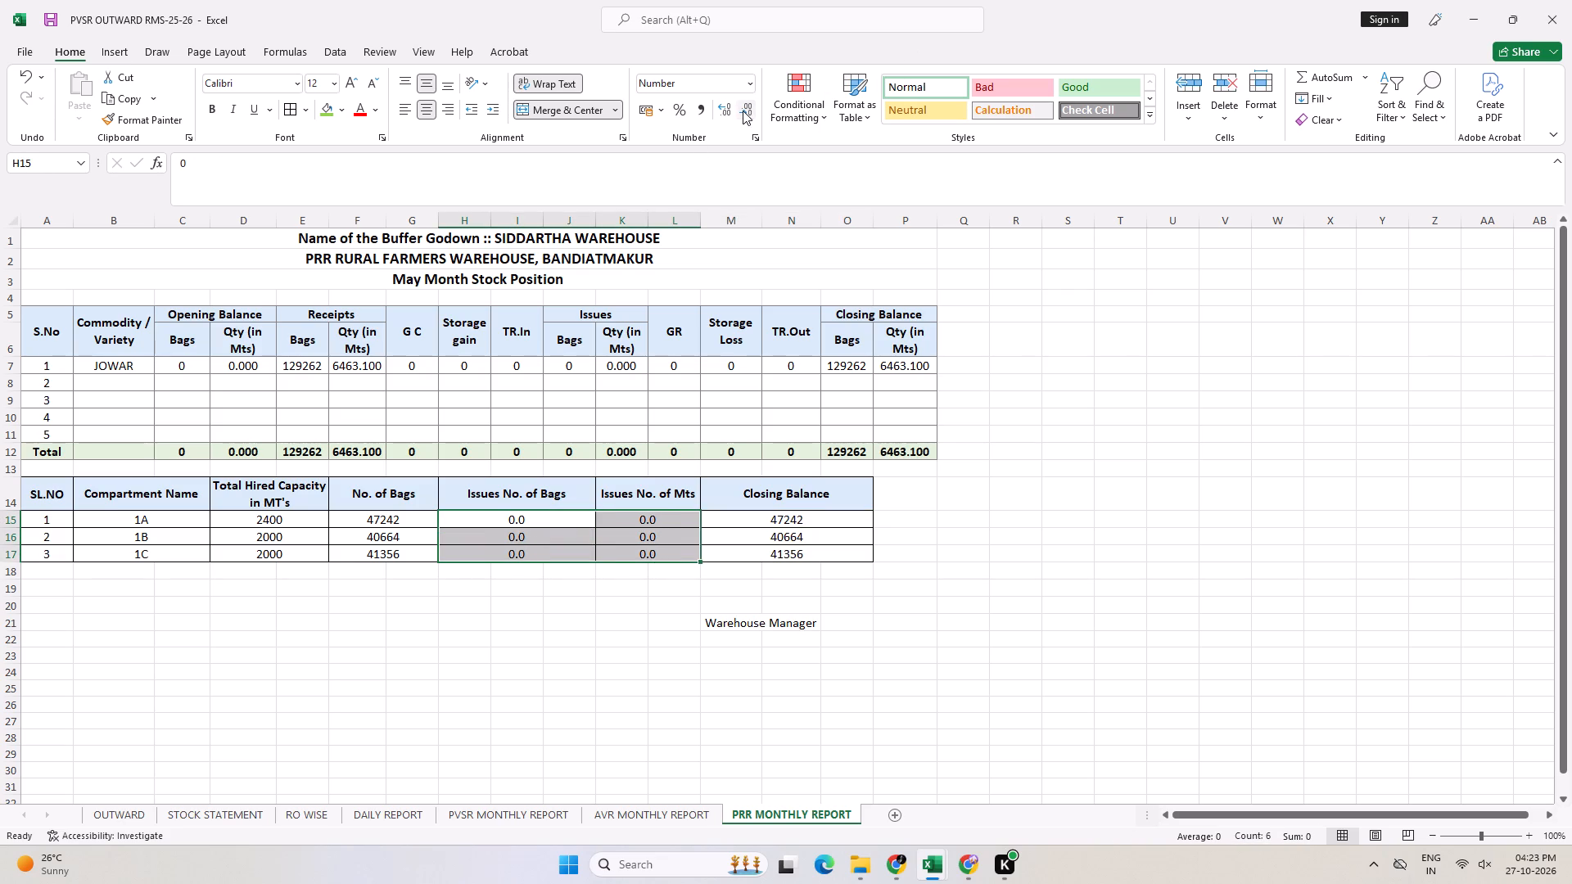
{"action": "left_click", "coordinate": [743, 110]}
{"action": "left_click_drag", "start_coordinate": [969, 566], "coordinate": [969, 573]}
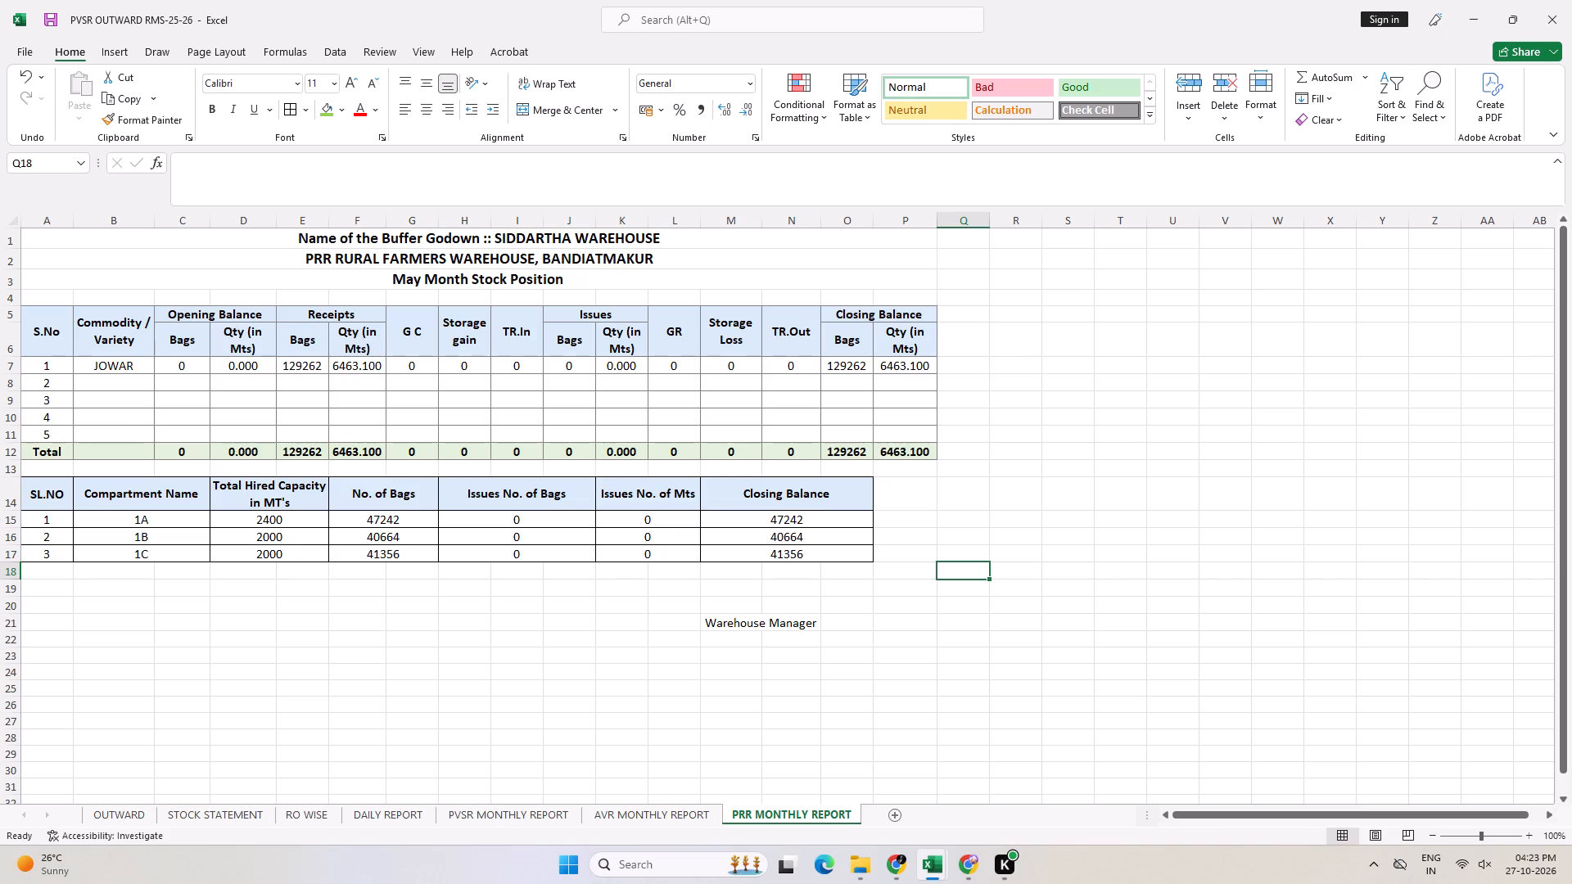
Save the workbook.
{"action": "key", "text": "ctrl+s"}
Copy the whole May section, from the godown title through the Warehouse Manager line, and paste it starting at row 23.
{"action": "left_click_drag", "start_coordinate": [561, 238], "coordinate": [603, 616]}
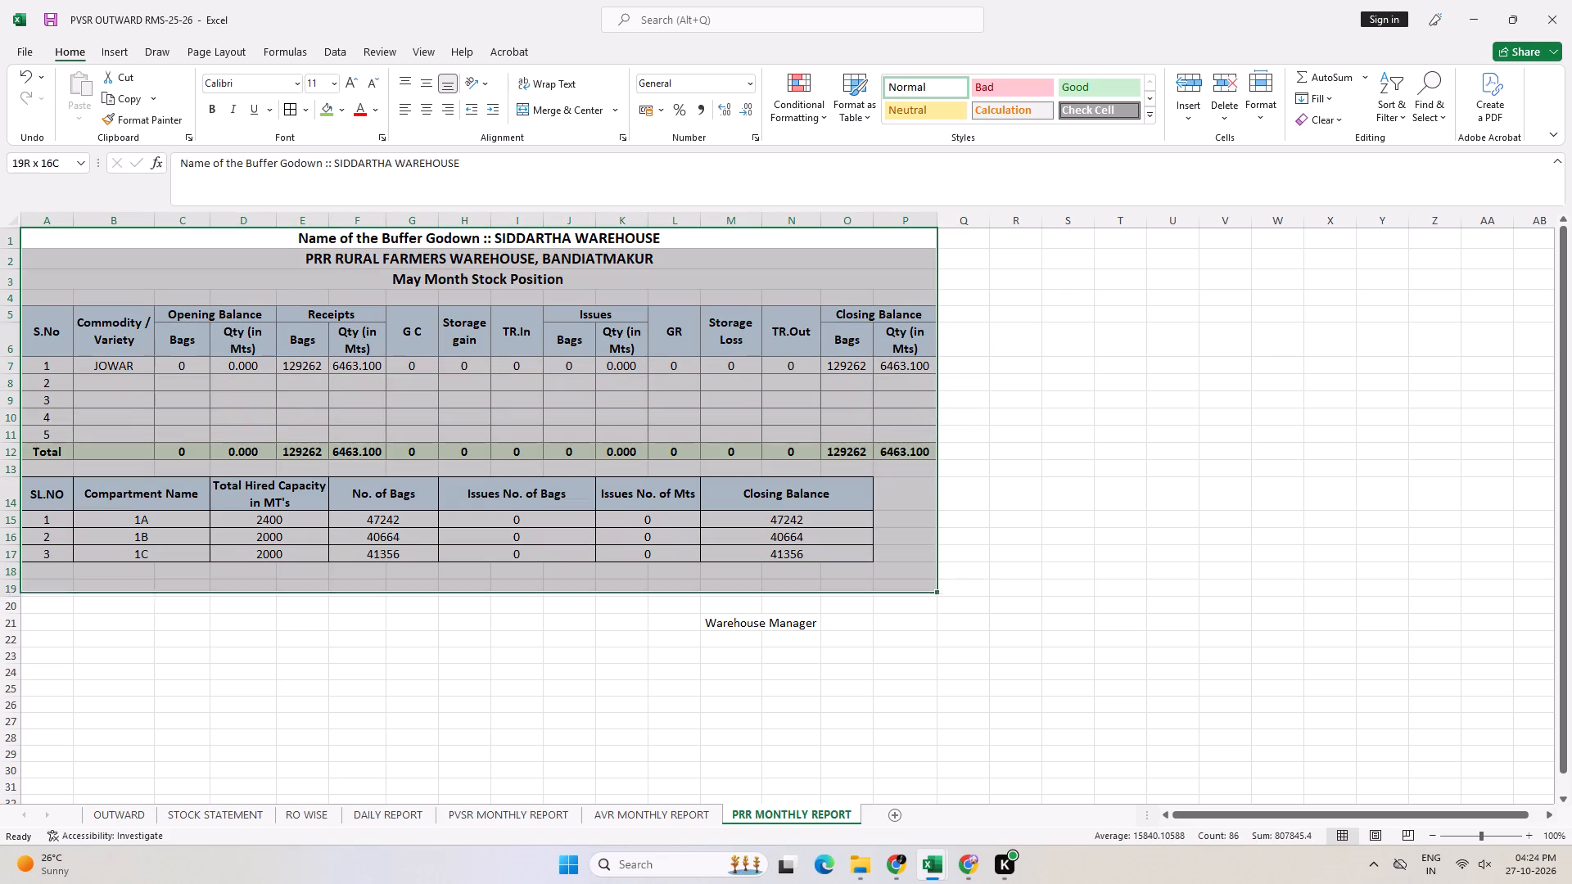
{"action": "left_click_drag", "start_coordinate": [603, 616], "coordinate": [603, 621]}
{"action": "key", "text": "ctrl+c"}
{"action": "key", "text": "ctrl+c"}
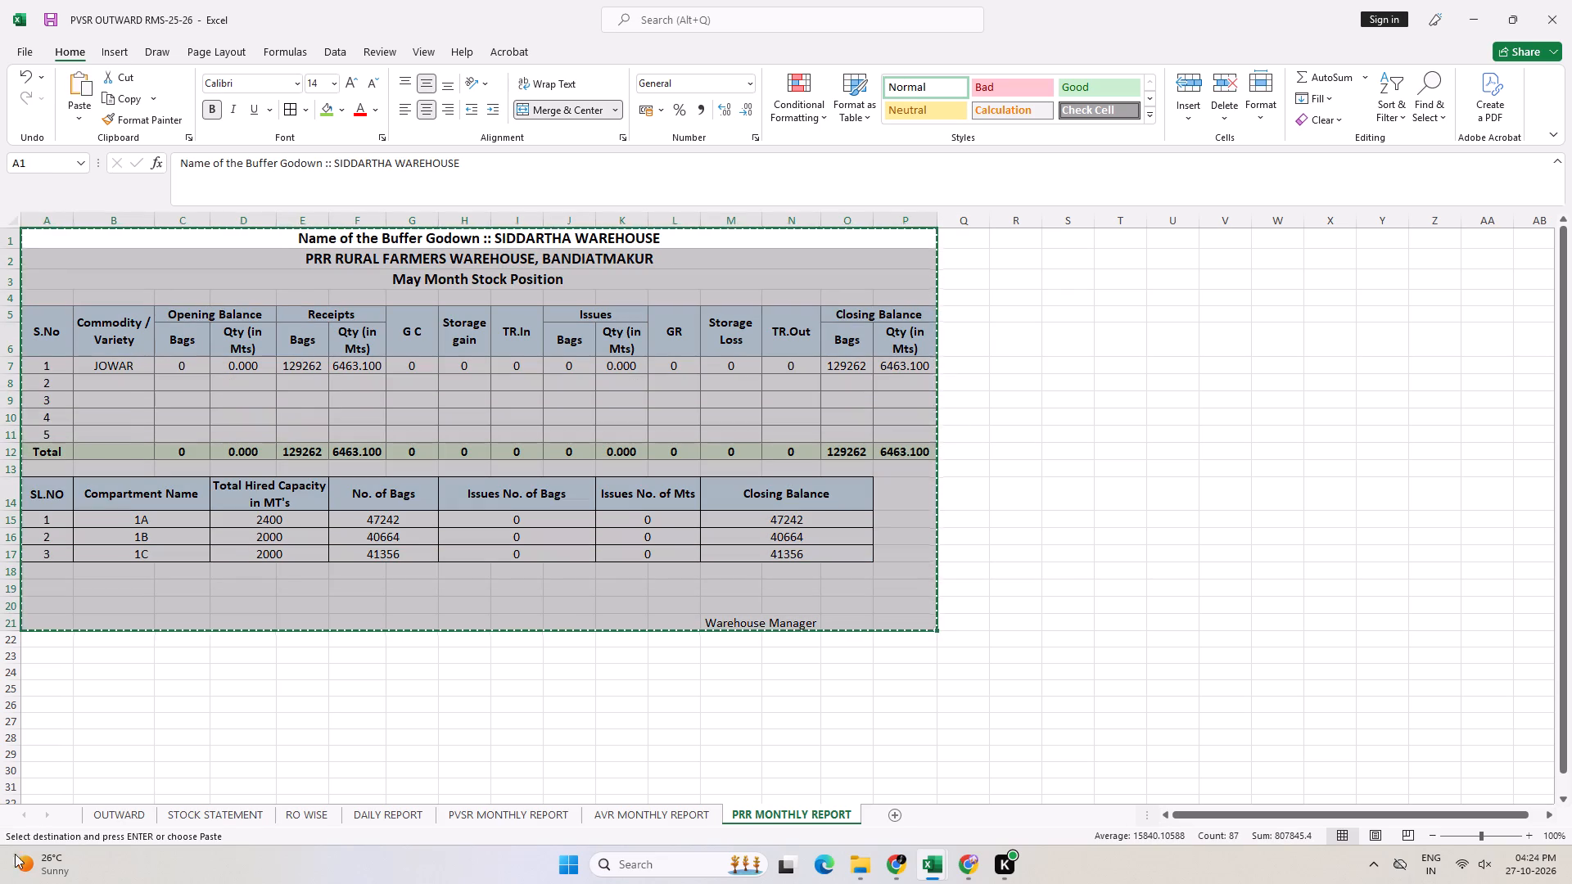
{"action": "left_click", "coordinate": [41, 658]}
{"action": "key", "text": "ctrl+v"}
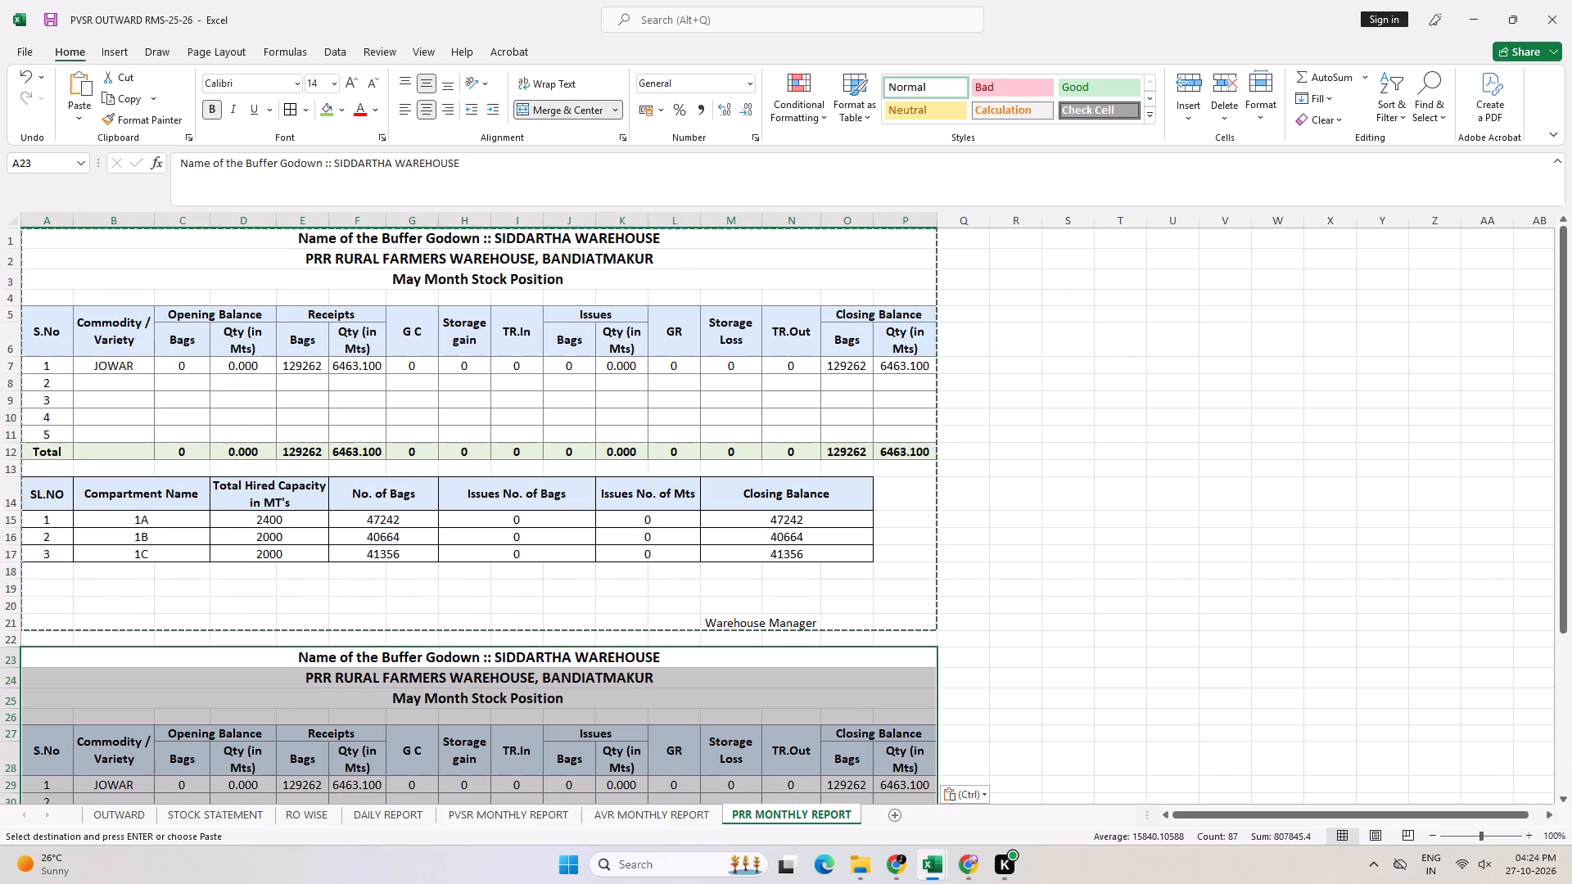
Change the month in the copied section's stock position heading in row 25 to June.
{"action": "left_click", "coordinate": [463, 701]}
{"action": "key", "text": "F2"}
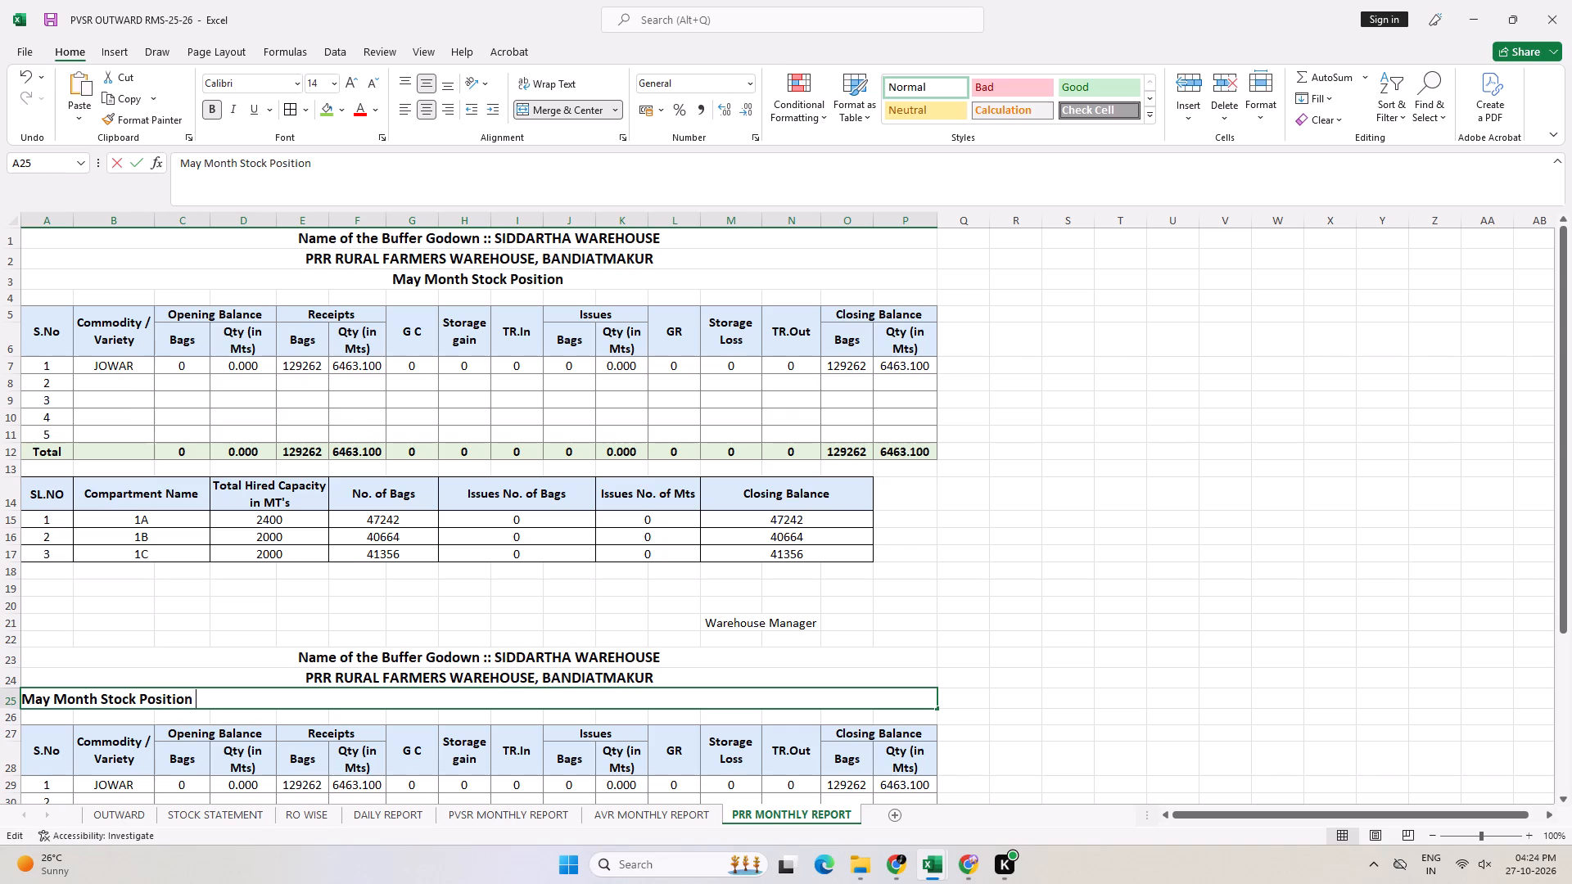
{"action": "key", "text": "ctrl+Left"}
{"action": "key", "text": "ctrl+Left"}
{"action": "key", "text": "ctrl+Left"}
{"action": "key", "text": "ctrl+shift+Left"}
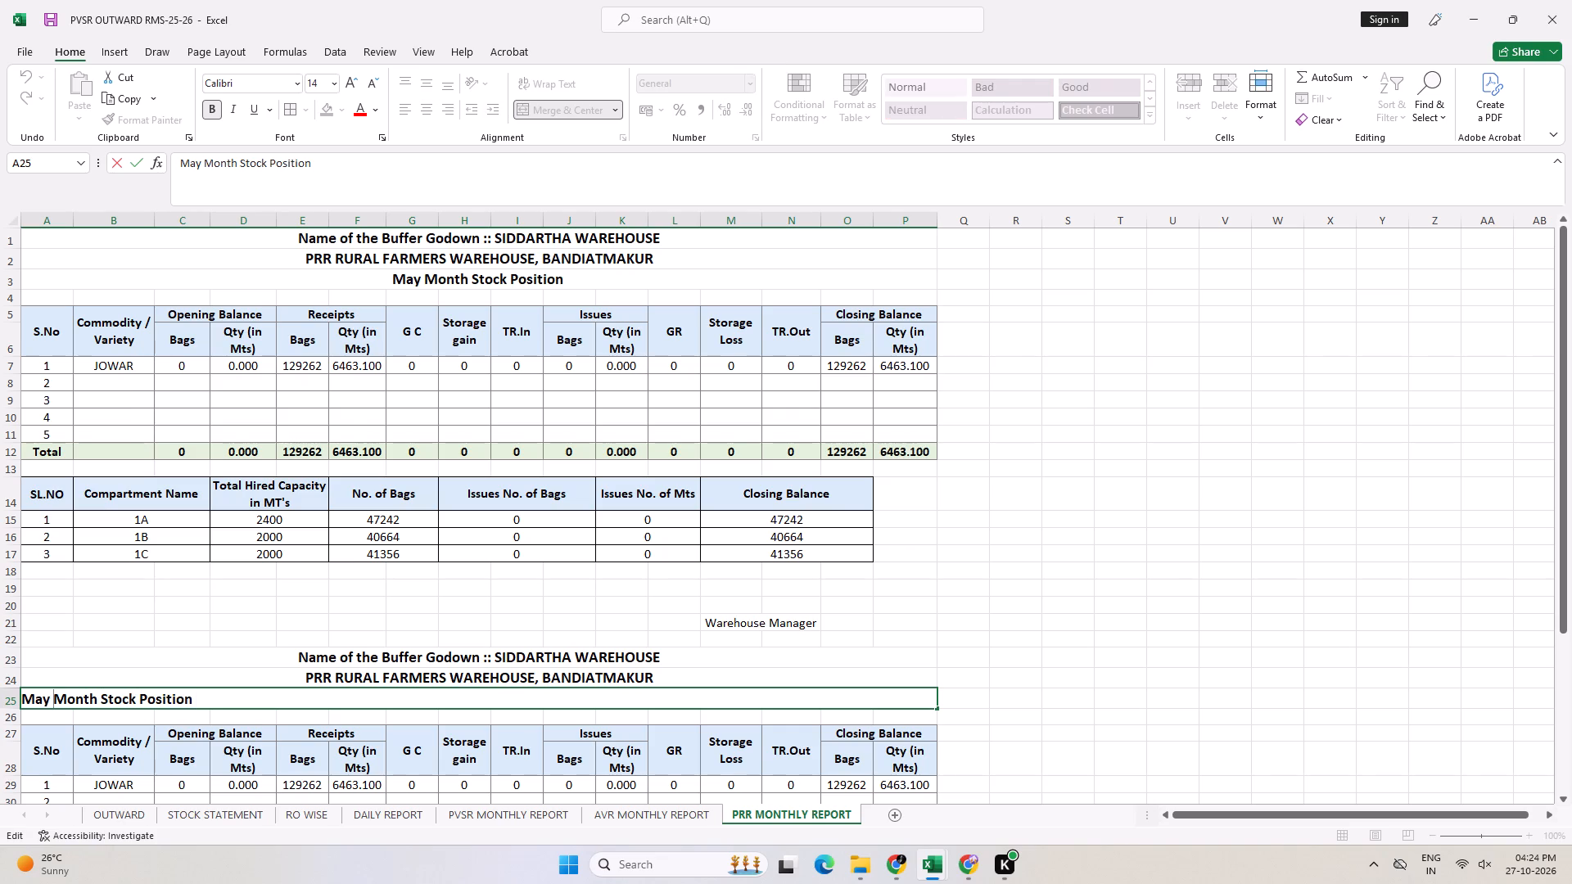
{"action": "type", "text": "JUNE"}
{"action": "key", "text": "BackSpace"}
{"action": "key", "text": "BackSpace"}
{"action": "key", "text": "BackSpace"}
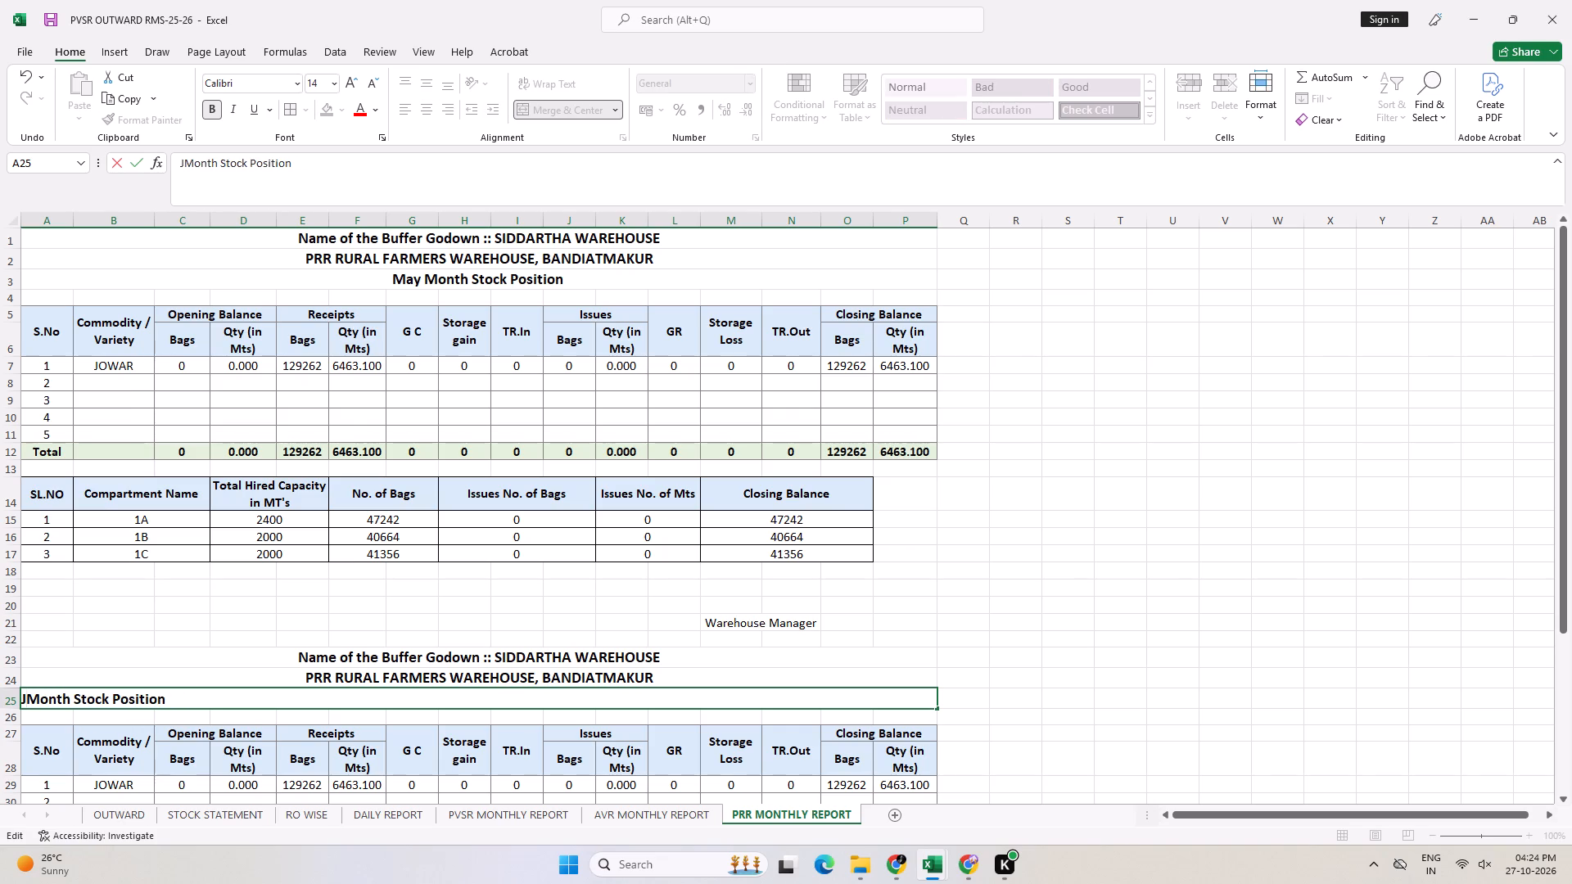
{"action": "type", "text": "une"}
{"action": "key", "text": "space"}
{"action": "key", "text": "Return"}
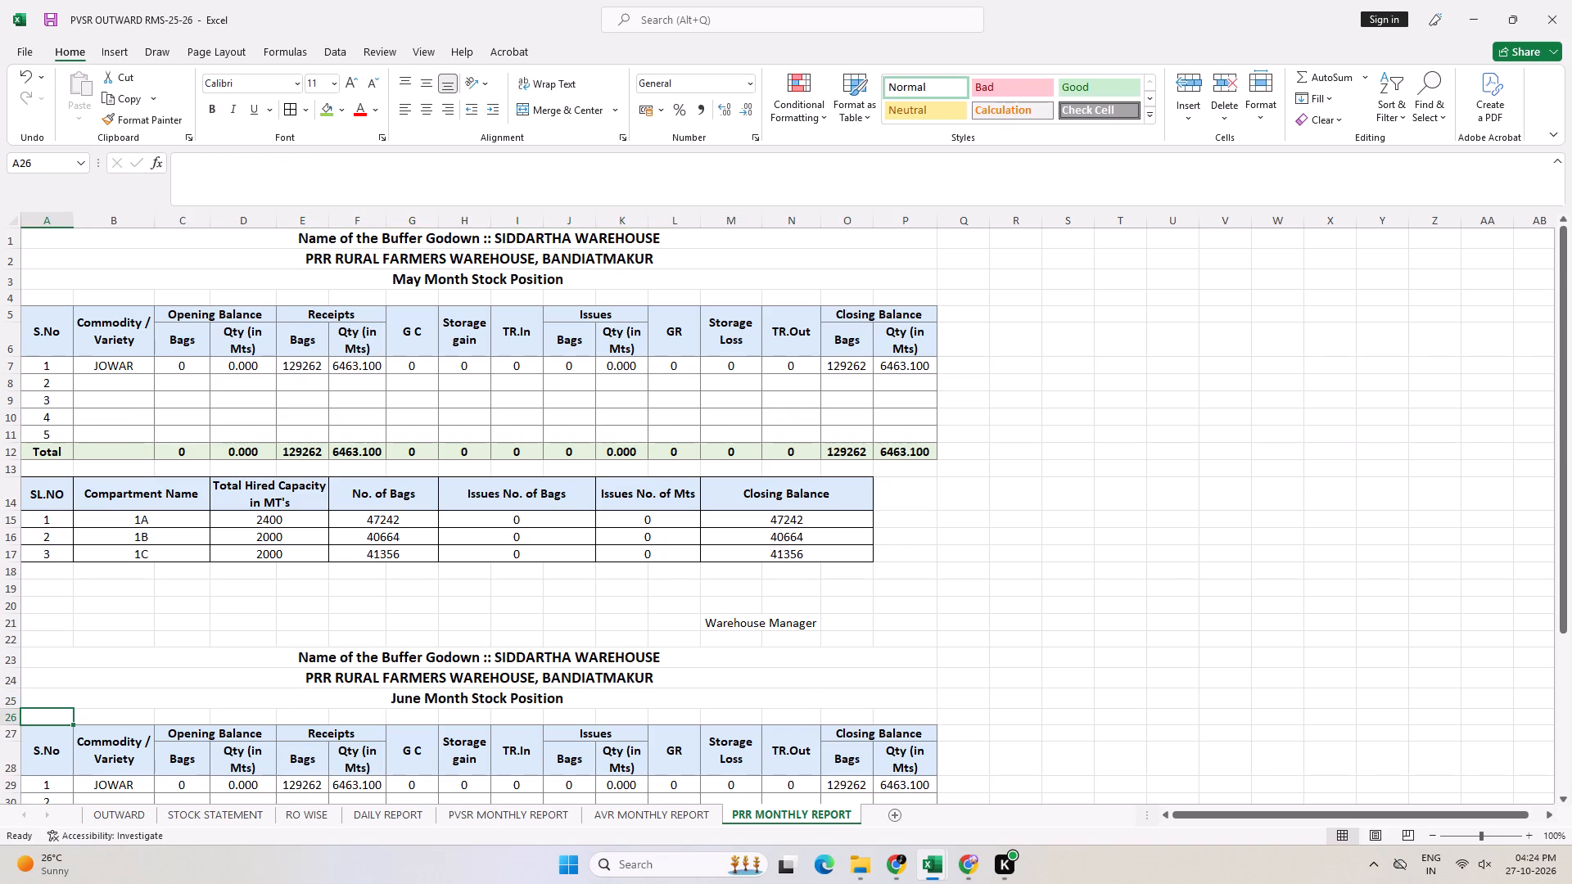
Set JOWAR's June opening balance to 129262 bags and copy the receipts quantity formula into its opening quantity.
{"action": "scroll", "coordinate": [364, 683], "scroll_direction": "down", "scroll_amount": 3}
{"action": "scroll", "coordinate": [486, 697], "scroll_direction": "down", "scroll_amount": 3}
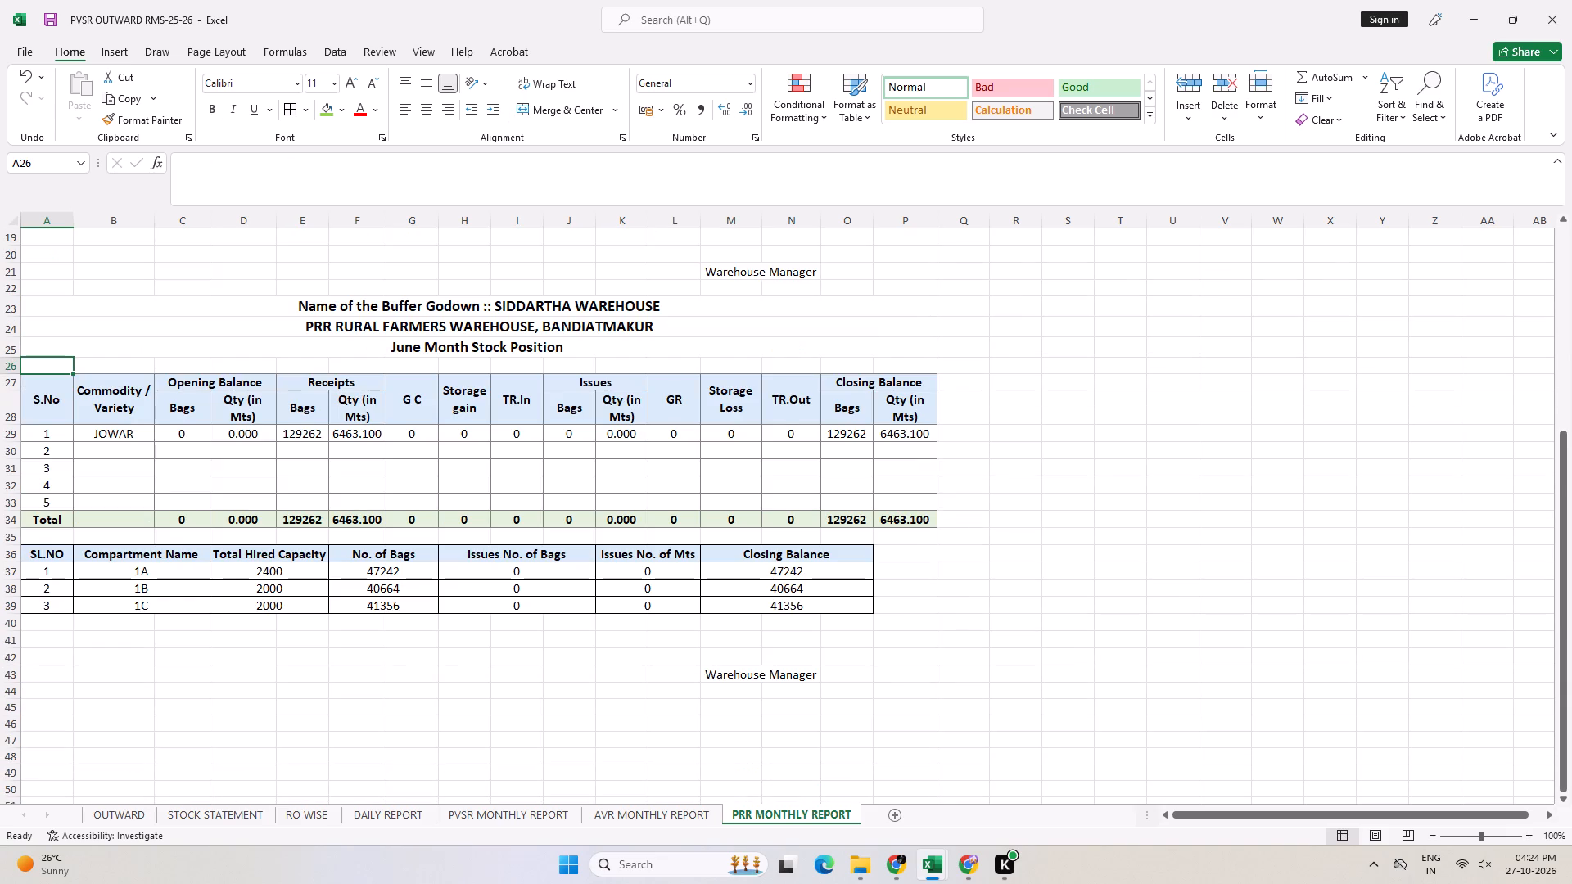
{"action": "left_click", "coordinate": [179, 430]}
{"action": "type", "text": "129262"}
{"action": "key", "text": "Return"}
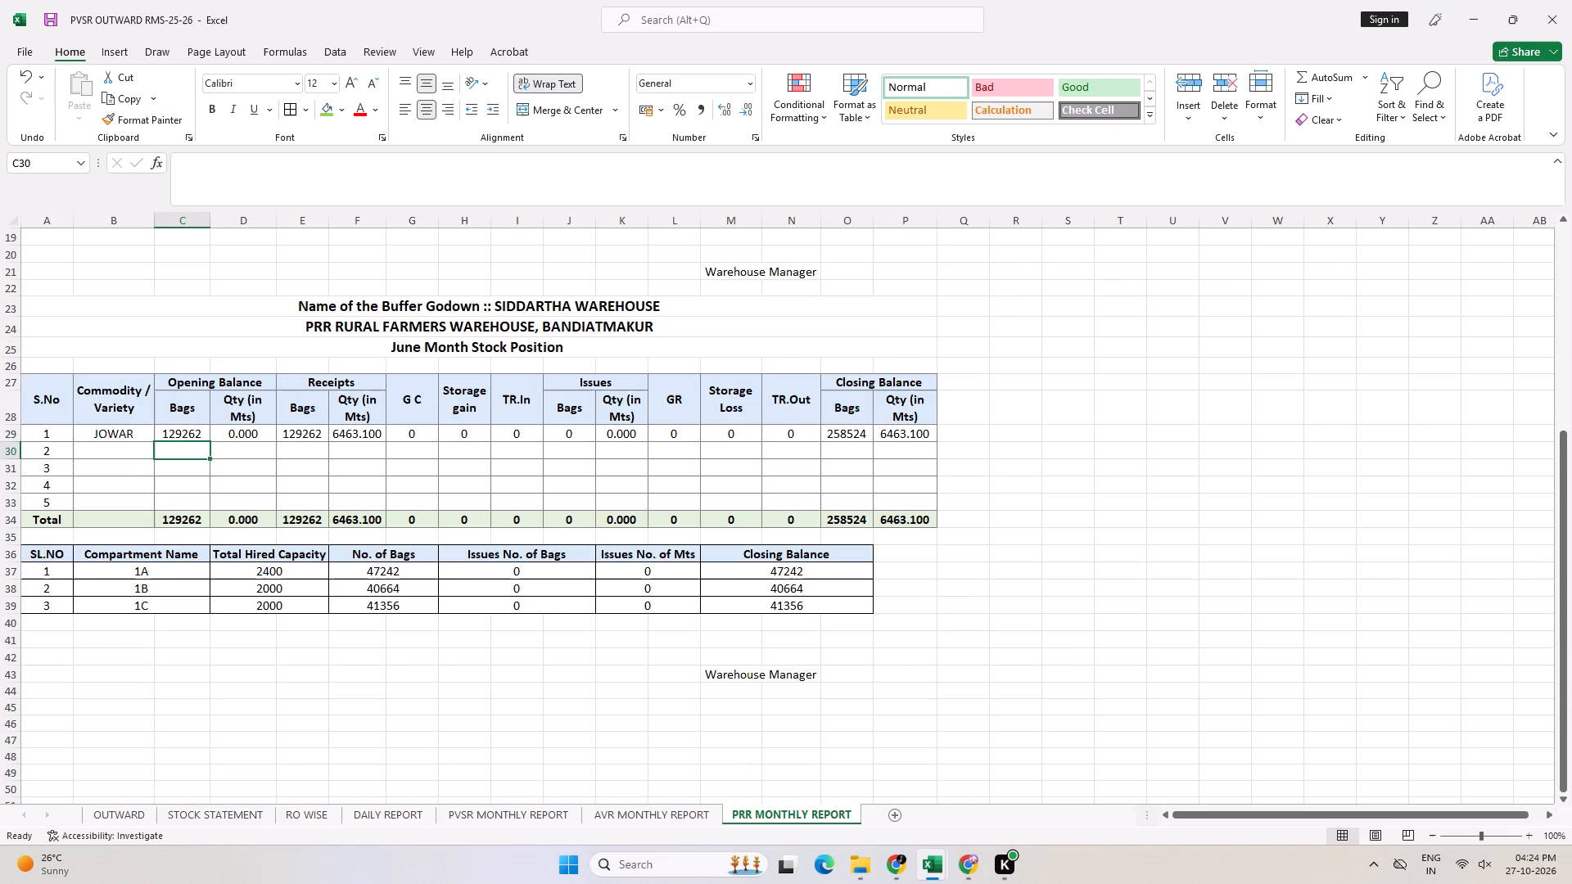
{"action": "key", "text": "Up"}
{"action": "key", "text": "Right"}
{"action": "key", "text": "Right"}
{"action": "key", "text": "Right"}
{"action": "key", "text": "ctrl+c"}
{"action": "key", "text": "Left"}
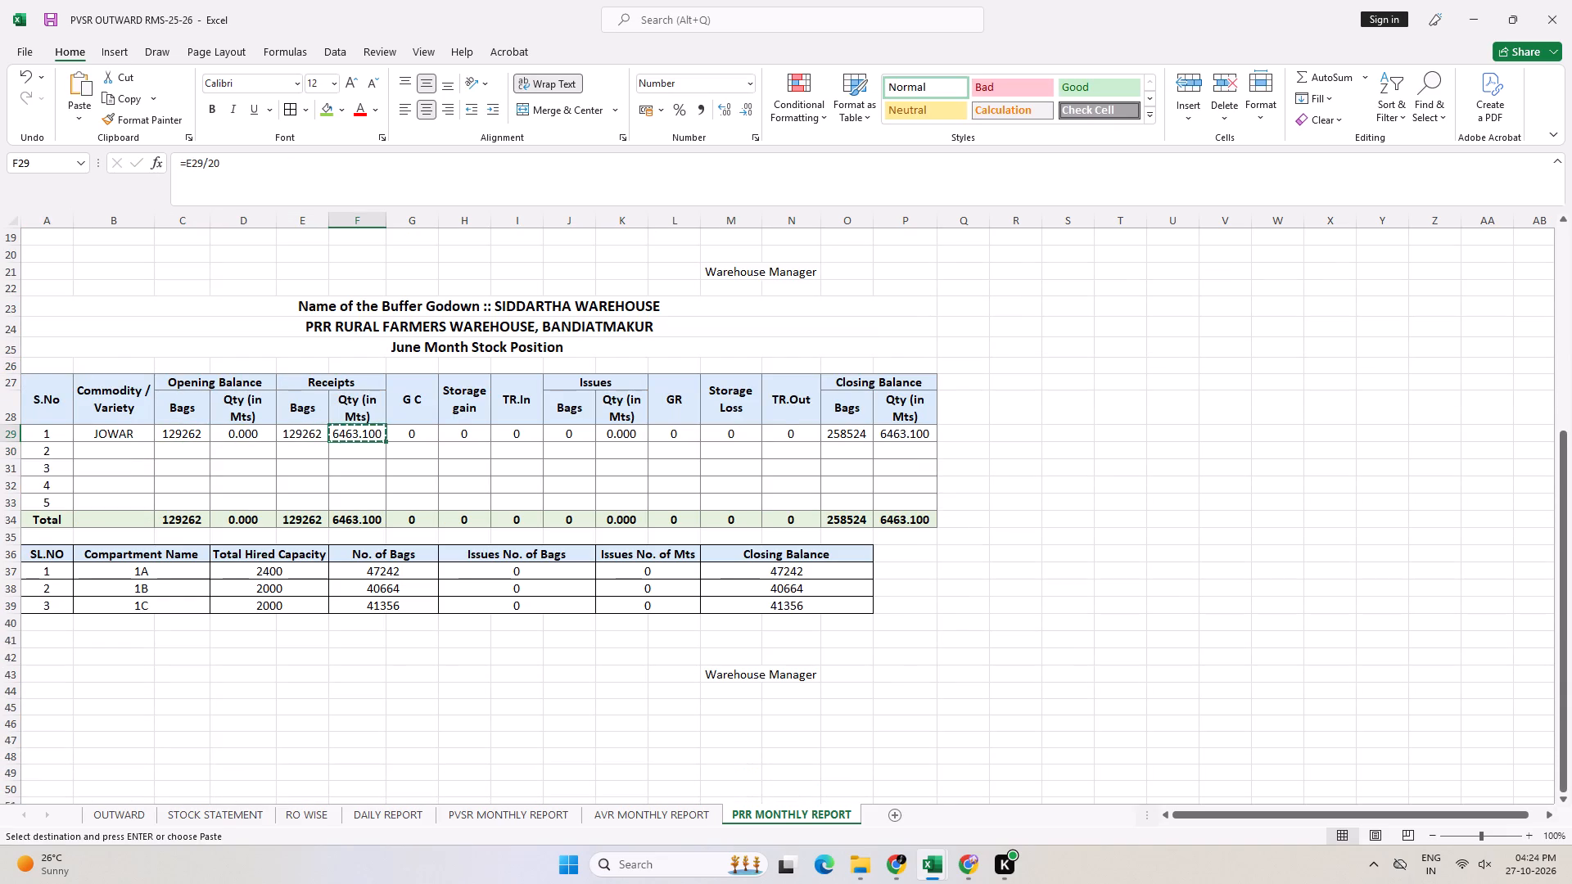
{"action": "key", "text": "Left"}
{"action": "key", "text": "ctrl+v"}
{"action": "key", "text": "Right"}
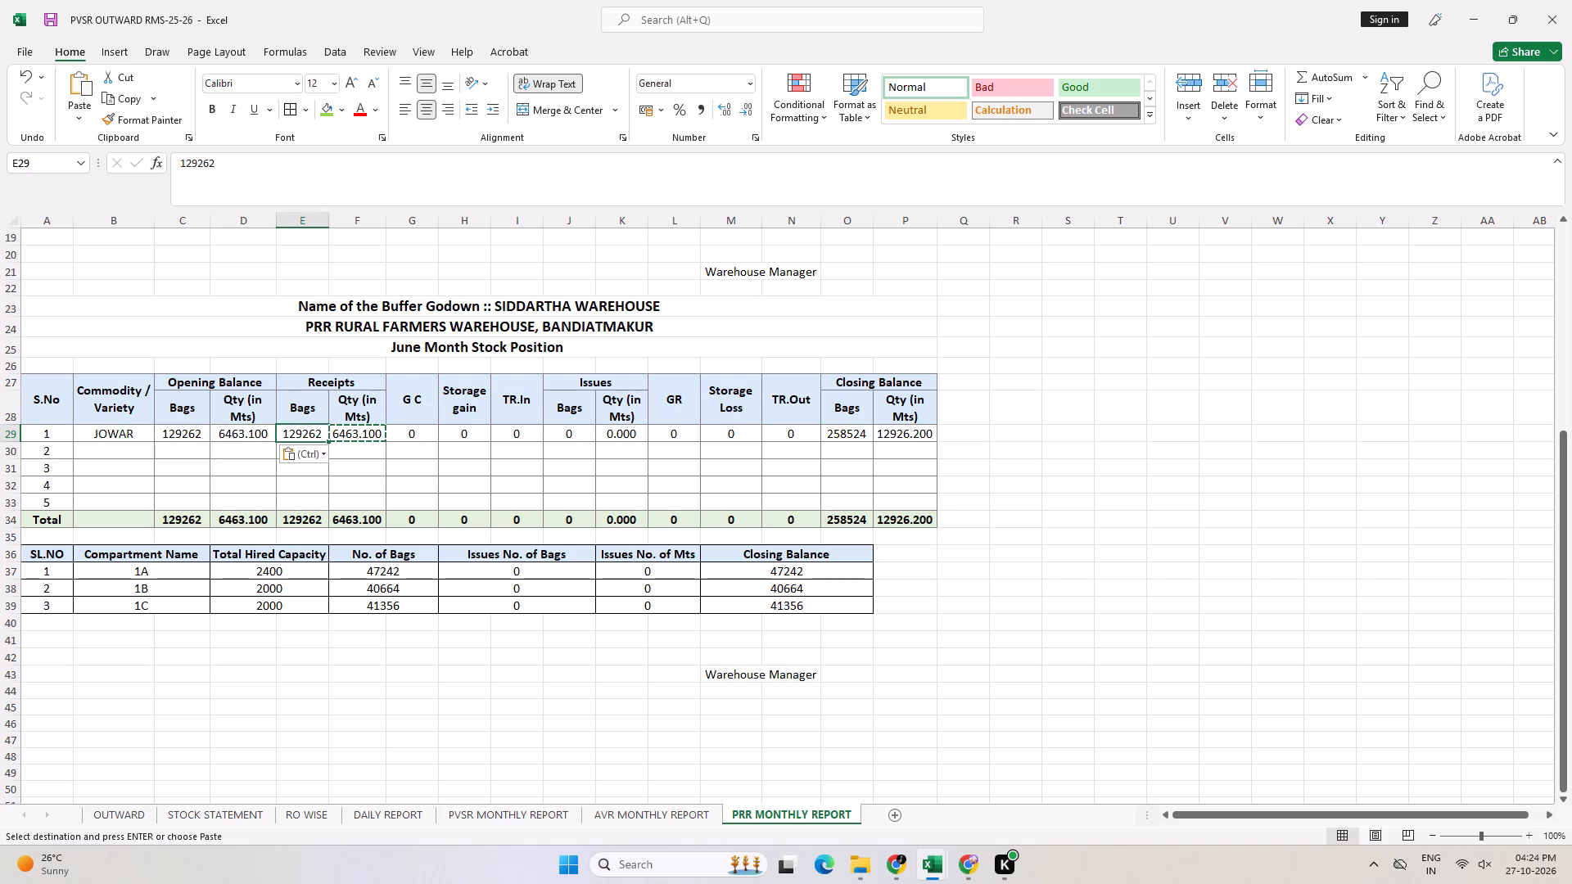
Set JOWAR's June receipts to 0 for both bags and quantity.
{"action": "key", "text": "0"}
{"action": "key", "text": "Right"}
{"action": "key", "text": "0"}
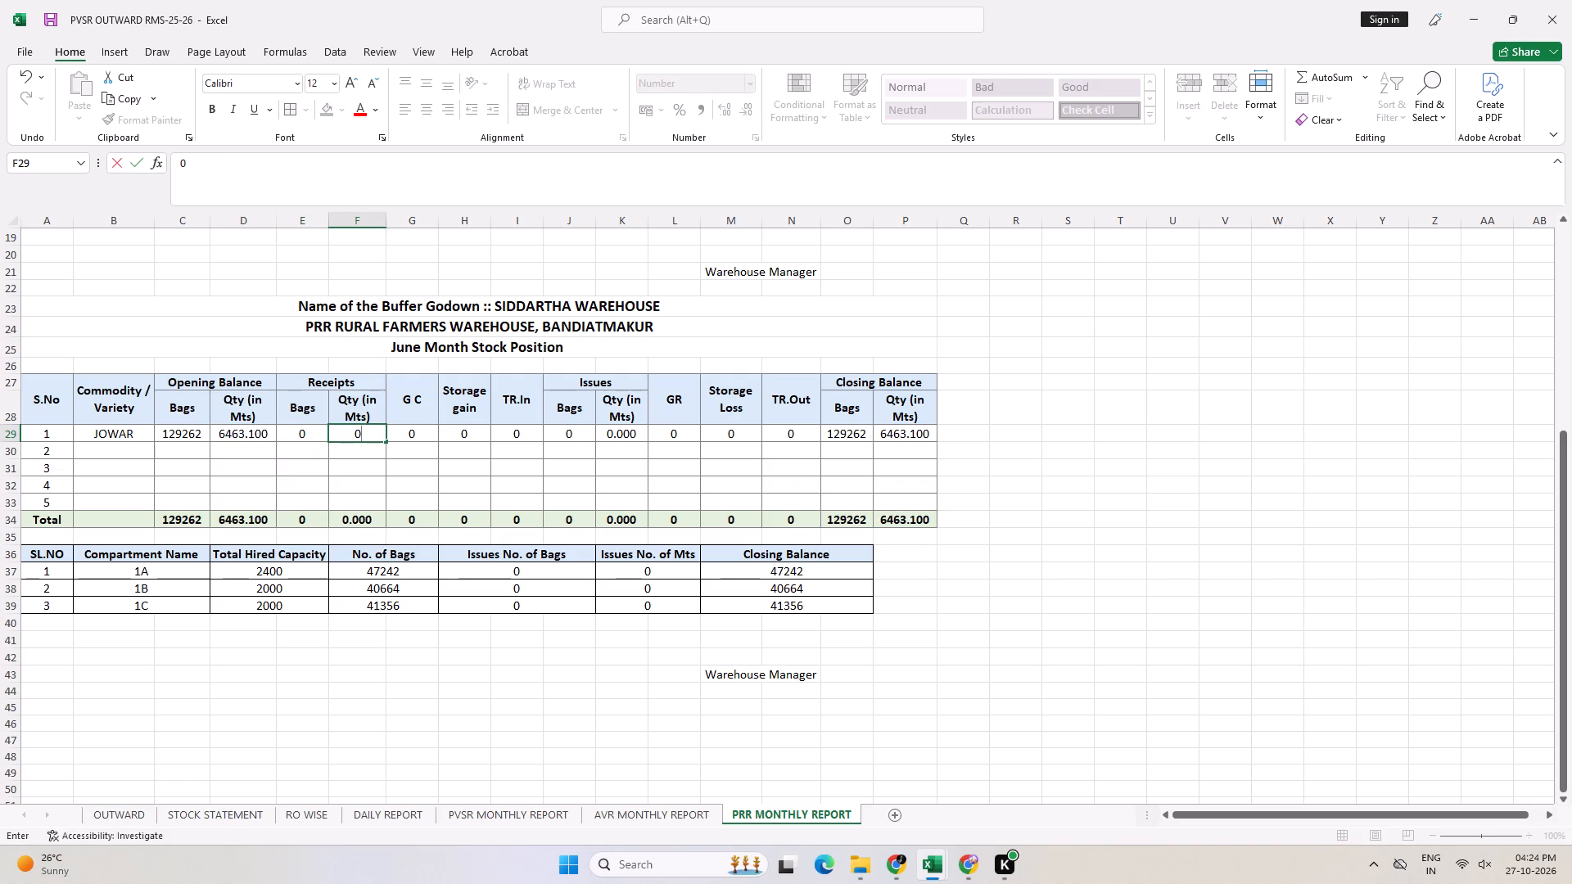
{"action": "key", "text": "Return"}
Check the No. of Bags entries for the compartments in the June compartment table.
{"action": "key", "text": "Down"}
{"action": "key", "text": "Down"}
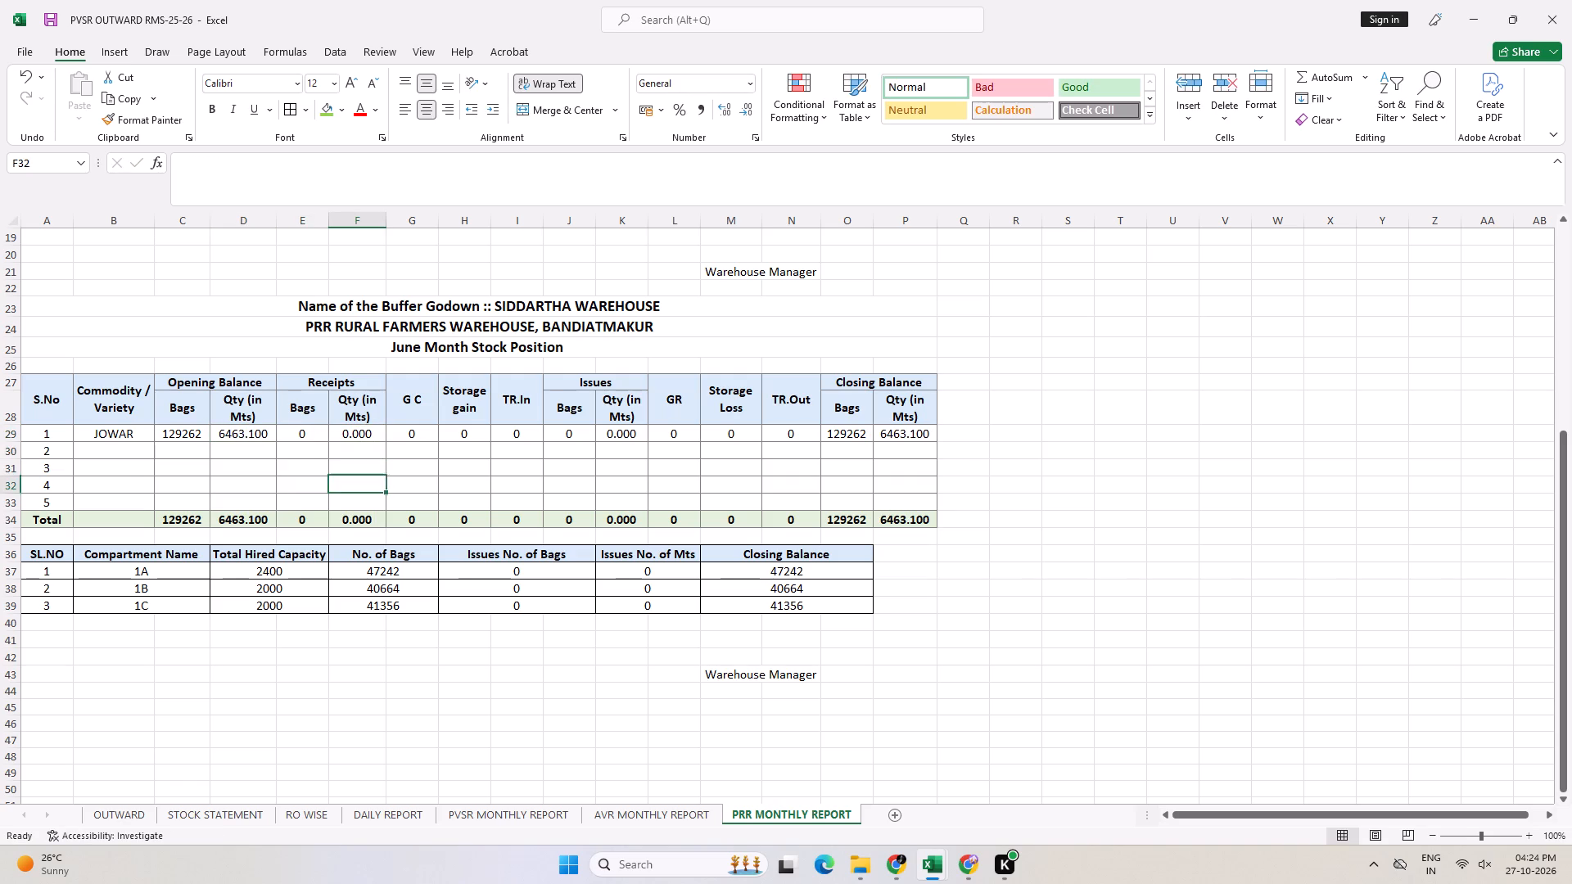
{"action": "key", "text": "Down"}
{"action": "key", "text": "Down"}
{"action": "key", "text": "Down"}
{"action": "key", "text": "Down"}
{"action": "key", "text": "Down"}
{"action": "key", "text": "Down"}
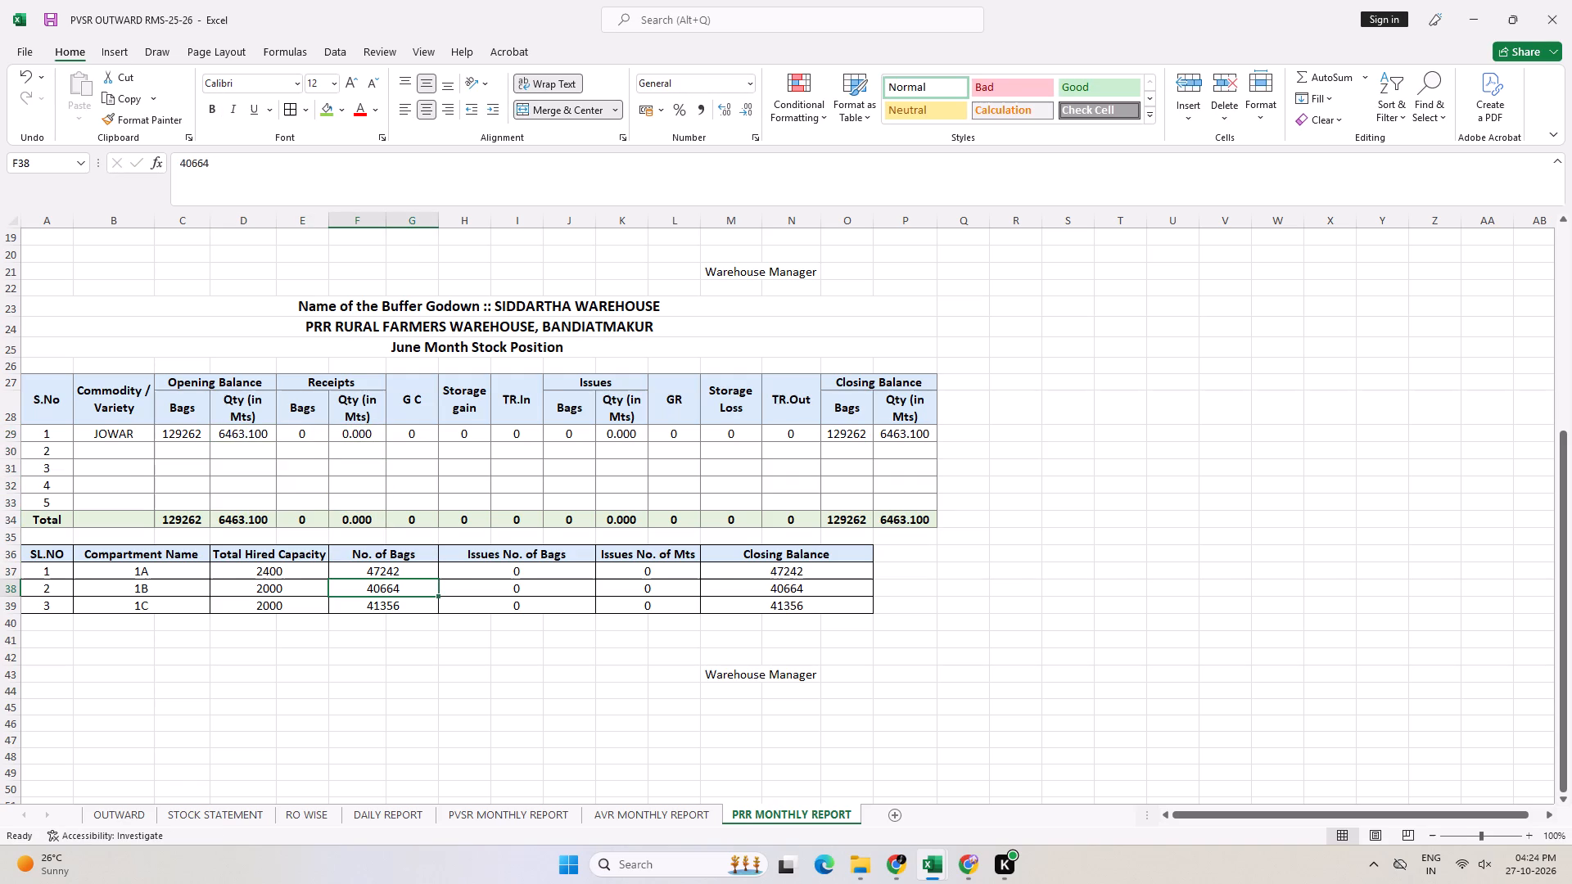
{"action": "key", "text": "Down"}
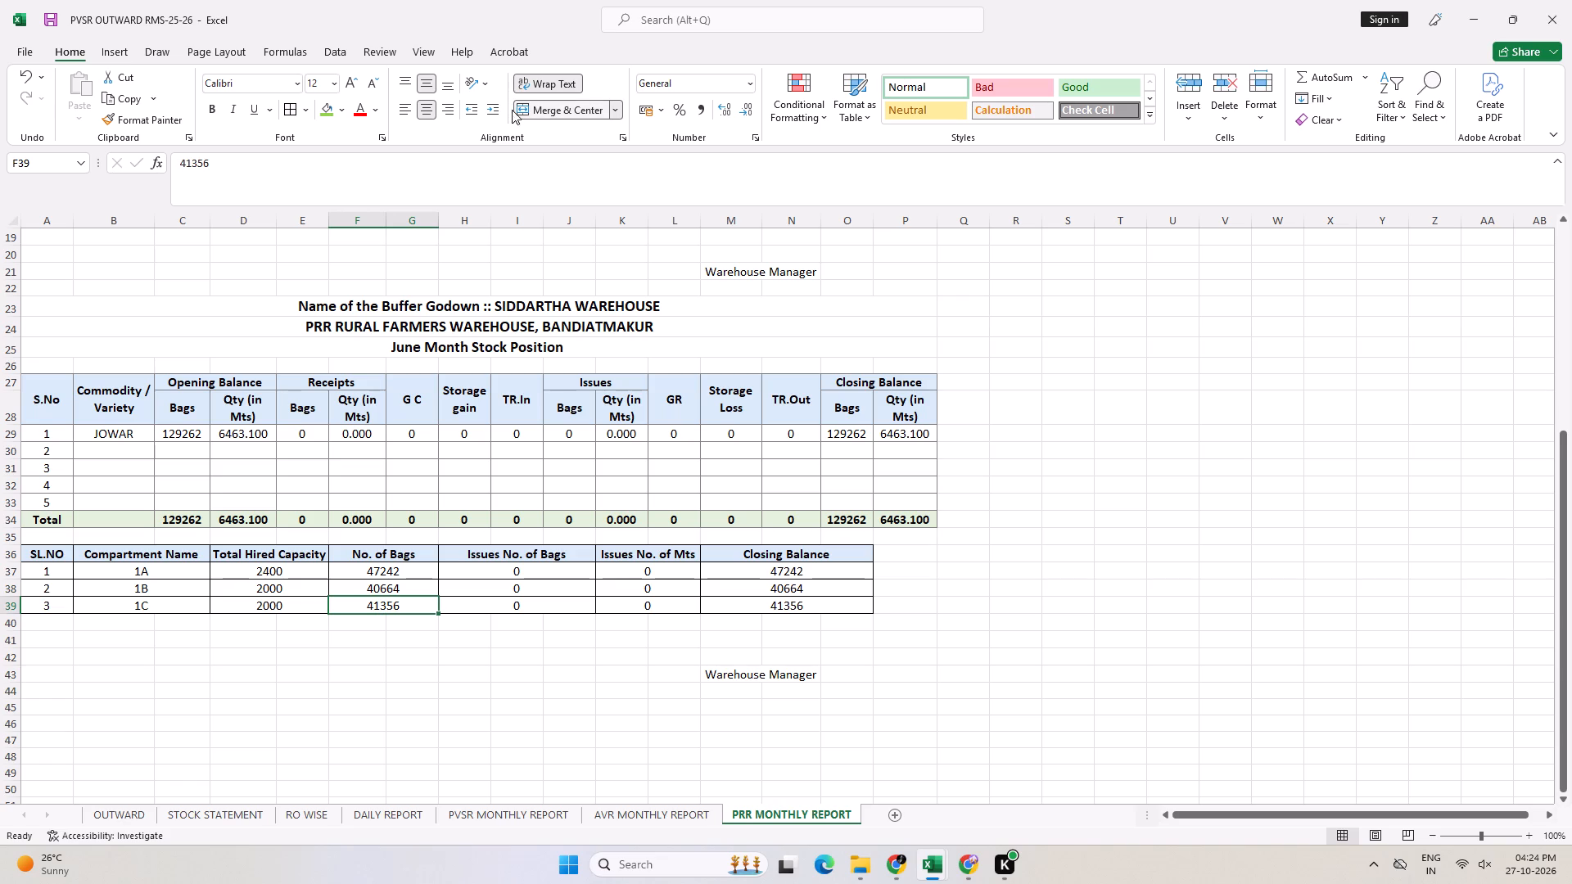
Copy the whole June section, from the godown title through the Warehouse Manager line, and paste it starting at row 45.
{"action": "left_click_drag", "start_coordinate": [526, 307], "coordinate": [569, 596]}
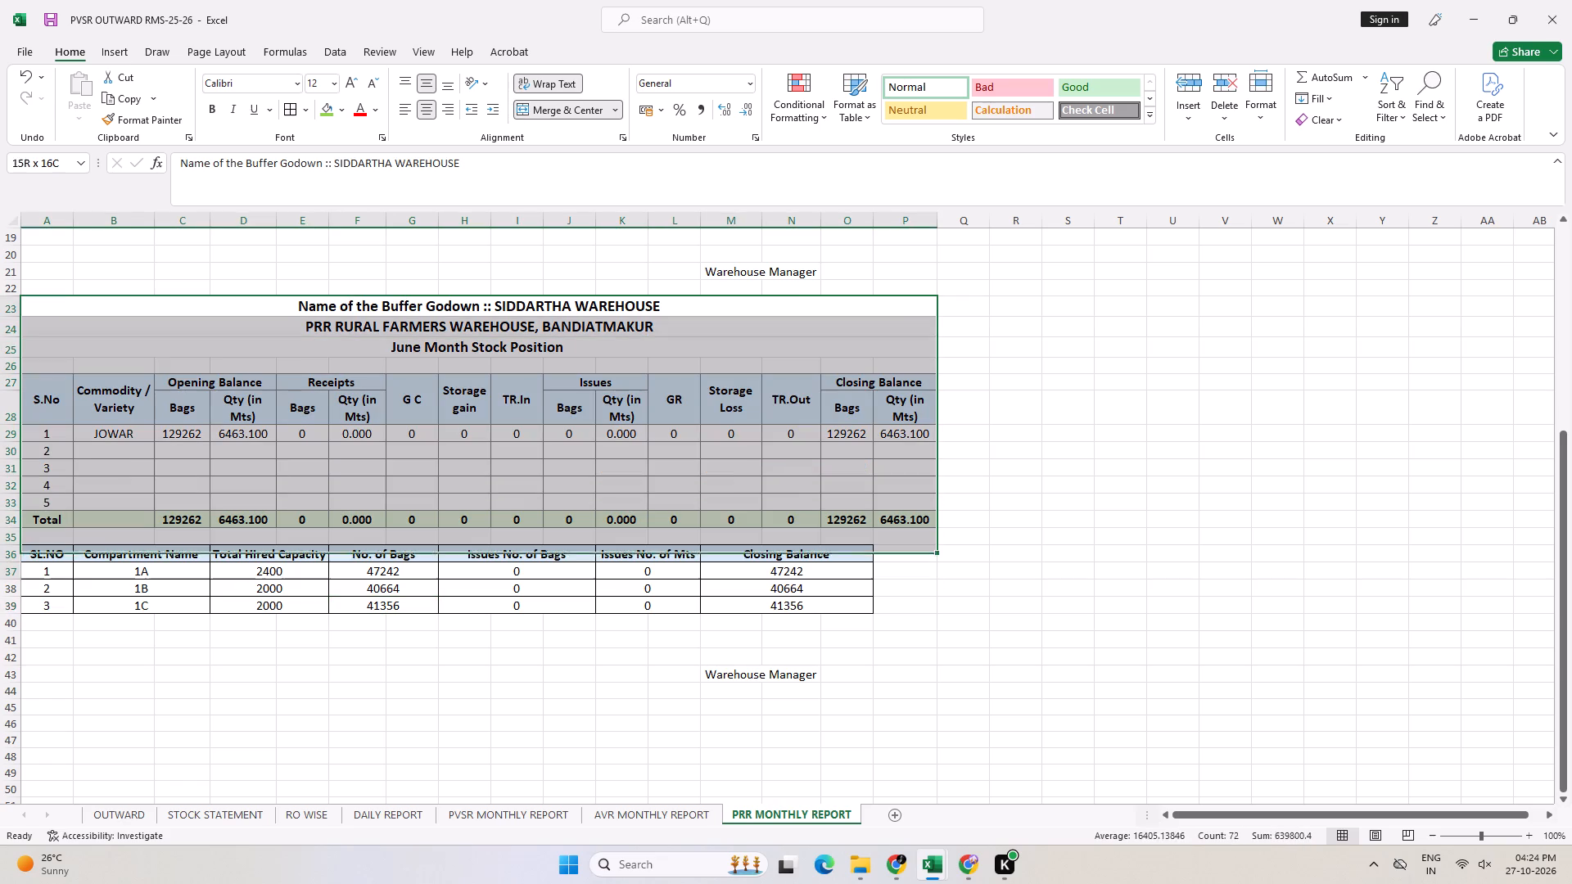
{"action": "left_click_drag", "start_coordinate": [569, 596], "coordinate": [580, 668]}
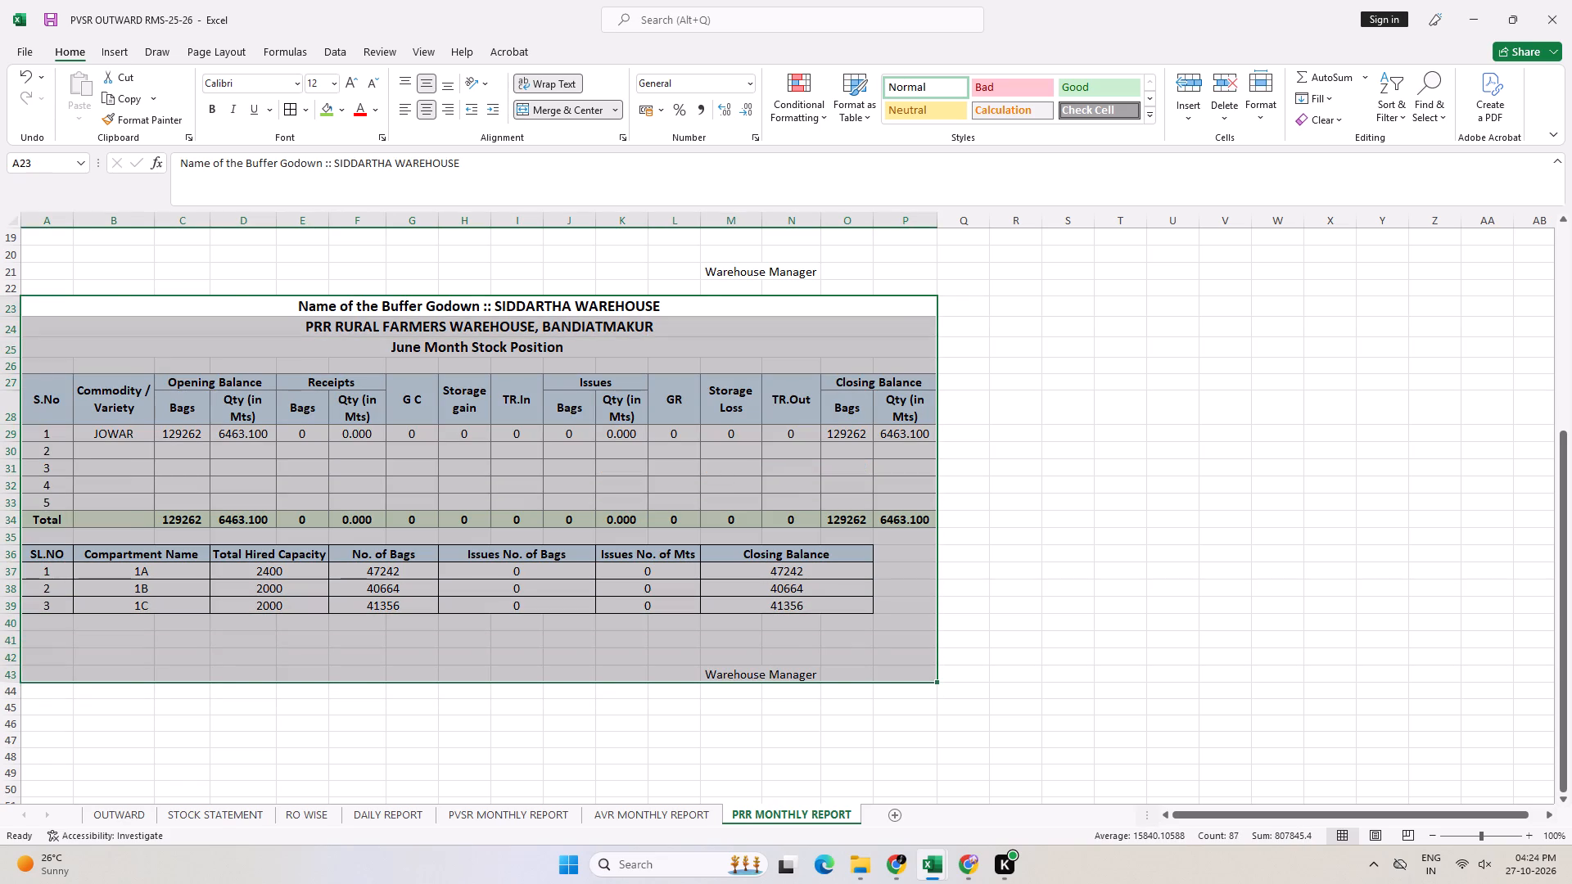
{"action": "key", "text": "ctrl+c"}
{"action": "left_click", "coordinate": [67, 713]}
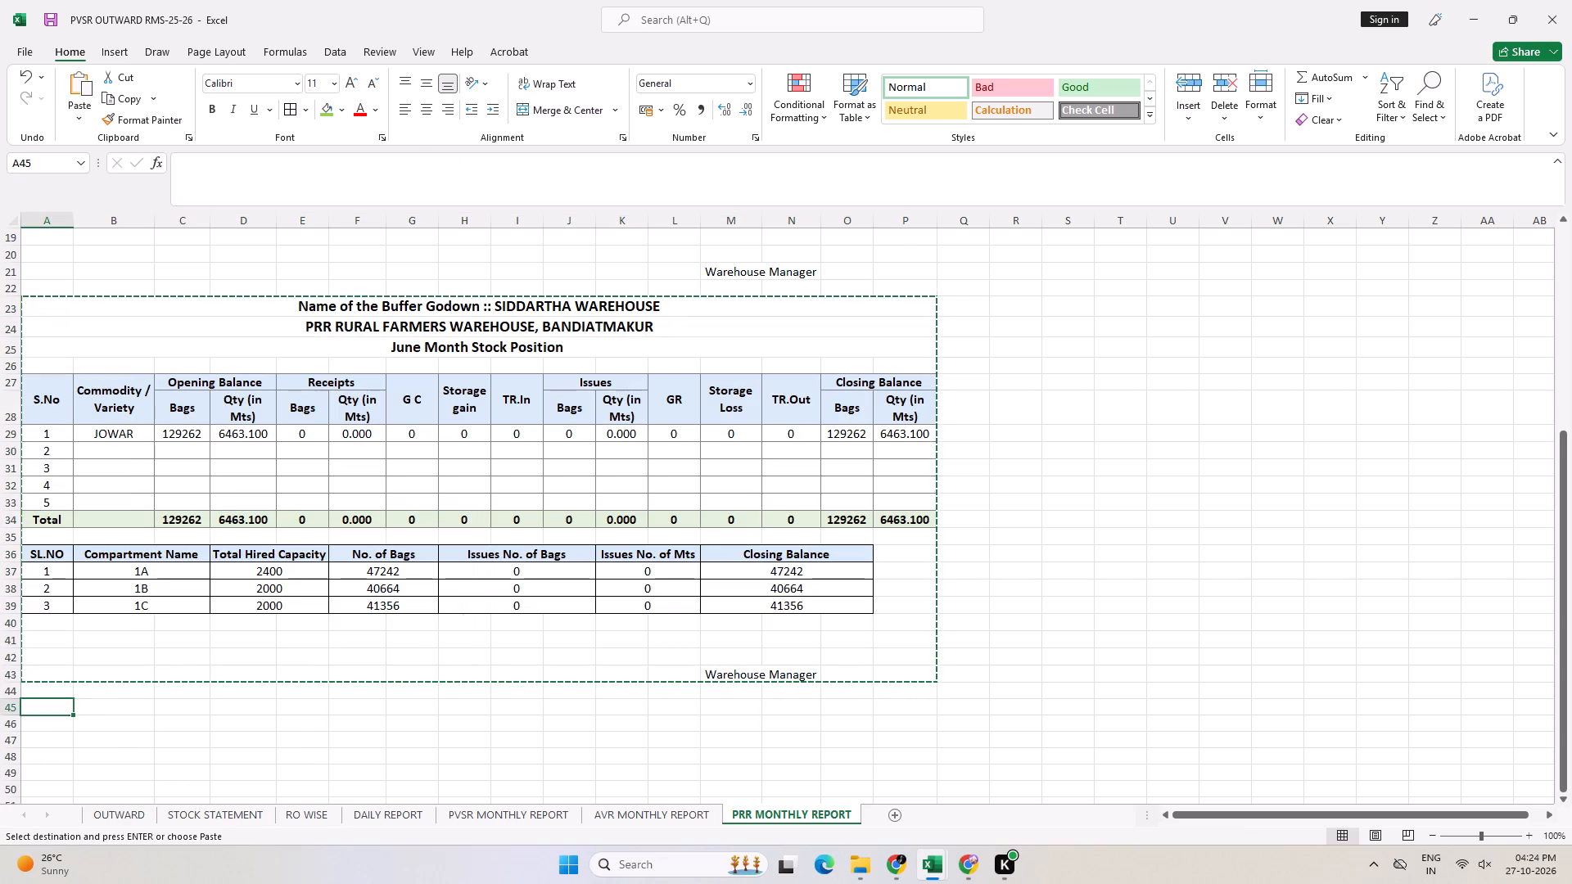
{"action": "key", "text": "ctrl+v"}
Change the month in the new section's stock position heading in row 47 to July.
{"action": "scroll", "coordinate": [465, 719], "scroll_direction": "down", "scroll_amount": 1}
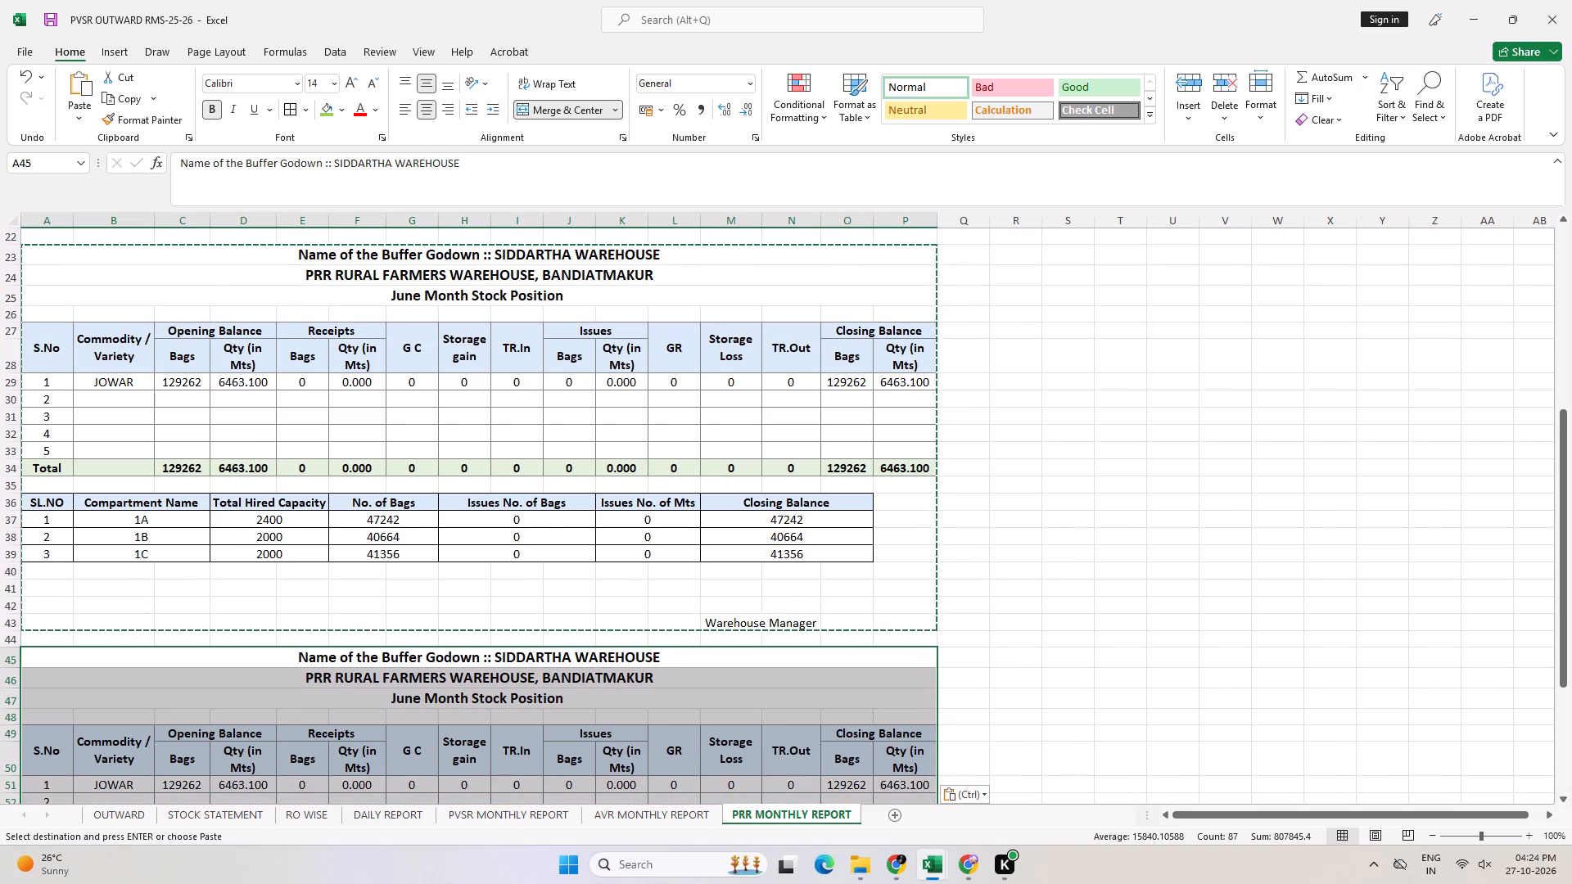
{"action": "left_click", "coordinate": [442, 707]}
{"action": "key", "text": "F2"}
{"action": "key", "text": "ctrl+Left"}
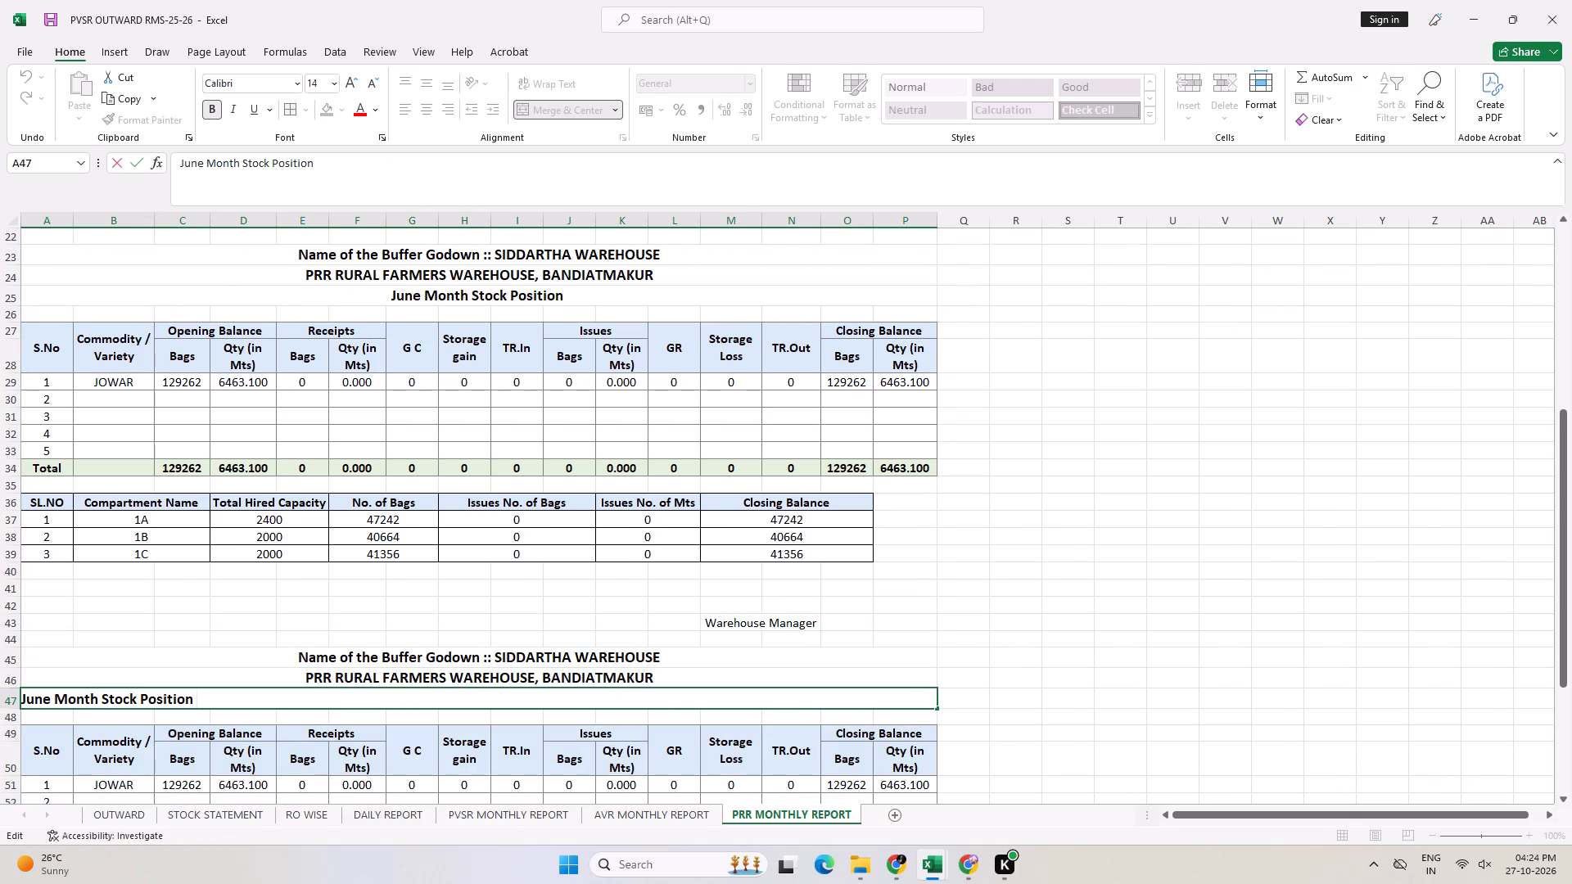
{"action": "key", "text": "ctrl+Left"}
{"action": "key", "text": "ctrl+Left"}
{"action": "key", "text": "ctrl+Left"}
{"action": "key", "text": "Right"}
{"action": "key", "text": "Right"}
{"action": "key", "text": "ctrl+shift+Right"}
{"action": "type", "text": "ly"}
{"action": "key", "text": "space"}
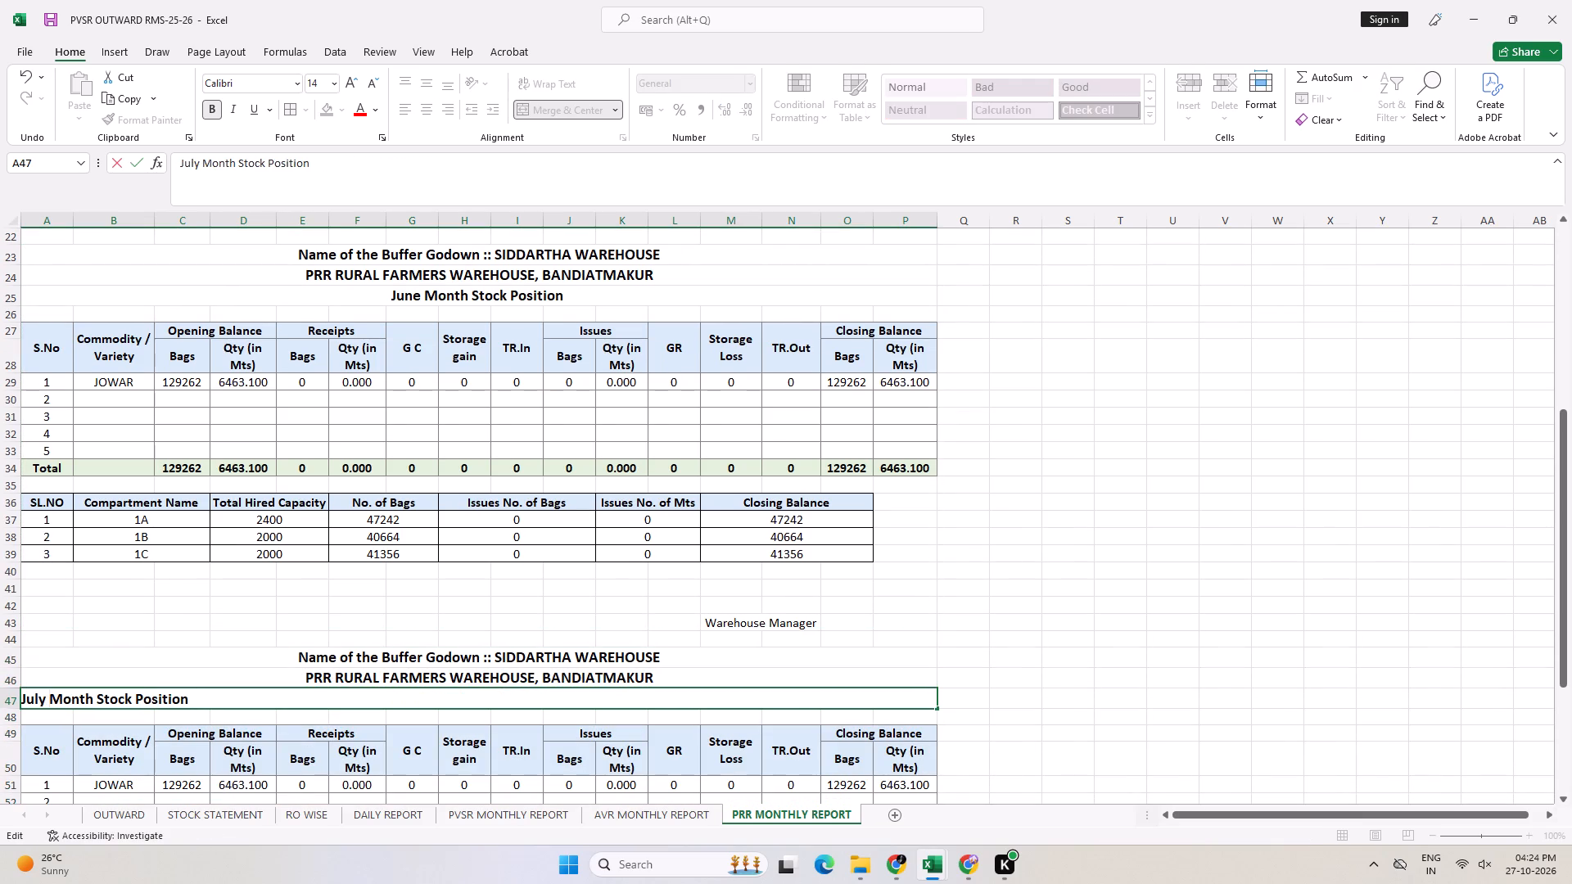
{"action": "key", "text": "Return"}
Copy the whole July section, from the godown title through the Warehouse Manager line, and paste it starting at row 67.
{"action": "scroll", "coordinate": [521, 742], "scroll_direction": "down", "scroll_amount": 4}
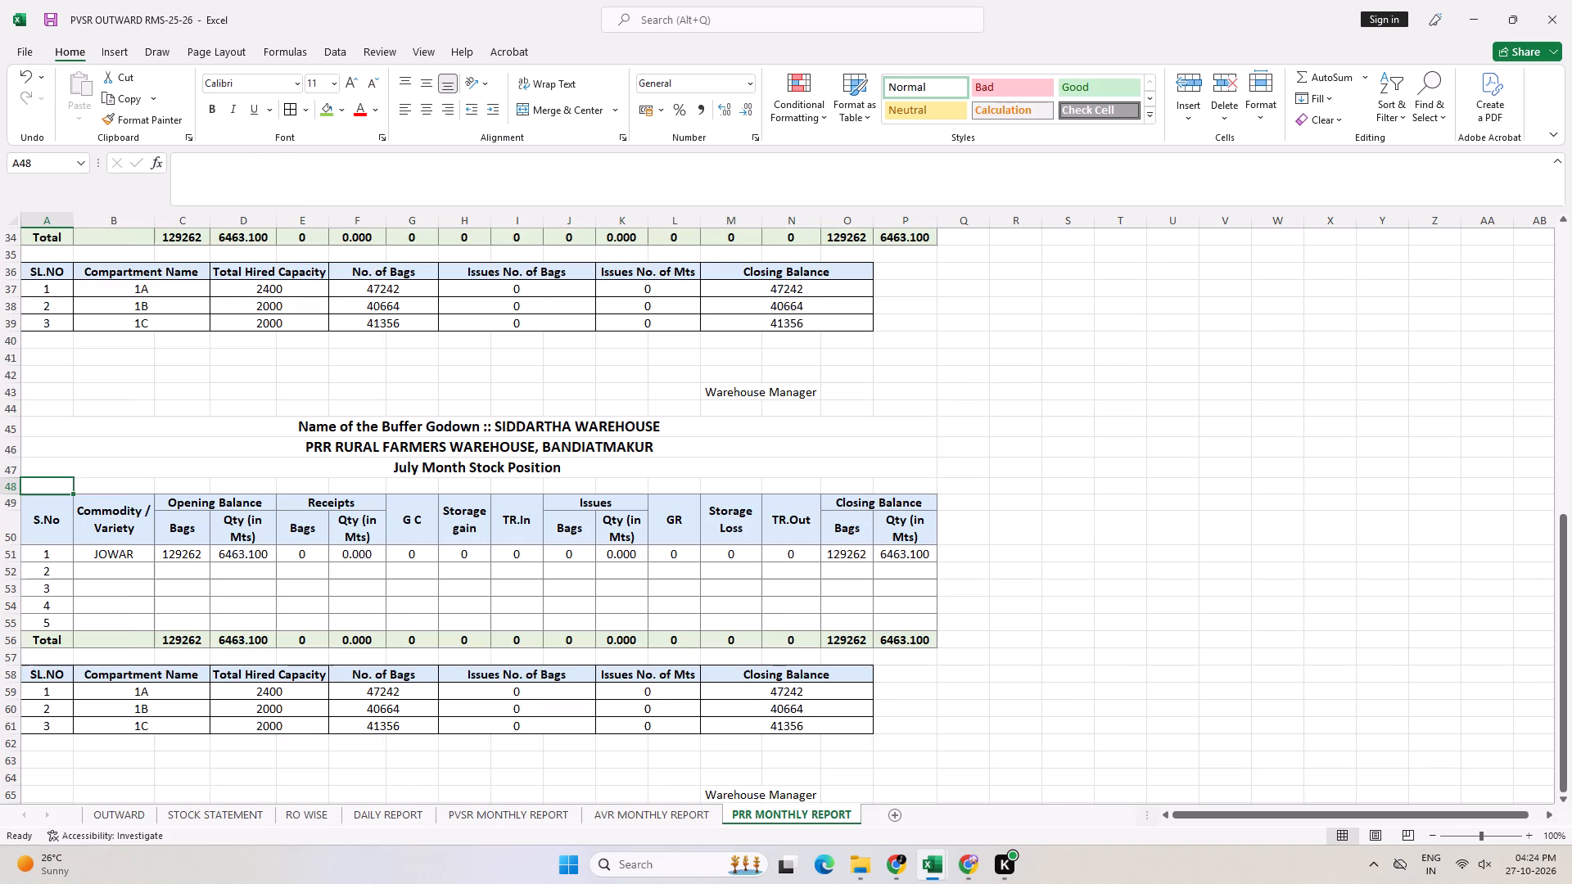
{"action": "scroll", "coordinate": [508, 661], "scroll_direction": "down", "scroll_amount": 3}
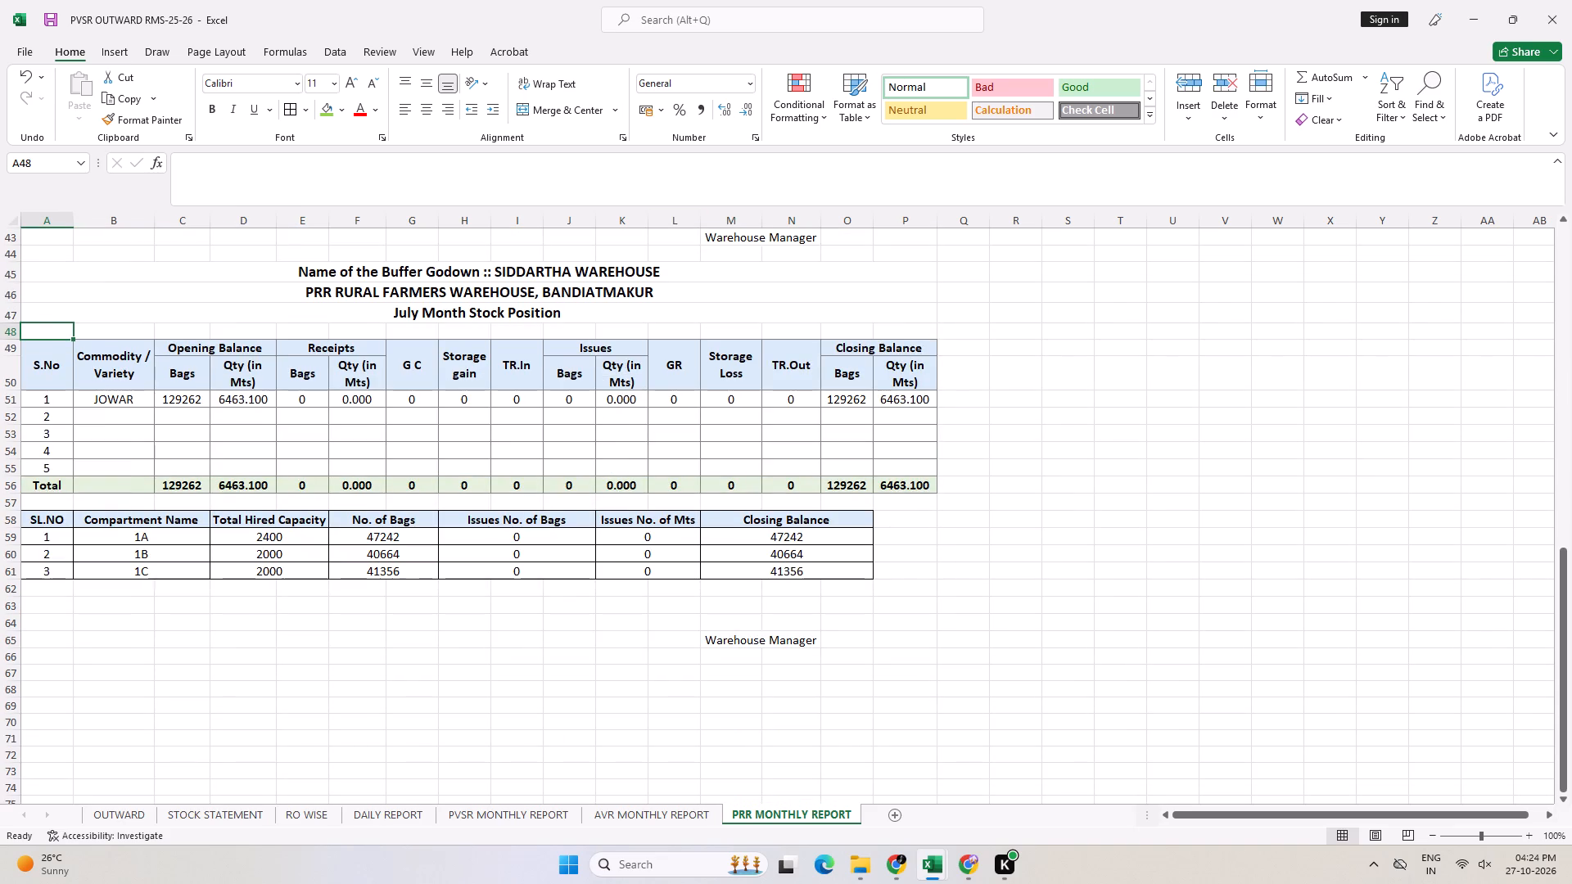
{"action": "left_click_drag", "start_coordinate": [438, 276], "coordinate": [446, 647]}
{"action": "key", "text": "ctrl+c"}
{"action": "scroll", "coordinate": [427, 613], "scroll_direction": "down", "scroll_amount": 4}
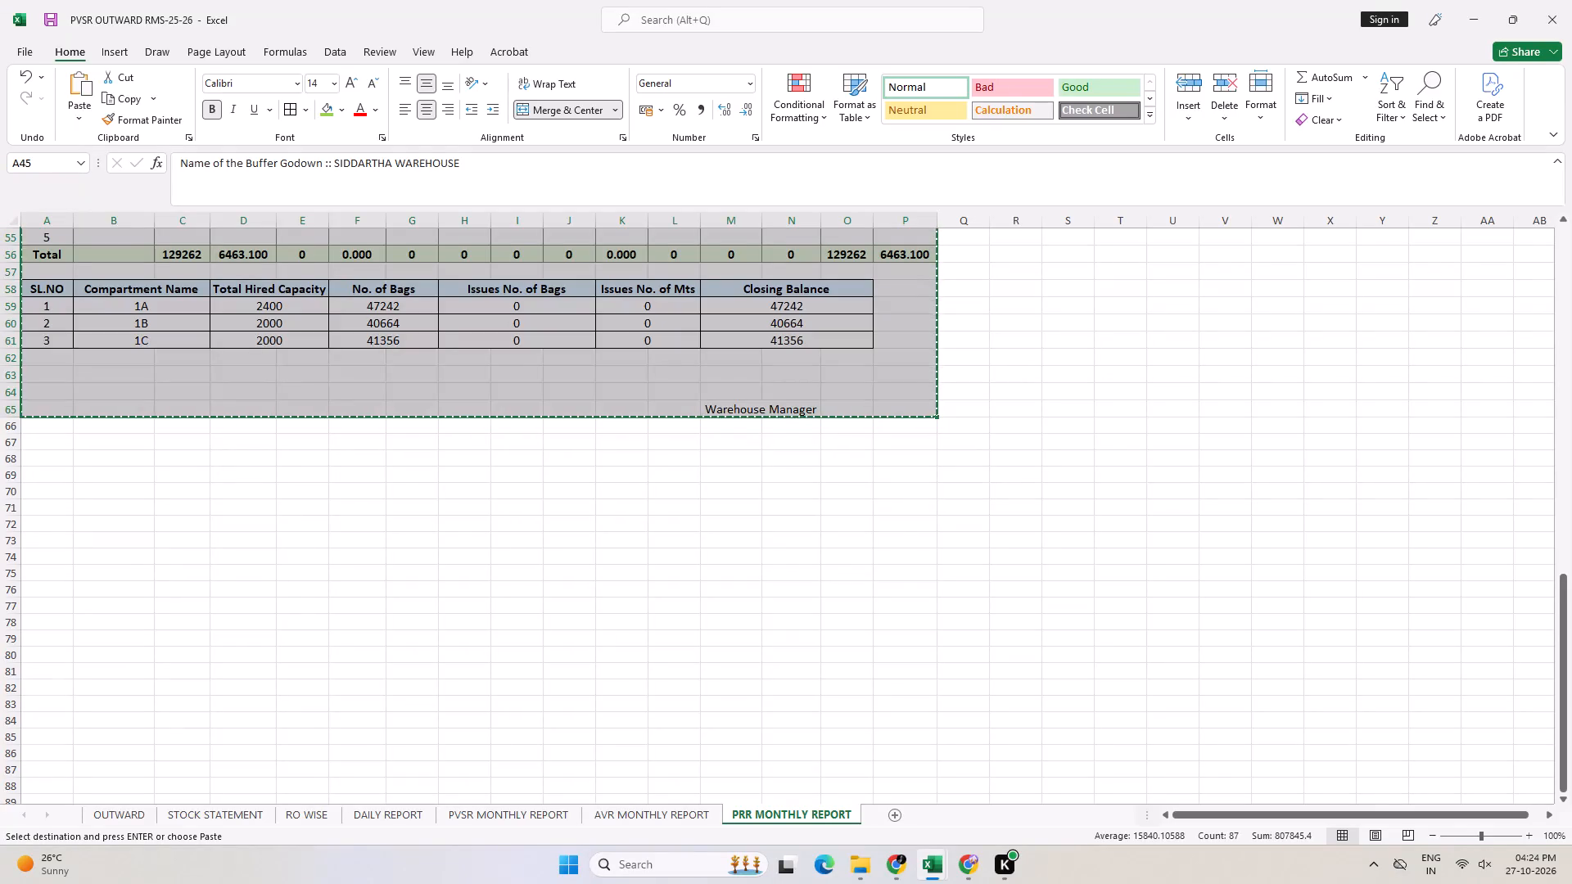
{"action": "left_click", "coordinate": [56, 440]}
{"action": "key", "text": "ctrl+v"}
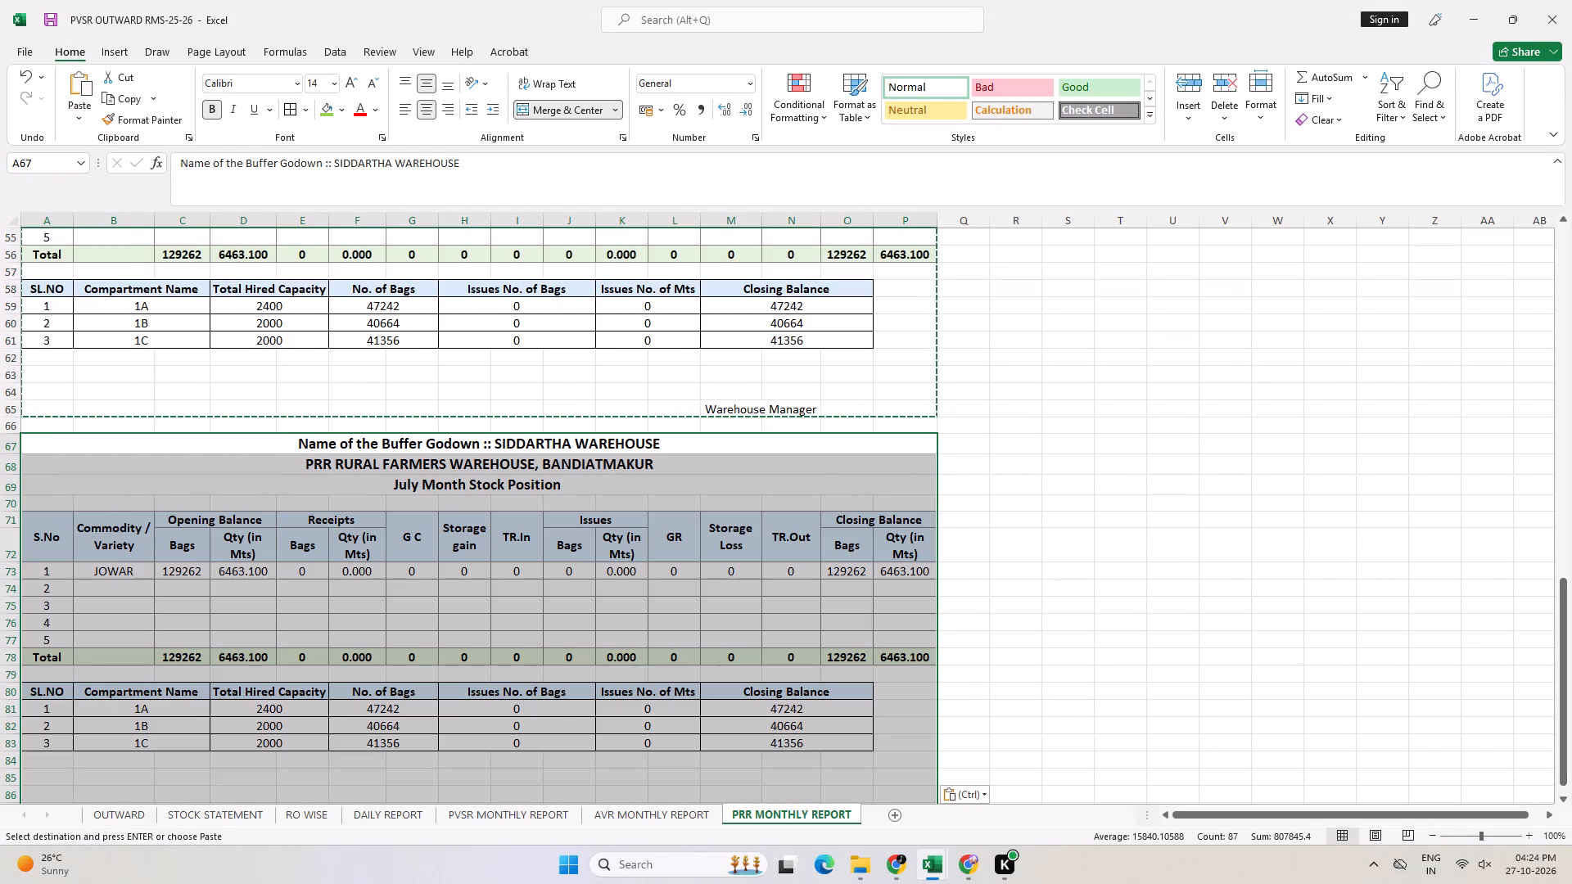
Change the month in the new section's stock position heading in row 69 to August.
{"action": "left_click", "coordinate": [403, 487]}
{"action": "key", "text": "F2"}
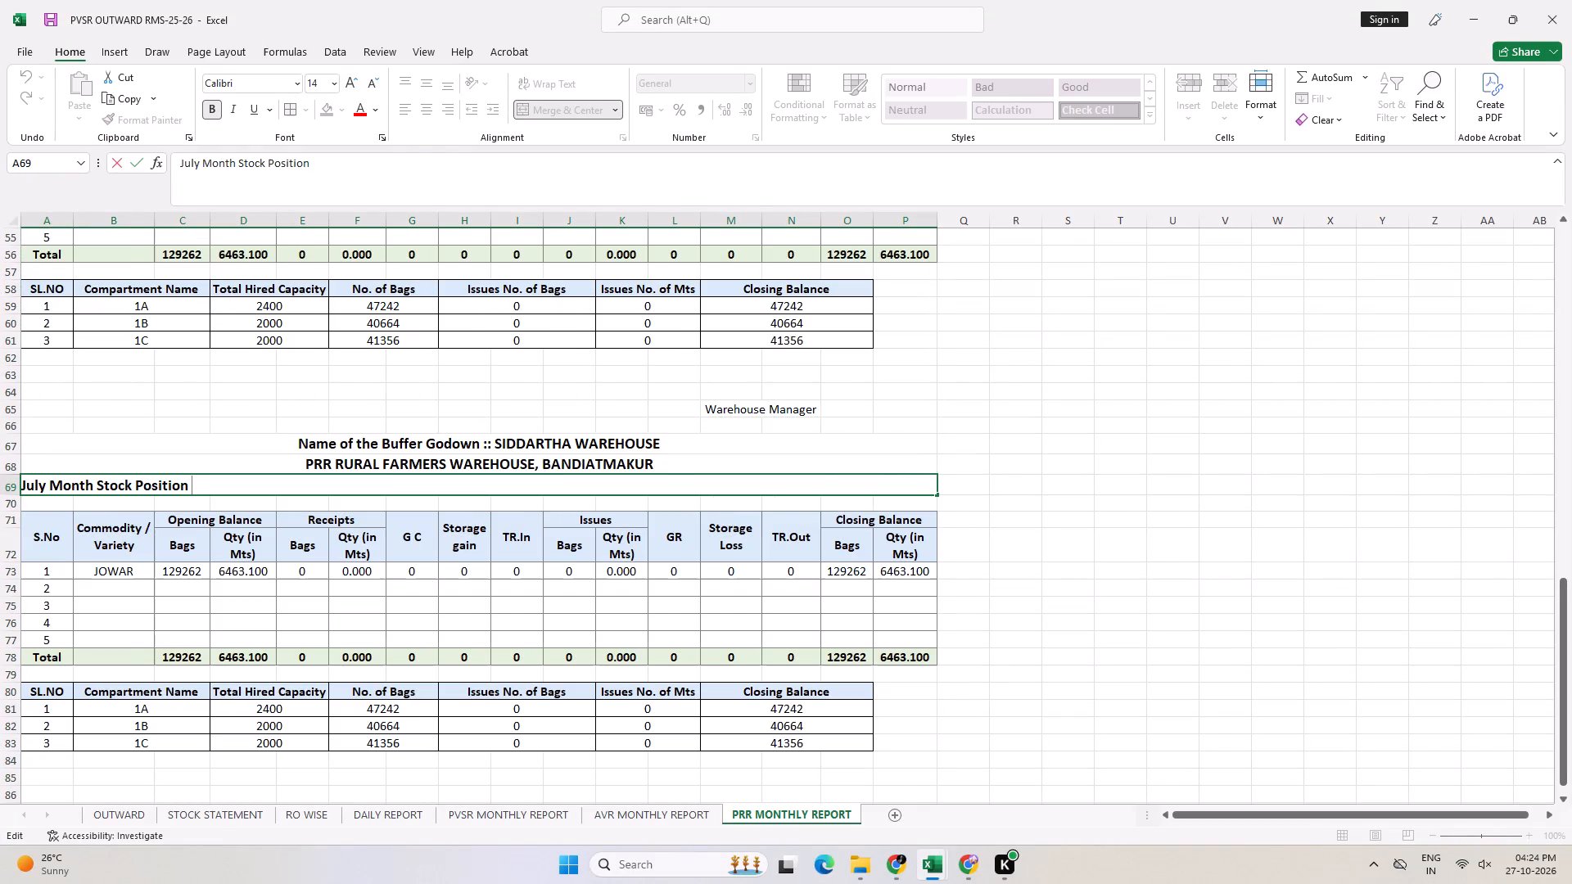
{"action": "key", "text": "Home"}
{"action": "key", "text": "ctrl+shift+Right"}
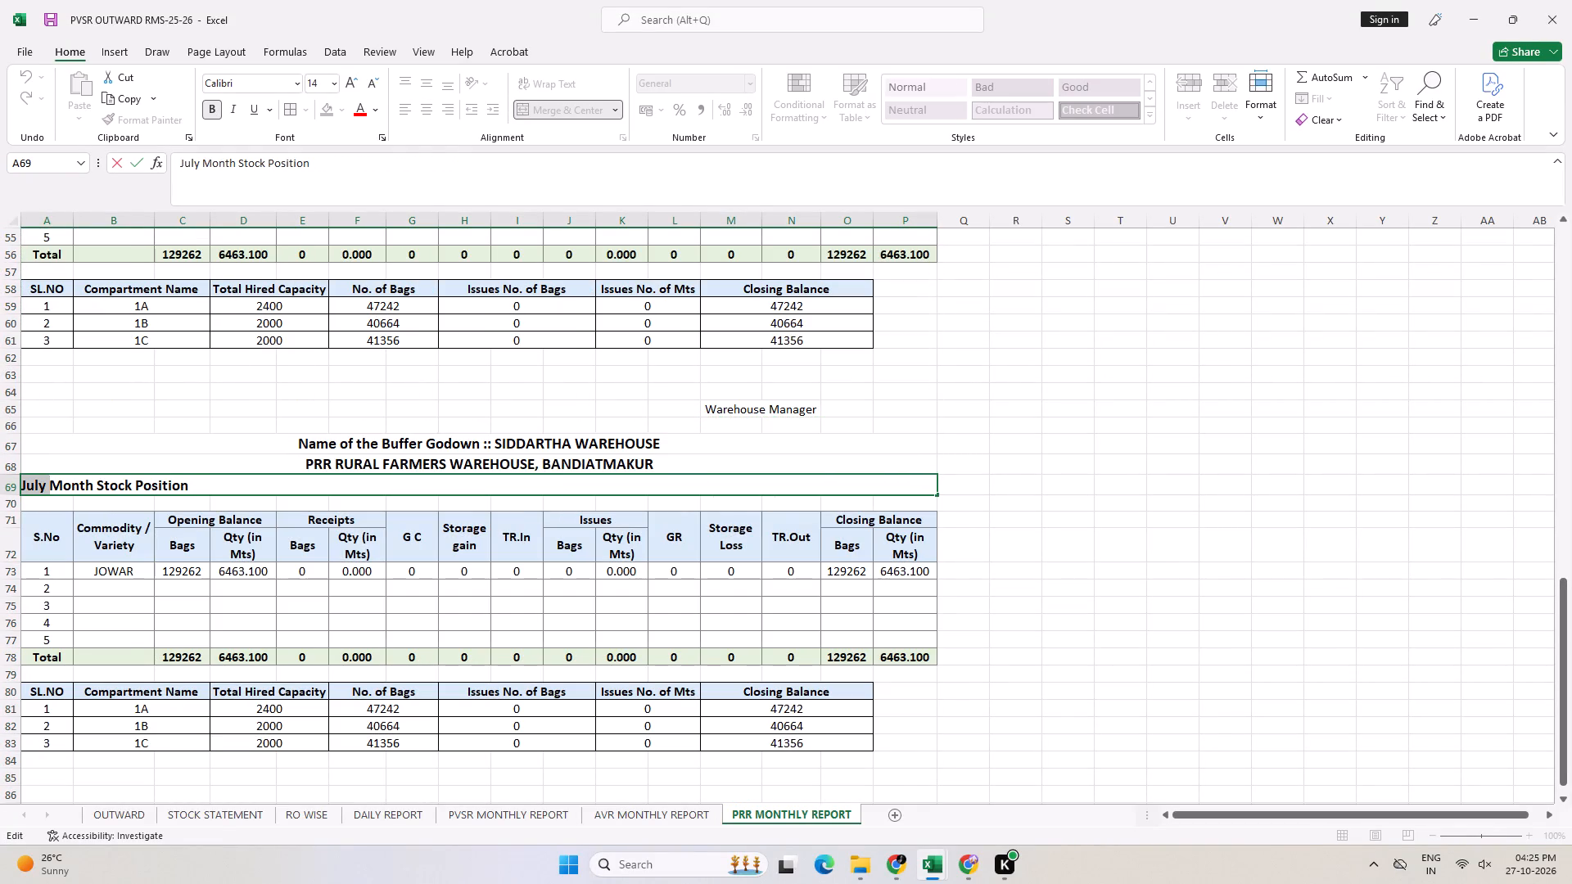
{"action": "type", "text": "AUGUST"}
{"action": "key", "text": "space"}
{"action": "key", "text": "BackSpace"}
{"action": "key", "text": "BackSpace"}
{"action": "key", "text": "BackSpace"}
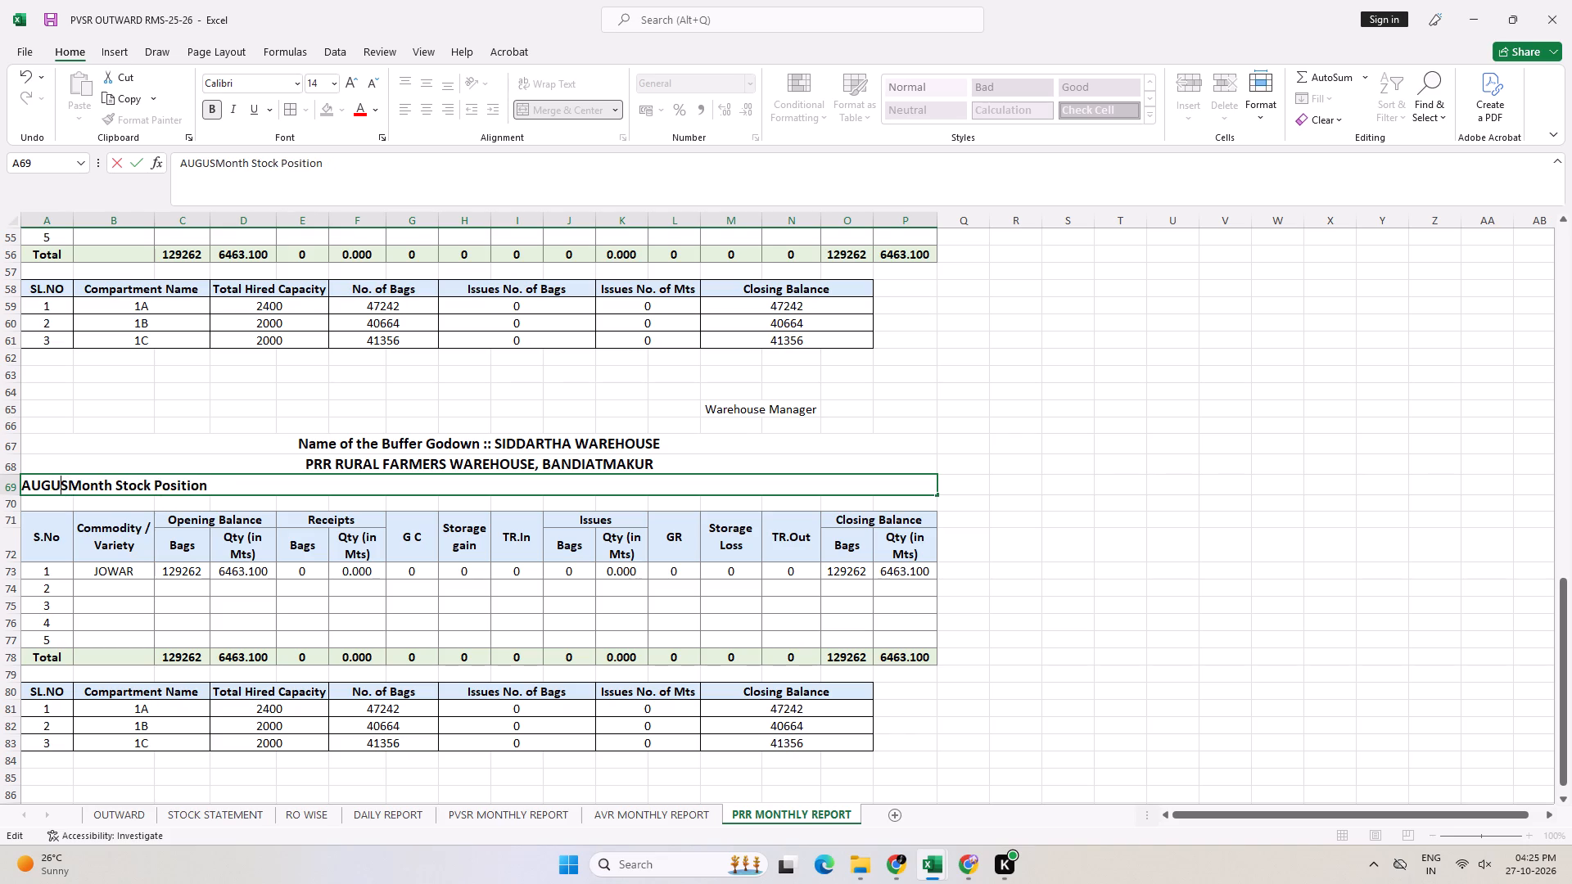
{"action": "key", "text": "BackSpace"}
{"action": "key", "text": "BackSpace"}
{"action": "key", "text": "BackSpace"}
{"action": "type", "text": "ugust"}
{"action": "key", "text": "space"}
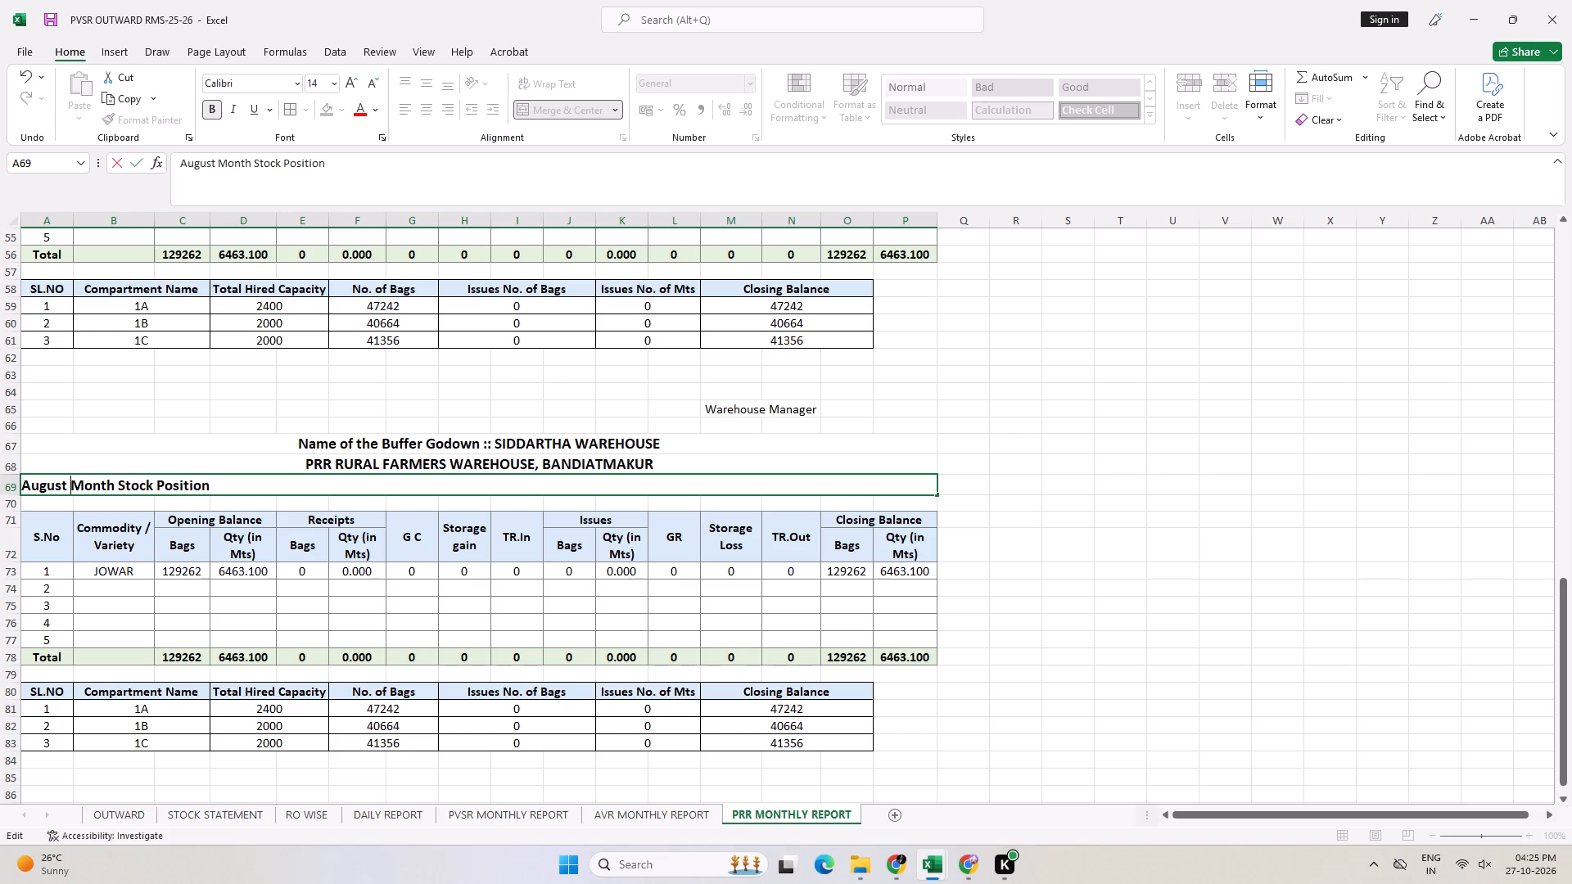
{"action": "key", "text": "Return"}
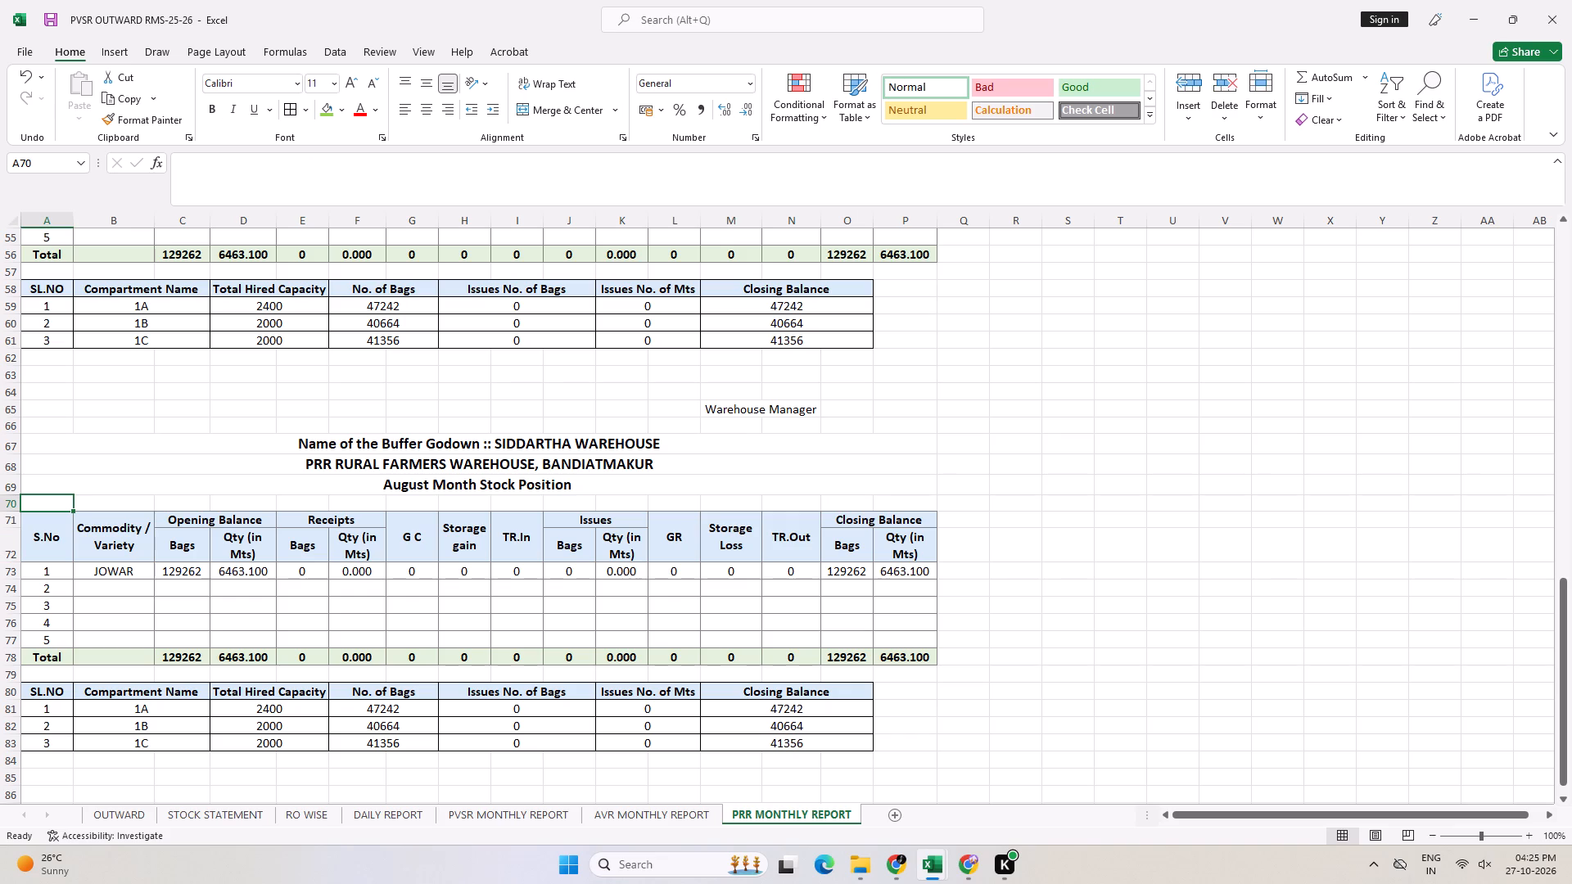
Copy the whole August section, from the godown title through the Warehouse Manager line, and paste it starting at row 89.
{"action": "left_click_drag", "start_coordinate": [341, 448], "coordinate": [406, 832]}
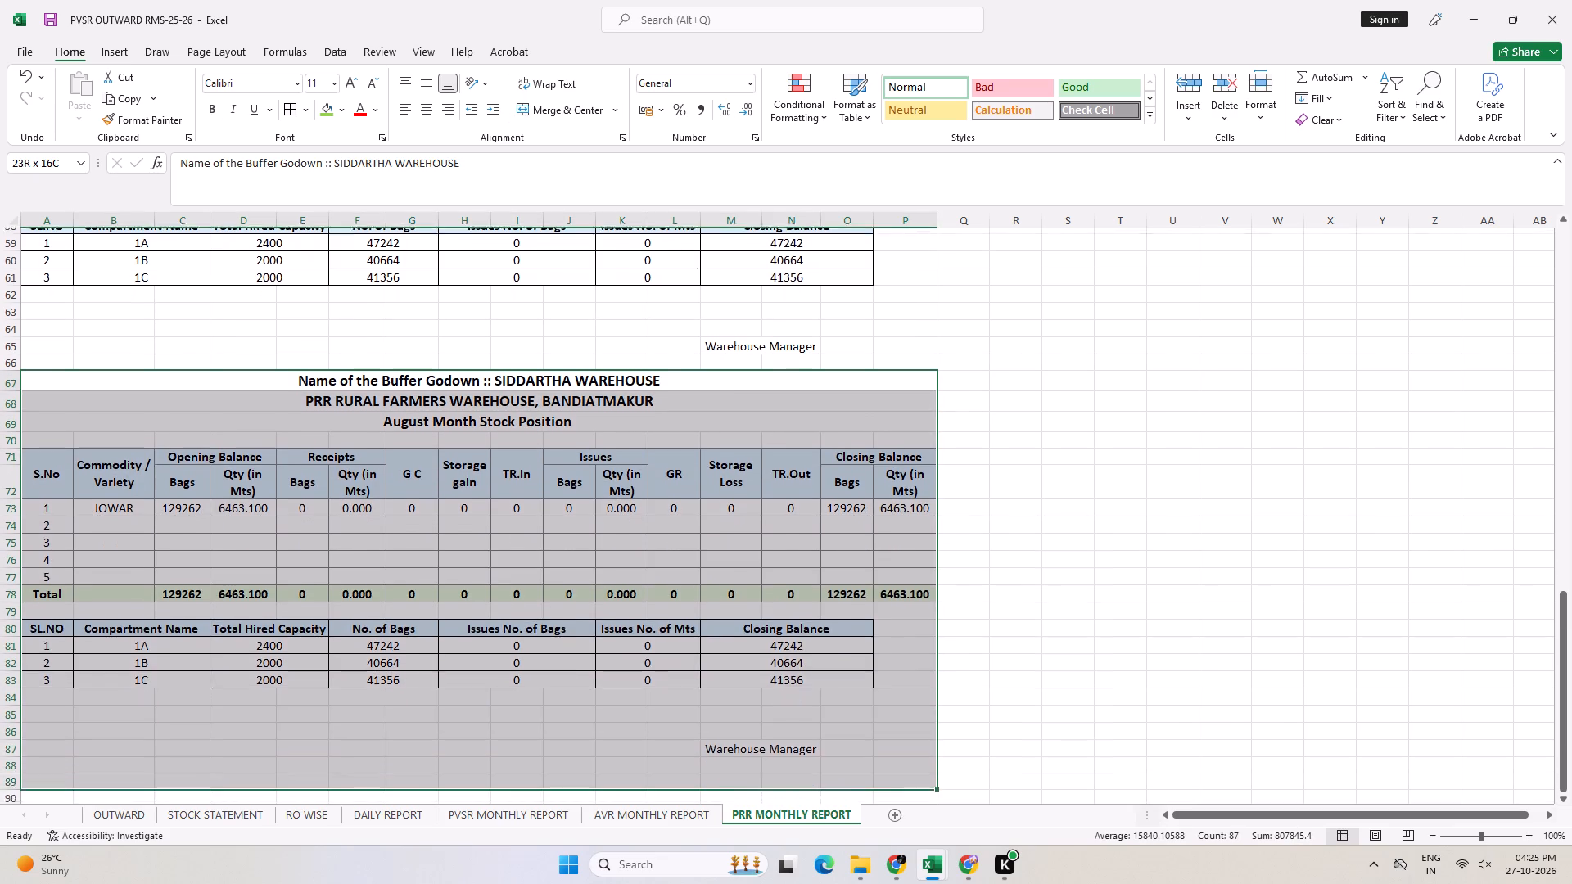
{"action": "left_click_drag", "start_coordinate": [406, 832], "coordinate": [413, 638]}
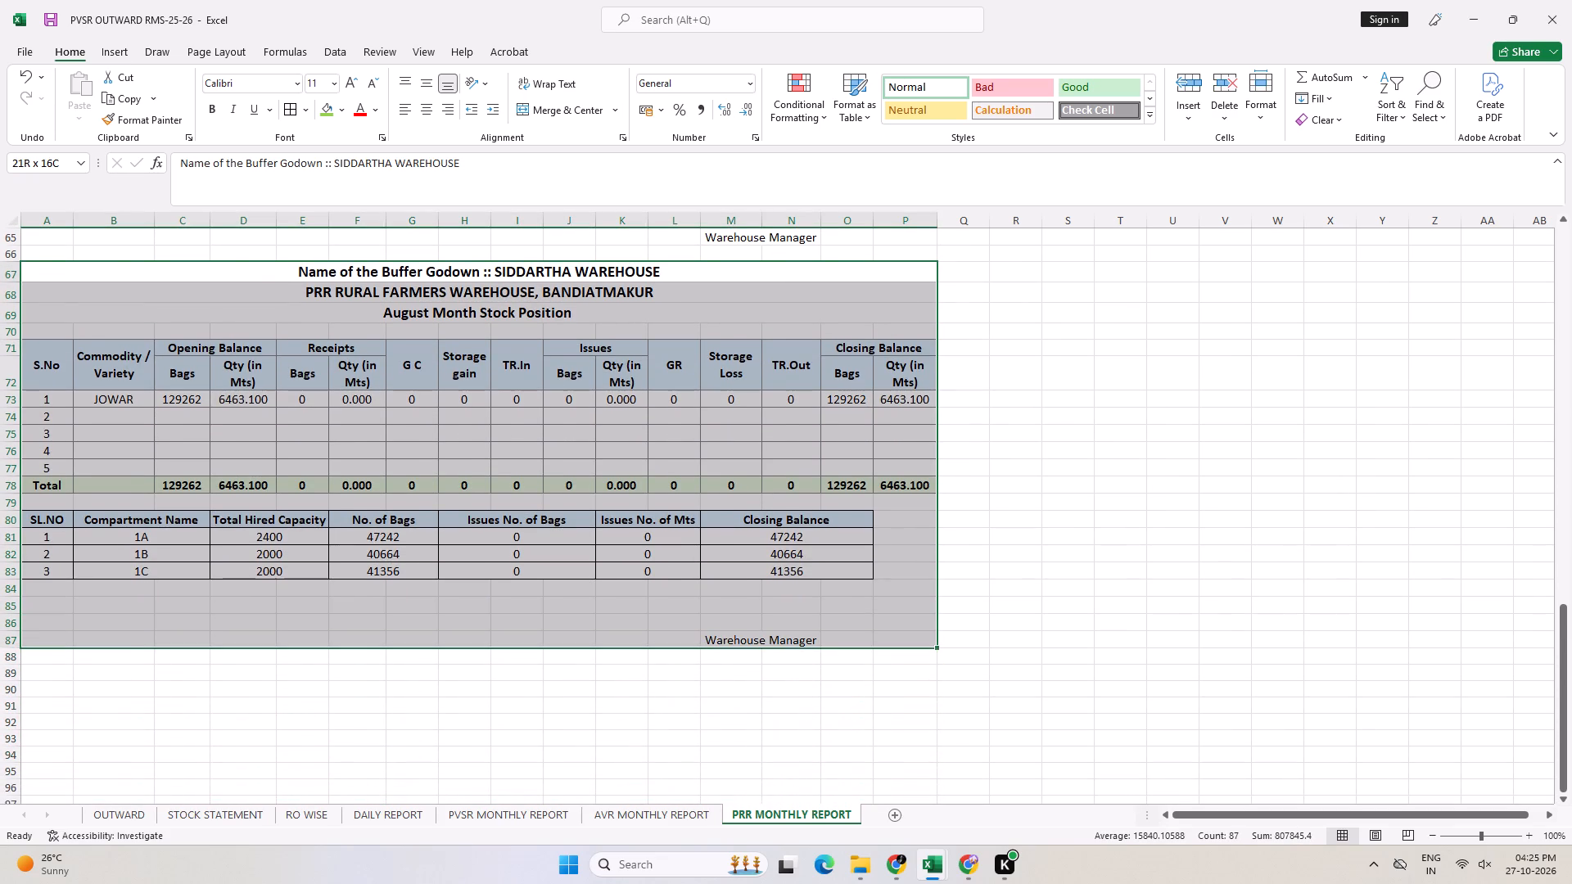
{"action": "left_click_drag", "start_coordinate": [413, 638], "coordinate": [413, 637]}
{"action": "key", "text": "ctrl+c"}
{"action": "left_click", "coordinate": [48, 669]}
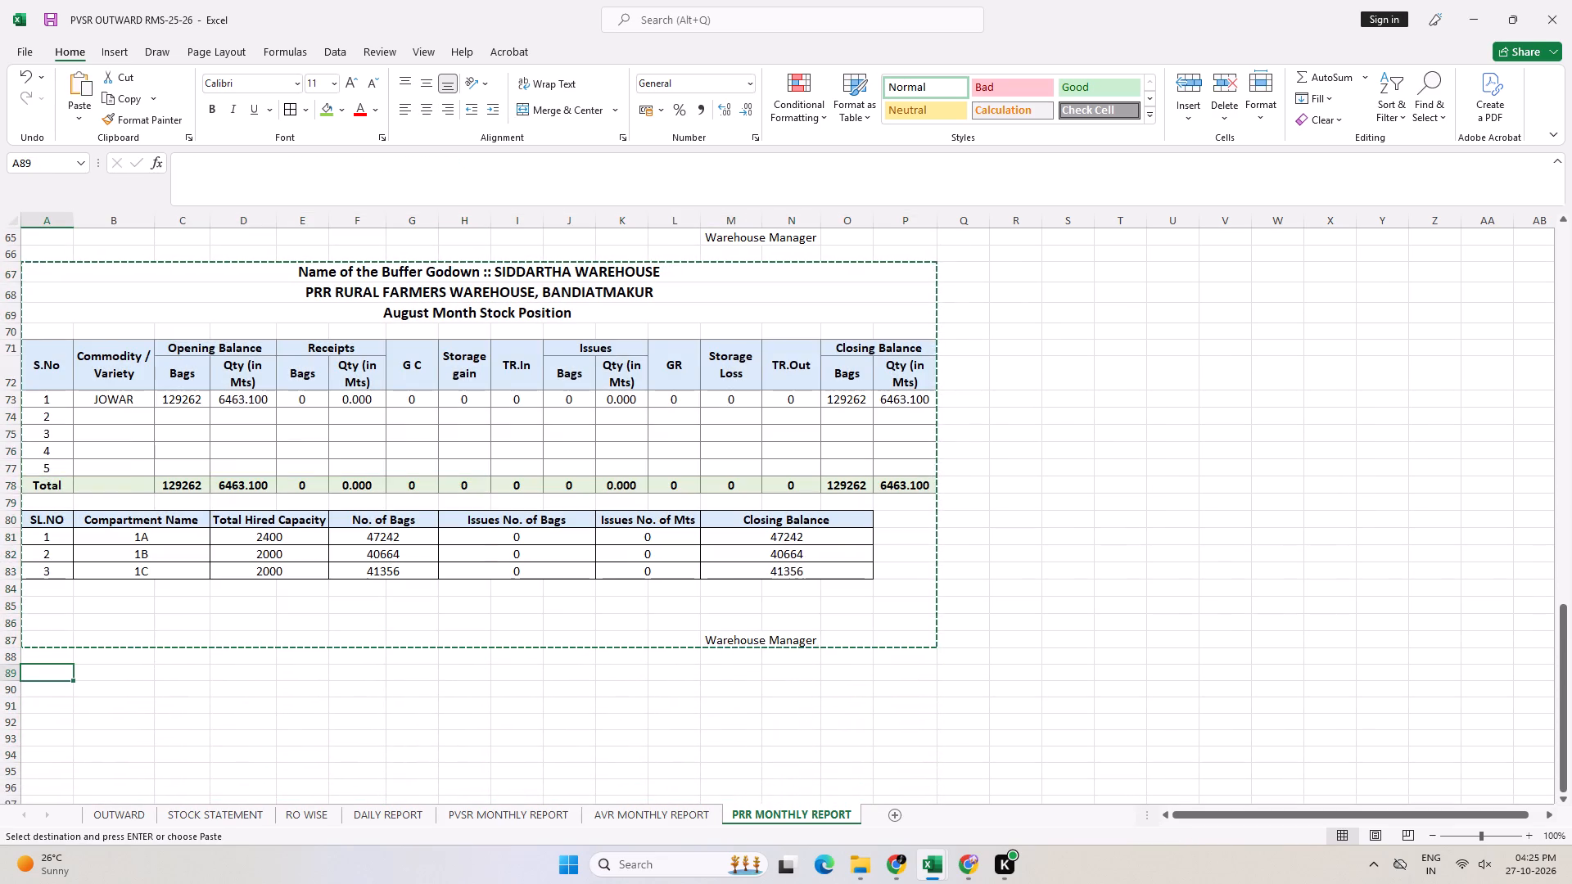
{"action": "key", "text": "ctrl+v"}
Select the stock position heading in row 91 of the newly pasted section and look over the tables around it.
{"action": "left_click", "coordinate": [464, 719]}
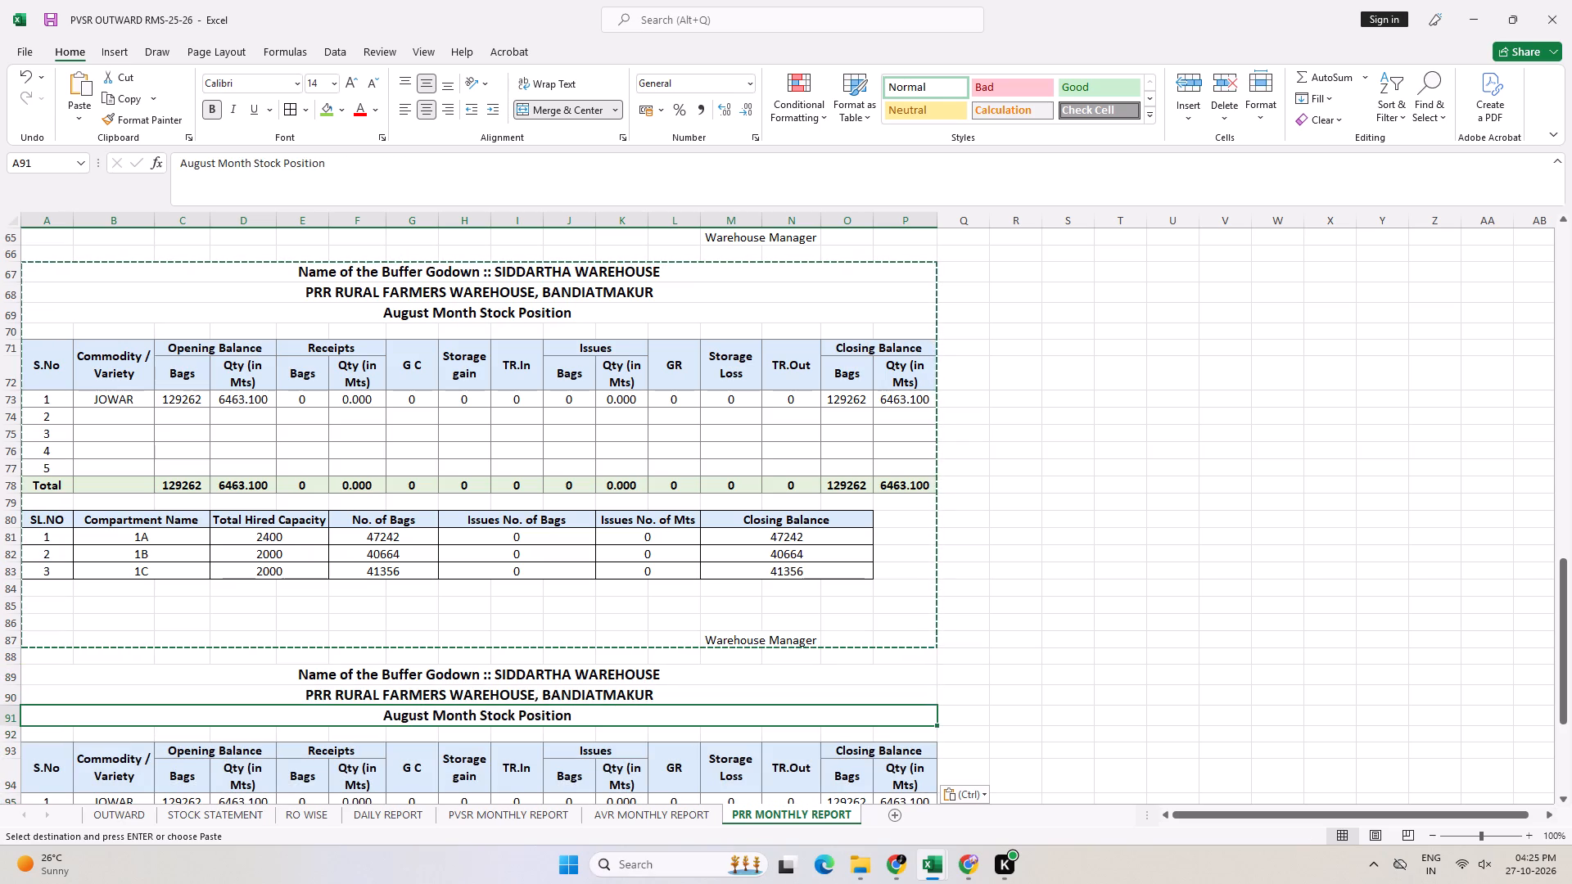
{"action": "scroll", "coordinate": [224, 691], "scroll_direction": "down", "scroll_amount": 2}
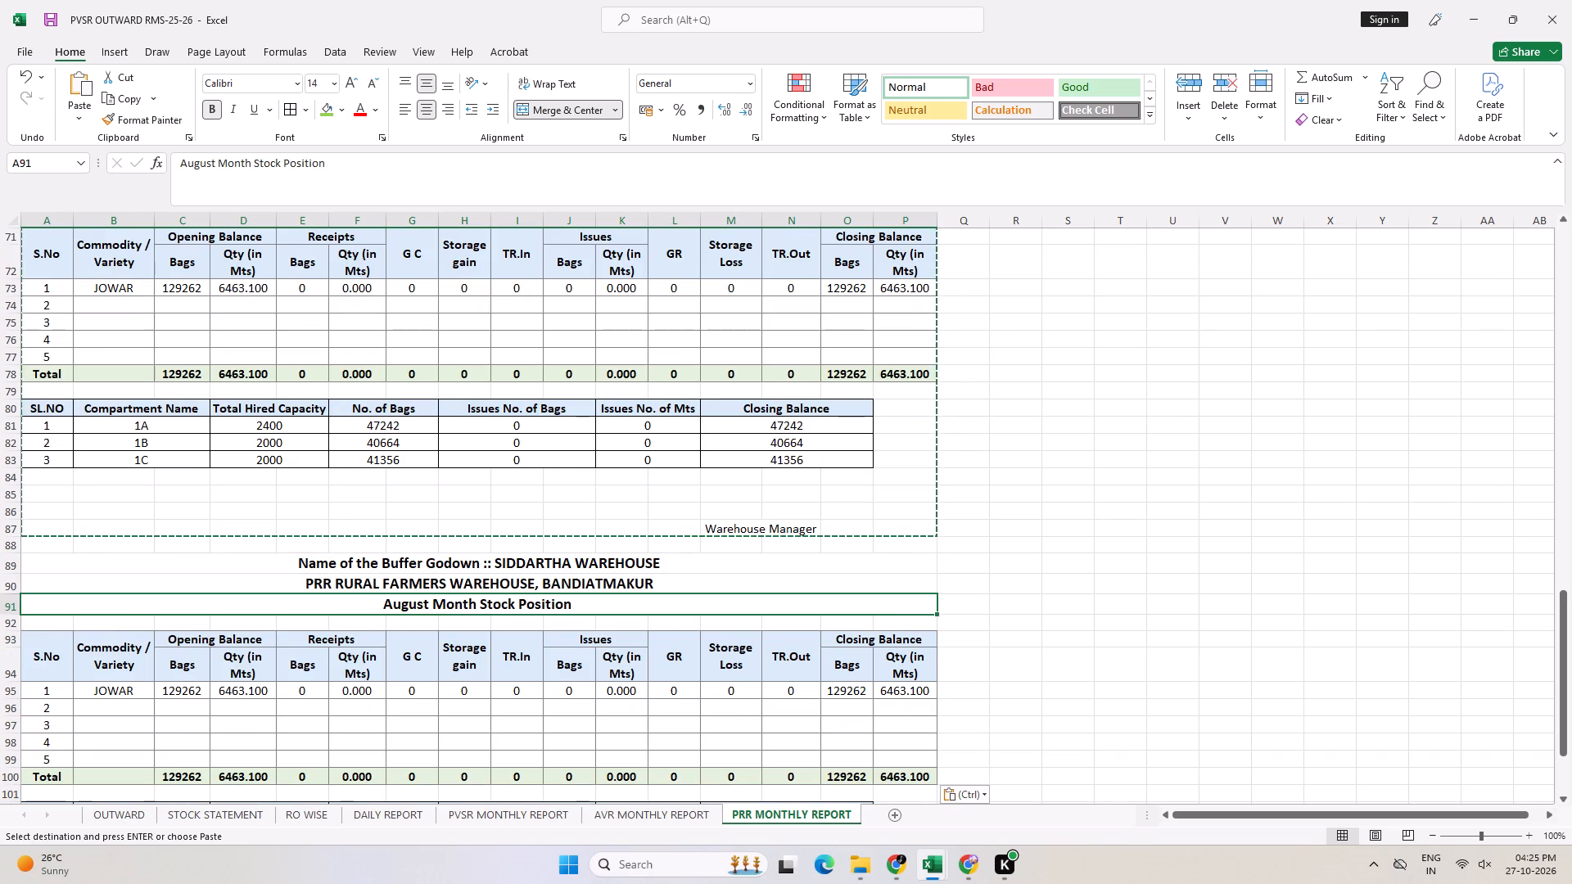
{"action": "scroll", "coordinate": [490, 620], "scroll_direction": "down", "scroll_amount": 1}
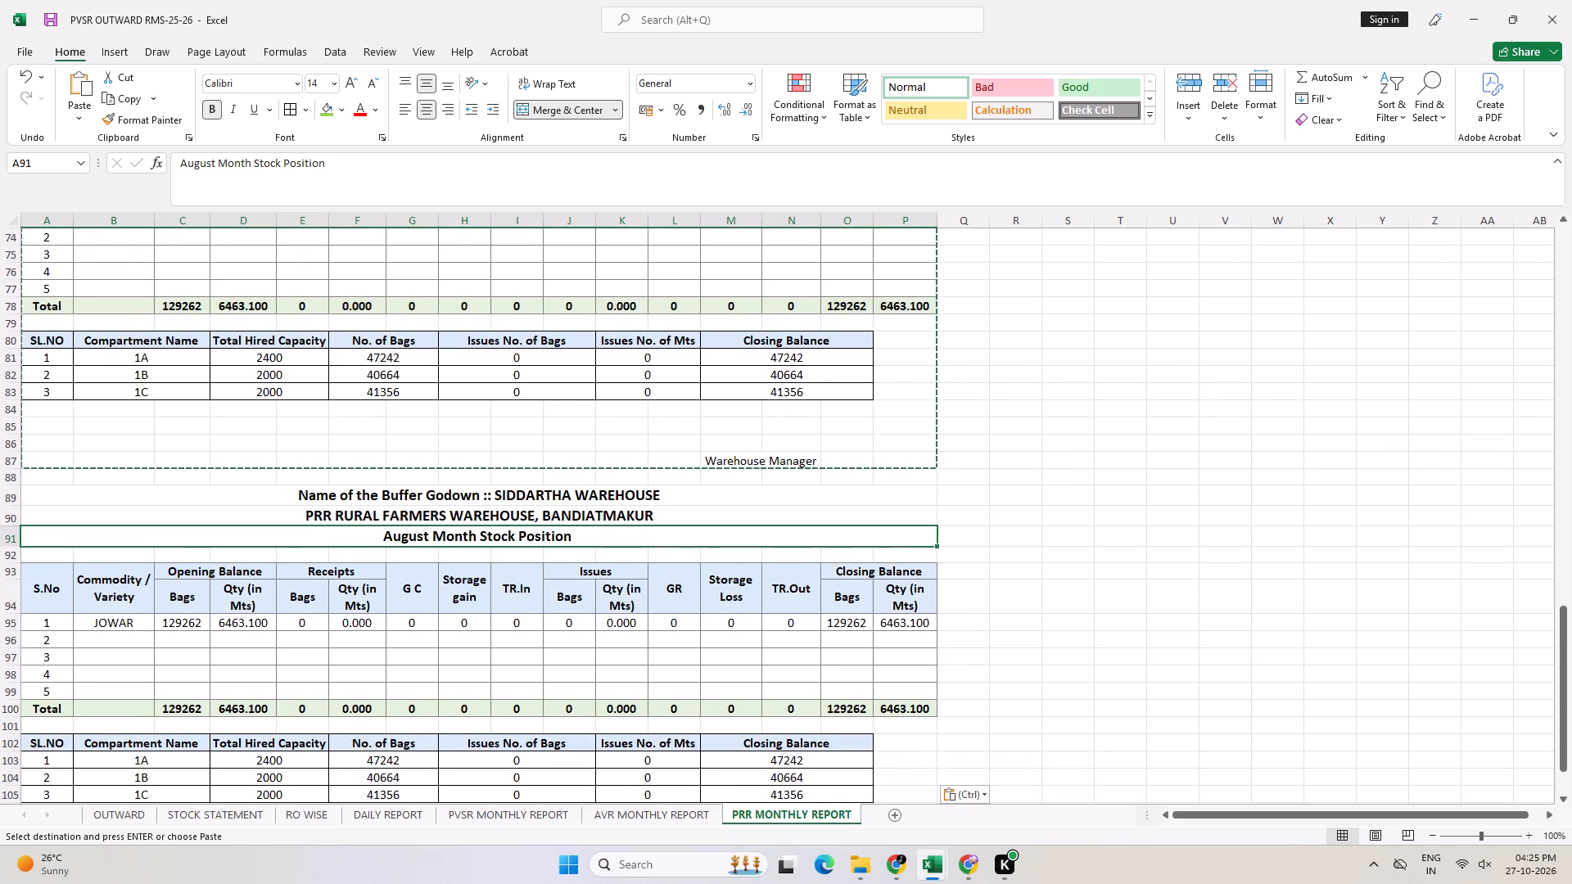
{"action": "scroll", "coordinate": [265, 576], "scroll_direction": "down", "scroll_amount": 2}
{"action": "scroll", "coordinate": [378, 511], "scroll_direction": "up", "scroll_amount": 4}
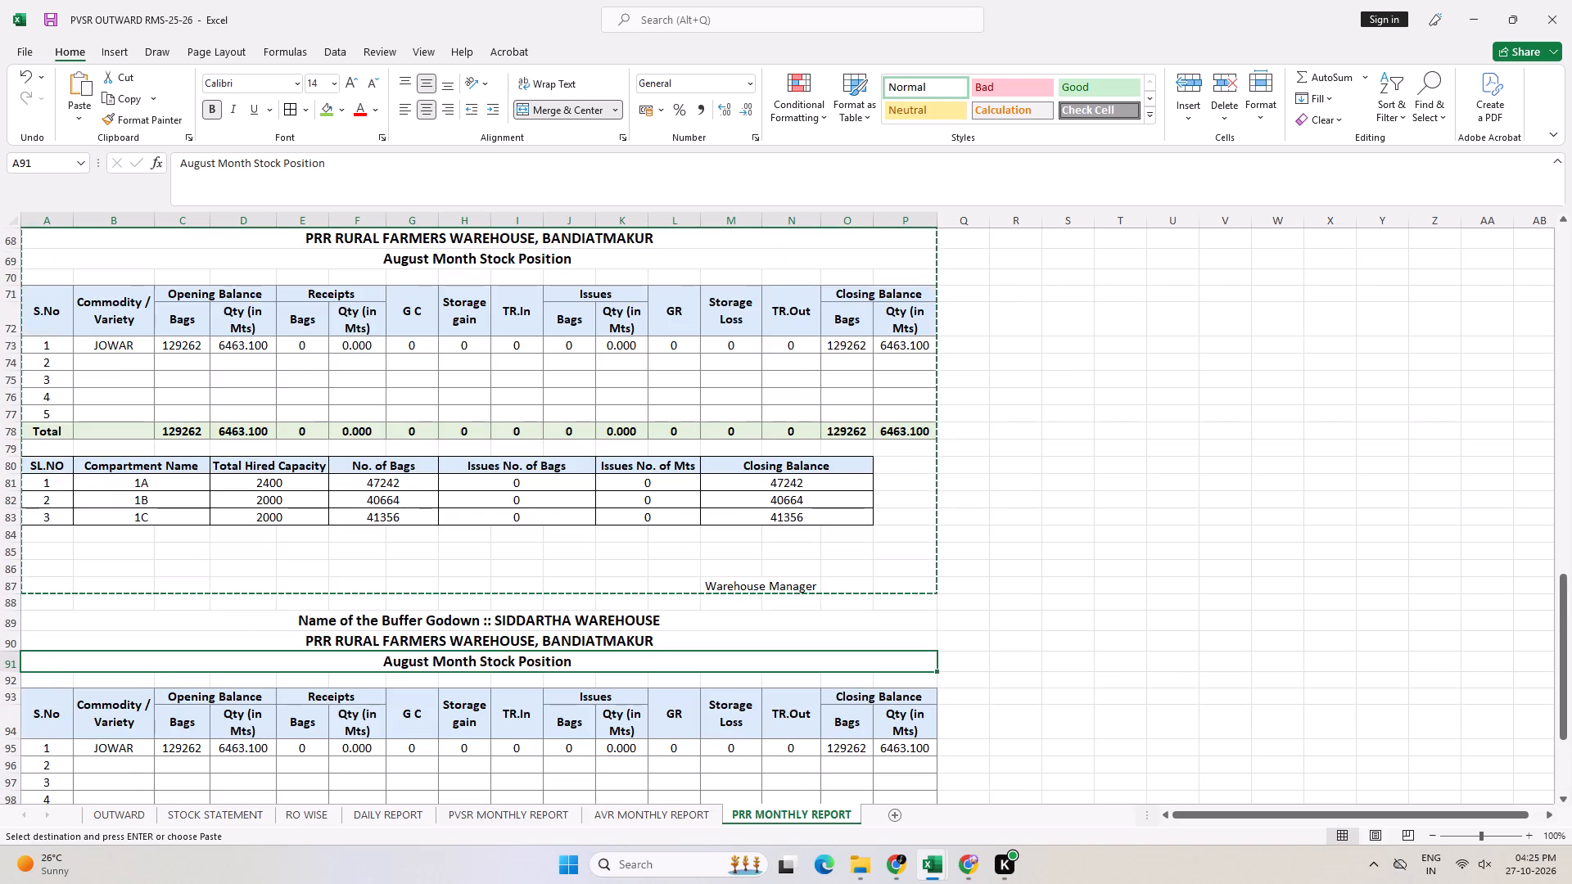
Change the month in the newly pasted section's stock position heading in row 91 to September.
{"action": "scroll", "coordinate": [378, 511], "scroll_direction": "down", "scroll_amount": 2}
{"action": "double_click", "coordinate": [392, 537]}
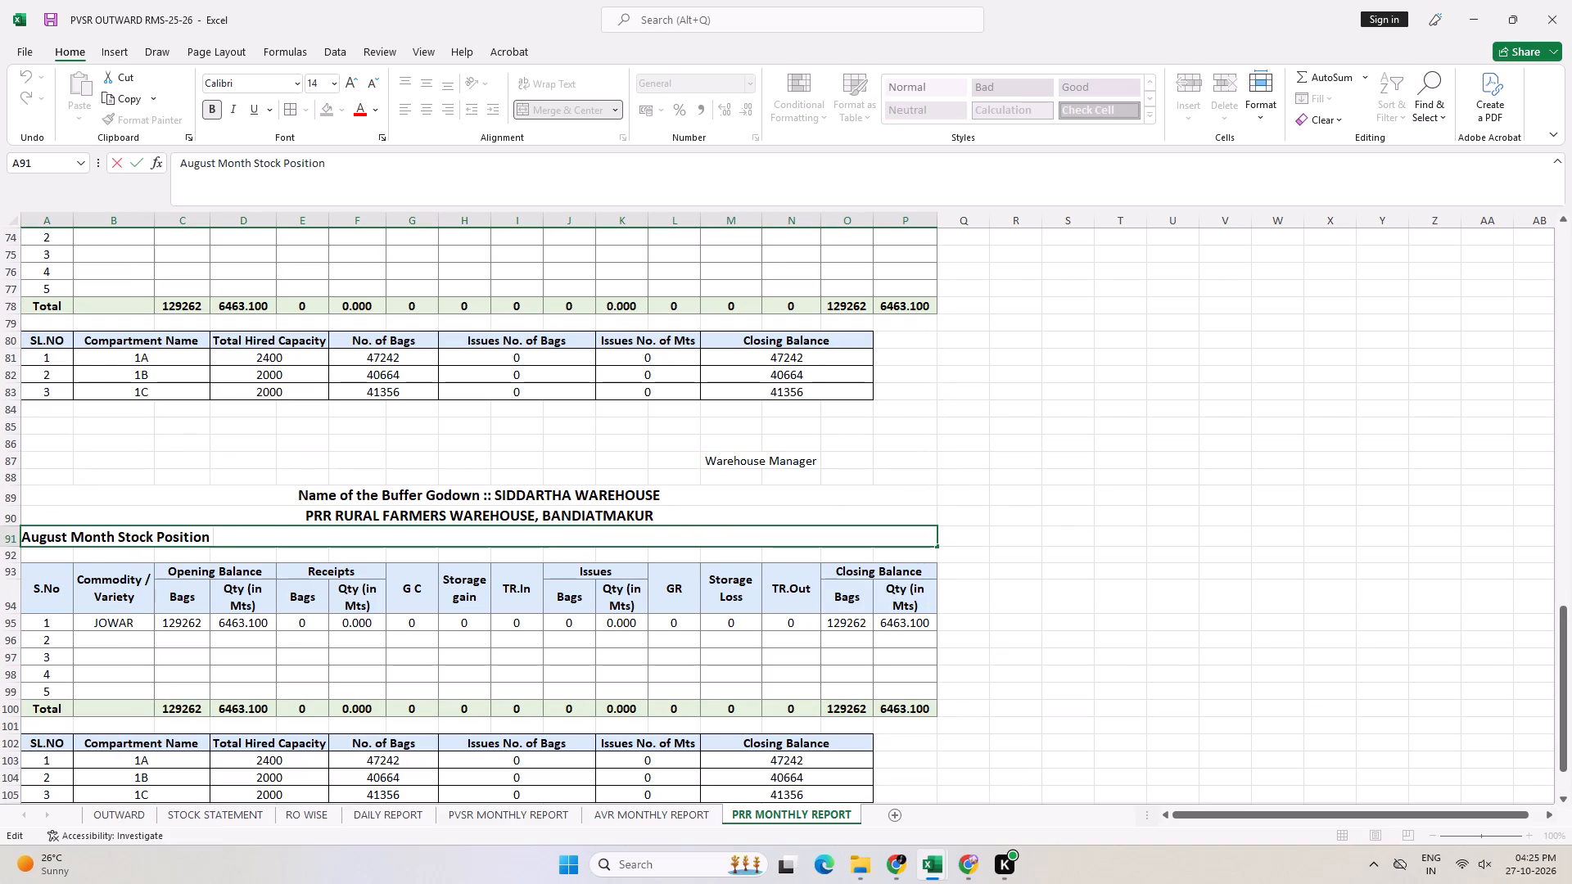
{"action": "key", "text": "Home"}
{"action": "key", "text": "ctrl+shift+Right"}
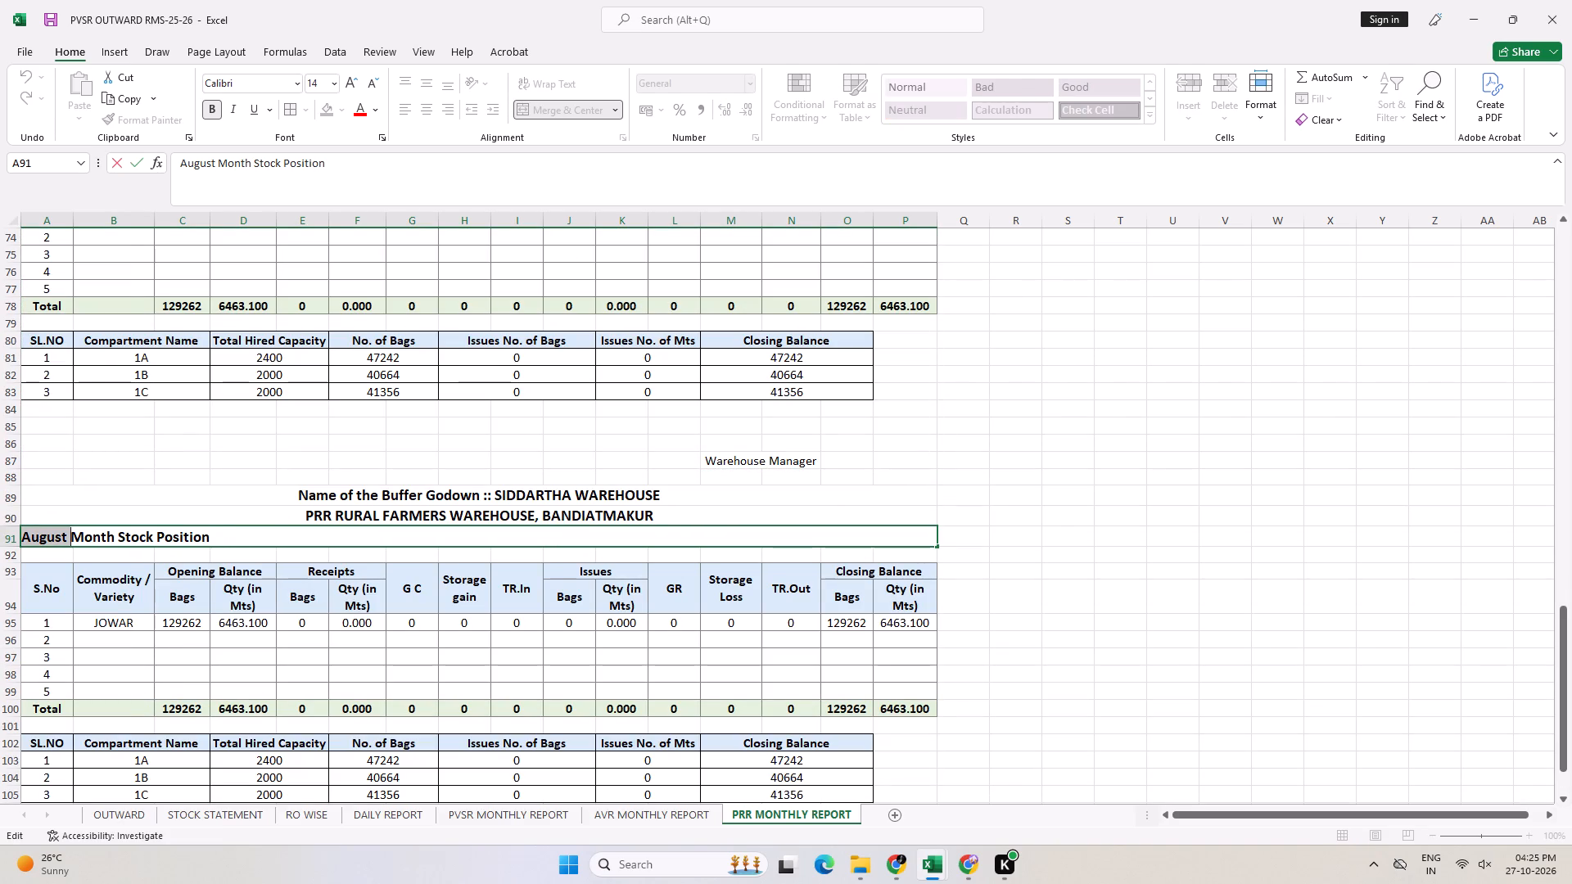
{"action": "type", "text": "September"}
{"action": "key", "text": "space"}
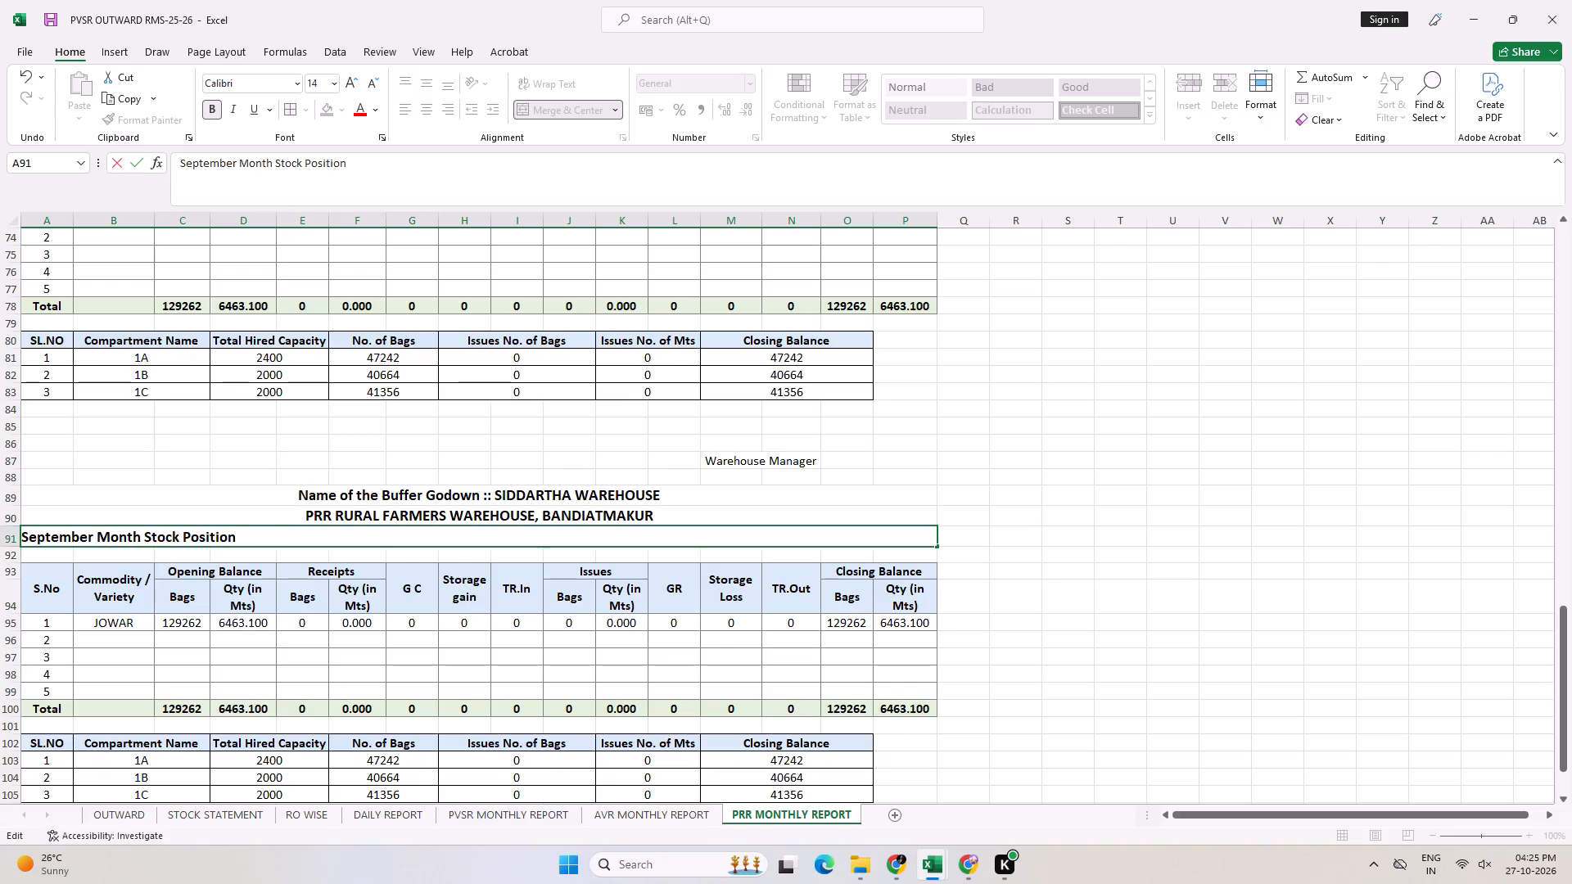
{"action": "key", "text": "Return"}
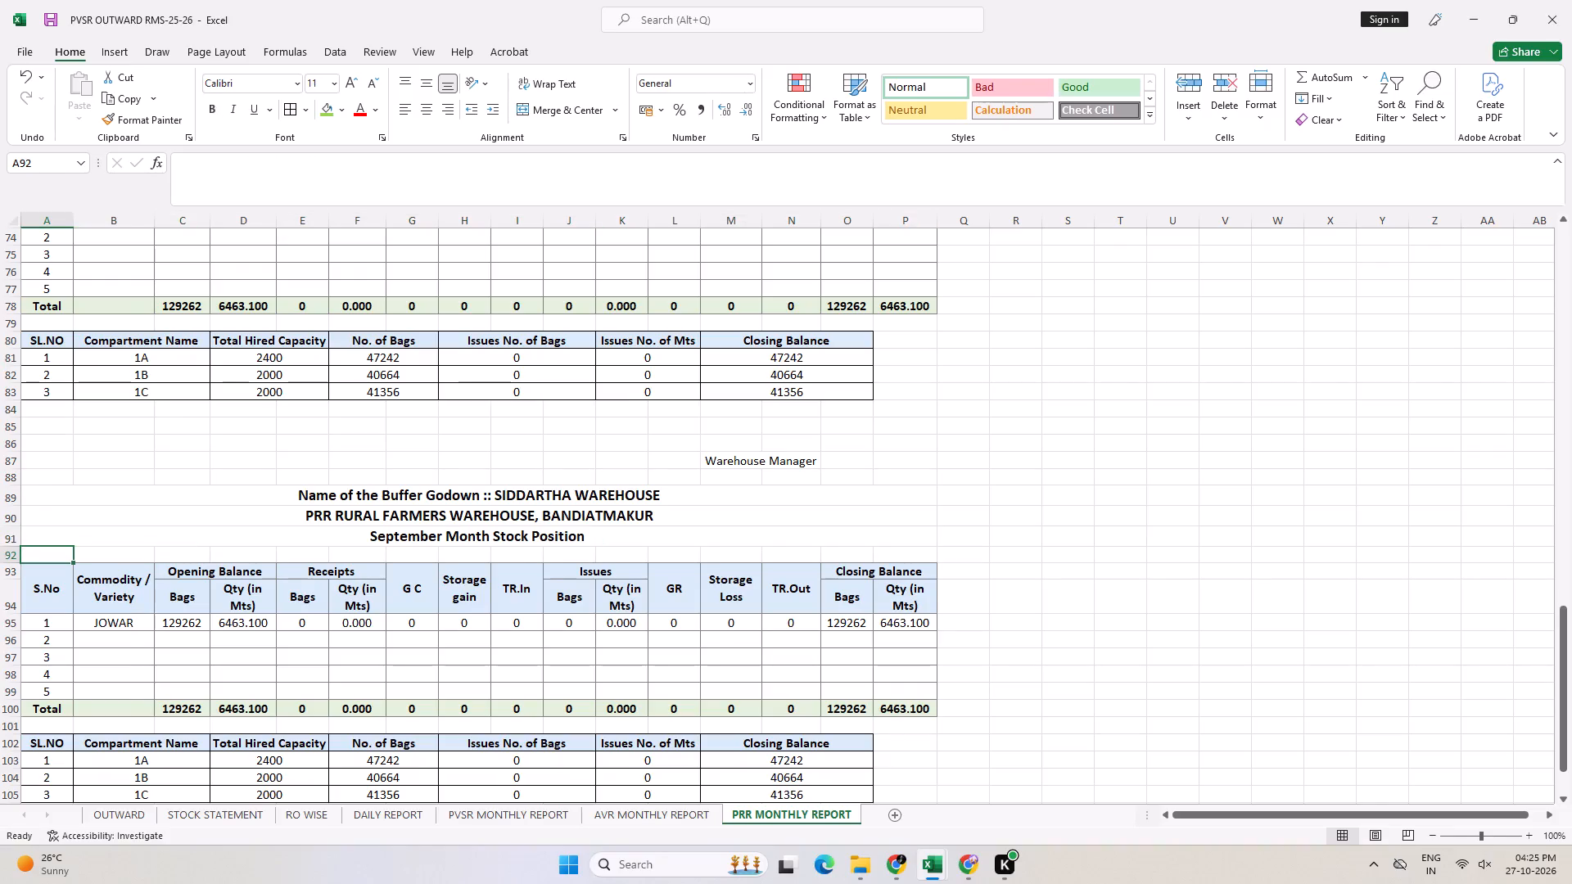
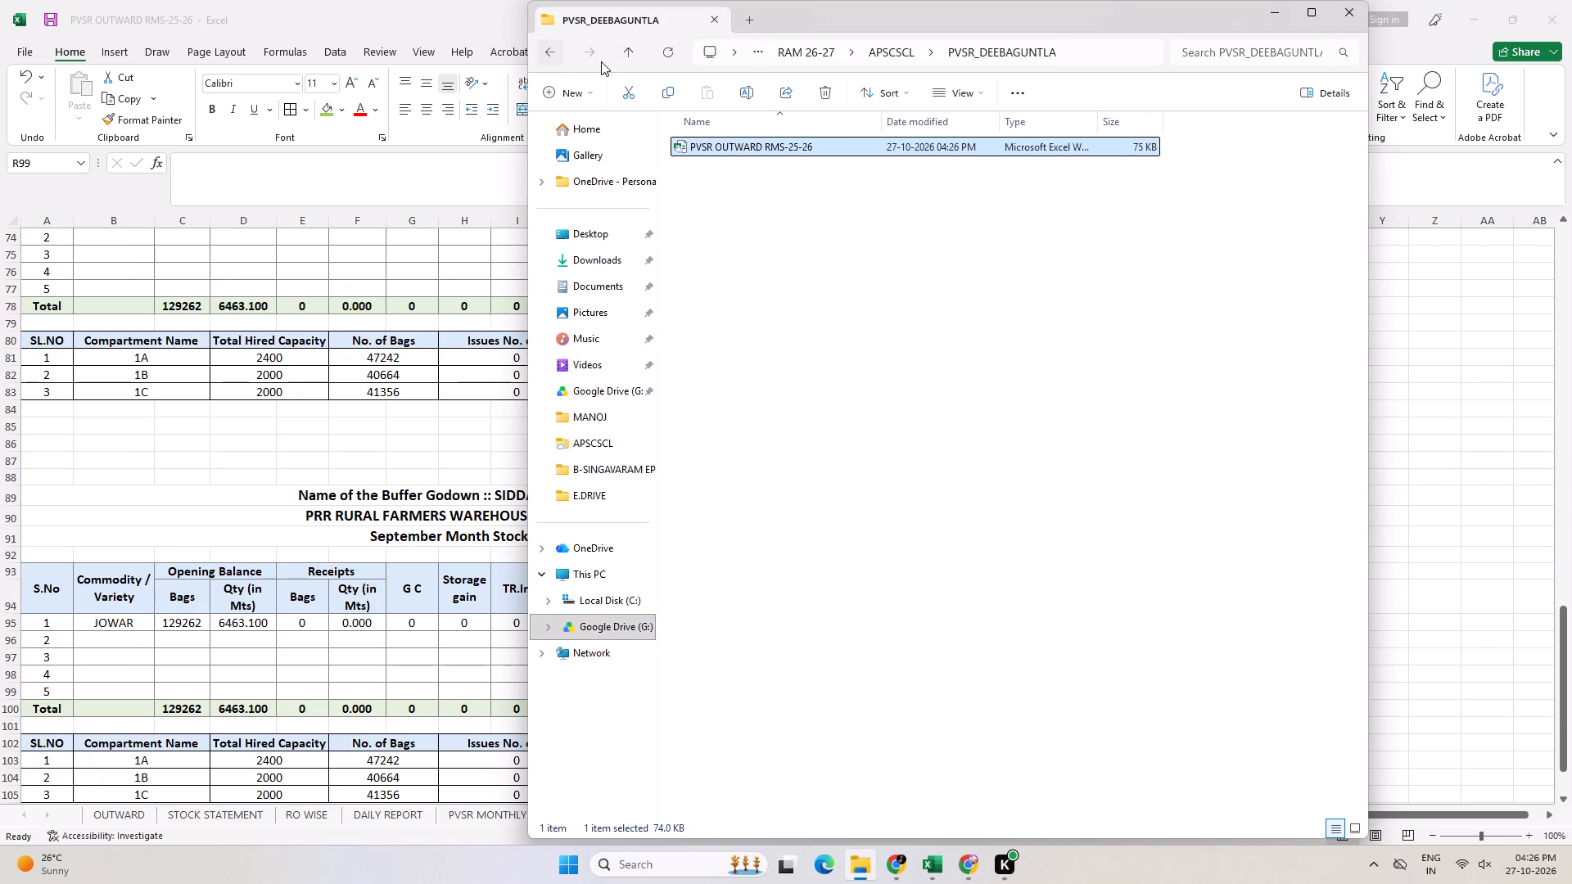
Open the PRR_BANDIATMAKUR OUTWARD RMS-25-26 workbook from the PRR BANDIATMAKUR folder inside APSCSCL.
{"action": "double_click", "coordinate": [754, 143]}
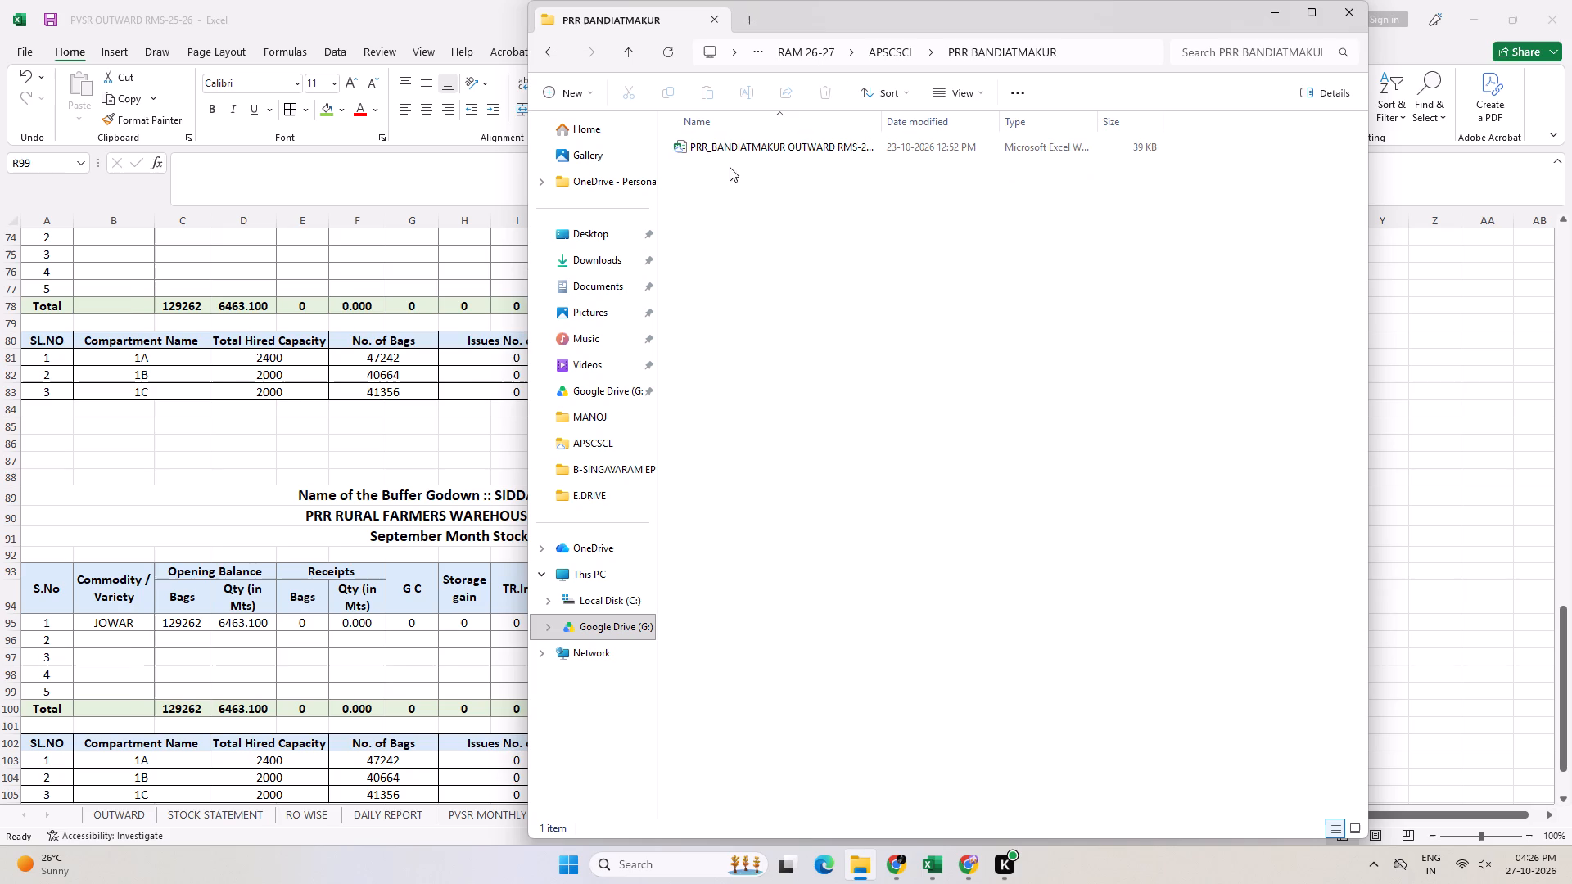
{"action": "double_click", "coordinate": [741, 151]}
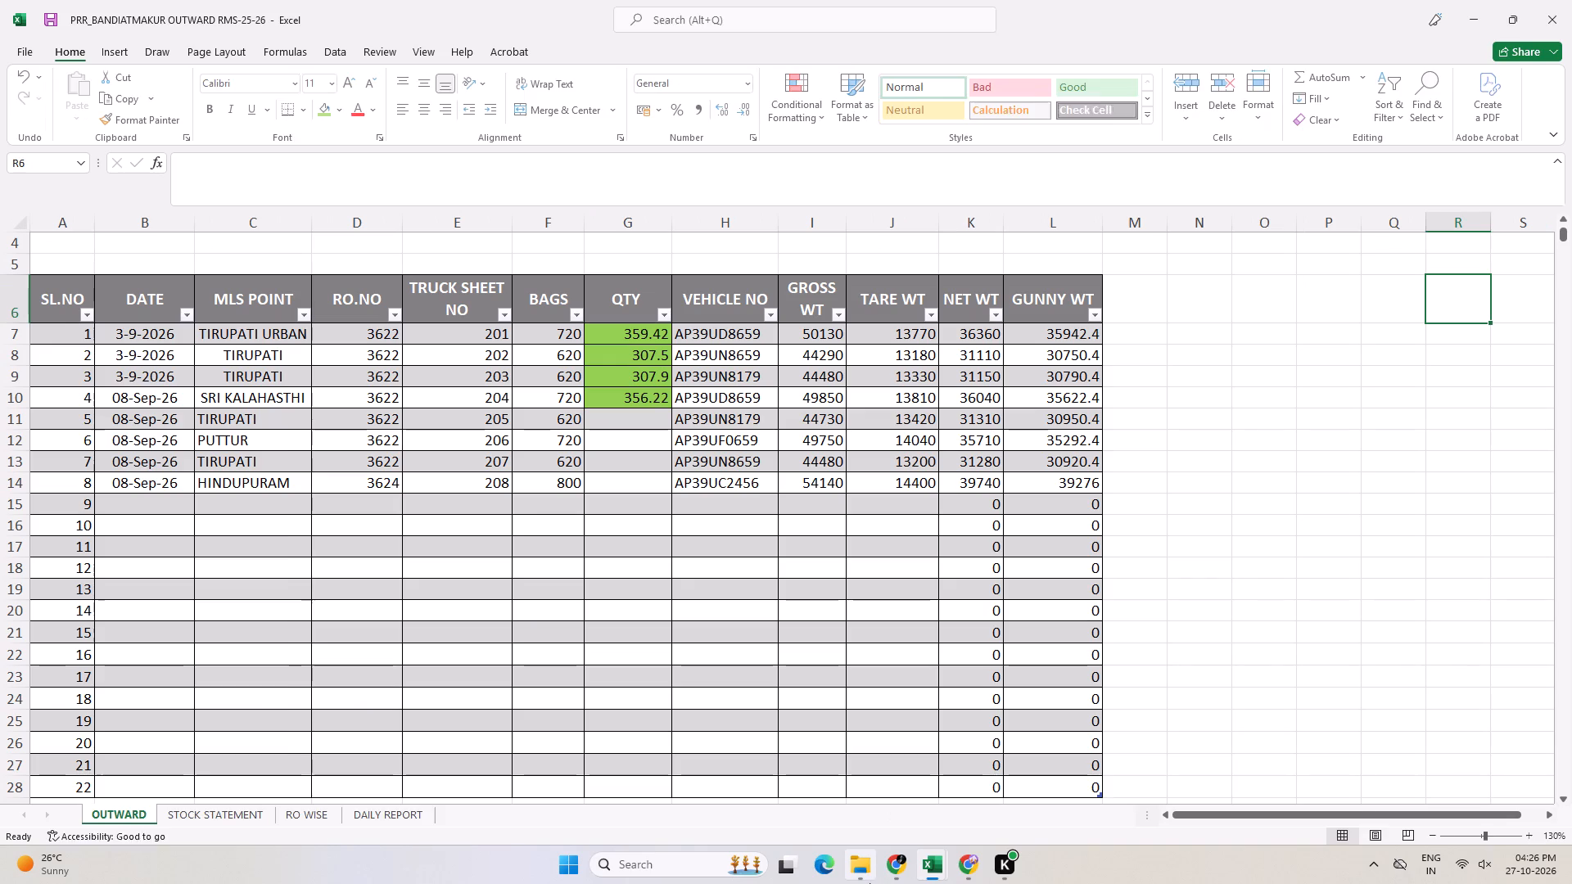
Select the empty QTY cell for truck sheet 205 in row 11 of the OUTWARD table.
{"action": "left_click", "coordinate": [193, 538]}
{"action": "left_click", "coordinate": [133, 495]}
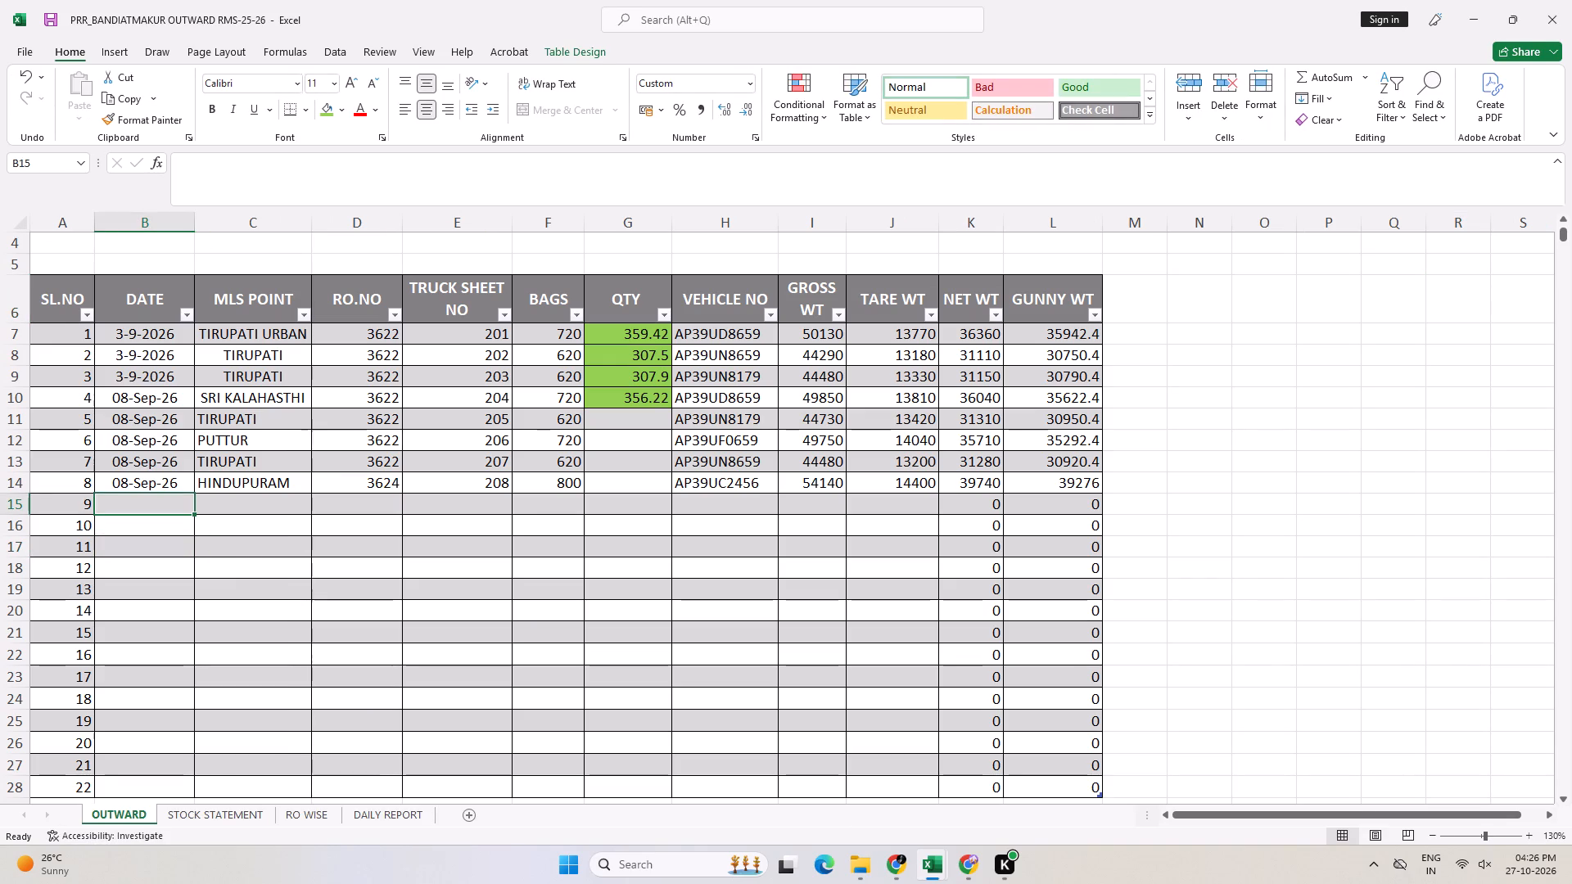
{"action": "left_click", "coordinate": [662, 416]}
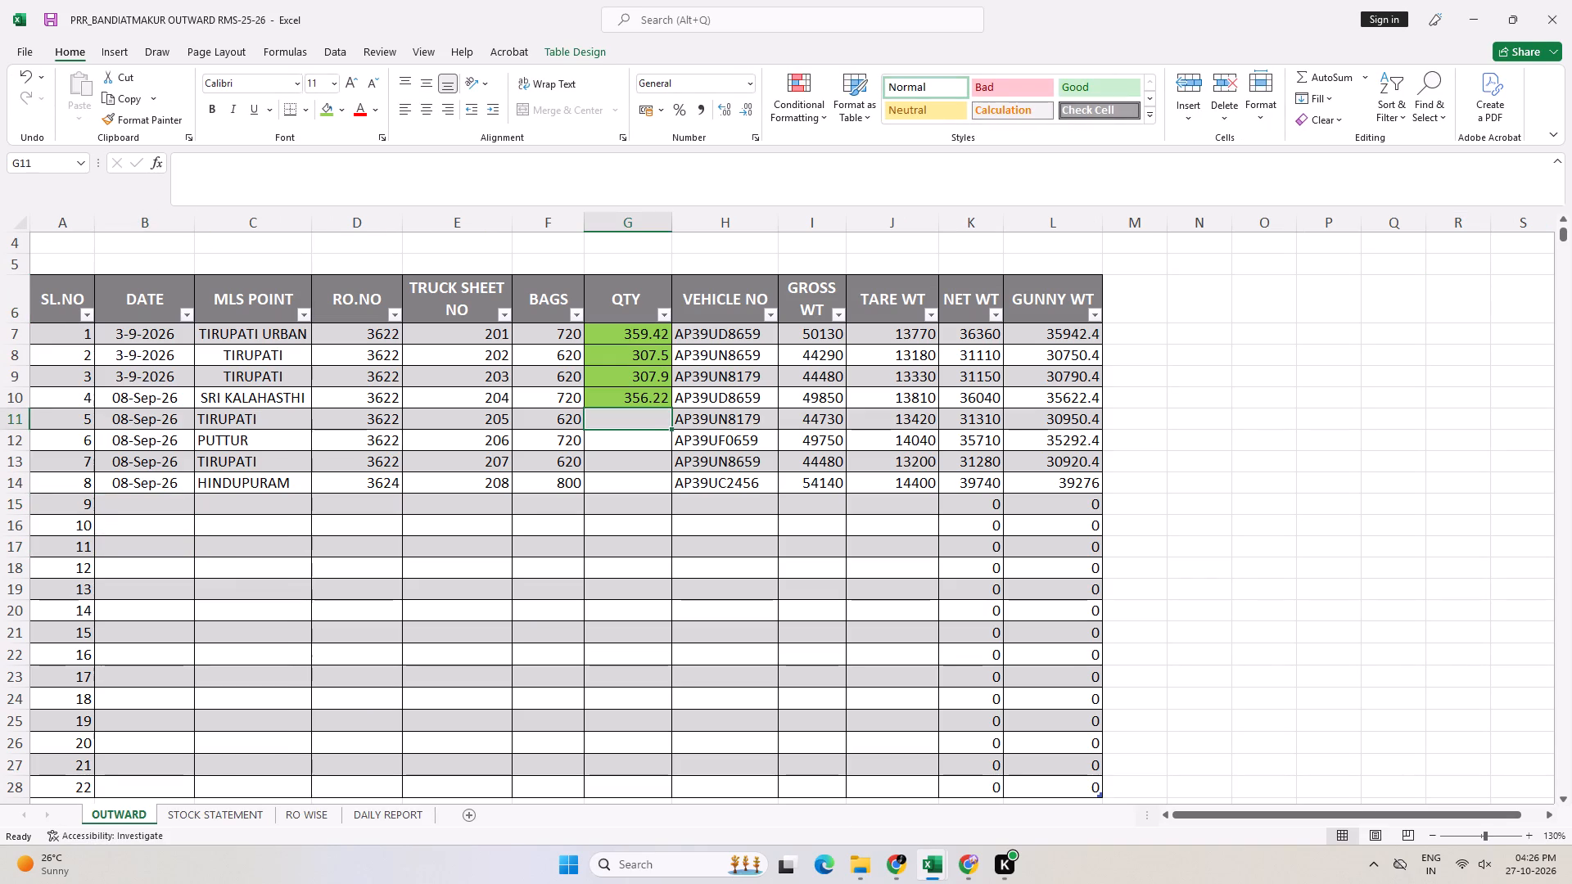